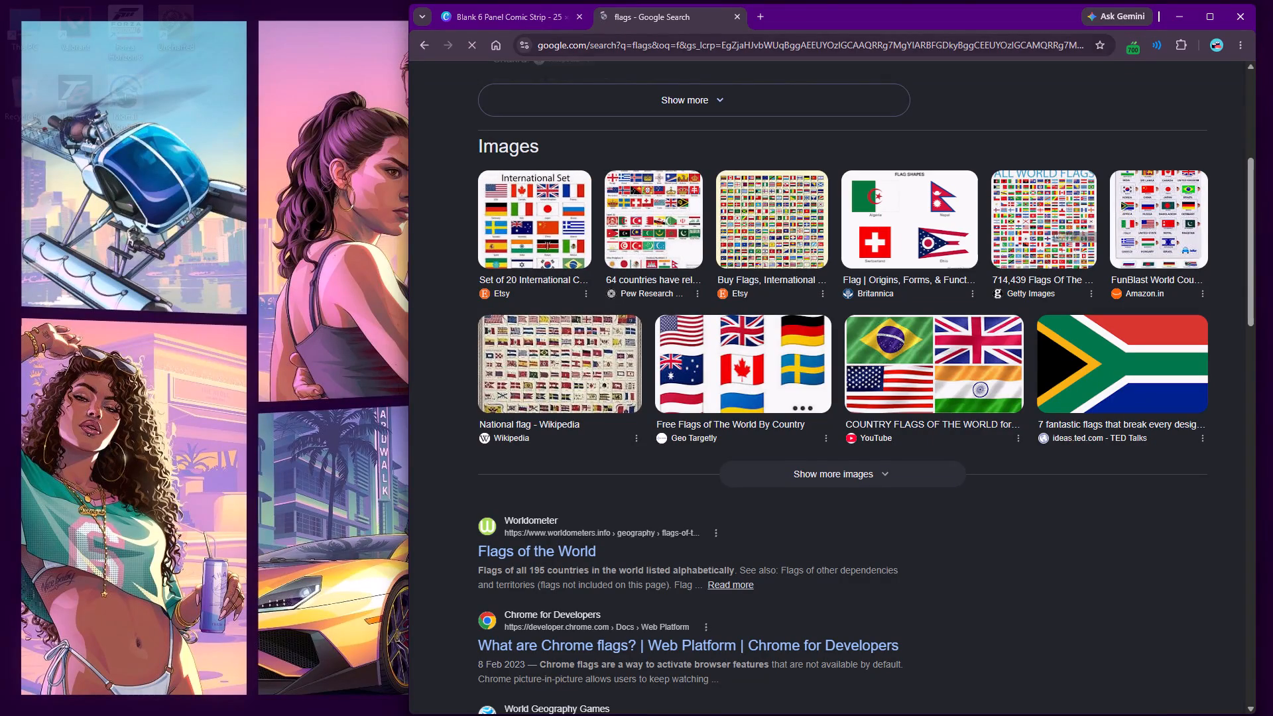
# Return to the Blank 6 Panel Comic Strip design in Canva.
pyautogui.click(550, 17)
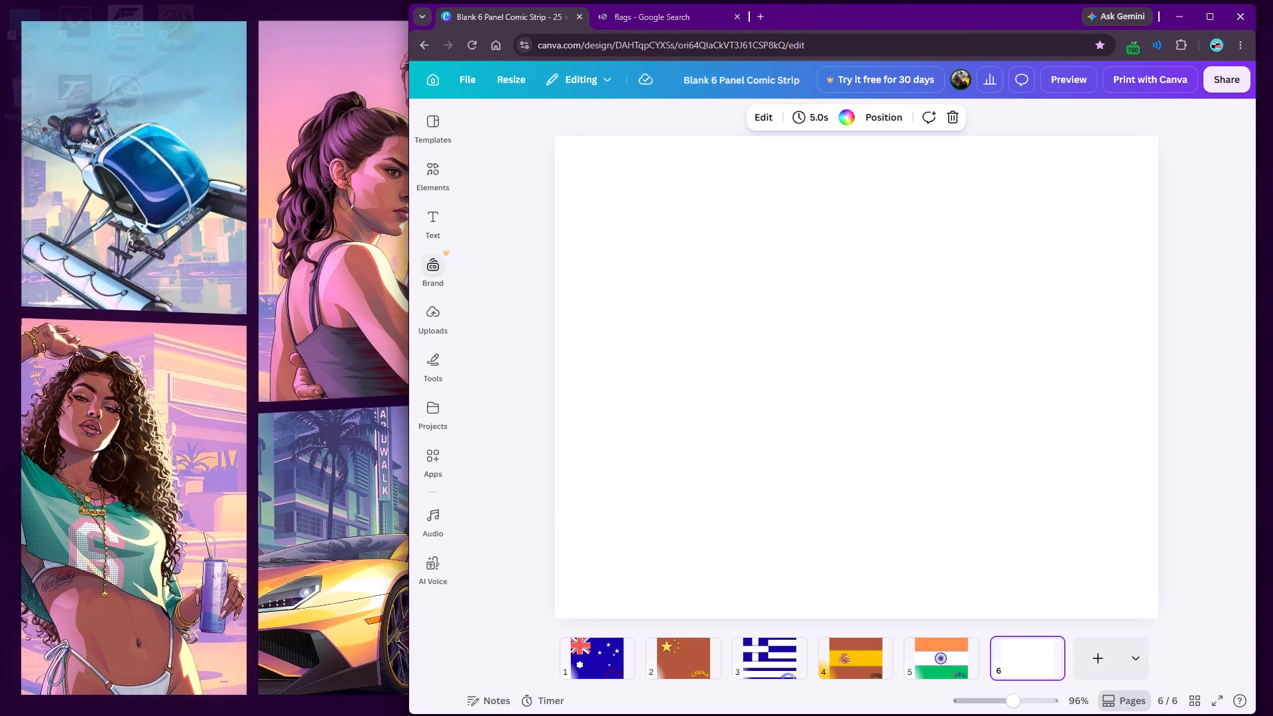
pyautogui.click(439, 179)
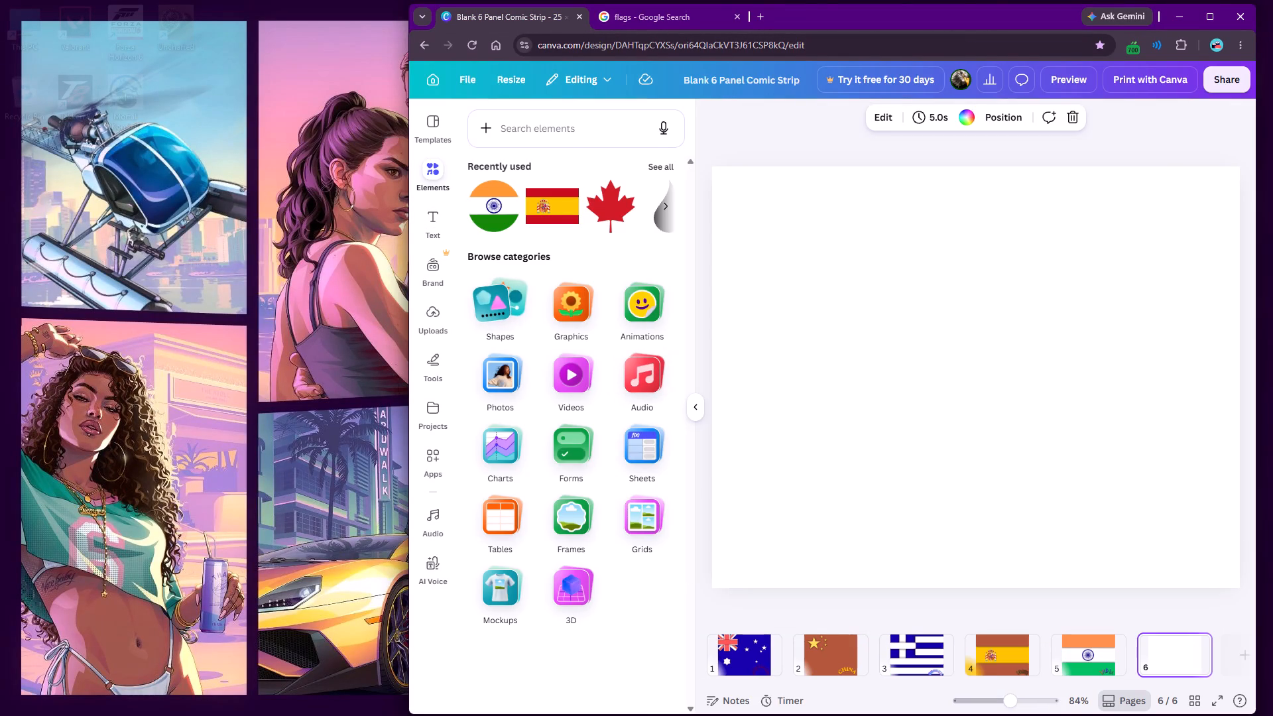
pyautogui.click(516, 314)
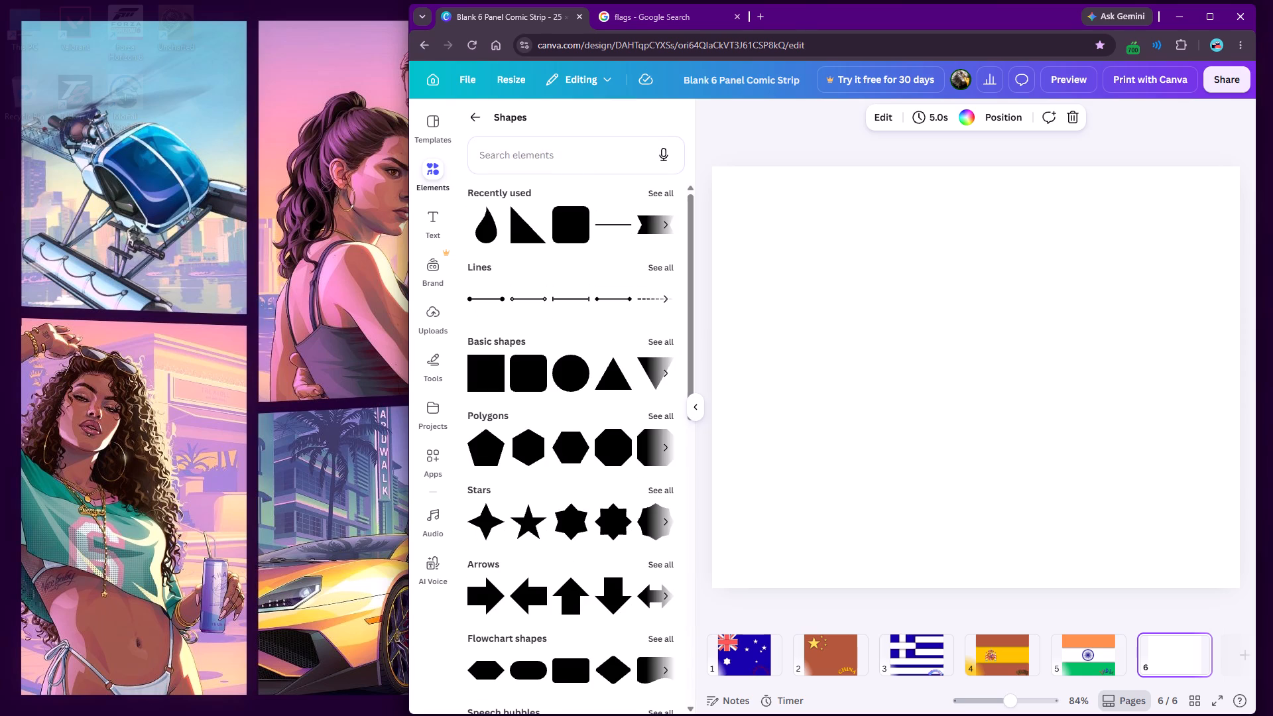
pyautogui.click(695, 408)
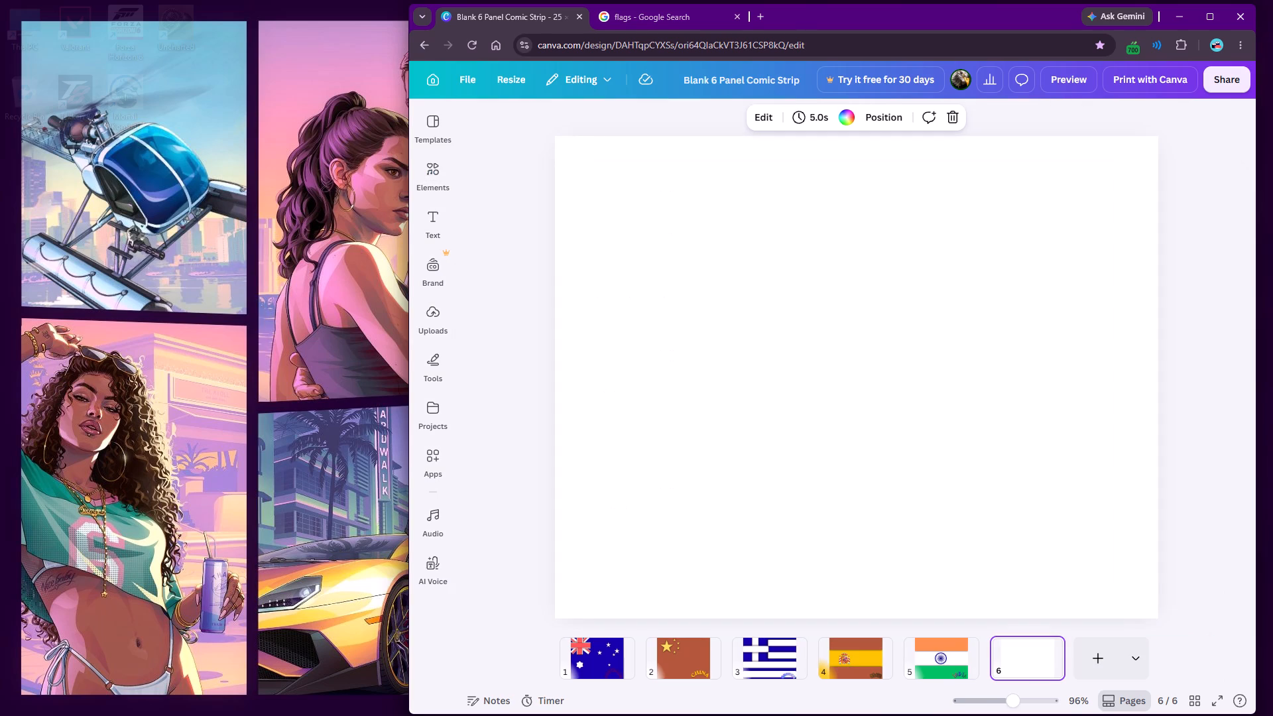
# Add a dark blue rounded square to the blank page 6 using the shape tool.
pyautogui.click(440, 366)
pyautogui.click(471, 346)
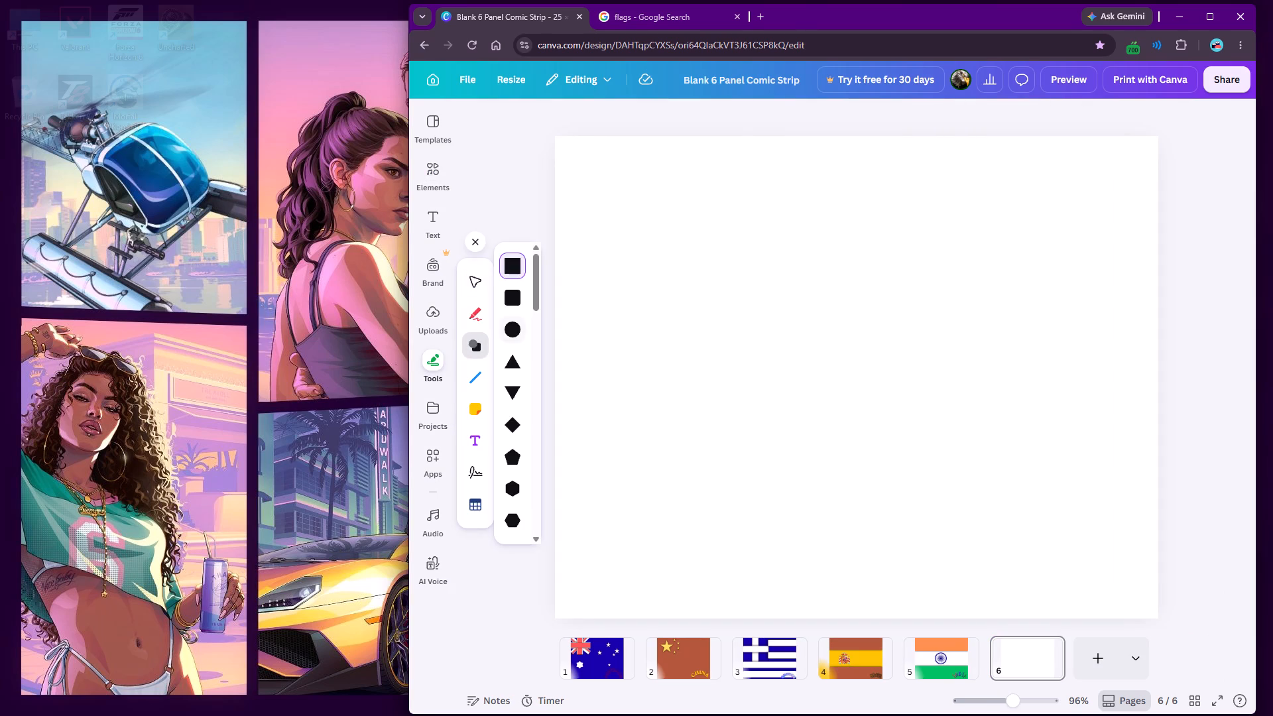
pyautogui.click(514, 304)
pyautogui.click(658, 284)
pyautogui.click(886, 305)
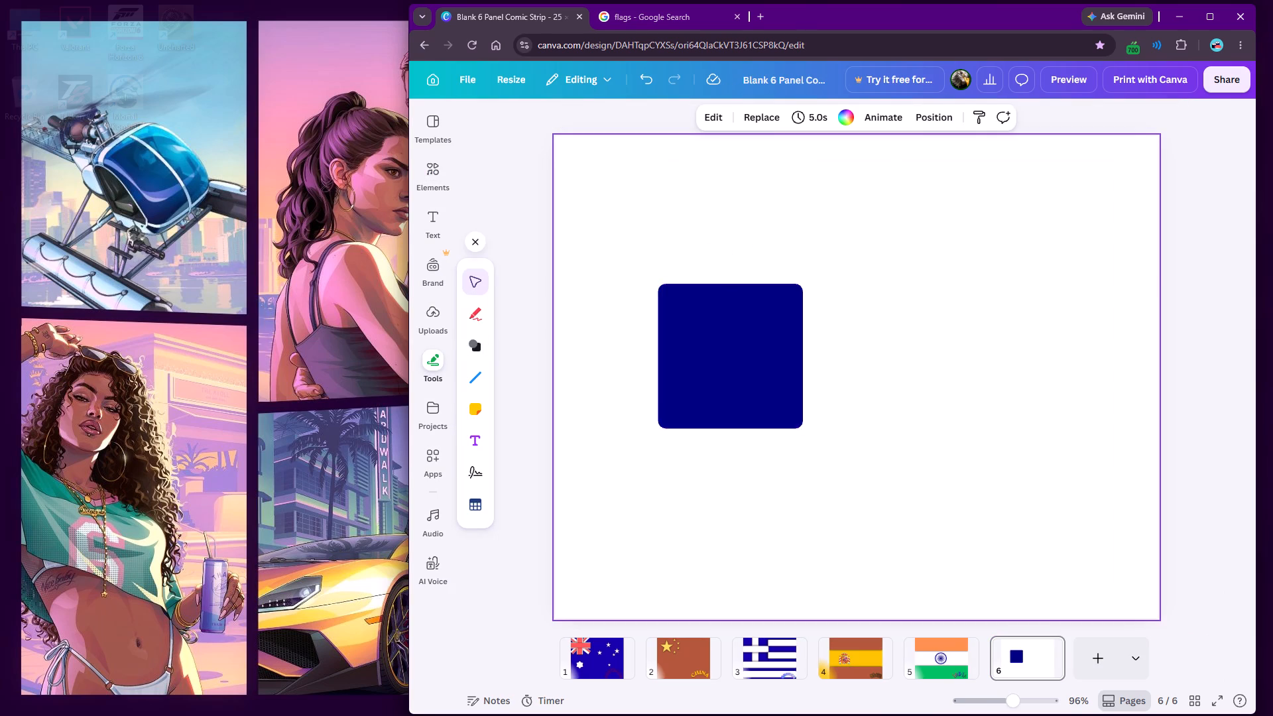
# Shrink the rounded square to under half its size and move it towards the page's upper-left area.
pyautogui.click(766, 382)
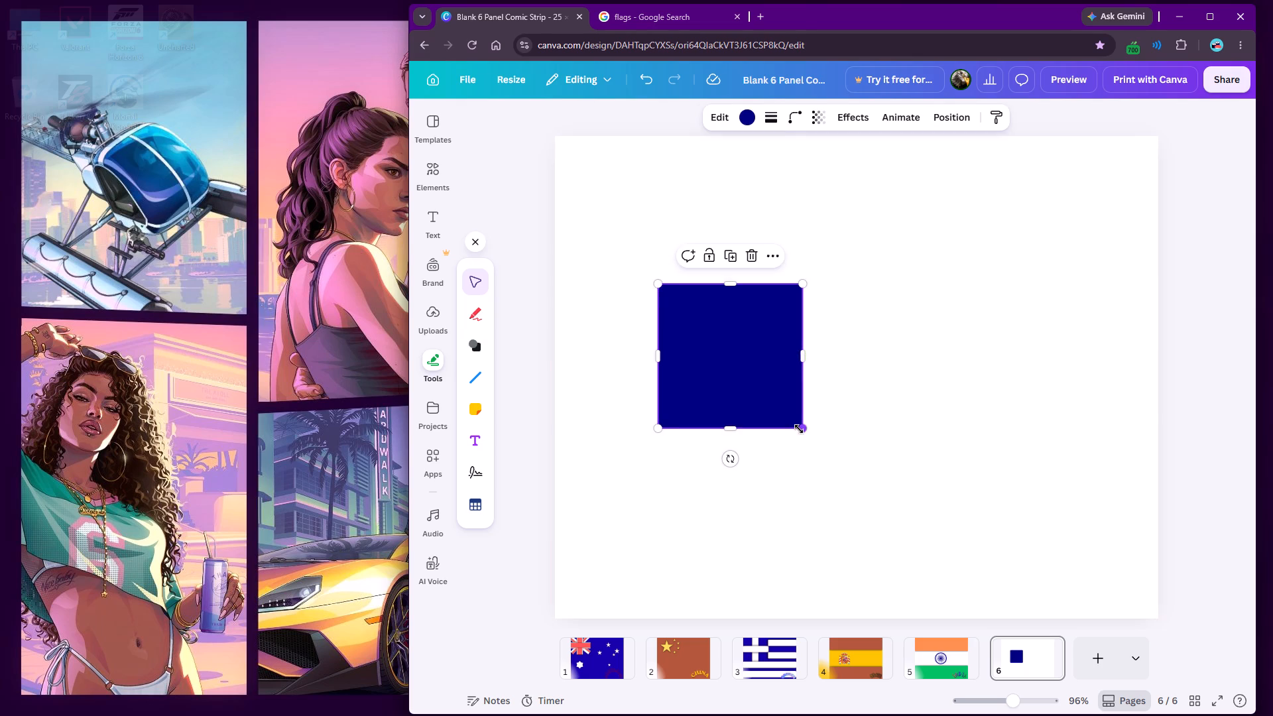
pyautogui.moveTo(799, 429); pyautogui.dragTo(713, 345)
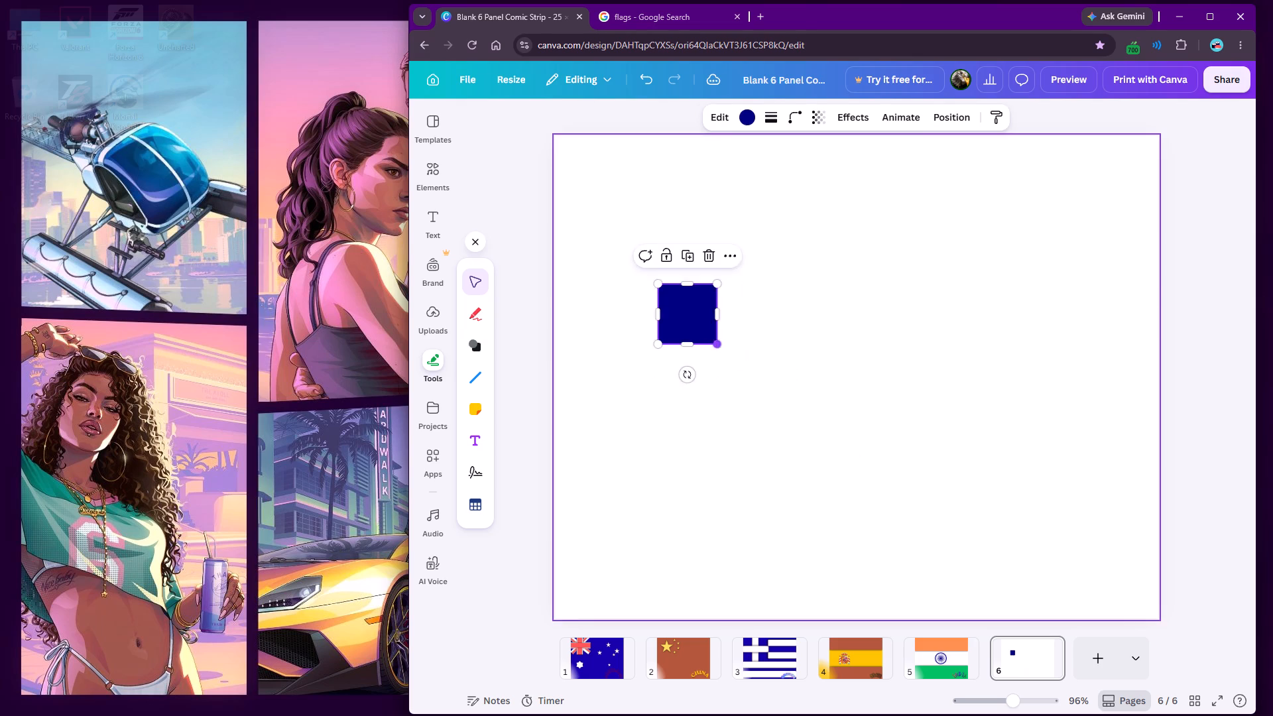
pyautogui.click(758, 353)
pyautogui.moveTo(703, 318); pyautogui.dragTo(677, 247)
# Duplicate the rounded square twice, placing the copies edge to edge to form a horizontal row of three.
pyautogui.rightClick(674, 245)
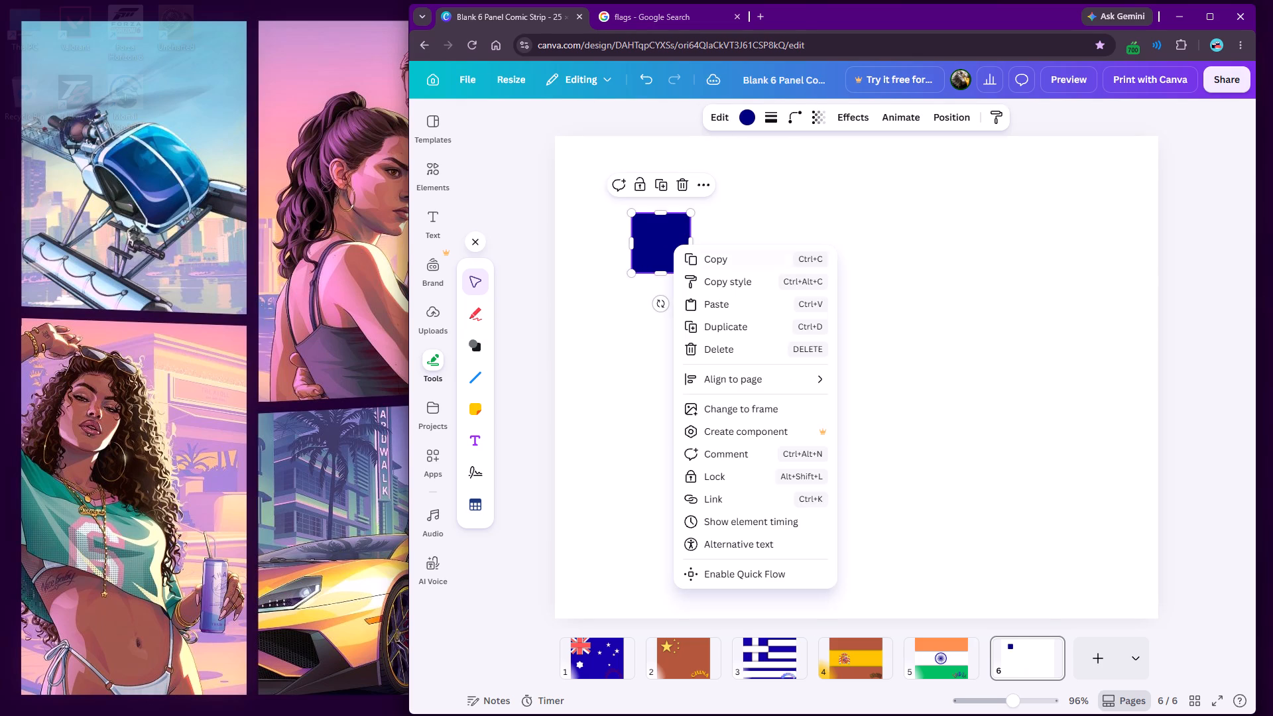
pyautogui.click(728, 321)
pyautogui.moveTo(675, 258); pyautogui.dragTo(727, 248)
pyautogui.rightClick(719, 245)
pyautogui.click(757, 328)
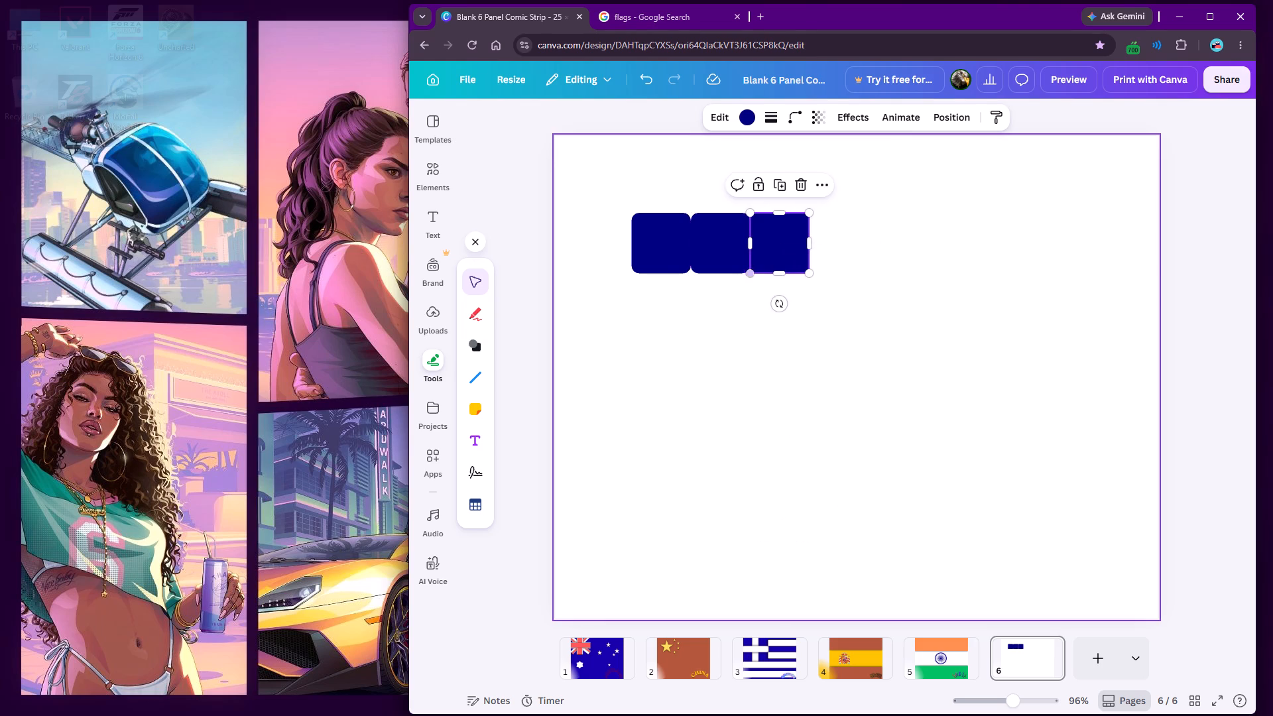
pyautogui.click(729, 324)
# Duplicate the row's first square twice downward, stacking the copies edge to edge as a three-square column.
pyautogui.click(659, 249)
pyautogui.rightClick(659, 249)
pyautogui.click(692, 334)
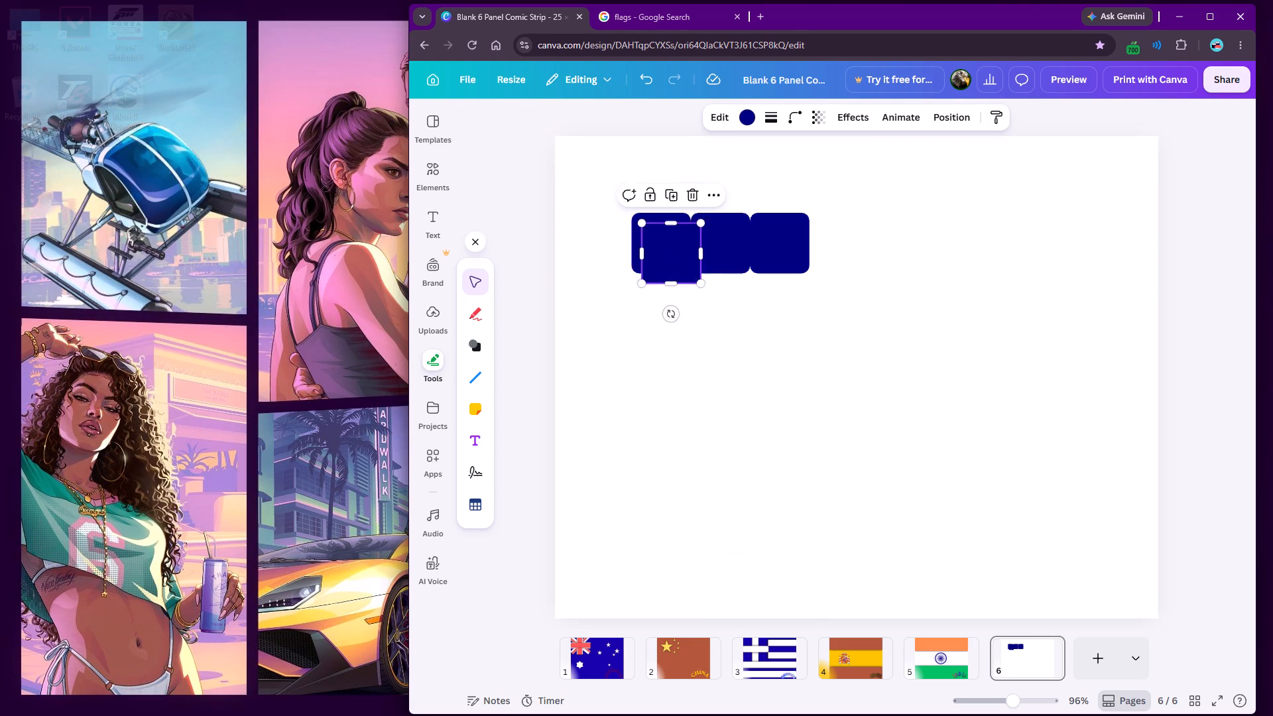
pyautogui.moveTo(676, 251); pyautogui.dragTo(667, 304)
pyautogui.rightClick(667, 300)
pyautogui.click(725, 379)
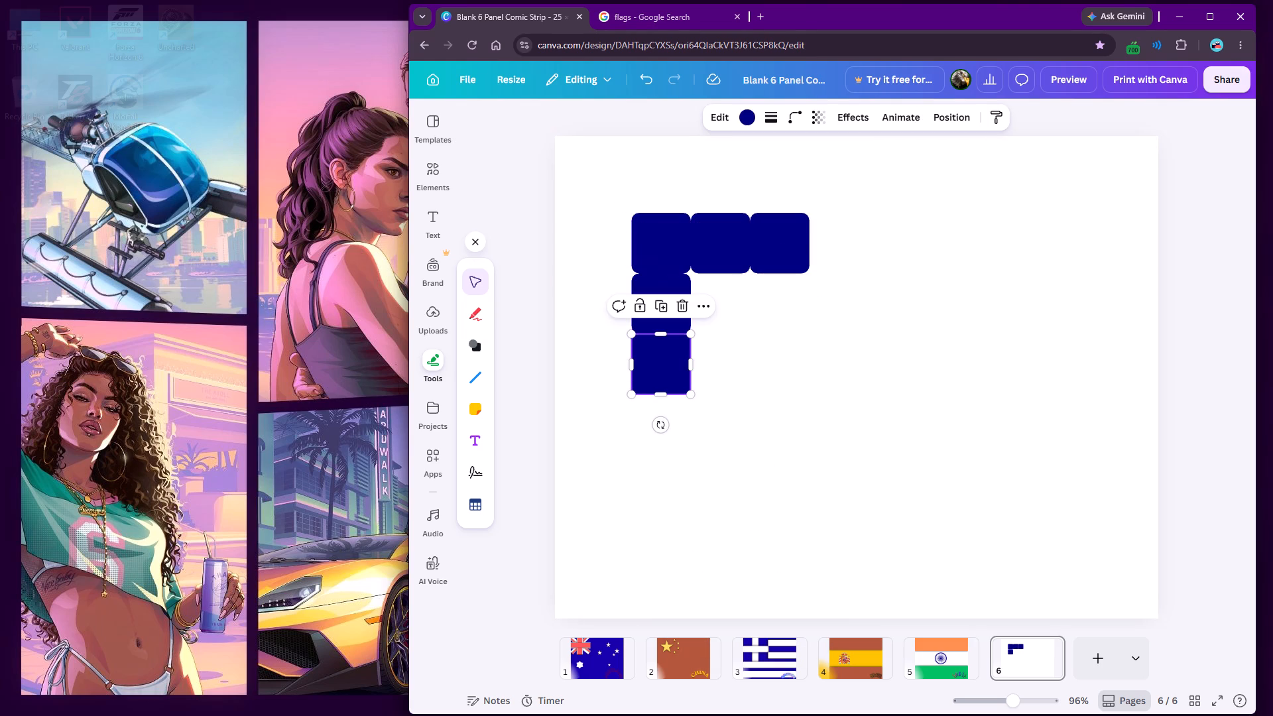
# Duplicate the row's middle square twice downward to complete the second column of three squares.
pyautogui.click(726, 249)
pyautogui.rightClick(726, 249)
pyautogui.click(761, 334)
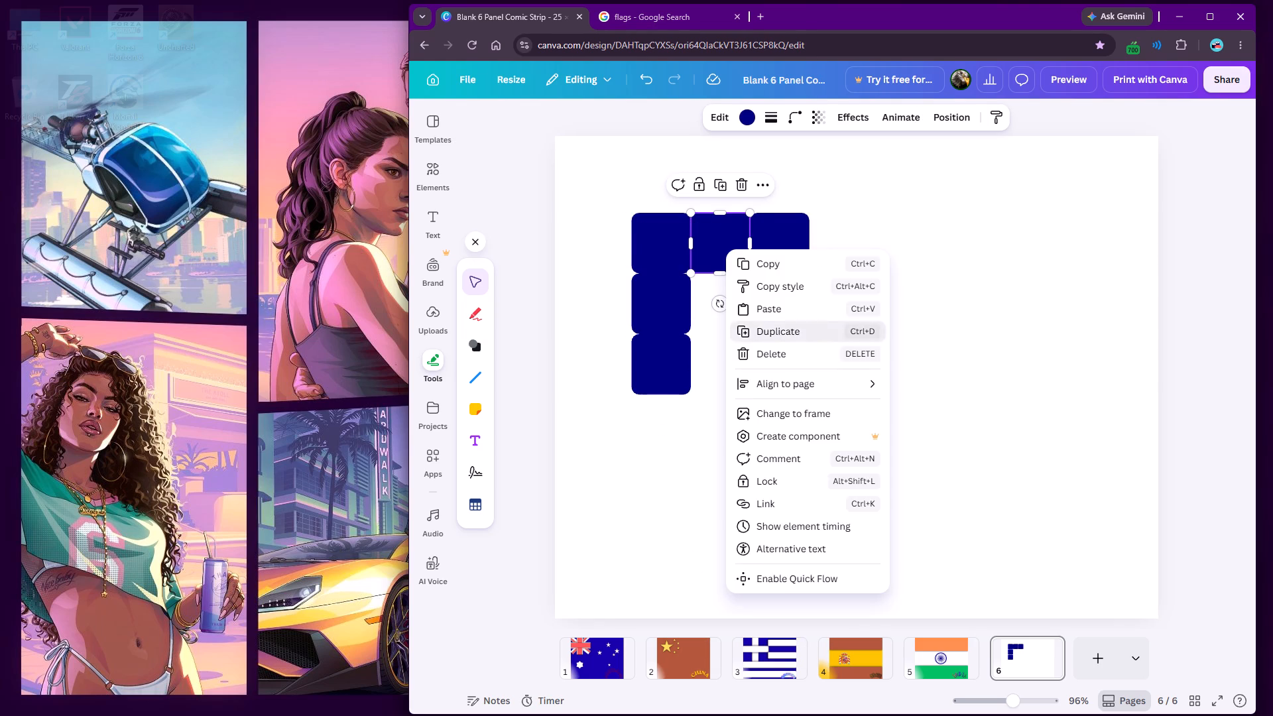
pyautogui.moveTo(721, 248); pyautogui.dragTo(713, 300)
pyautogui.rightClick(714, 297)
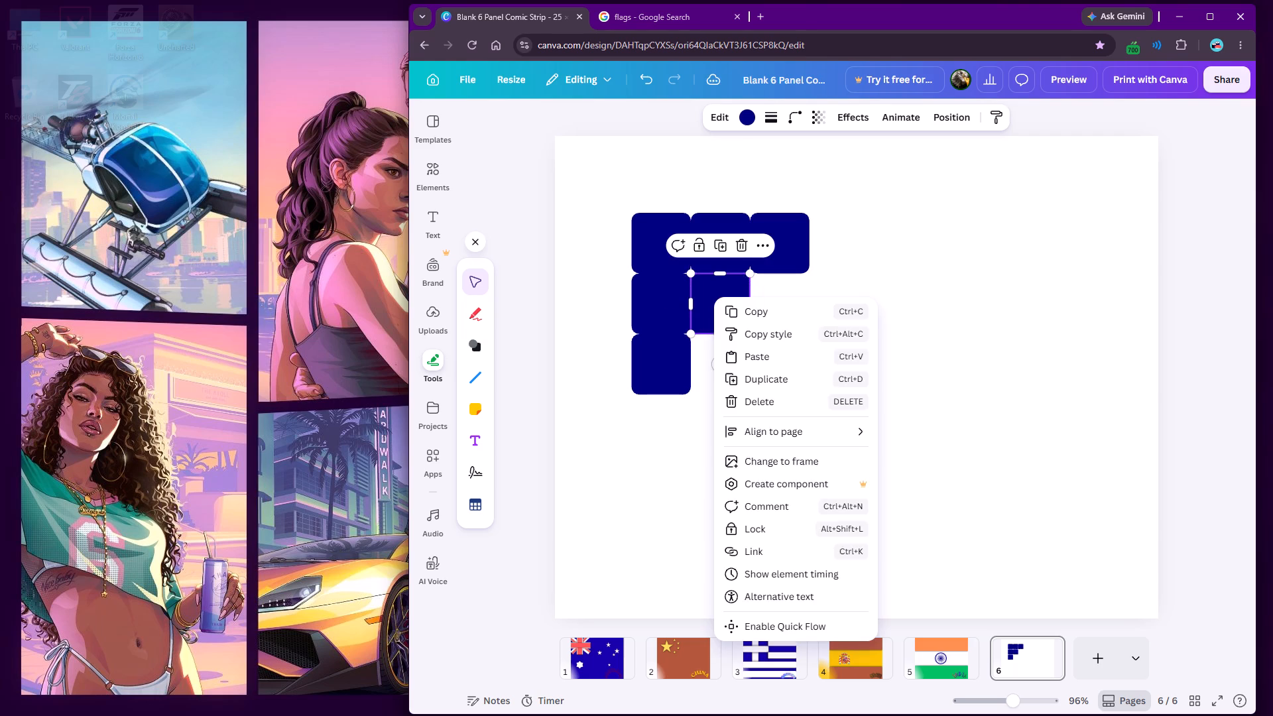
pyautogui.click(751, 381)
# Duplicate the row's last square and place the copy directly beneath it in the third column.
pyautogui.click(785, 249)
pyautogui.rightClick(785, 249)
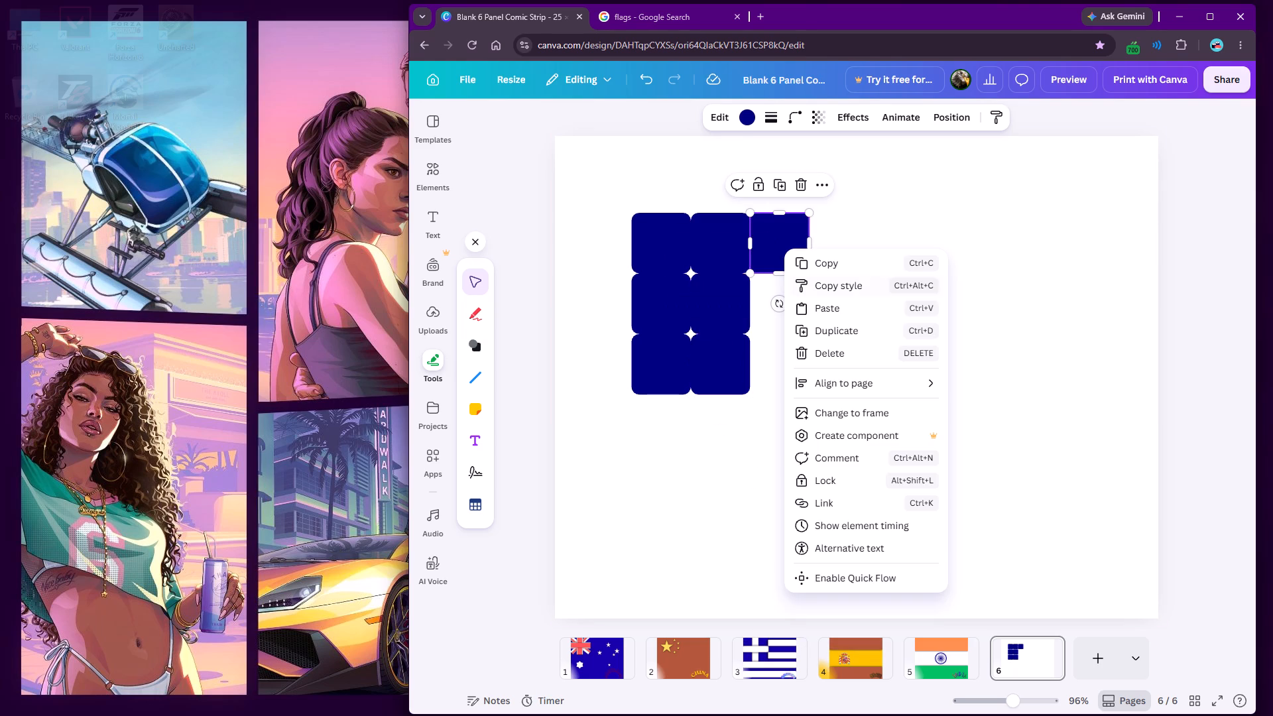
pyautogui.click(821, 327)
pyautogui.moveTo(788, 248); pyautogui.dragTo(780, 300)
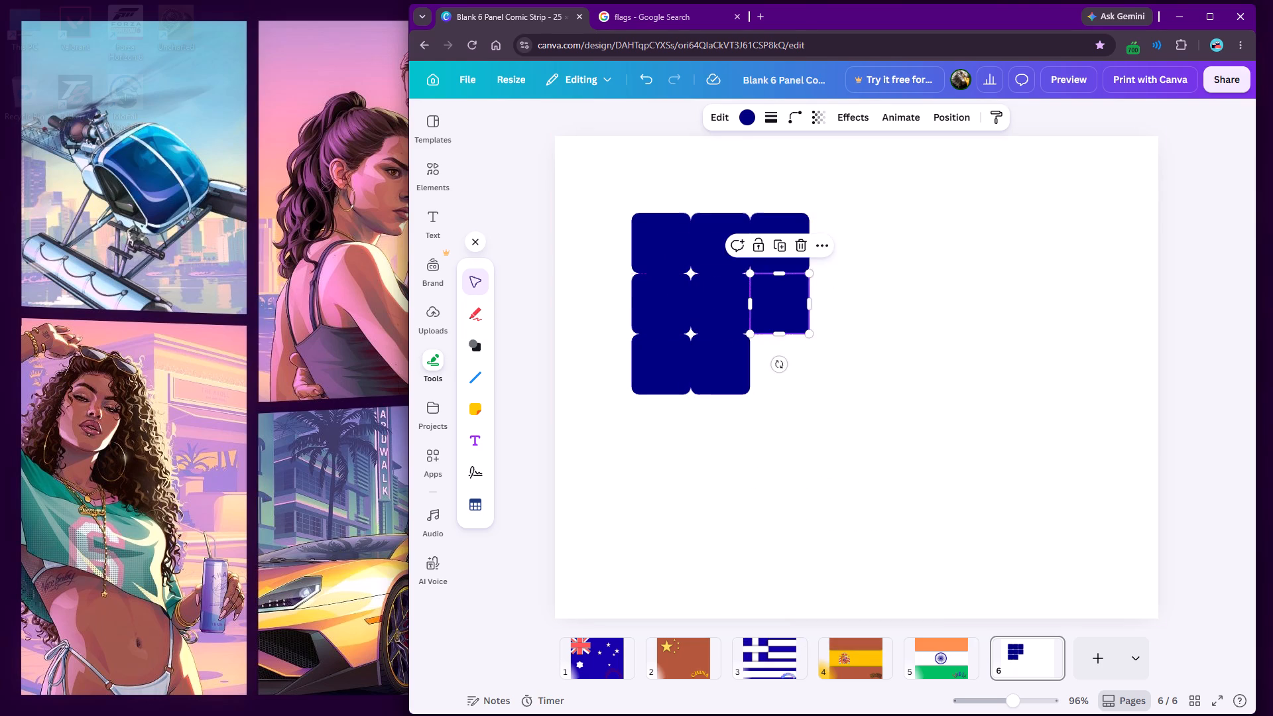
# Open the Vecteezy national flag illustration from the flags search and close the search results.
pyautogui.click(638, 14)
pyautogui.click(1087, 233)
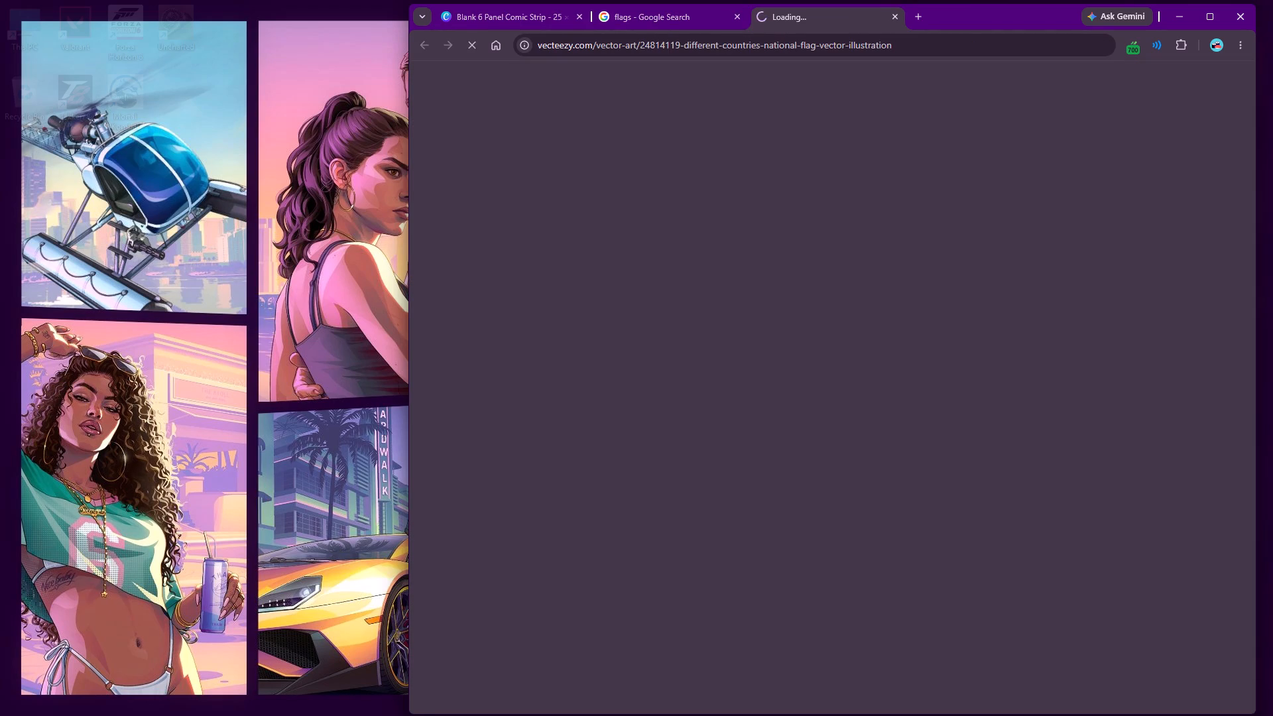
pyautogui.click(740, 17)
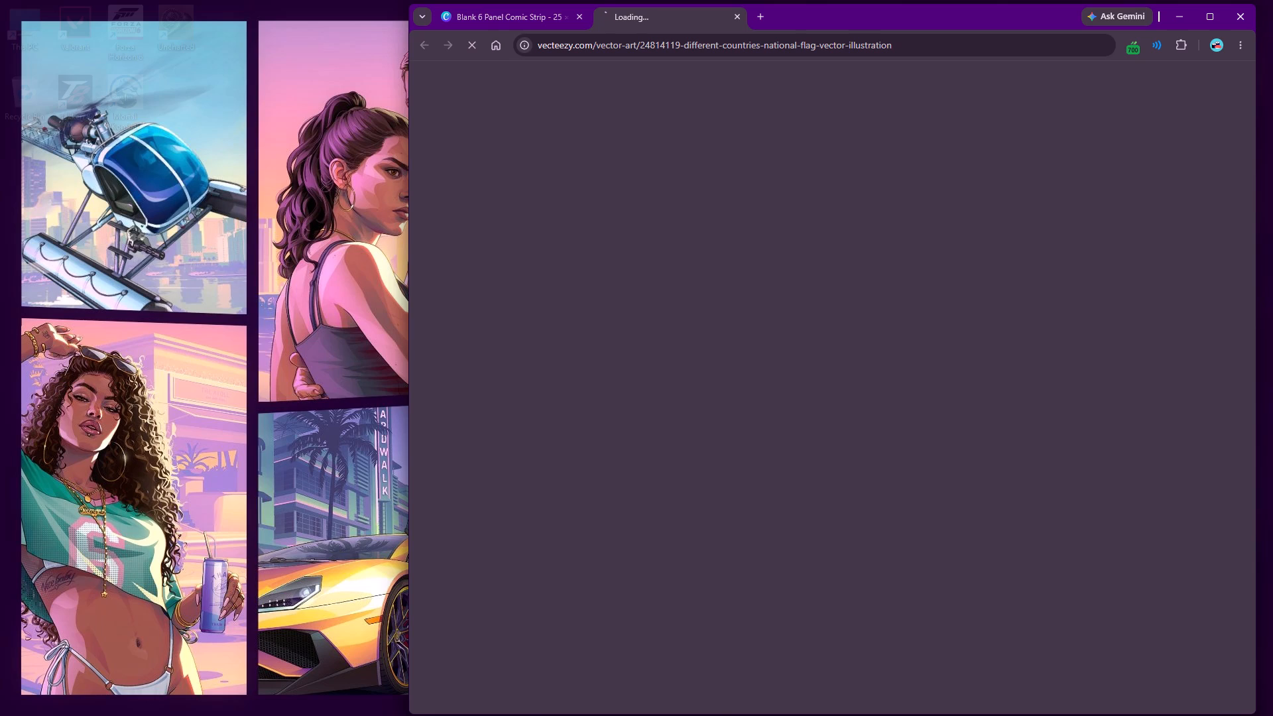
# Split the Vecteezy page into its own window and narrow it to fit beside the Canva design.
pyautogui.moveTo(666, 17); pyautogui.dragTo(101, 19)
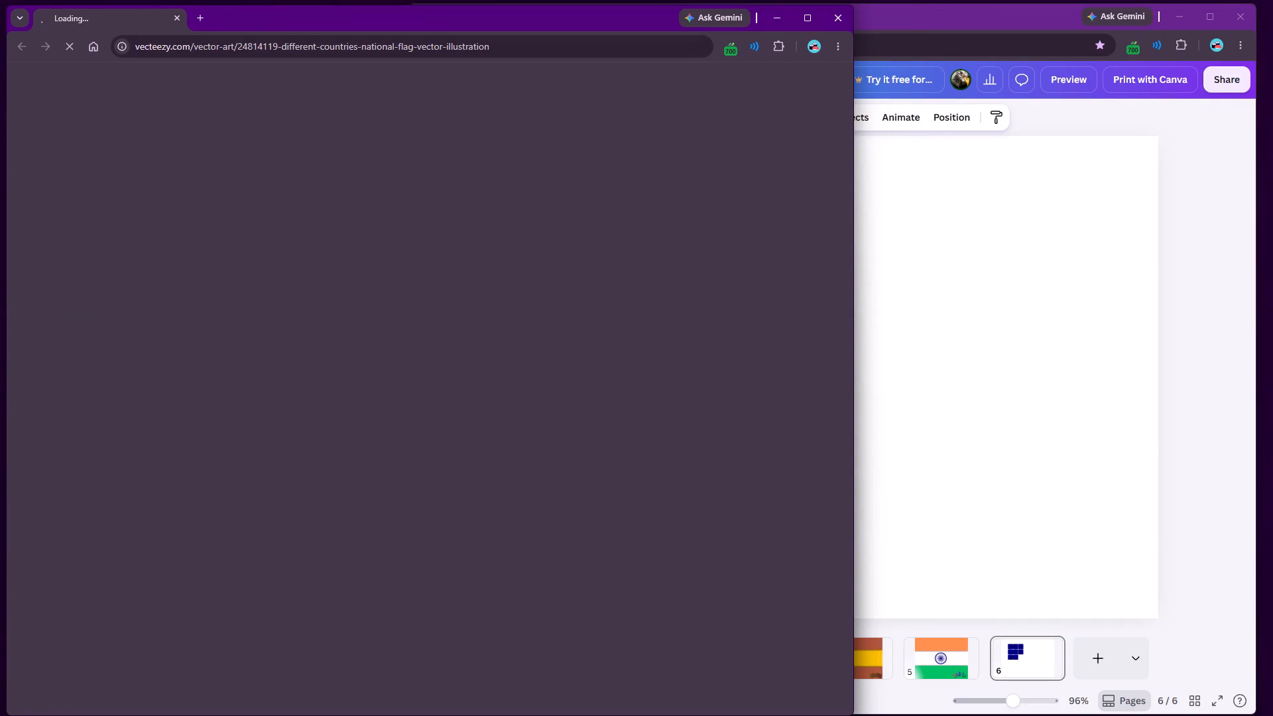
pyautogui.moveTo(857, 169); pyautogui.dragTo(483, 174)
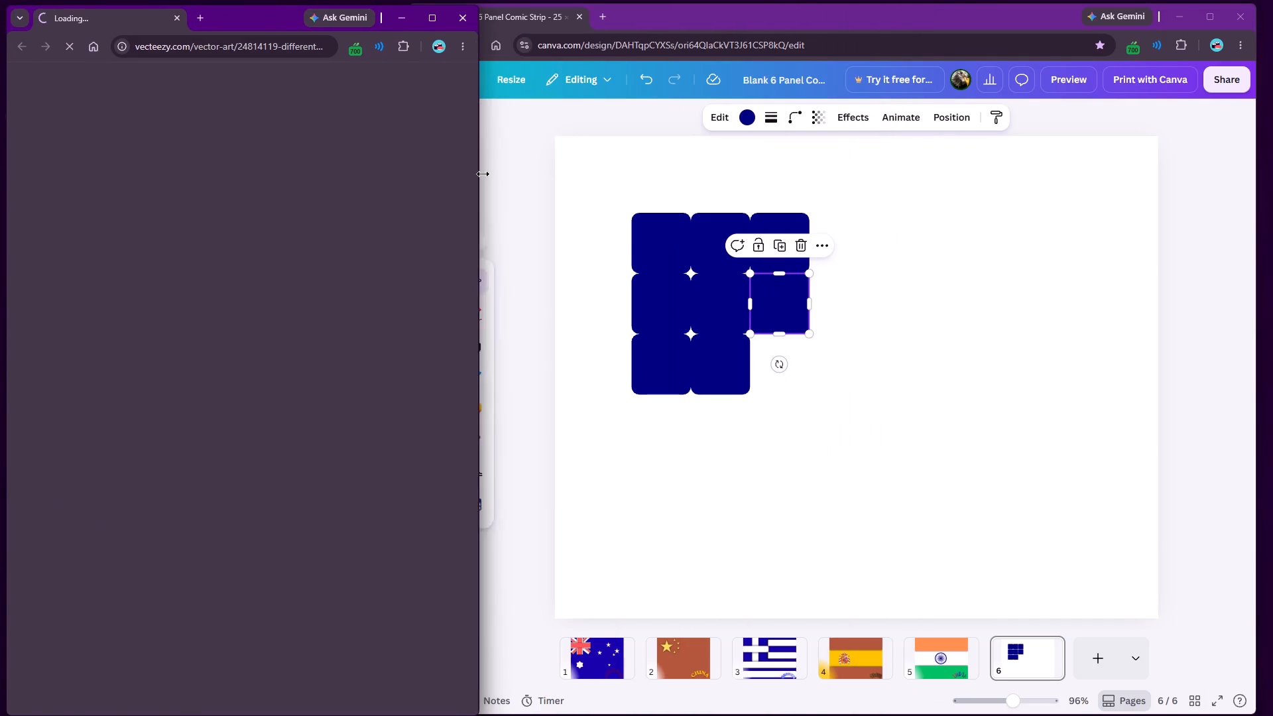
pyautogui.moveTo(483, 174); pyautogui.dragTo(418, 174)
# Switch to Microsoft Edge, skim the Barbara Barrie Wikipedia article and close it.
pyautogui.click(903, 698)
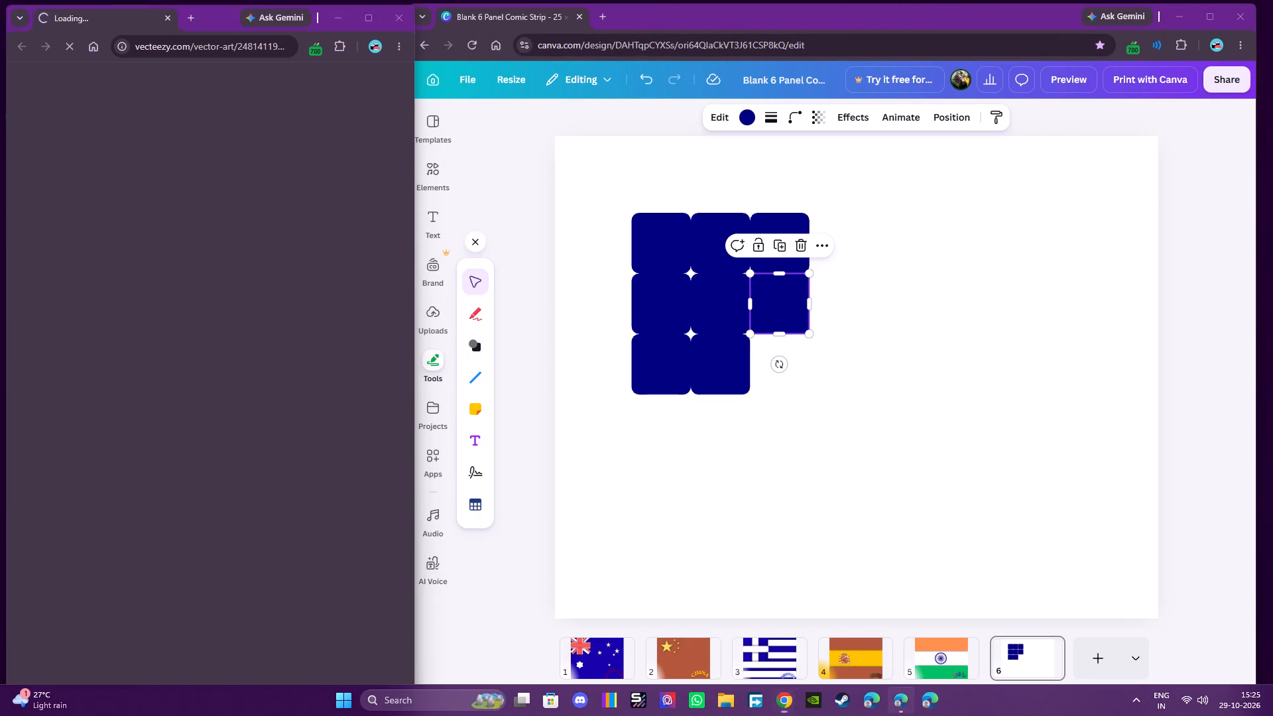
pyautogui.click(1201, 64)
pyautogui.scroll(-6, 664, 229)
pyautogui.scroll(6, 617, 263)
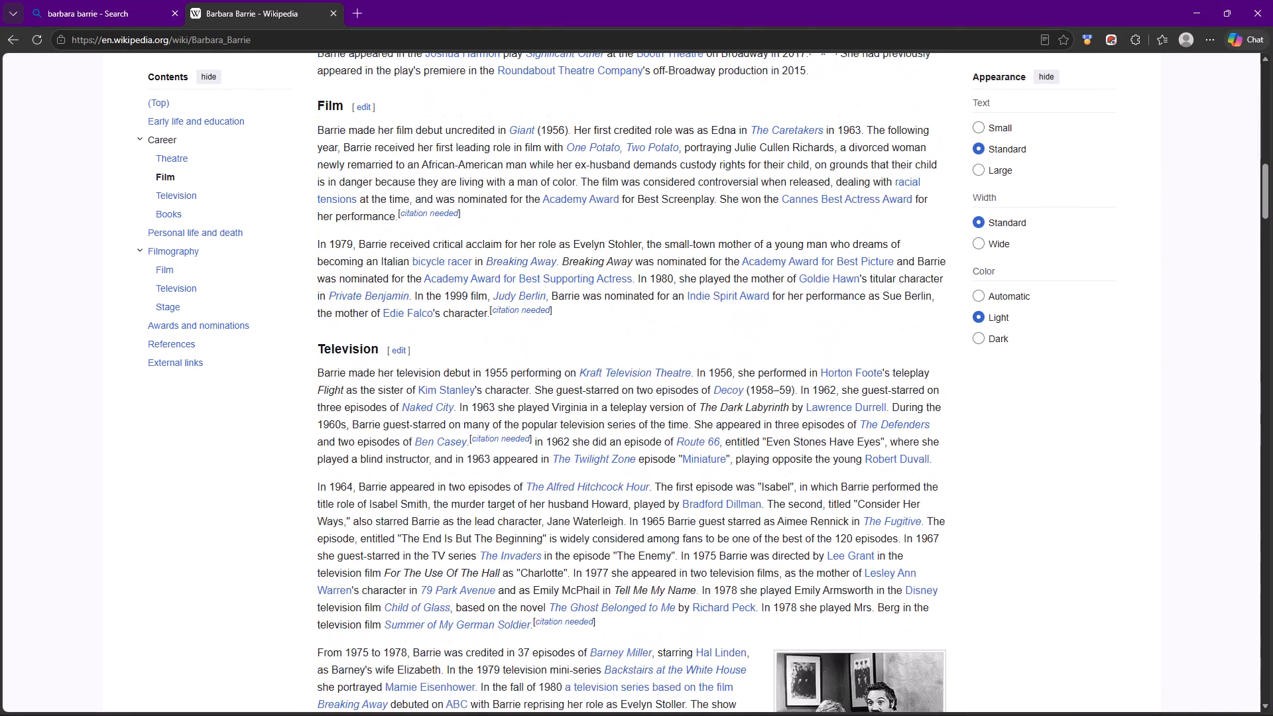
pyautogui.scroll(9, 544, 243)
pyautogui.click(332, 13)
# Open the Microsoft Rewards overview and run the trending daily search "world series".
pyautogui.scroll(11, 1007, 160)
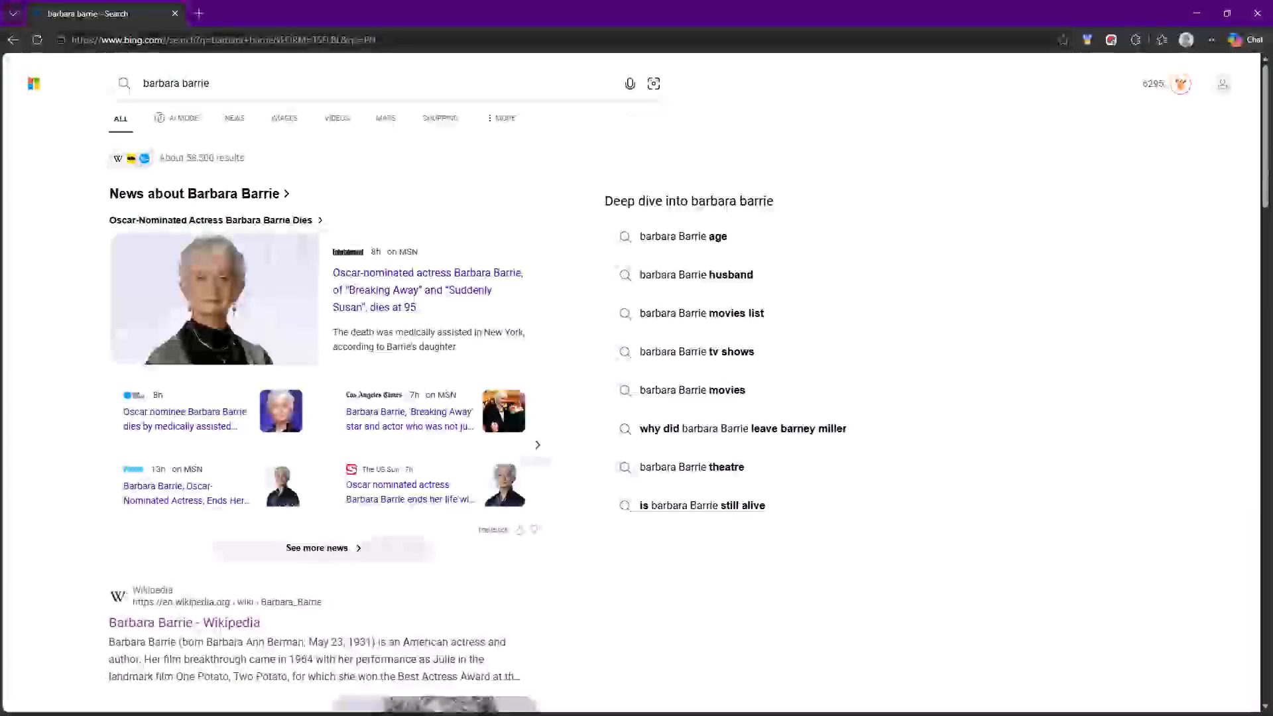
pyautogui.scroll(2, 1136, 139)
pyautogui.click(1168, 79)
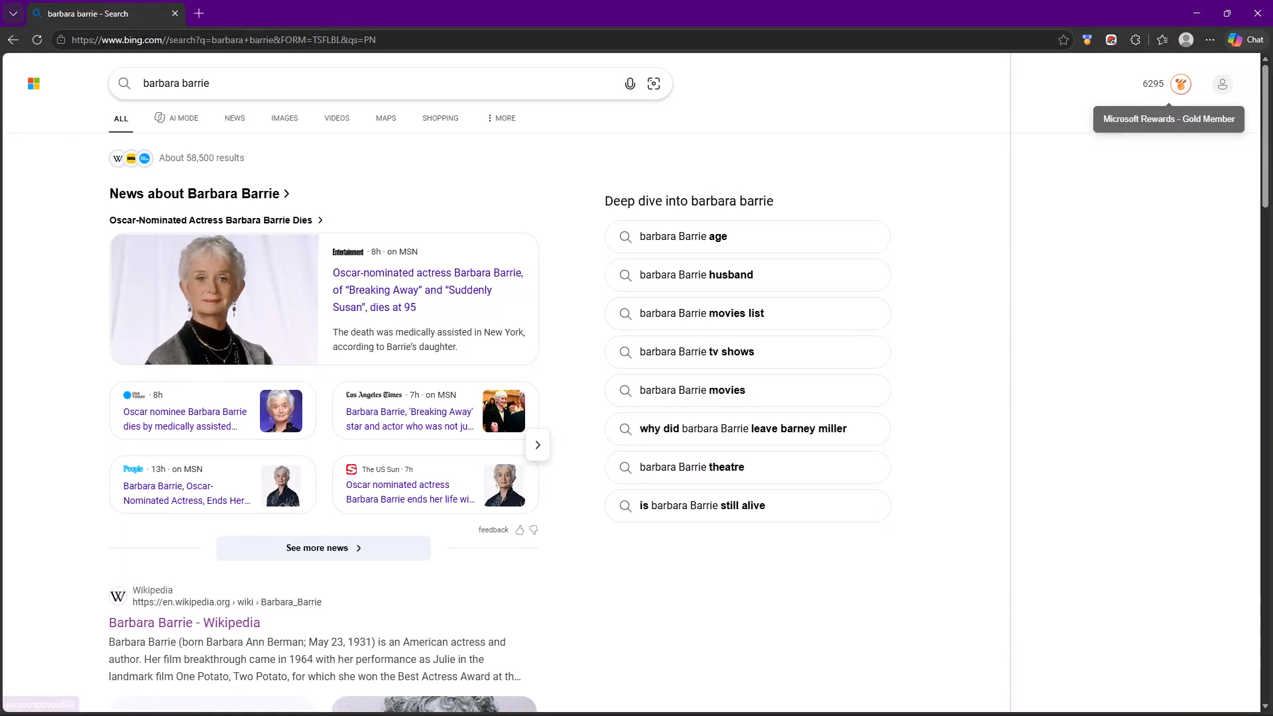
pyautogui.scroll(-5, 1162, 399)
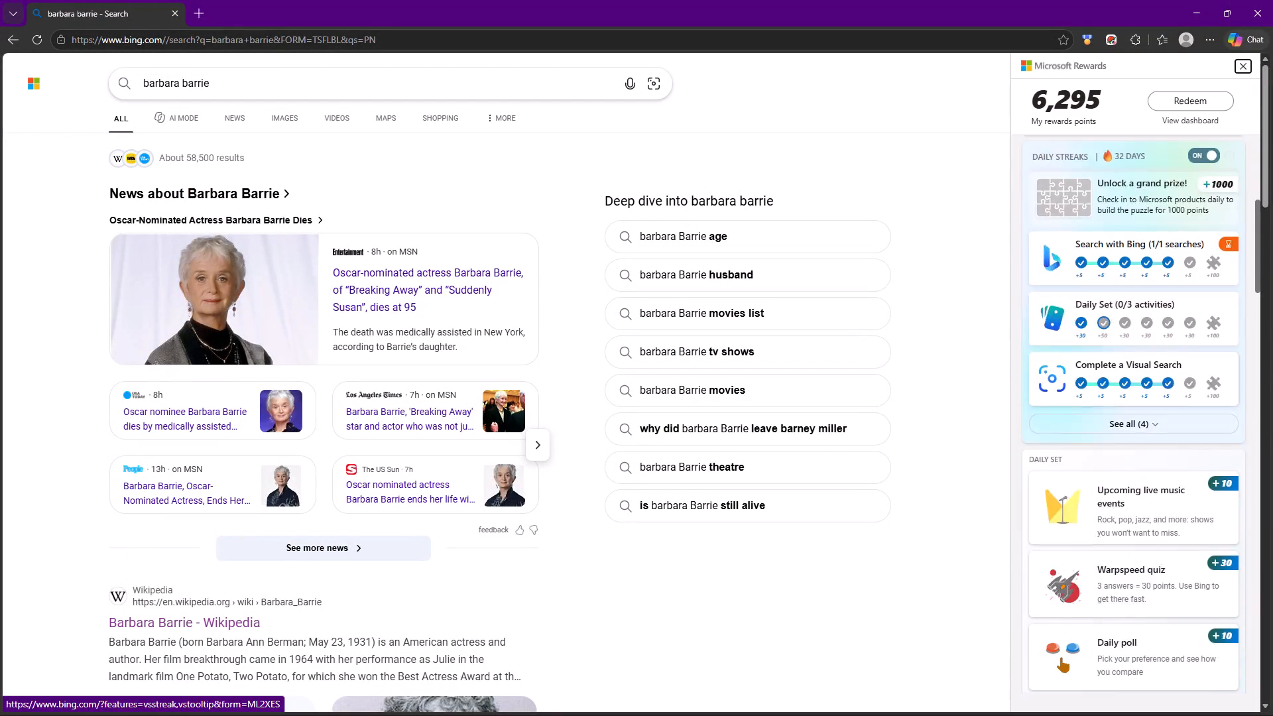
pyautogui.scroll(-15, 1171, 392)
pyautogui.click(1183, 491)
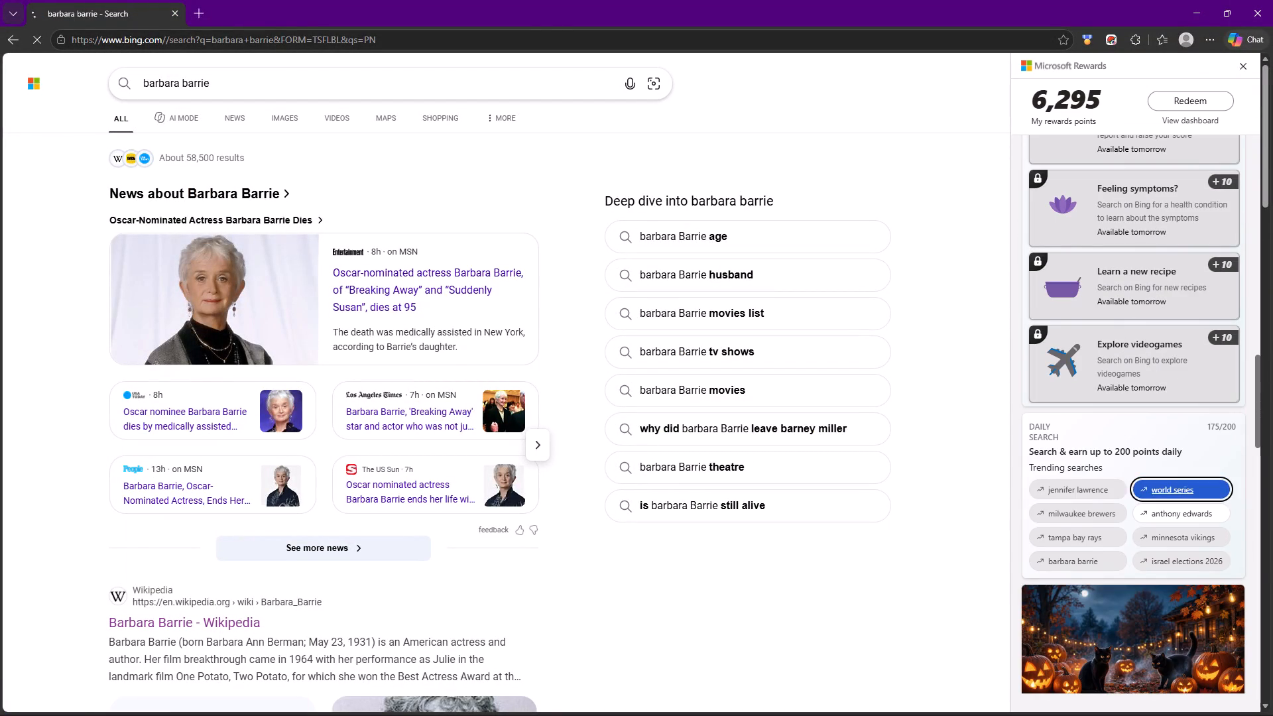
# Browse the World Series results, open the Wikipedia article and leave the Edge window.
pyautogui.scroll(-5, 405, 246)
pyautogui.scroll(-10, 260, 292)
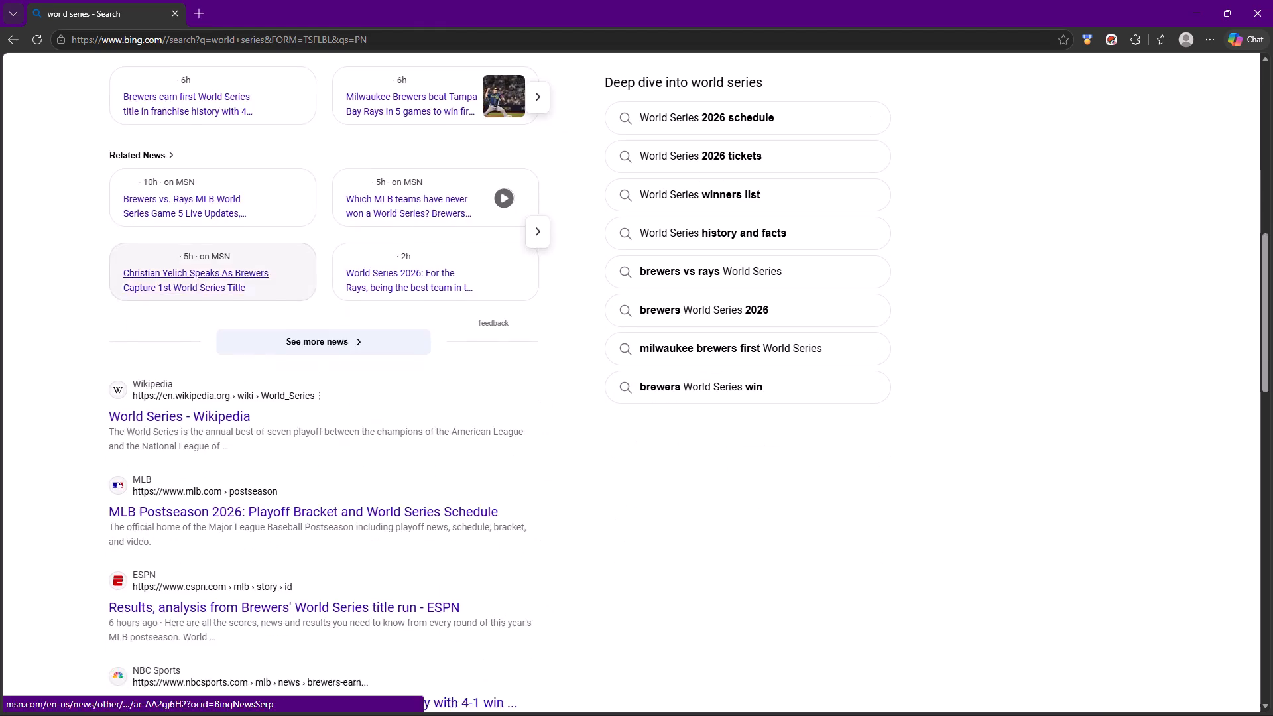
pyautogui.click(207, 117)
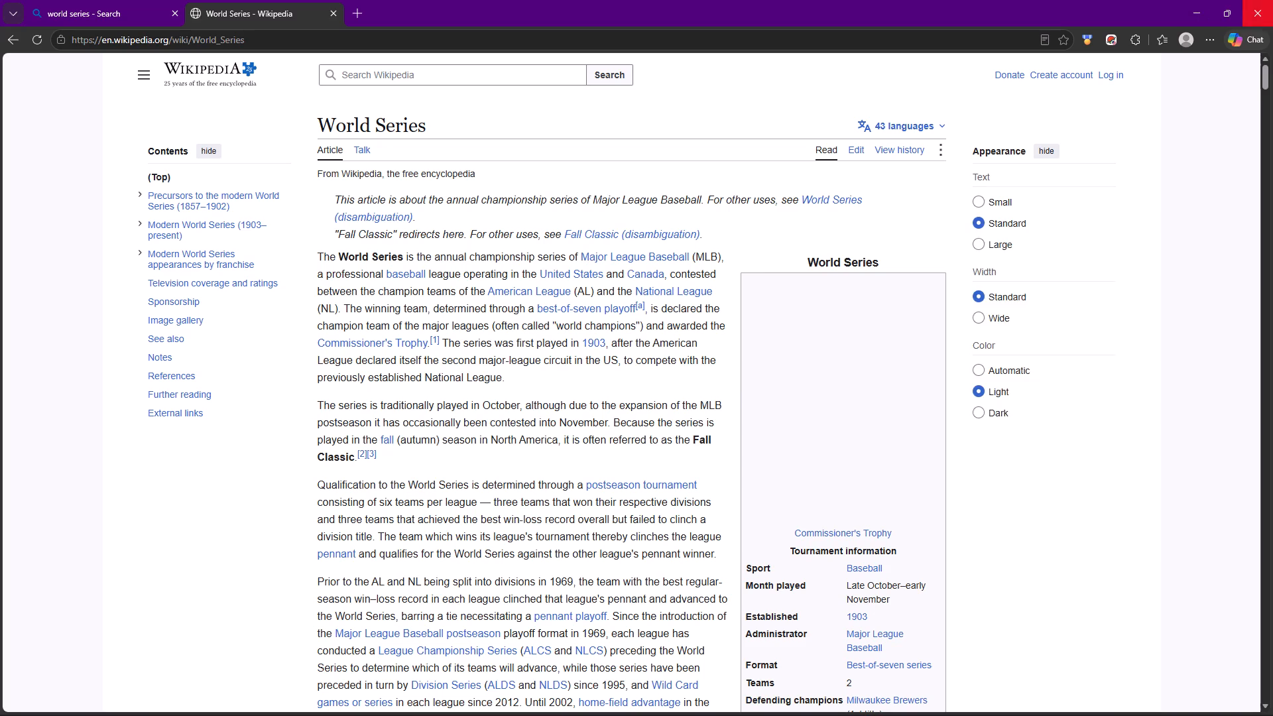
pyautogui.click(1228, 10)
# Back in the Canva design, duplicate the third column's middle square downward to complete the three-by-three grid.
pyautogui.click(688, 23)
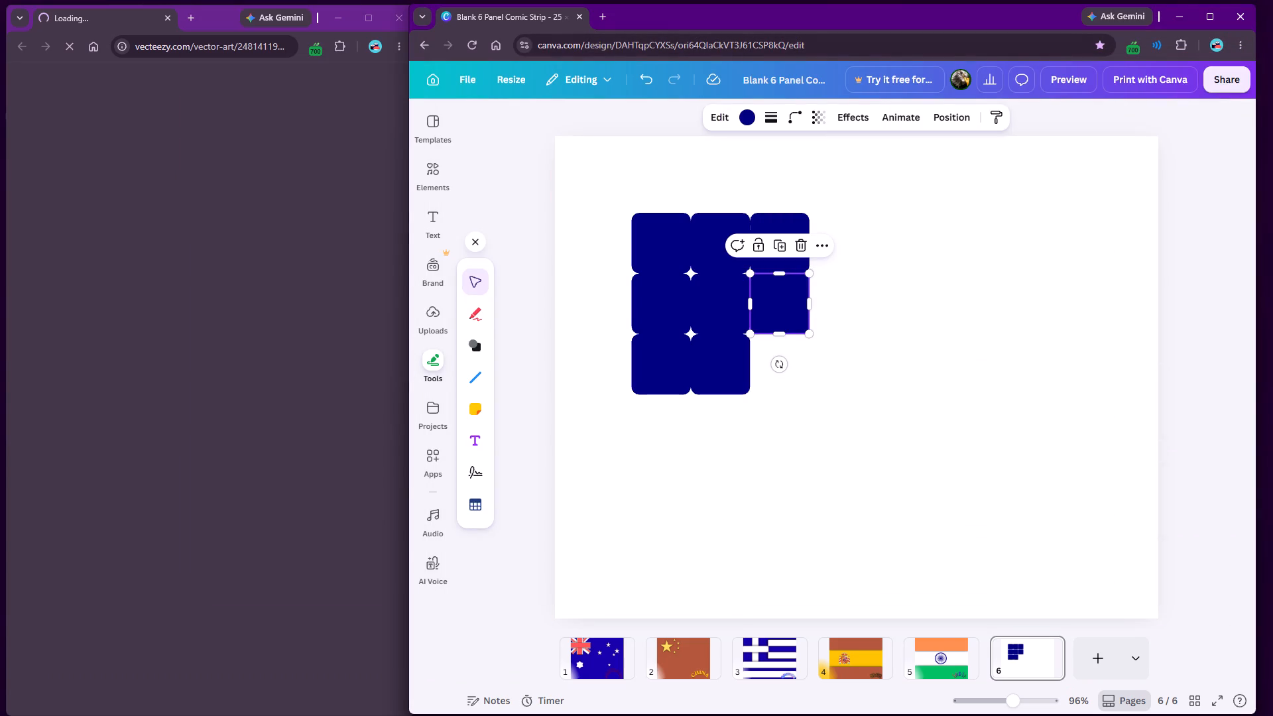
pyautogui.click(819, 337)
pyautogui.click(784, 304)
pyautogui.rightClick(784, 304)
pyautogui.click(831, 389)
pyautogui.click(846, 358)
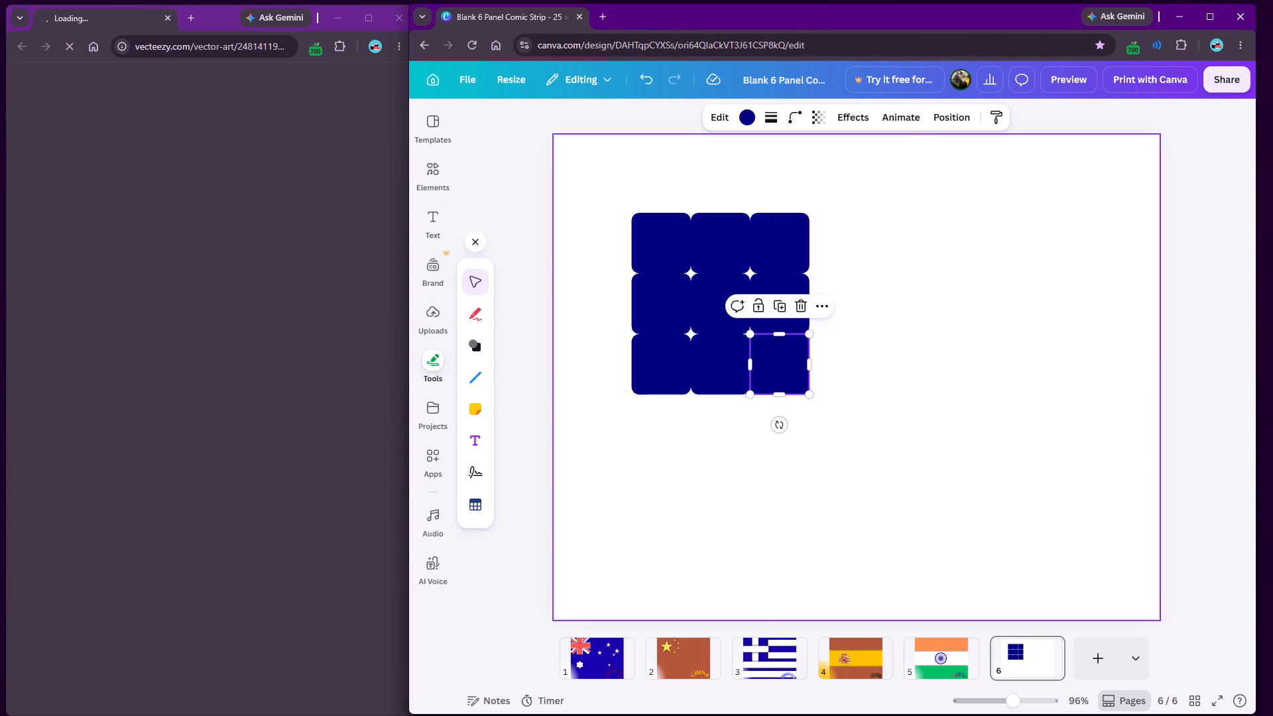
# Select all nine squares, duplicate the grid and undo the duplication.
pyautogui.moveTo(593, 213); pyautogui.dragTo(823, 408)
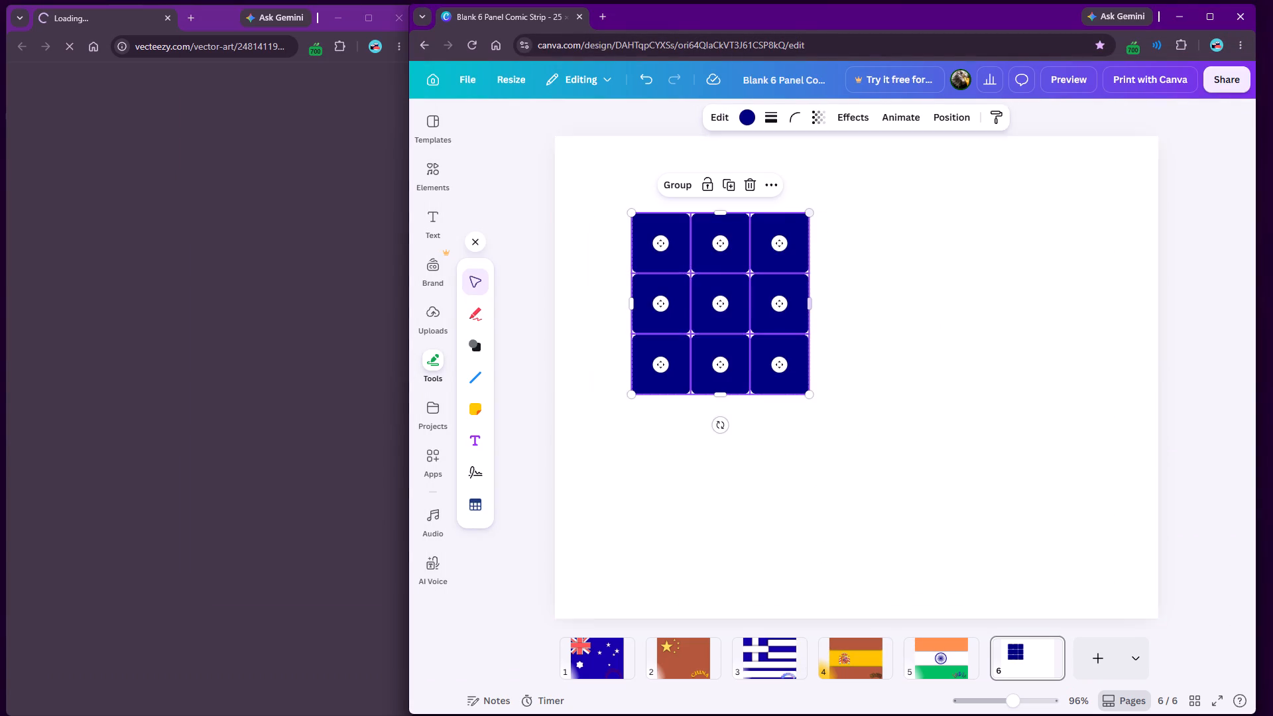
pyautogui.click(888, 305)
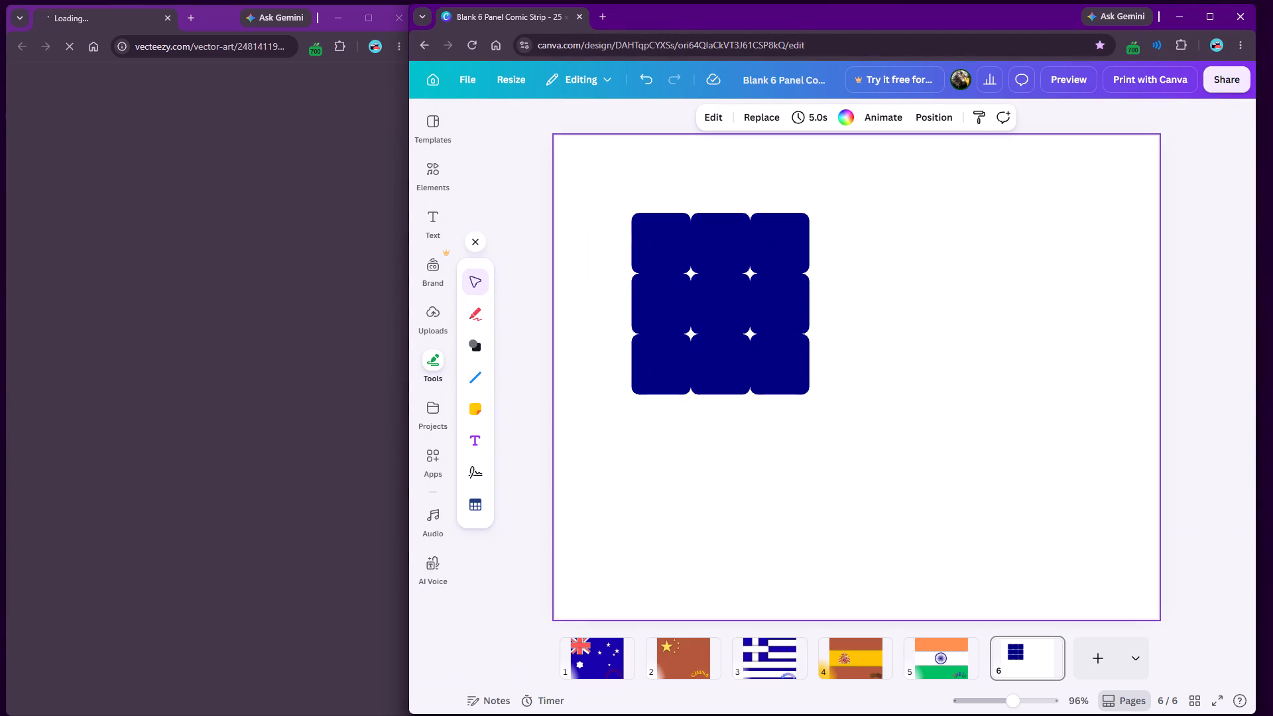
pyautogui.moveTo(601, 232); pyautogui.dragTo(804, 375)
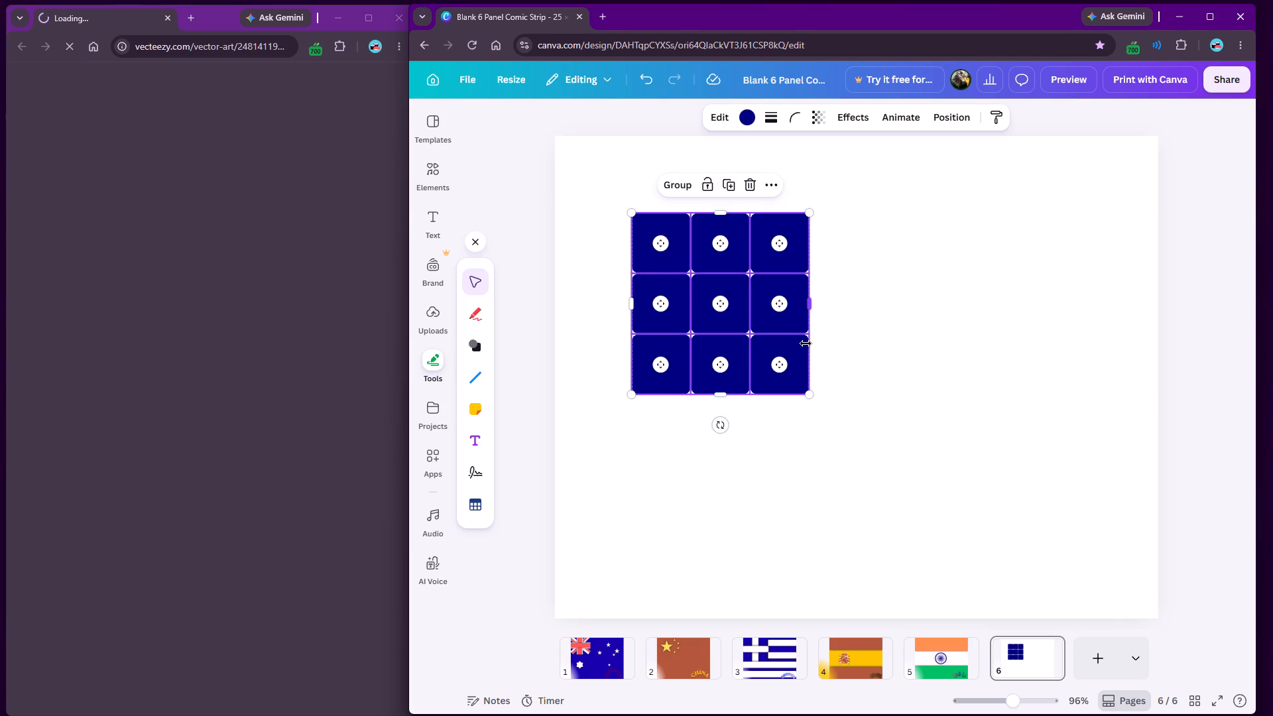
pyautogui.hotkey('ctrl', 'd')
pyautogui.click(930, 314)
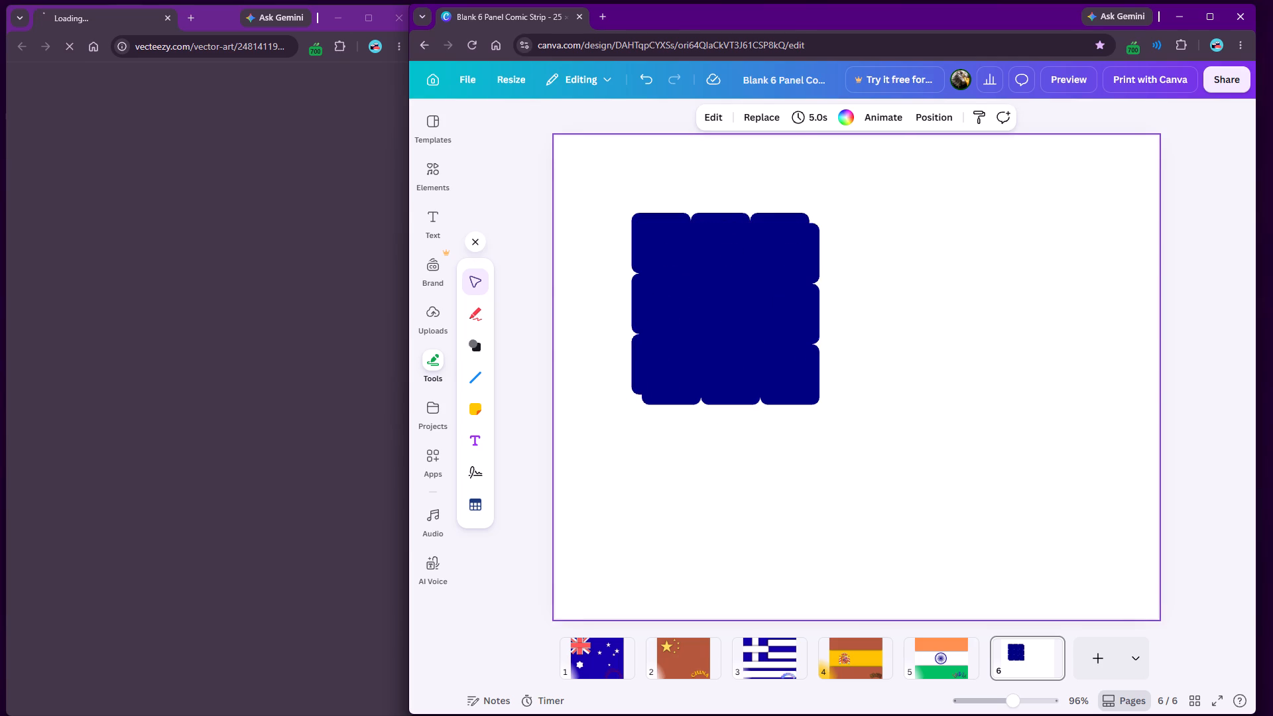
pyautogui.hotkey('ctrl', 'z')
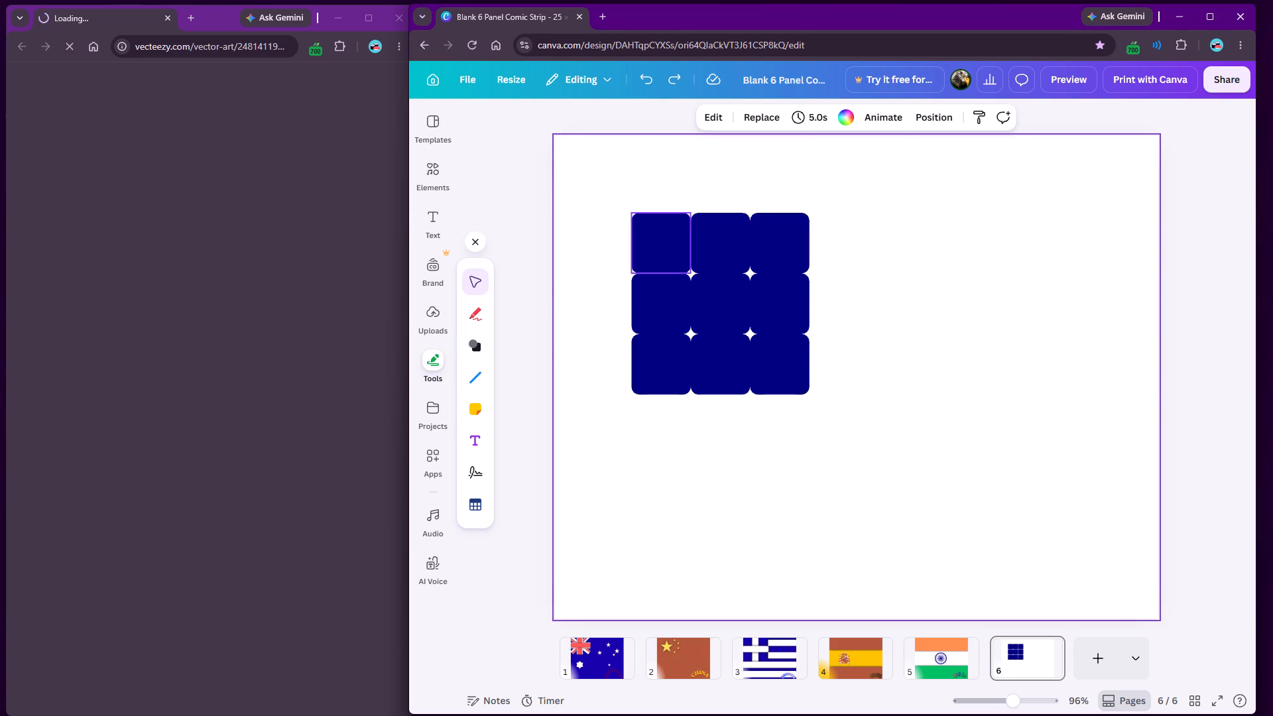
# Recolour all nine rounded squares of the grid to Vivid indigo #1800ad.
pyautogui.click(665, 245)
pyautogui.click(821, 216)
pyautogui.click(665, 230)
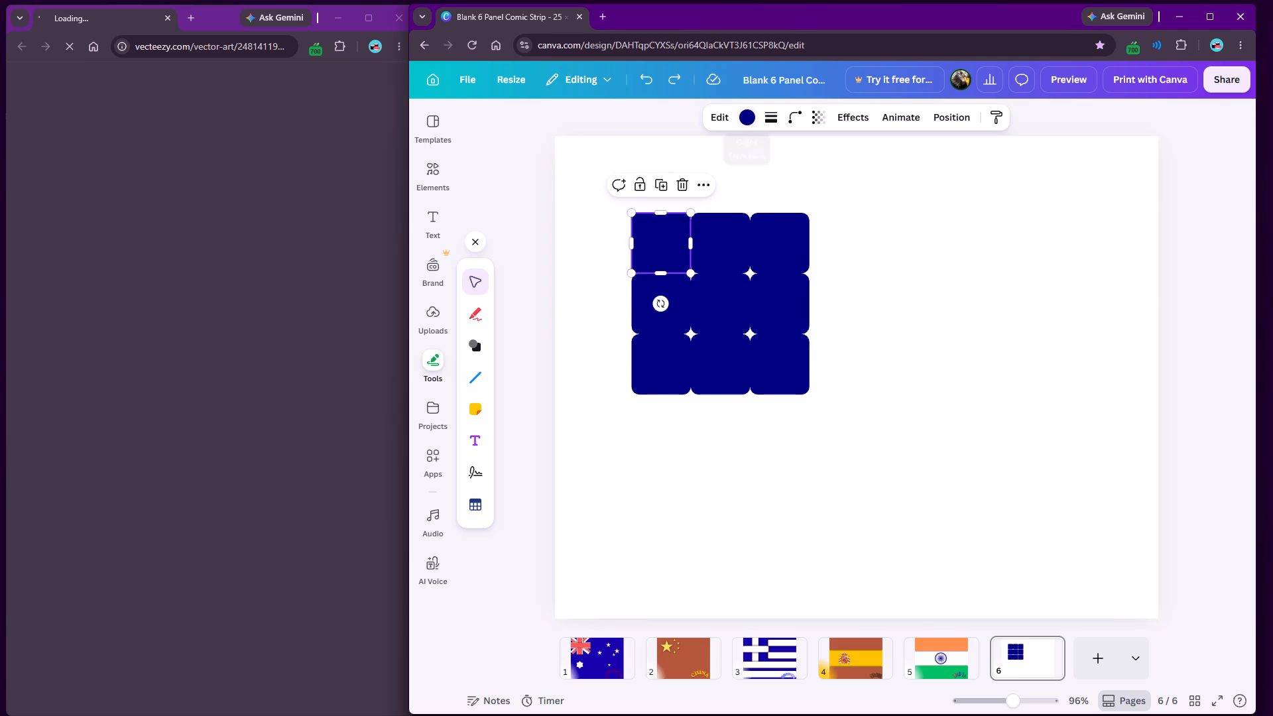
pyautogui.click(748, 109)
pyautogui.click(535, 251)
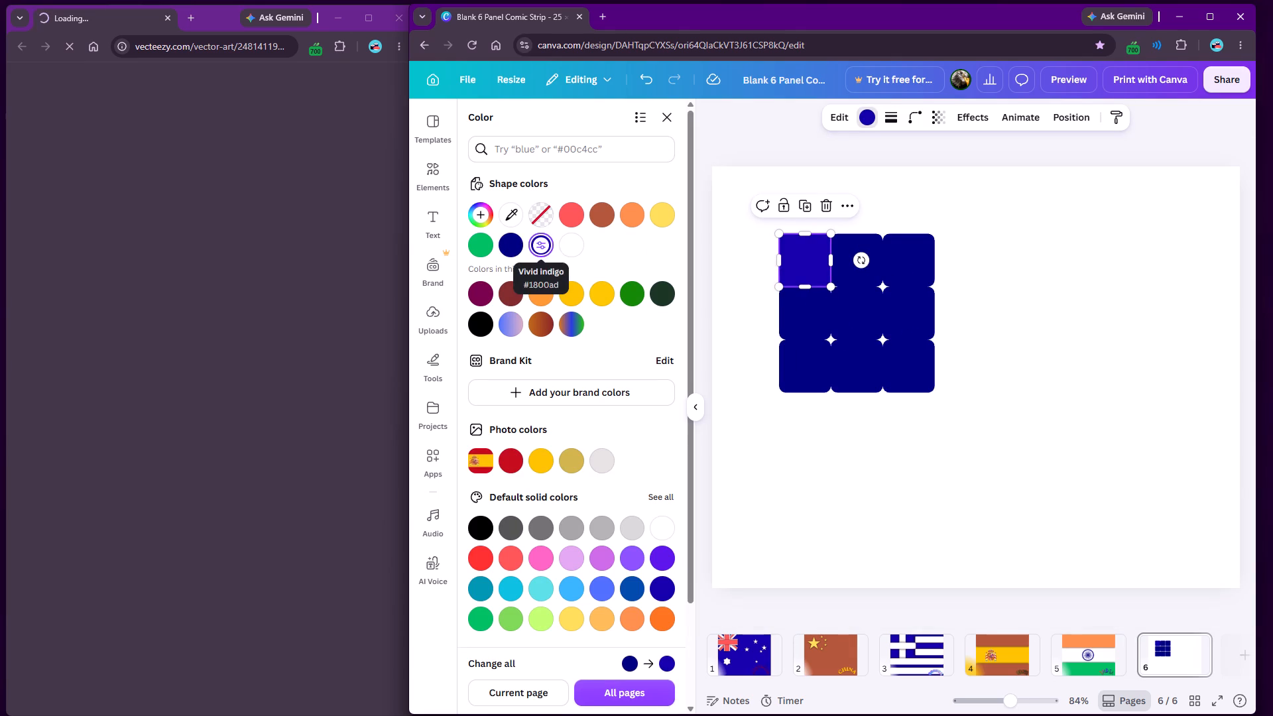
pyautogui.click(855, 247)
pyautogui.click(538, 243)
pyautogui.click(895, 255)
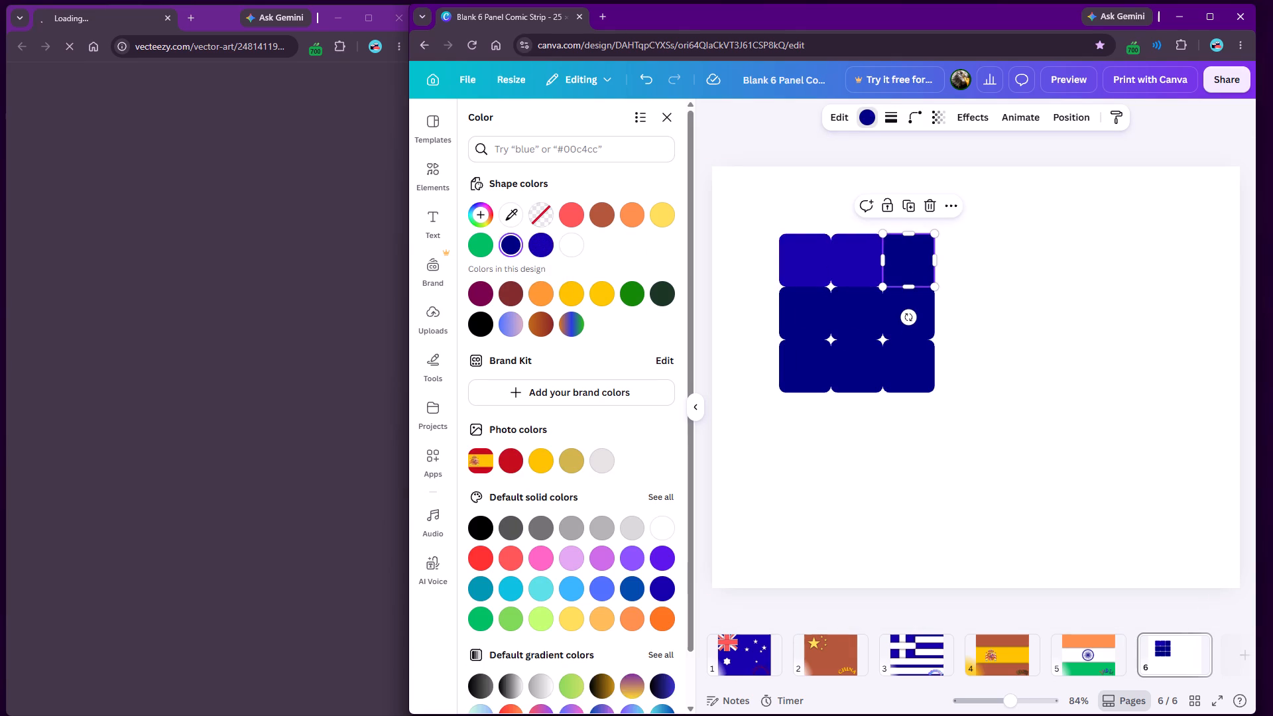
pyautogui.click(546, 245)
pyautogui.moveTo(967, 436); pyautogui.dragTo(790, 310)
pyautogui.click(537, 250)
pyautogui.click(773, 186)
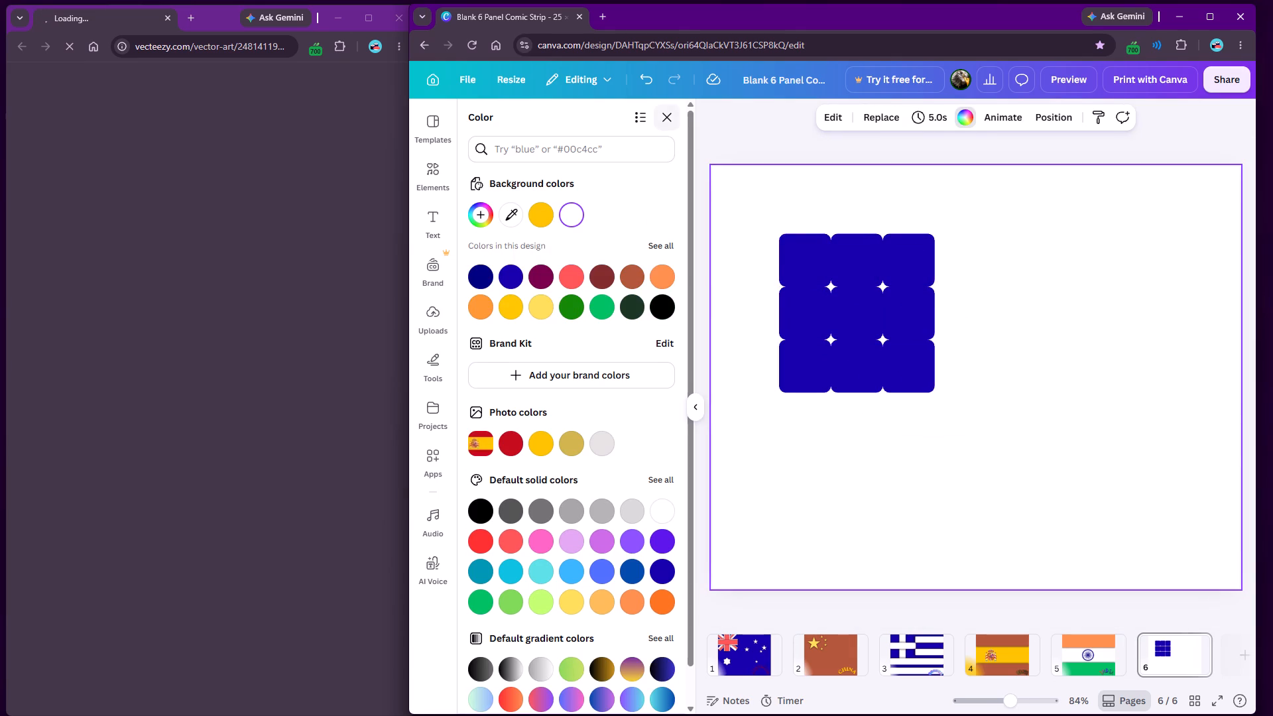
pyautogui.click(670, 119)
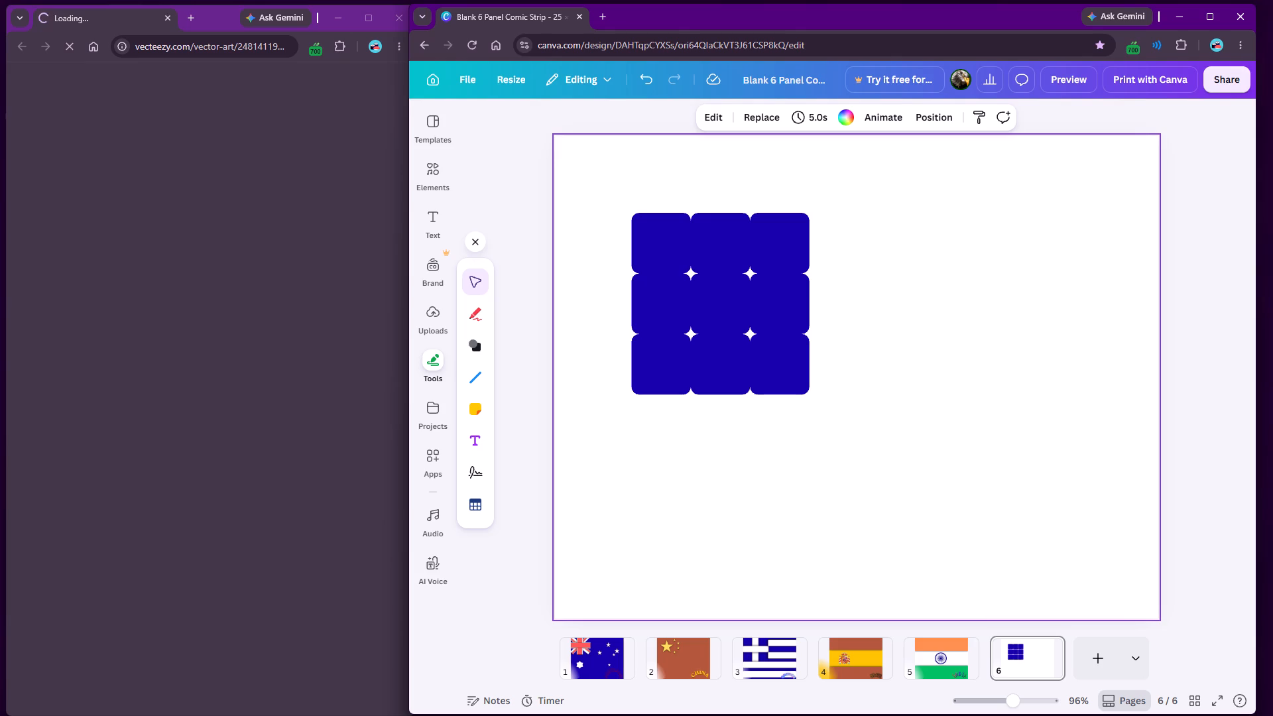
# Apply a Drop shadow to all nine squares with direction 0, transparency 100, a larger blur and a minimal offset.
pyautogui.click(881, 245)
pyautogui.moveTo(597, 227); pyautogui.dragTo(821, 398)
pyautogui.click(852, 121)
pyautogui.click(514, 179)
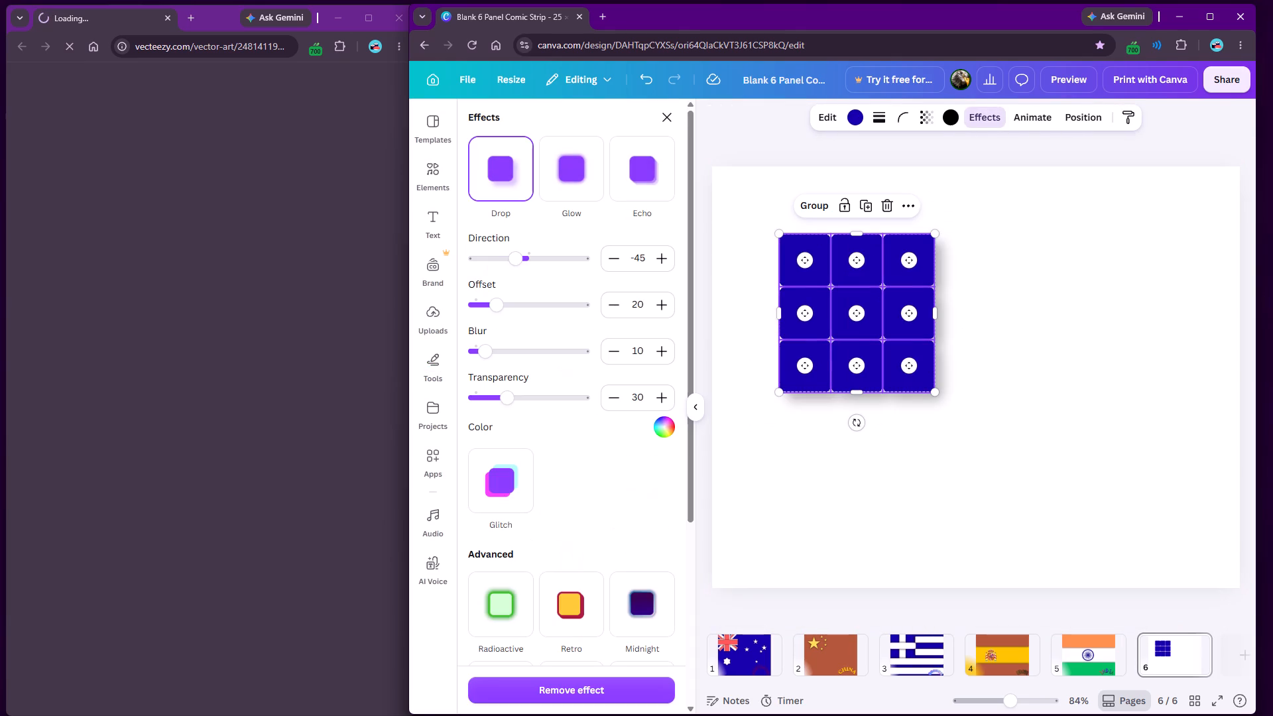
pyautogui.moveTo(519, 258); pyautogui.dragTo(529, 259)
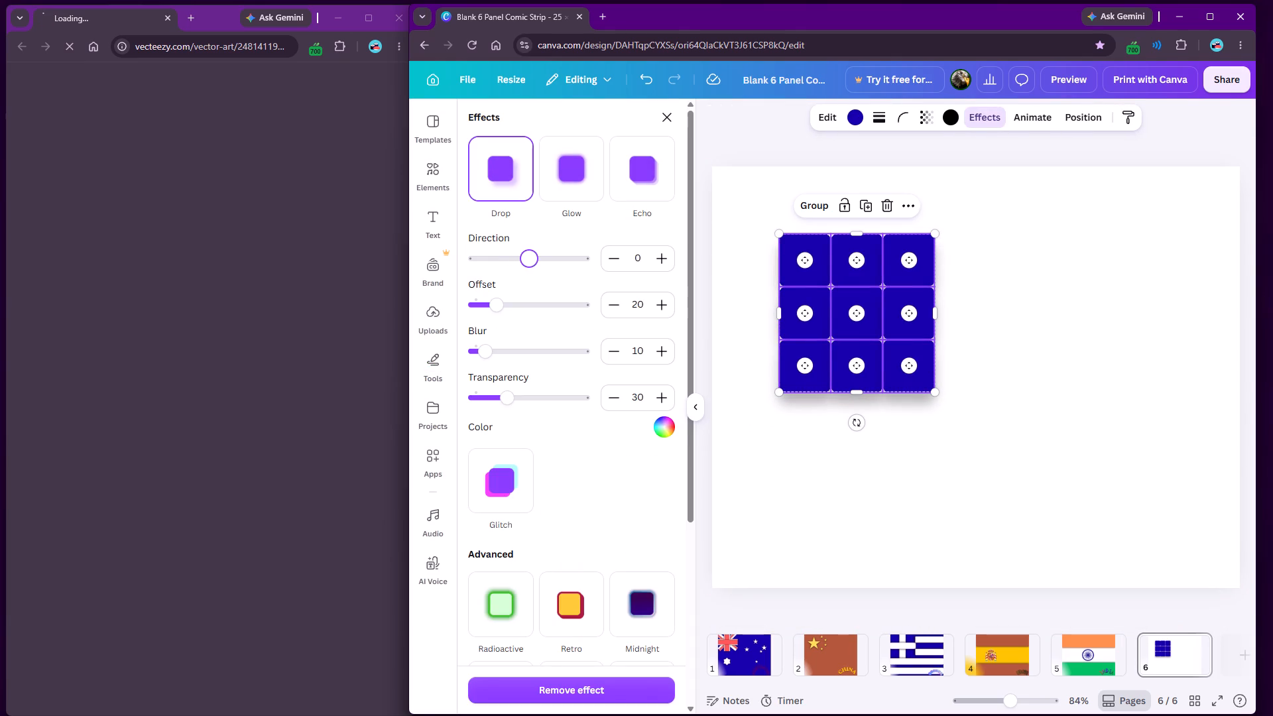
pyautogui.moveTo(493, 313); pyautogui.dragTo(487, 313)
pyautogui.moveTo(513, 398); pyautogui.dragTo(616, 404)
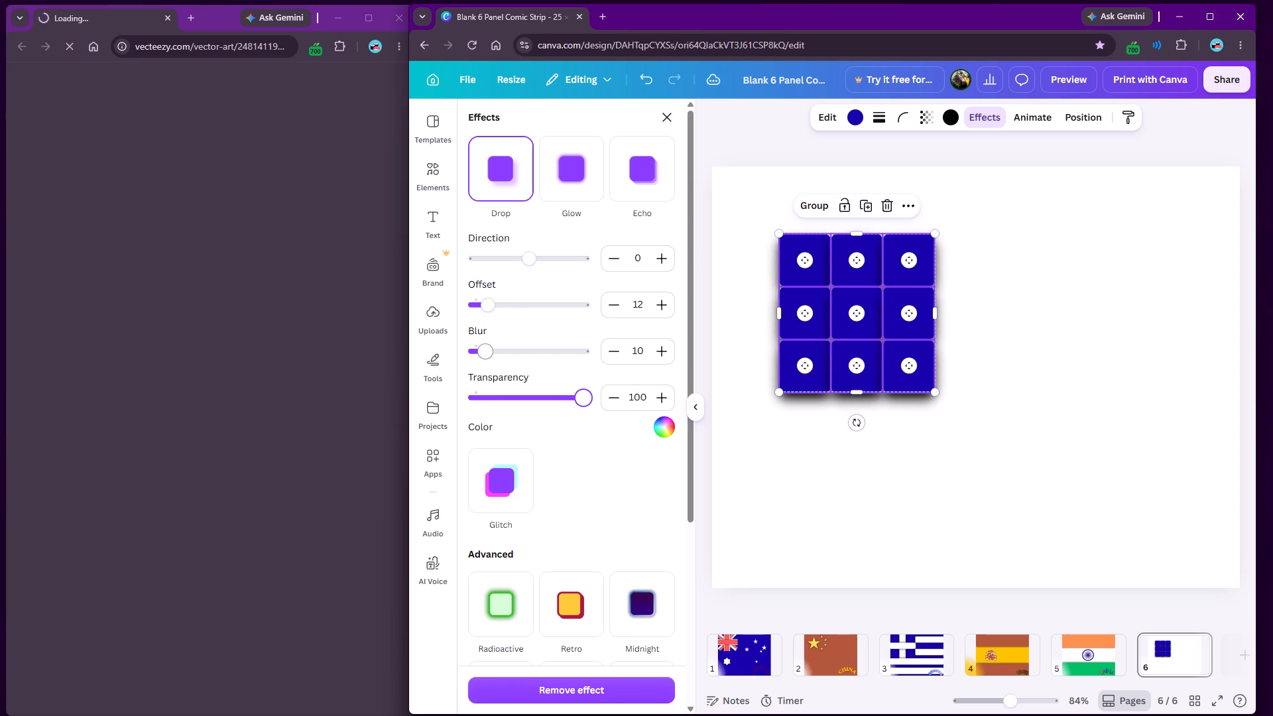
pyautogui.moveTo(483, 355); pyautogui.dragTo(503, 359)
pyautogui.moveTo(489, 300); pyautogui.dragTo(450, 308)
pyautogui.click(841, 423)
pyautogui.click(831, 459)
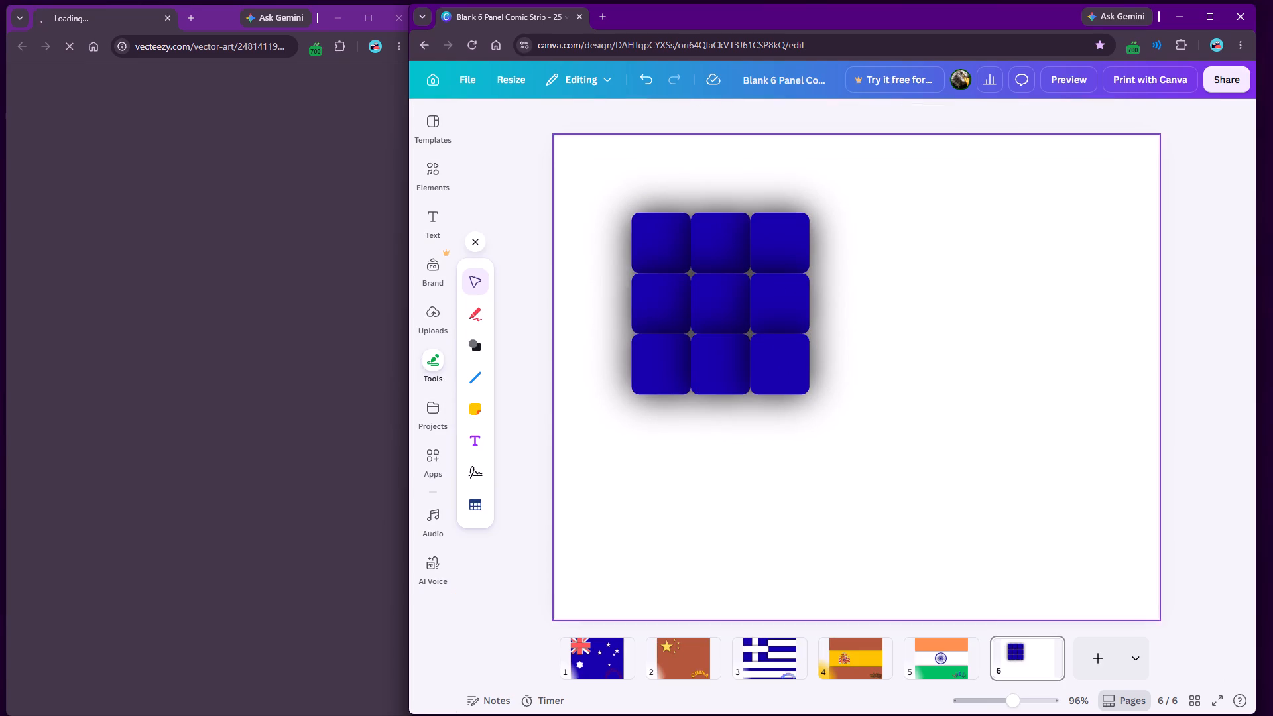
# Group the nine shadowed squares and move the group closer to the page's upper-left corner.
pyautogui.moveTo(858, 410); pyautogui.dragTo(614, 229)
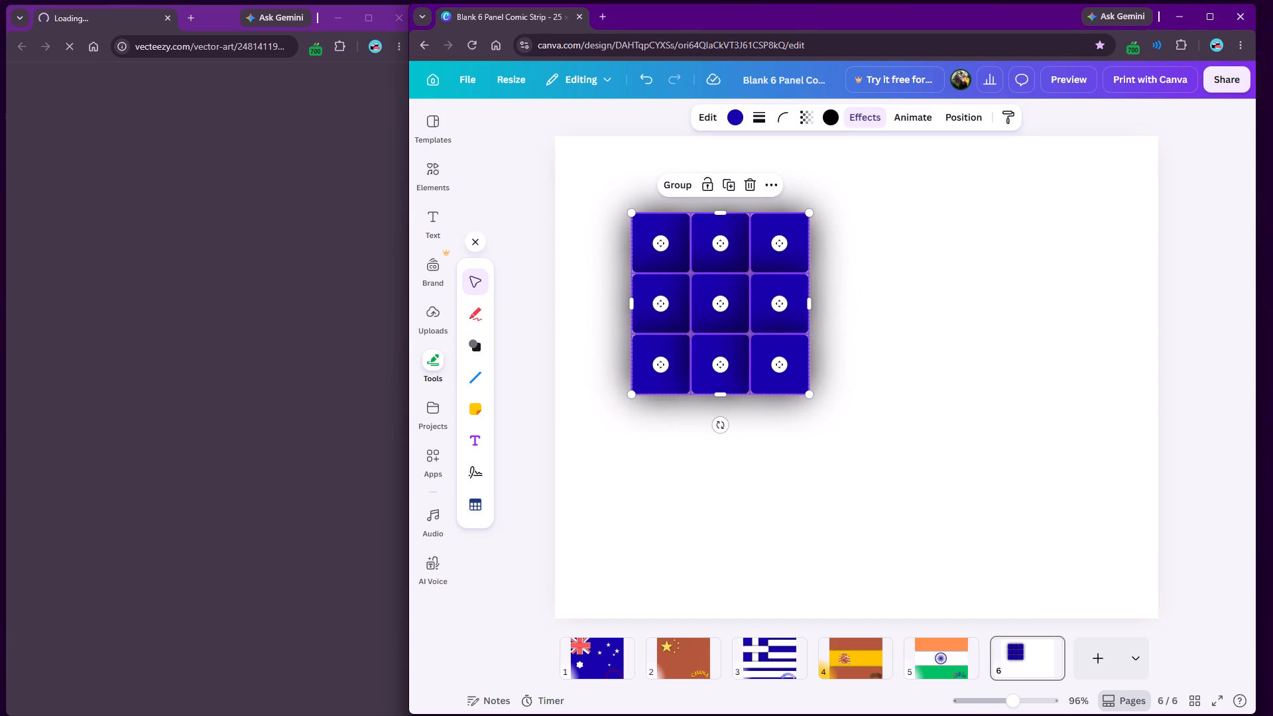
pyautogui.moveTo(725, 293); pyautogui.dragTo(690, 274)
pyautogui.click(675, 190)
pyautogui.click(883, 285)
pyautogui.moveTo(783, 324); pyautogui.dragTo(745, 285)
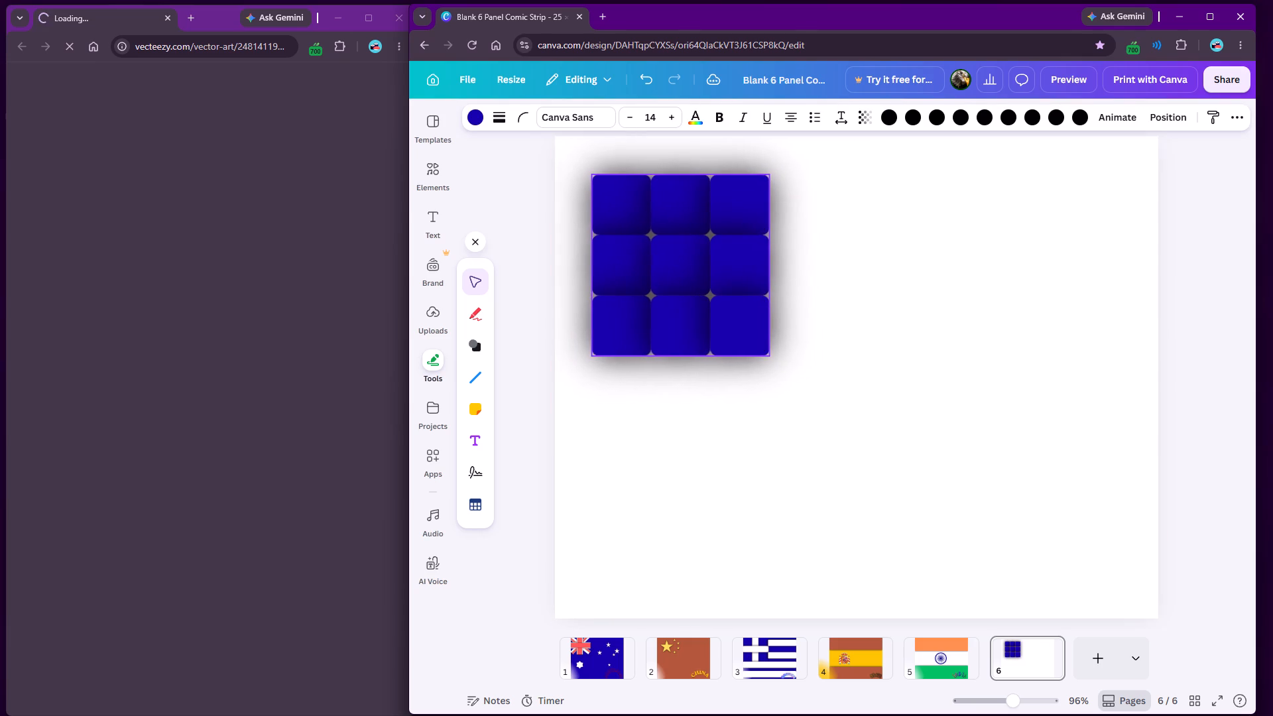
pyautogui.moveTo(745, 285); pyautogui.dragTo(748, 286)
# Duplicate the grouped blue grid and place the copy beside the original, level with it.
pyautogui.rightClick(732, 276)
pyautogui.click(788, 355)
pyautogui.moveTo(732, 280); pyautogui.dragTo(888, 304)
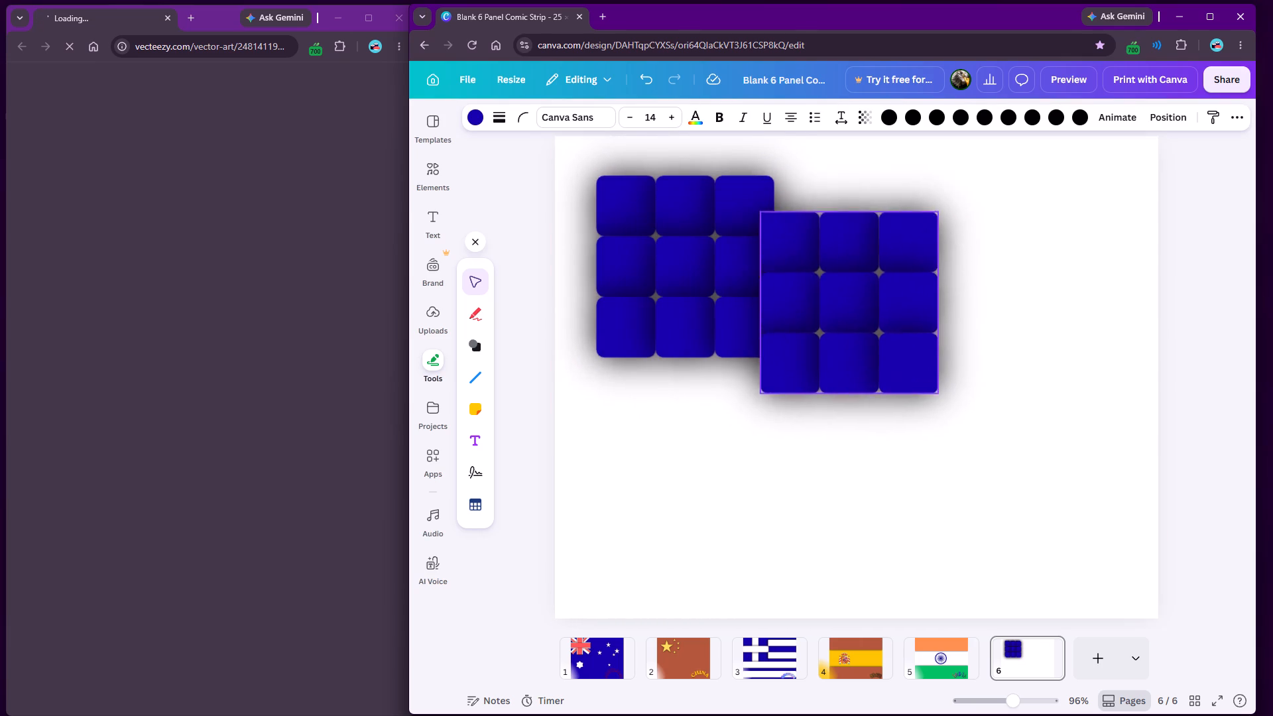
pyautogui.moveTo(888, 304); pyautogui.dragTo(917, 272)
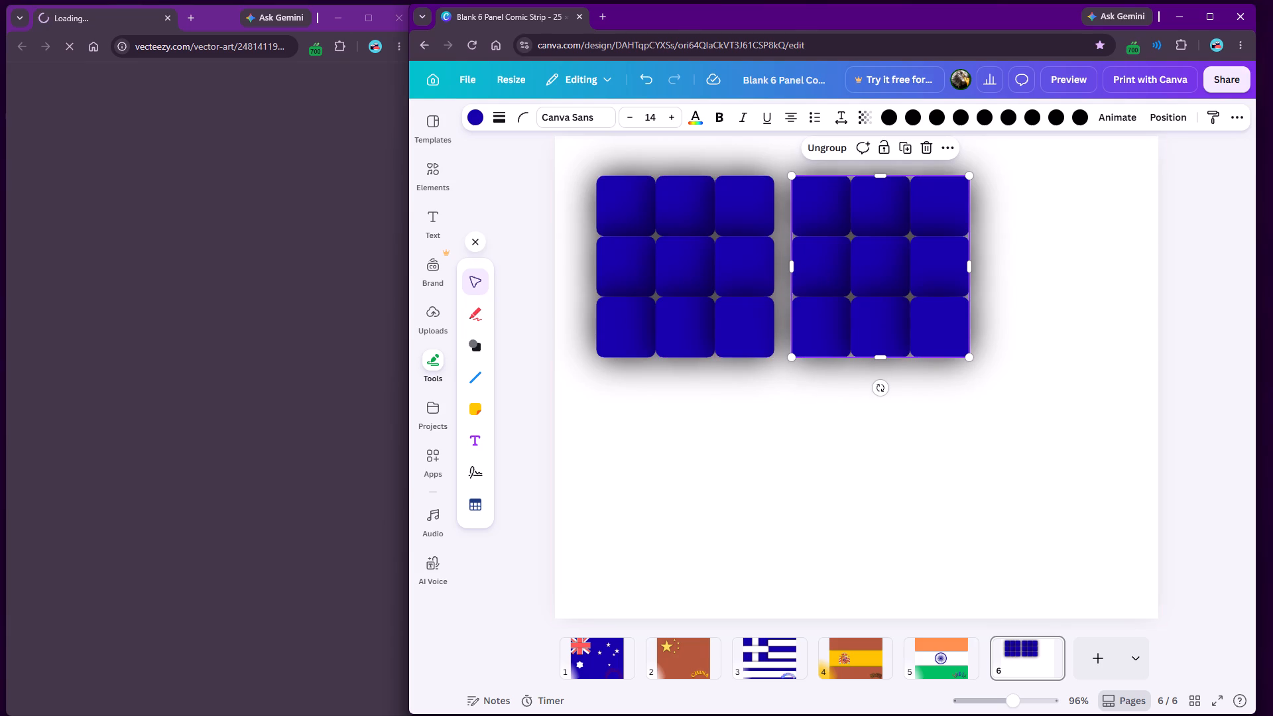
# Recolour the copied grid, trying coral red #ff5757 and settling on the dark red from the design's colours.
pyautogui.click(489, 117)
pyautogui.click(482, 117)
pyautogui.click(580, 206)
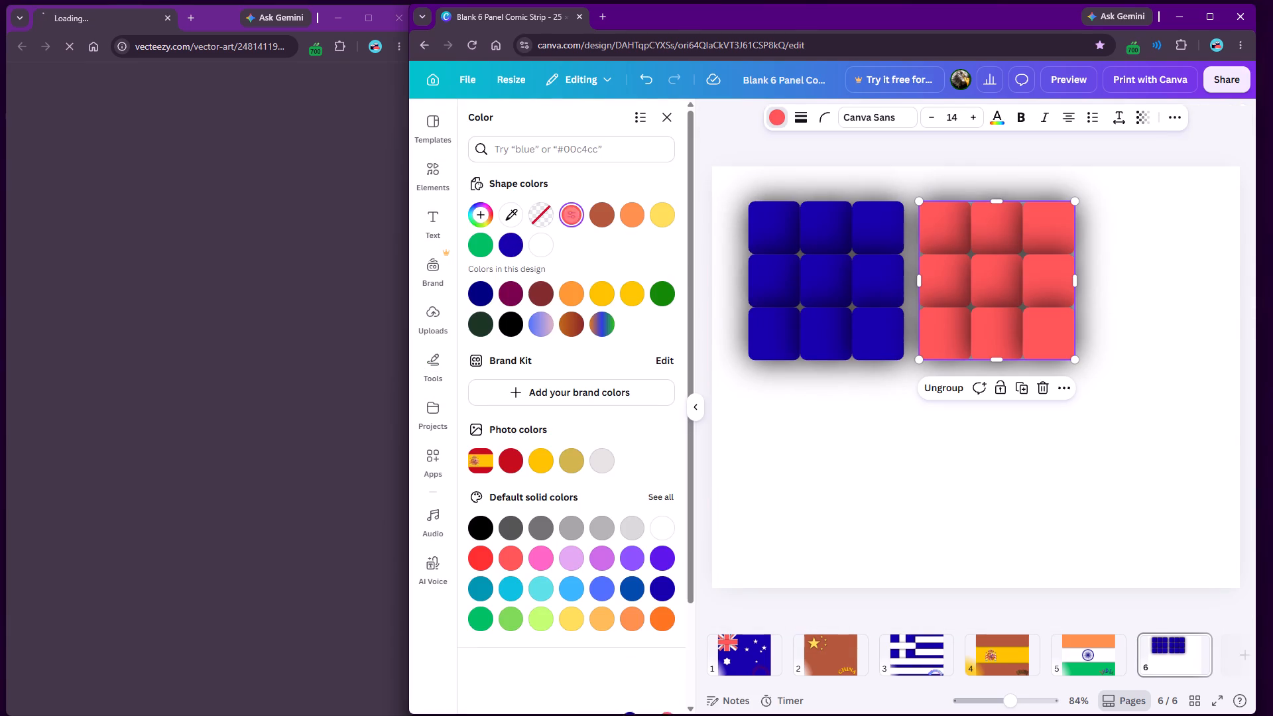
pyautogui.click(538, 291)
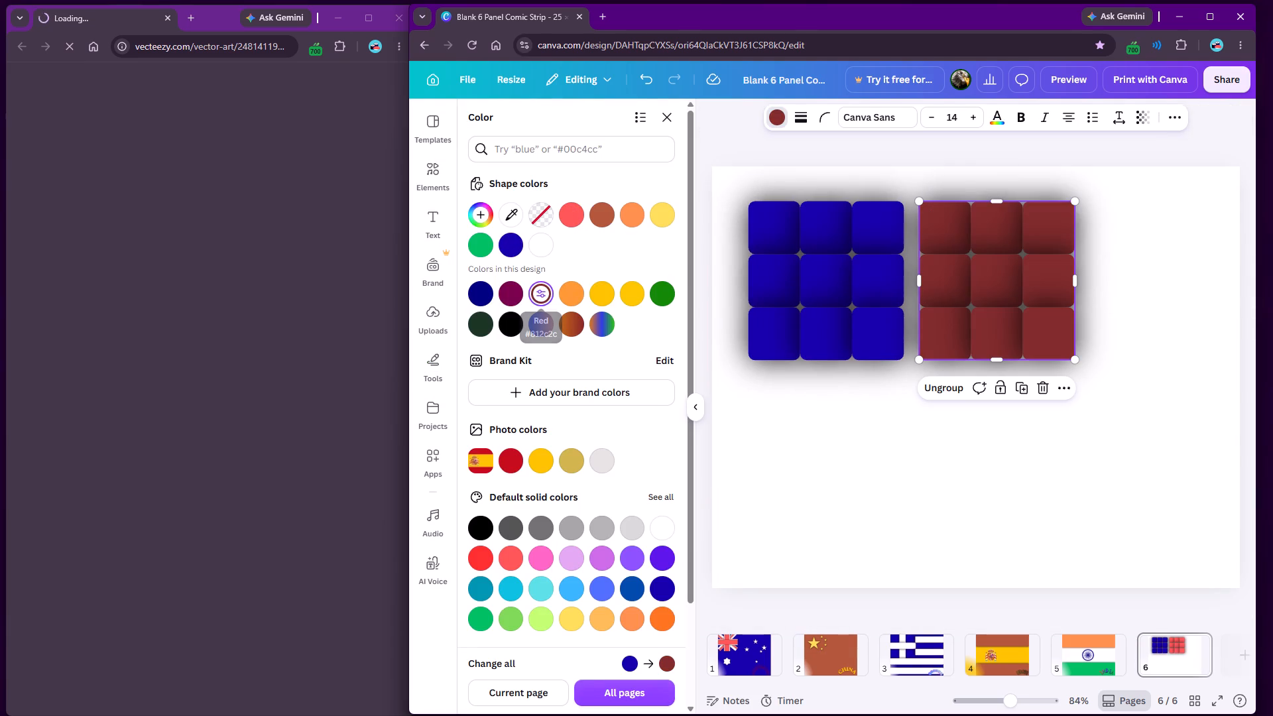
pyautogui.click(570, 222)
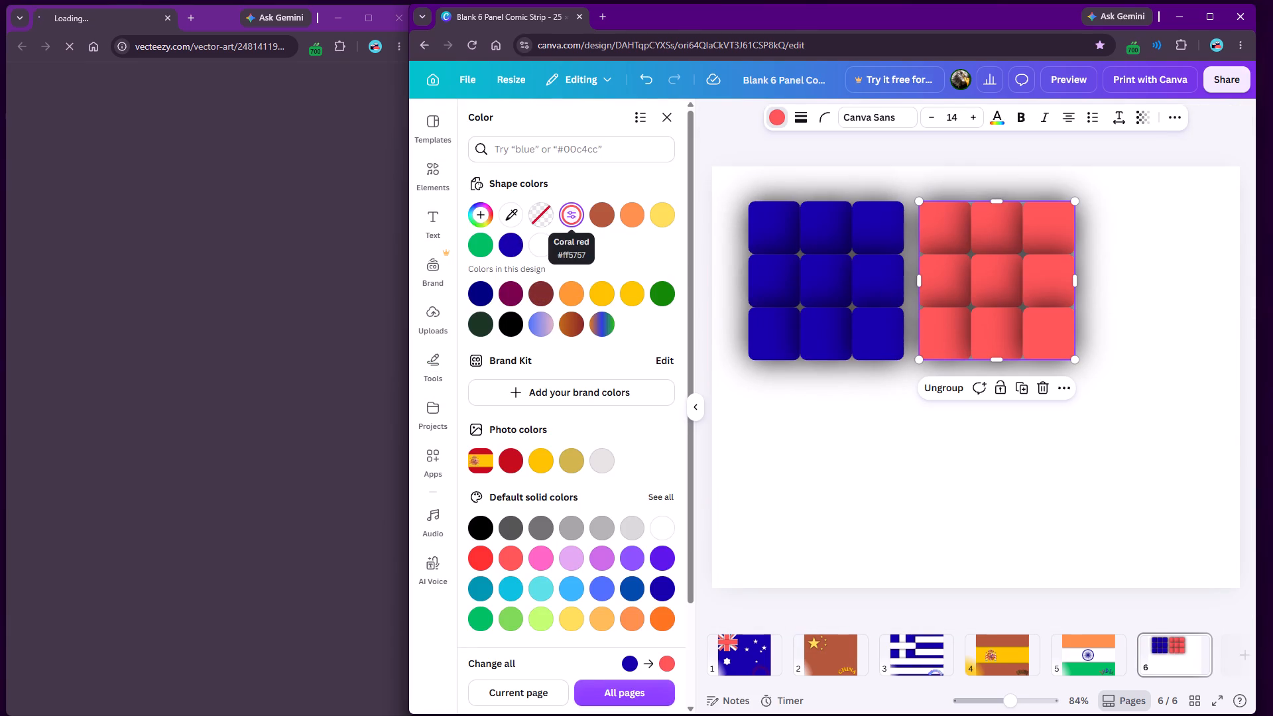
pyautogui.click(510, 286)
pyautogui.click(552, 291)
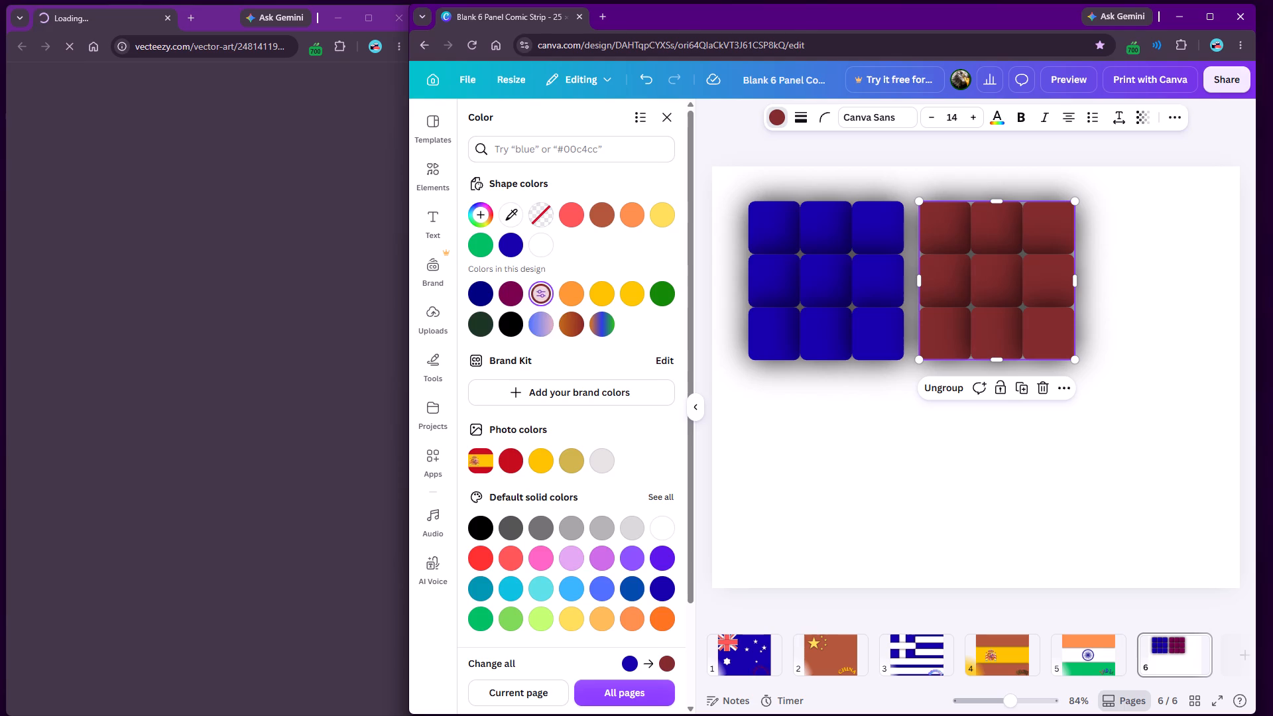
pyautogui.click(665, 114)
pyautogui.click(802, 422)
# Duplicate the dark red grid and place the copy directly below the blue grid.
pyautogui.click(857, 307)
pyautogui.rightClick(857, 307)
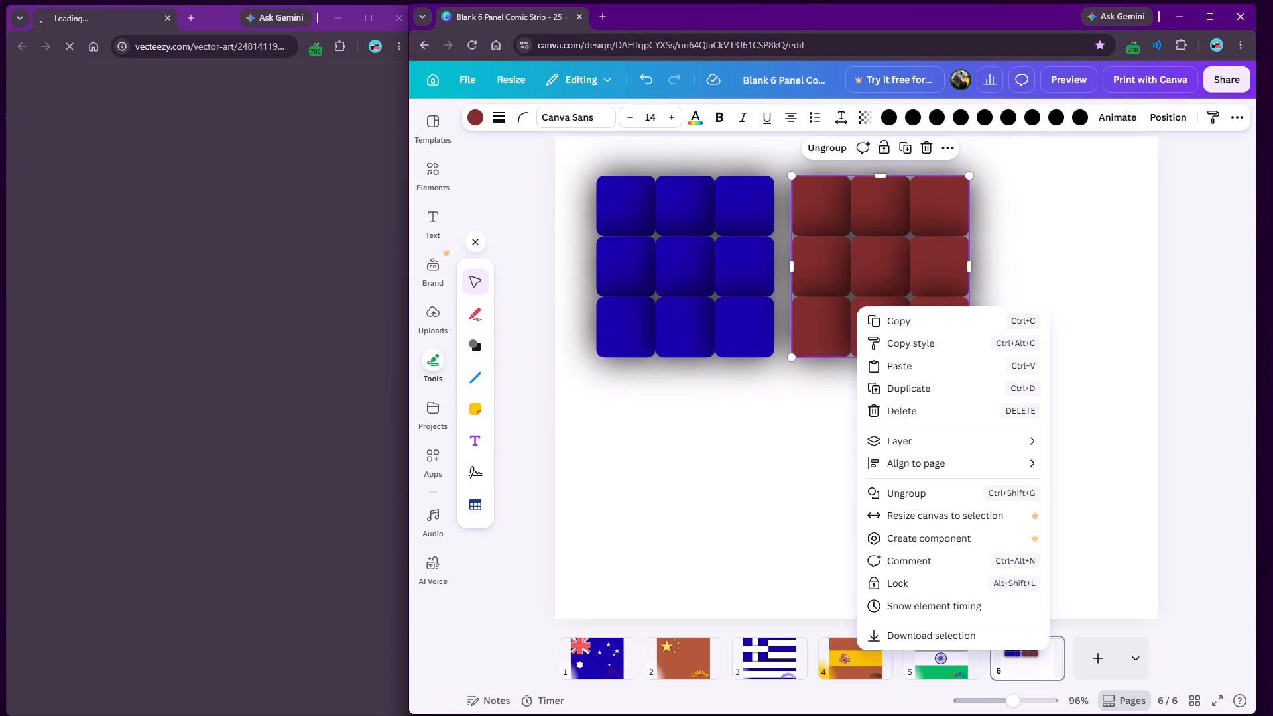
pyautogui.click(916, 385)
pyautogui.moveTo(1053, 282); pyautogui.dragTo(863, 471)
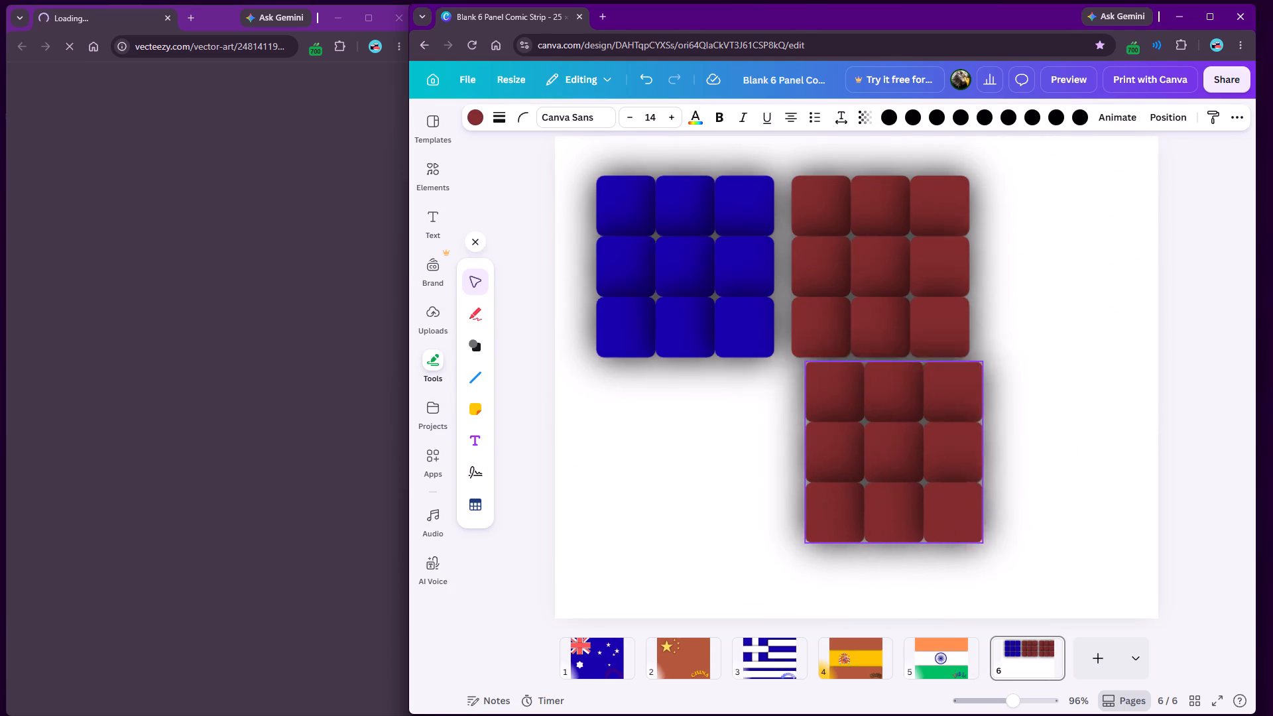
pyautogui.moveTo(863, 471); pyautogui.dragTo(664, 487)
# Shift the blue grid and the upper dark red grid toward the page's left edge, keeping them level.
pyautogui.moveTo(678, 296); pyautogui.dragTo(678, 296)
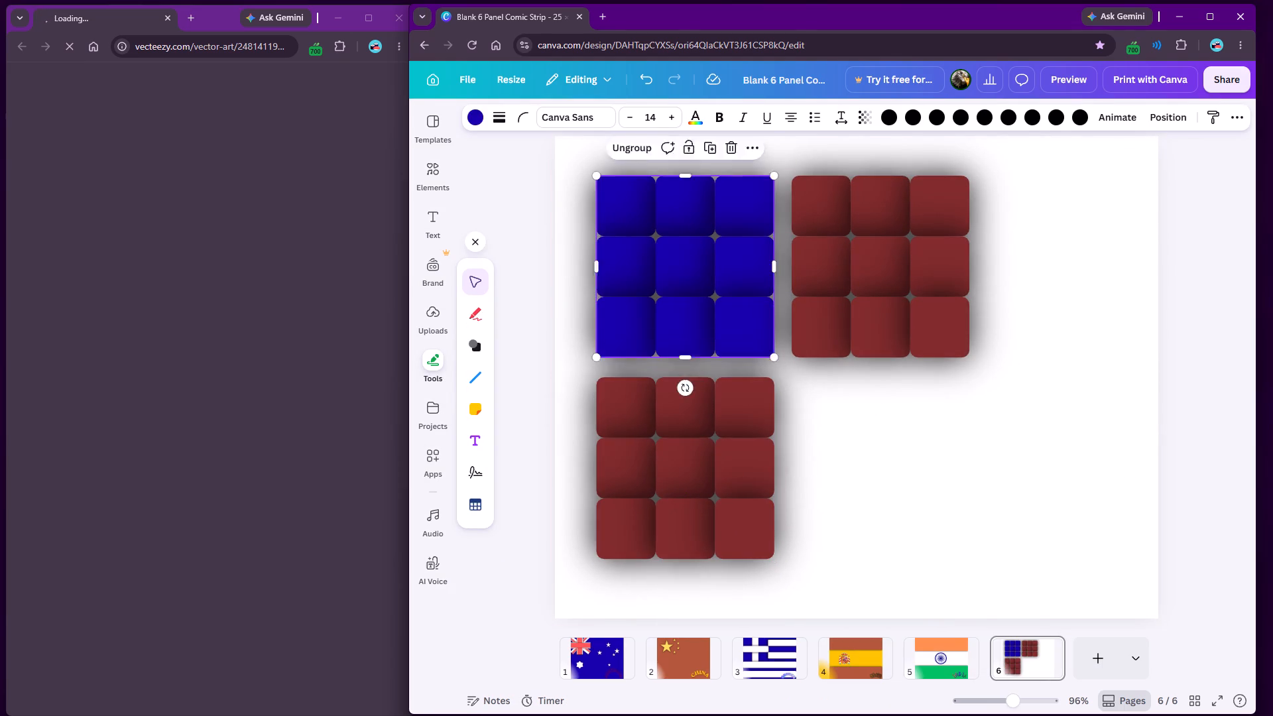
pyautogui.moveTo(678, 296); pyautogui.dragTo(660, 297)
pyautogui.moveTo(852, 293); pyautogui.dragTo(829, 291)
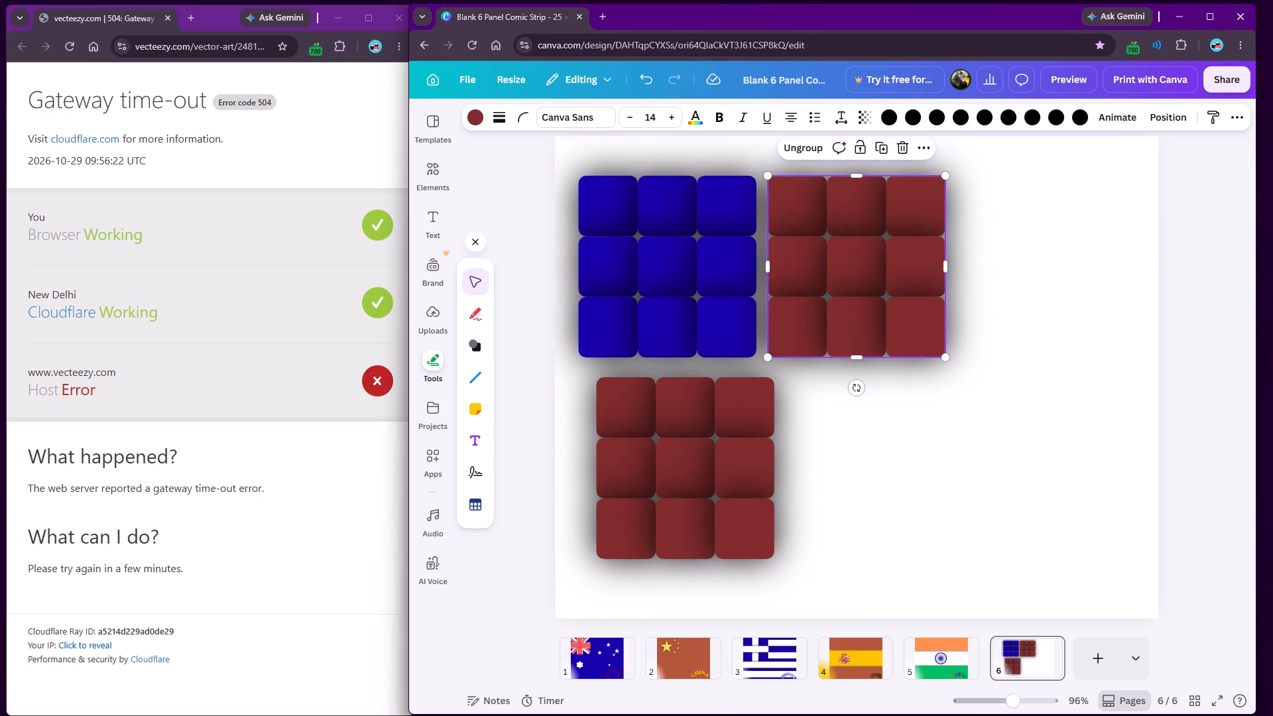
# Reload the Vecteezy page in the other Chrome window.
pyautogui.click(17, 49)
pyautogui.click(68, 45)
# Move the lower dark red grid up beside the other two to form a level row of three.
pyautogui.moveTo(668, 458); pyautogui.dragTo(1032, 262)
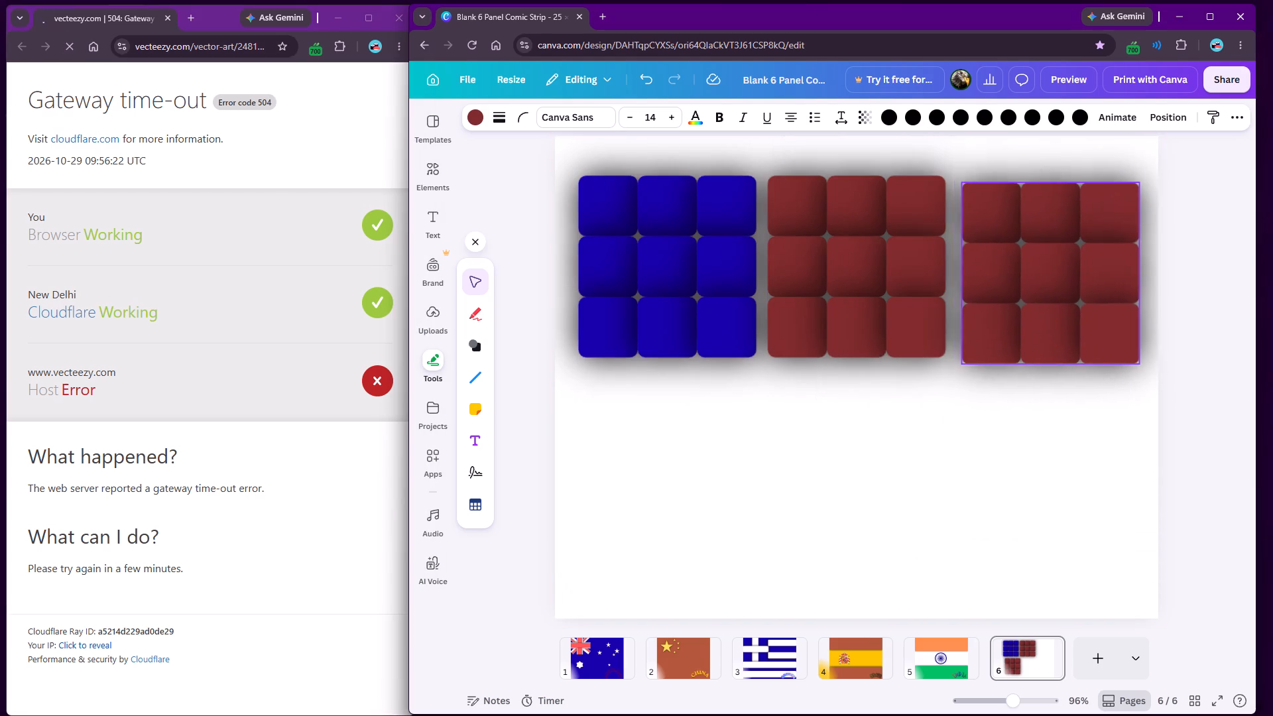
pyautogui.moveTo(1032, 262); pyautogui.dragTo(1024, 259)
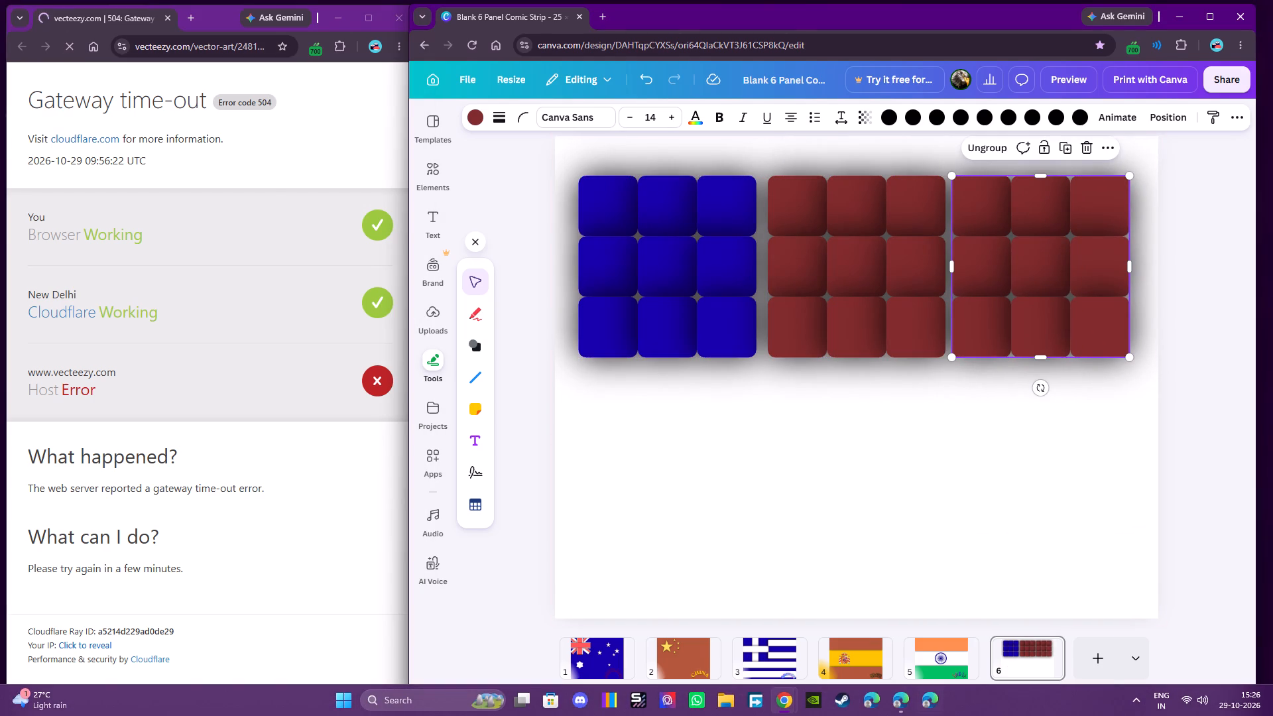
# Switch to Edge, open the Microsoft Rewards overview and run the suggested search "anthony edwards".
pyautogui.click(906, 693)
pyautogui.click(1187, 64)
pyautogui.scroll(-9, 645, 161)
pyautogui.scroll(6, 458, 236)
pyautogui.click(328, 11)
pyautogui.scroll(17, 809, 204)
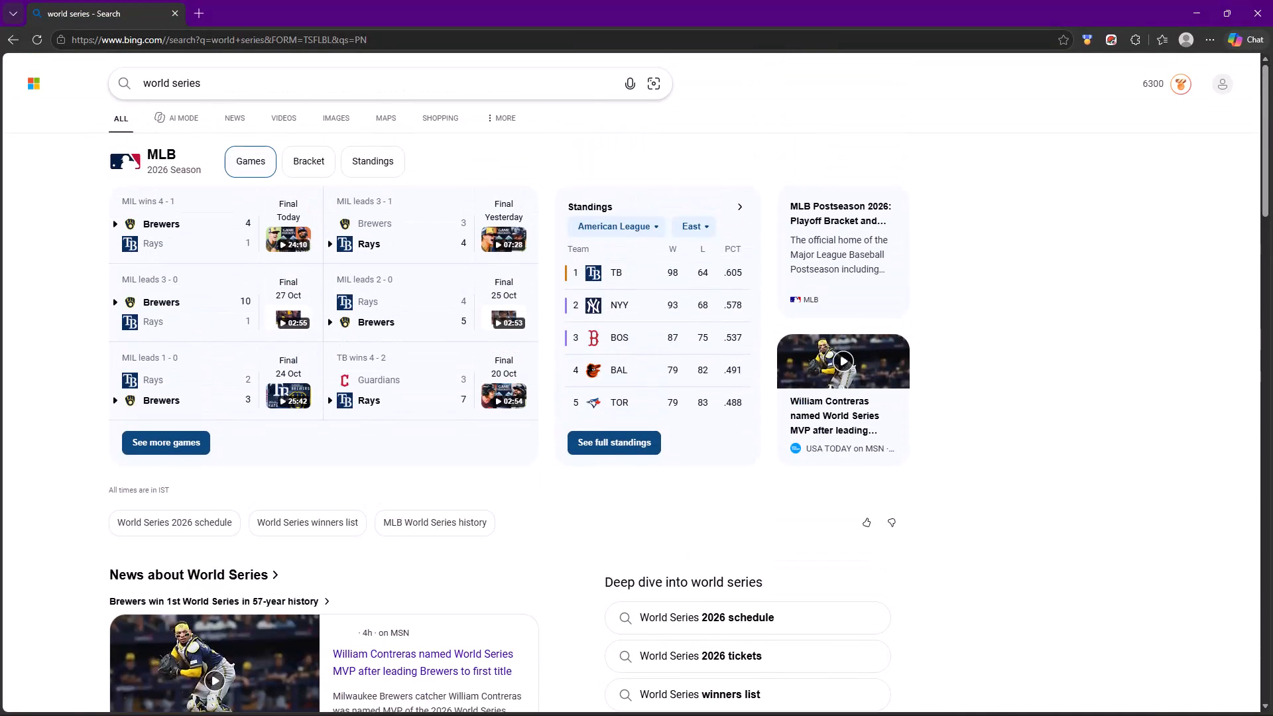
pyautogui.click(1183, 89)
pyautogui.scroll(-16, 1174, 247)
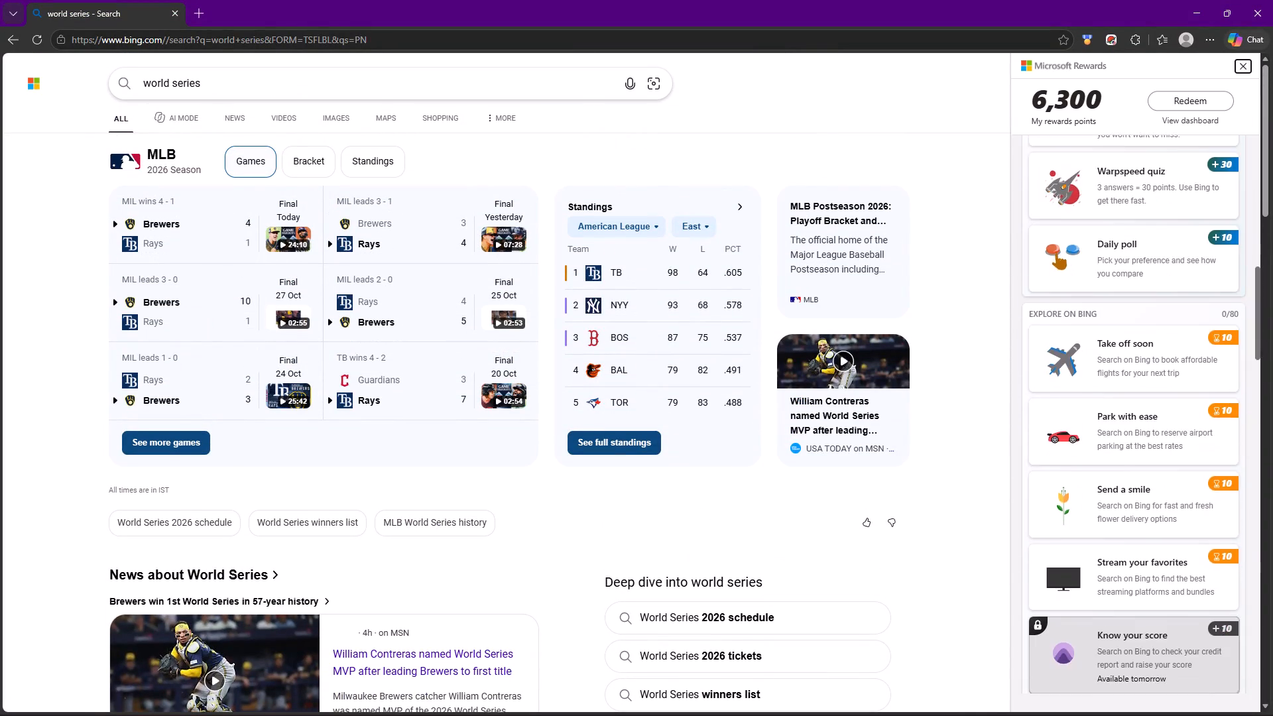
pyautogui.scroll(-6, 1172, 318)
pyautogui.click(1172, 387)
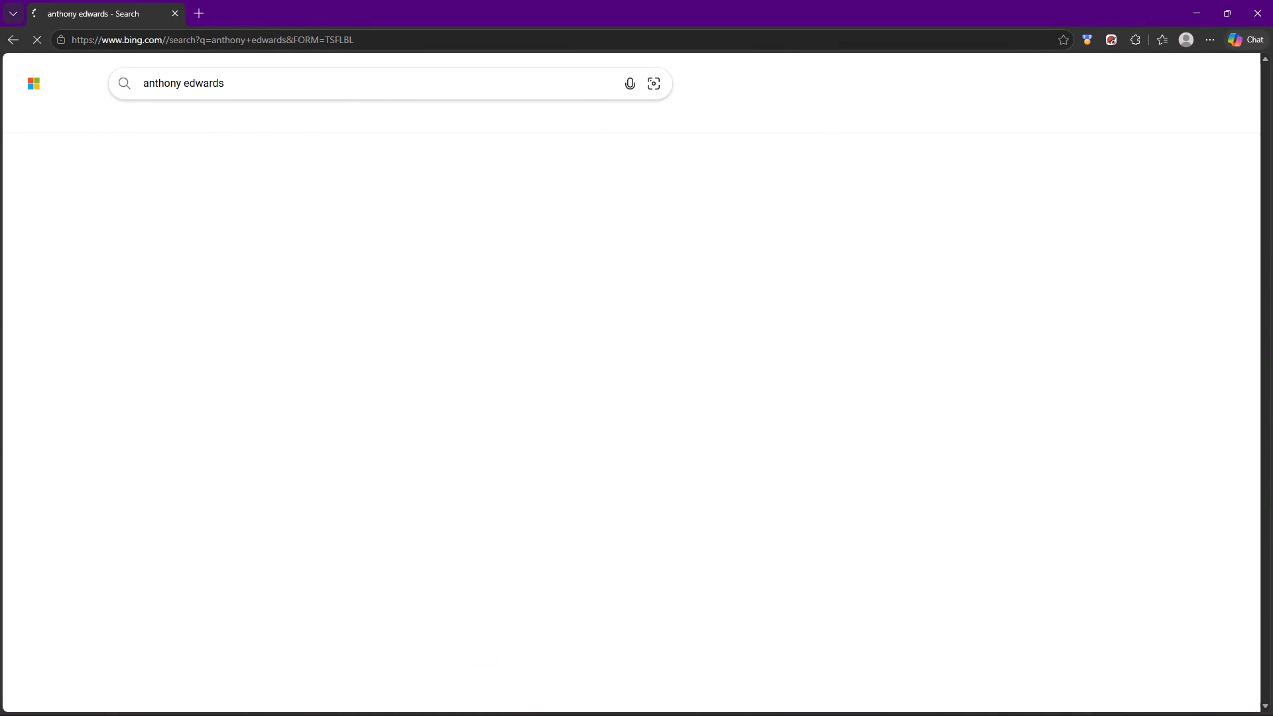
# Browse the search results, open the Basketball Reference player page and shrink the Edge window back to its smaller size.
pyautogui.scroll(-5, 590, 217)
pyautogui.scroll(-5, 331, 286)
pyautogui.click(227, 147)
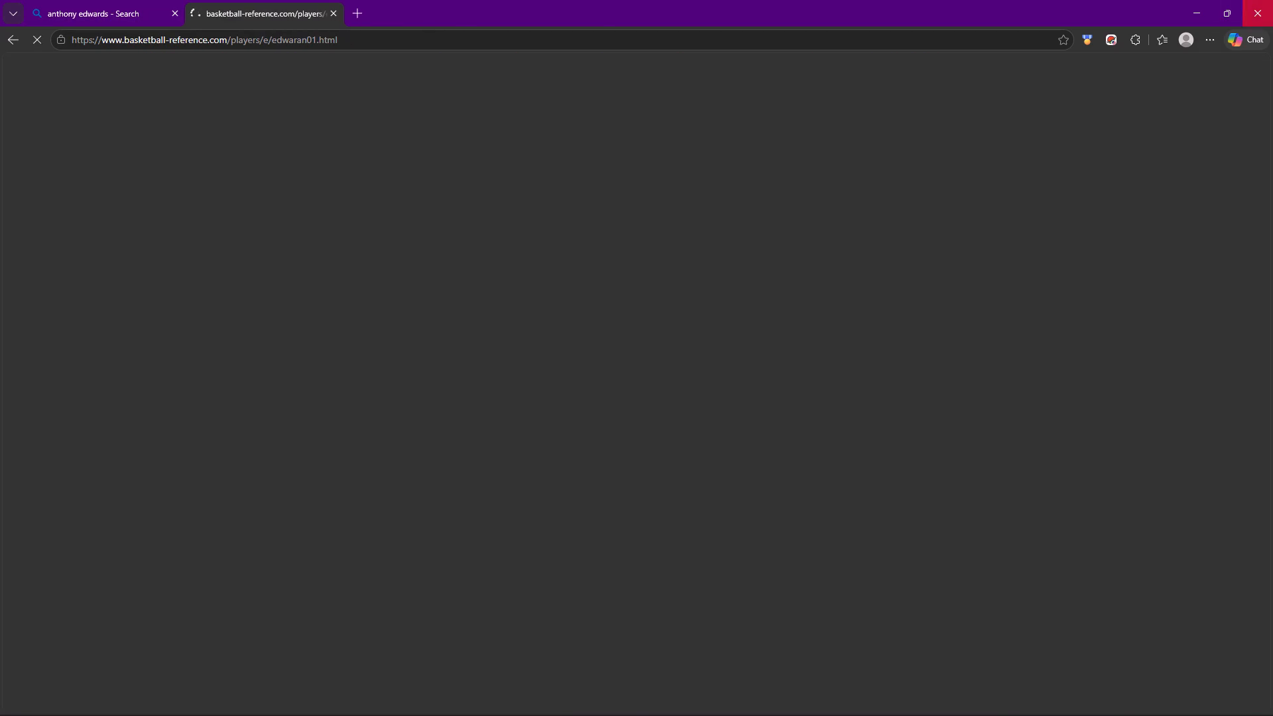
pyautogui.click(1231, 16)
# Replace the Vecteezy tab in the narrow Chrome window with a blank new tab.
pyautogui.click(189, 13)
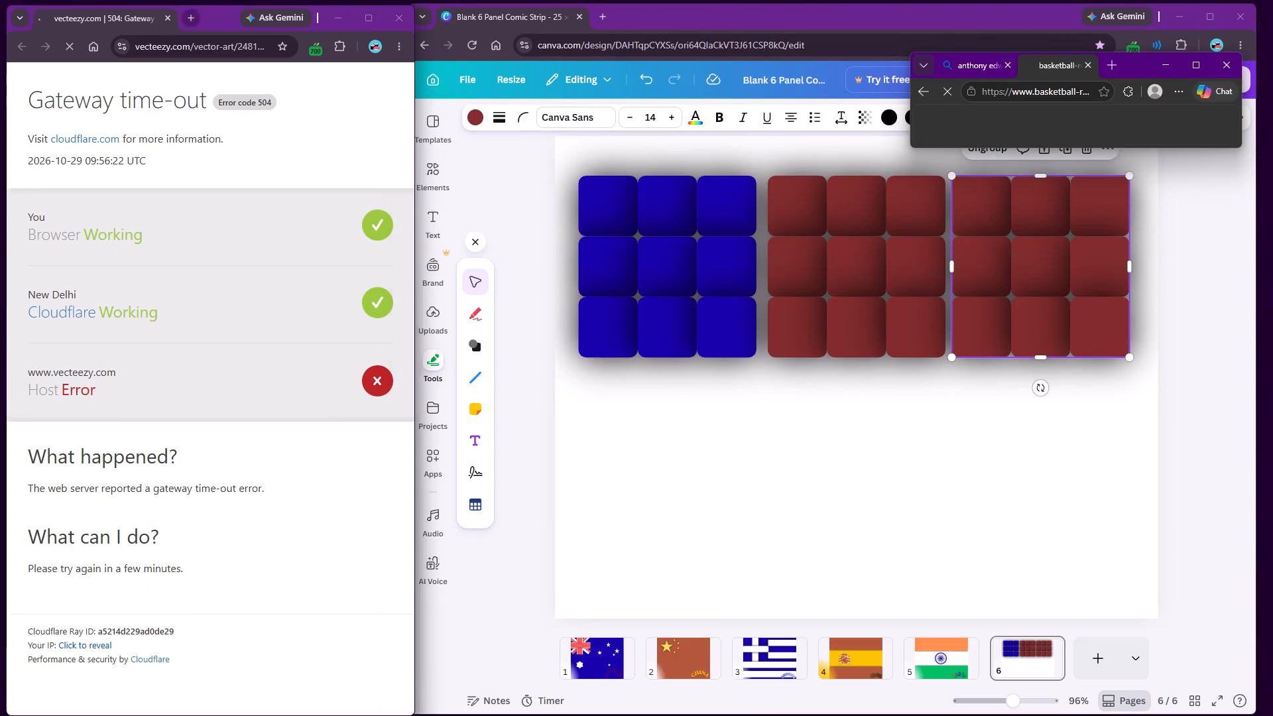
pyautogui.click(170, 17)
pyautogui.click(187, 15)
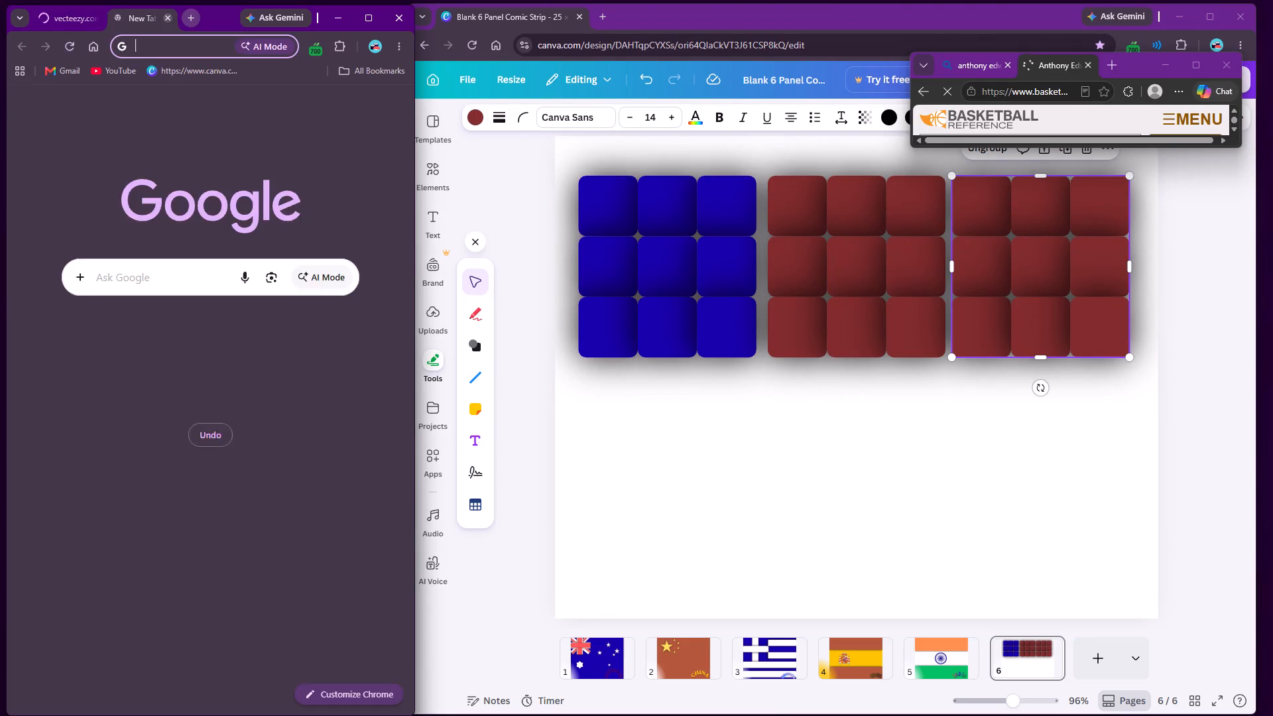
pyautogui.click(168, 17)
pyautogui.click(182, 19)
pyautogui.click(96, 20)
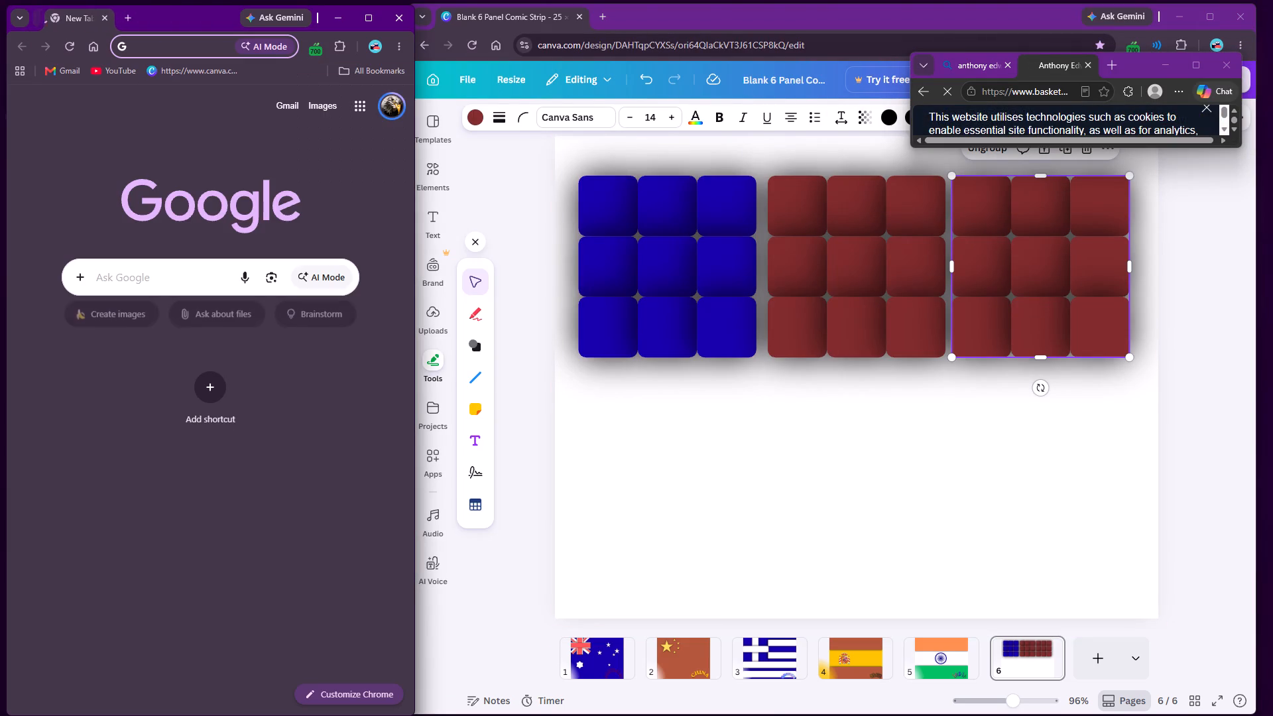
# Search Google for flags and open the Vecteezy page of the "Different Countries National Flag Vector Illustration" image.
pyautogui.click(141, 275)
pyautogui.click(114, 364)
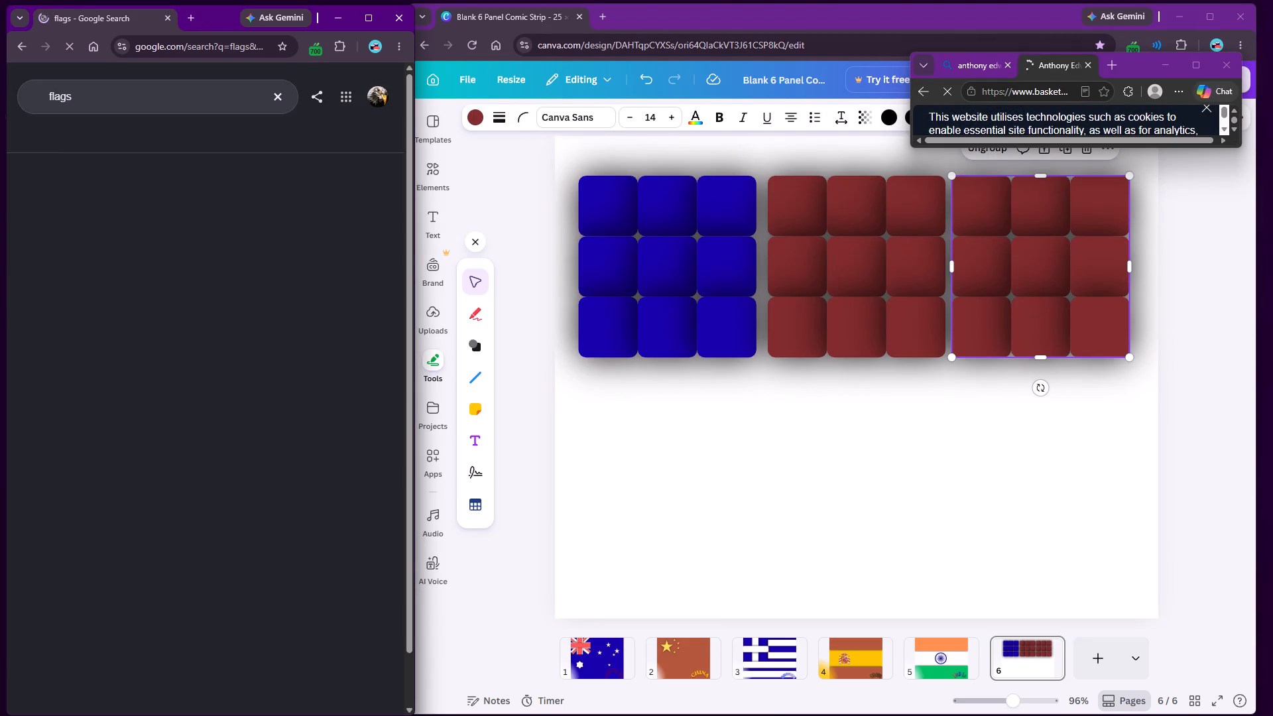
pyautogui.click(369, 273)
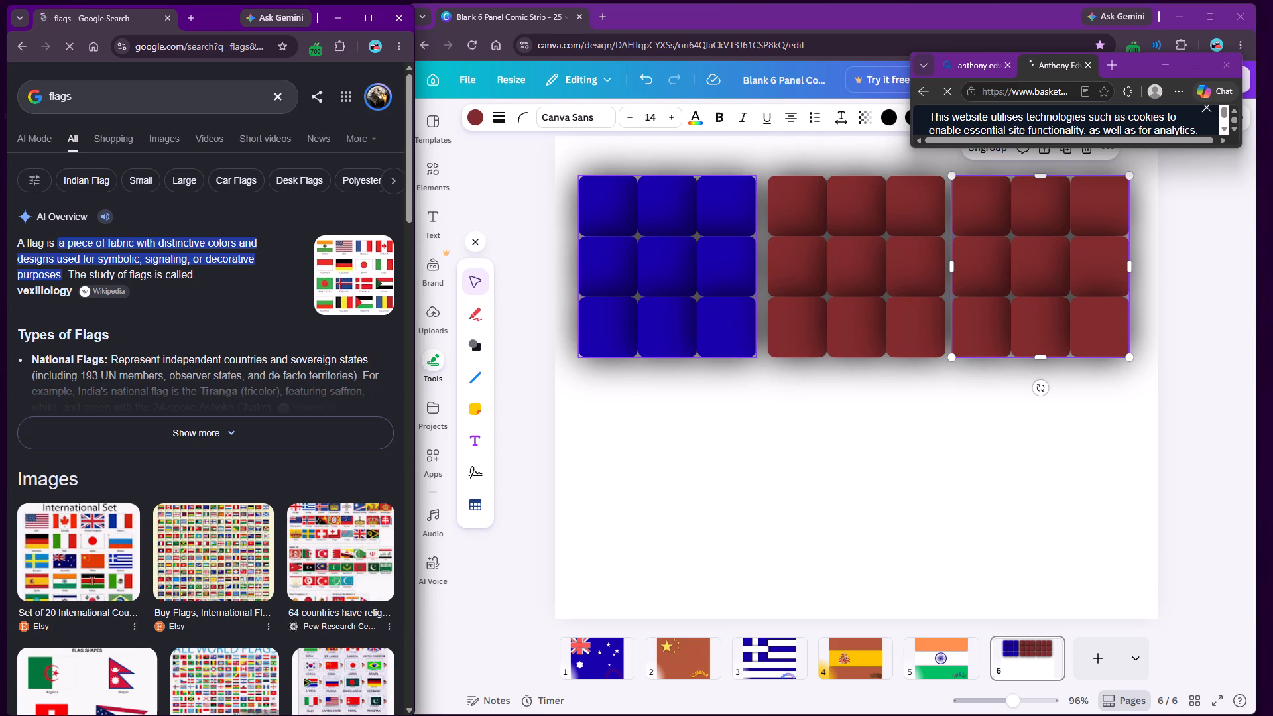
pyautogui.scroll(-3, 330, 438)
pyautogui.click(99, 333)
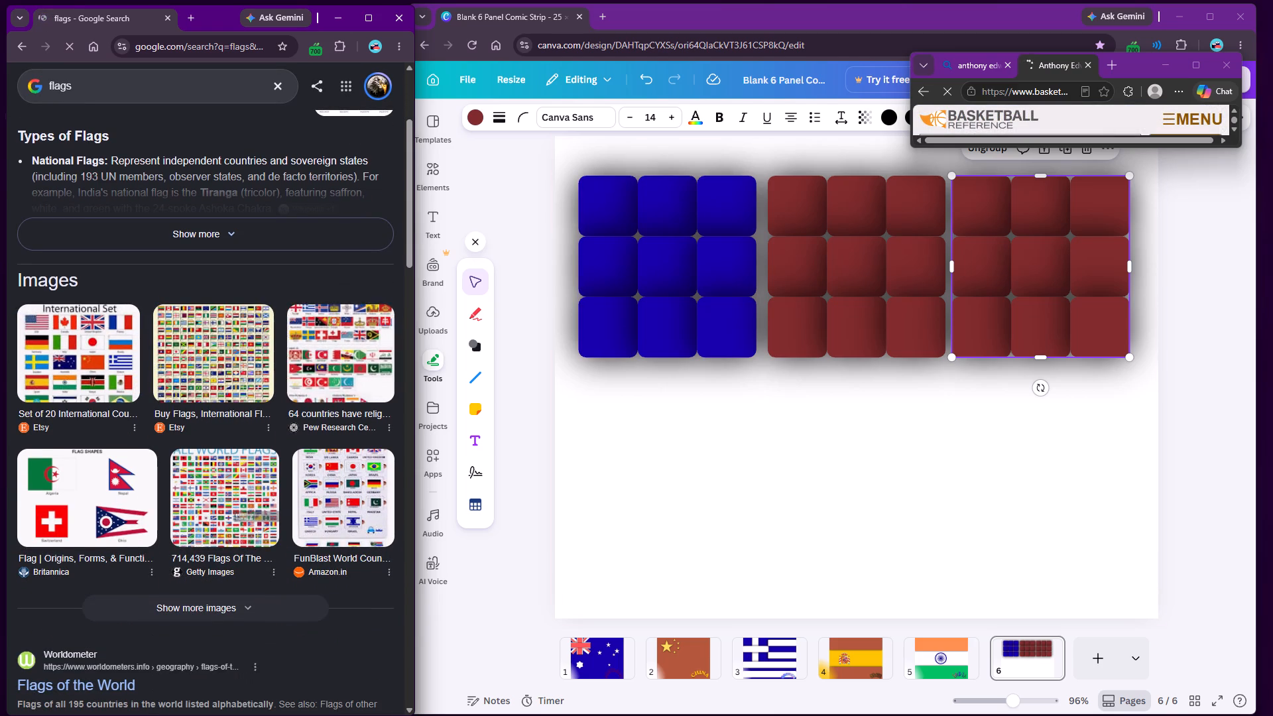
pyautogui.scroll(-5, 318, 343)
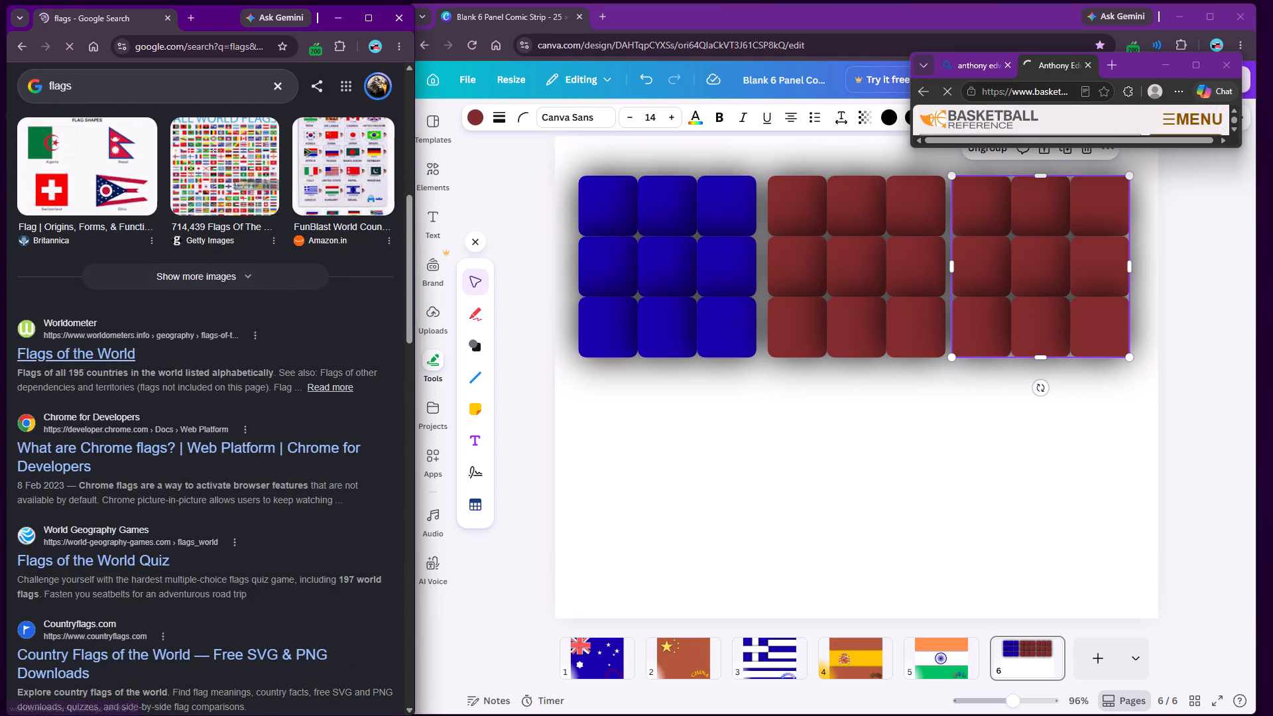
pyautogui.click(109, 350)
pyautogui.scroll(-3, 115, 396)
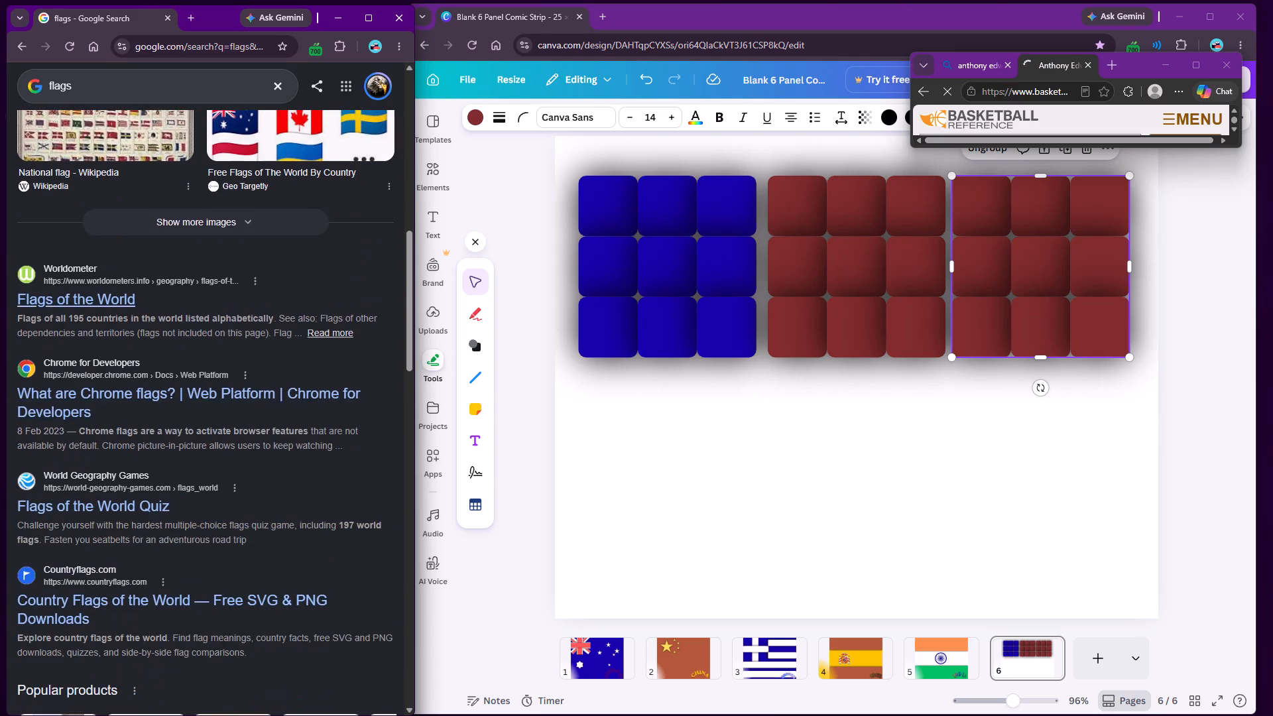
pyautogui.click(113, 301)
pyautogui.click(294, 237)
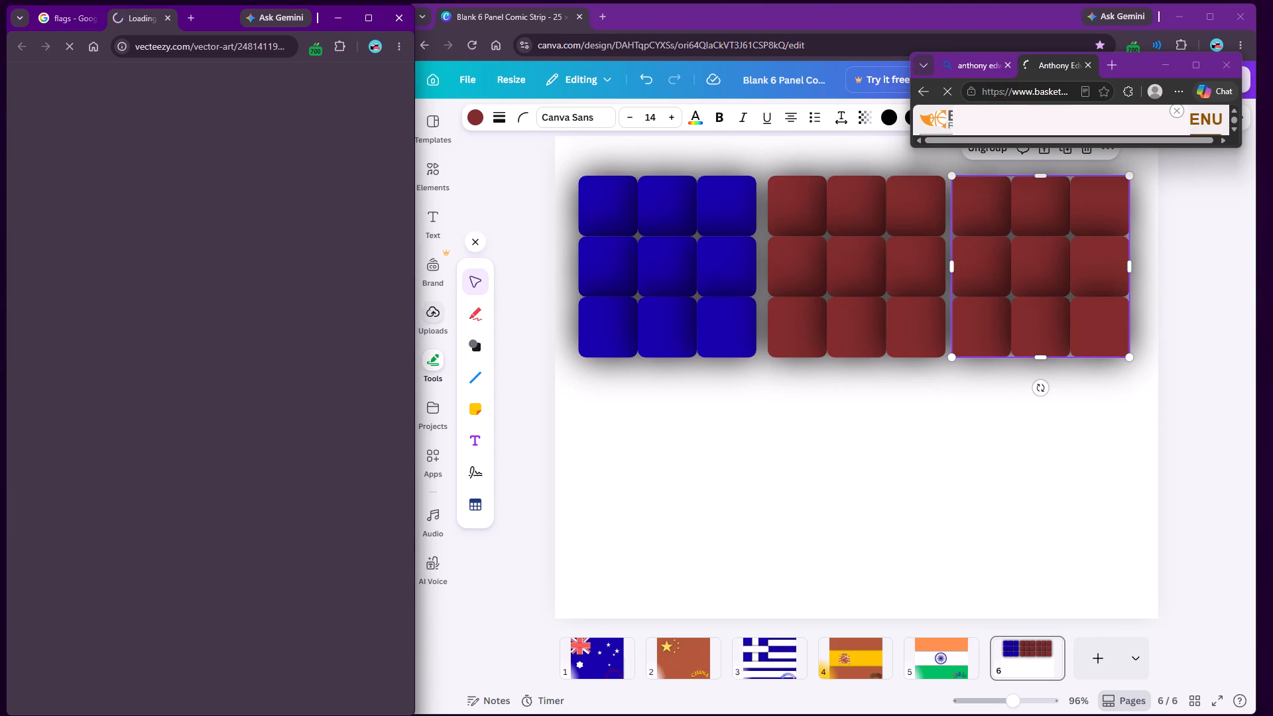
# Switch to the Canva window and recolour the third grid in the row, beside the dark red one, green #00bf63.
pyautogui.click(851, 441)
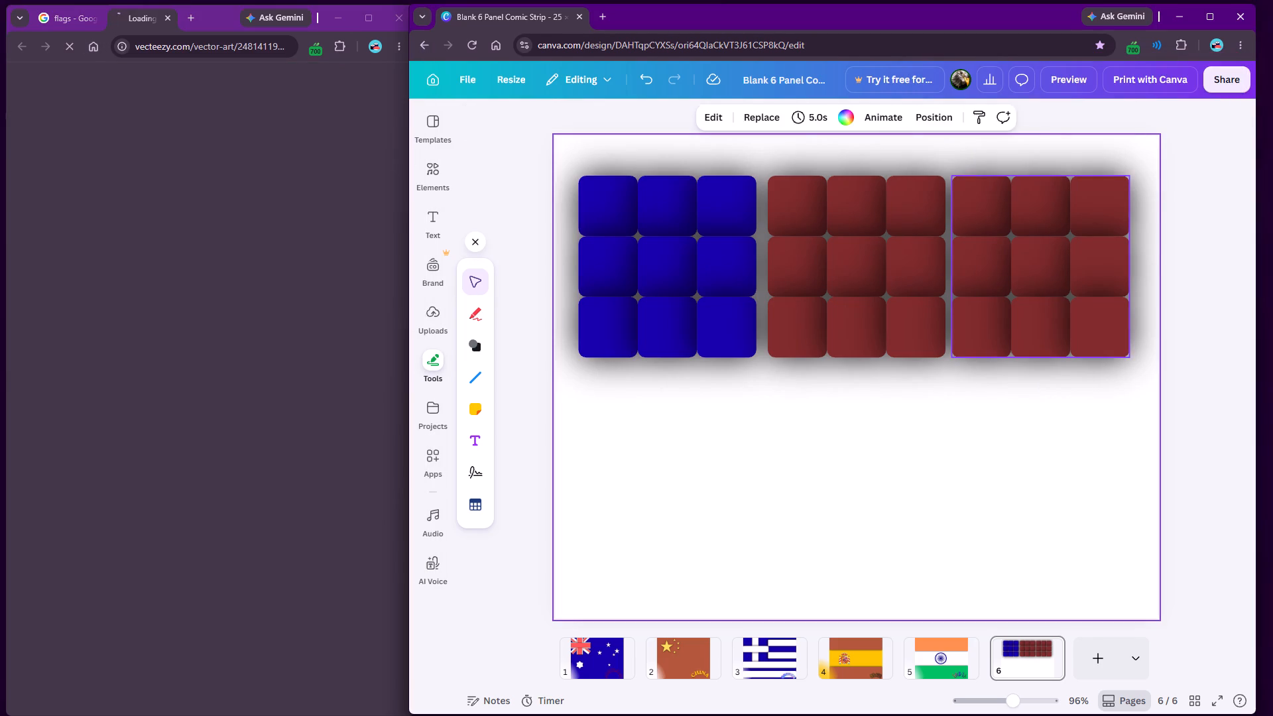
pyautogui.click(1046, 295)
pyautogui.click(476, 121)
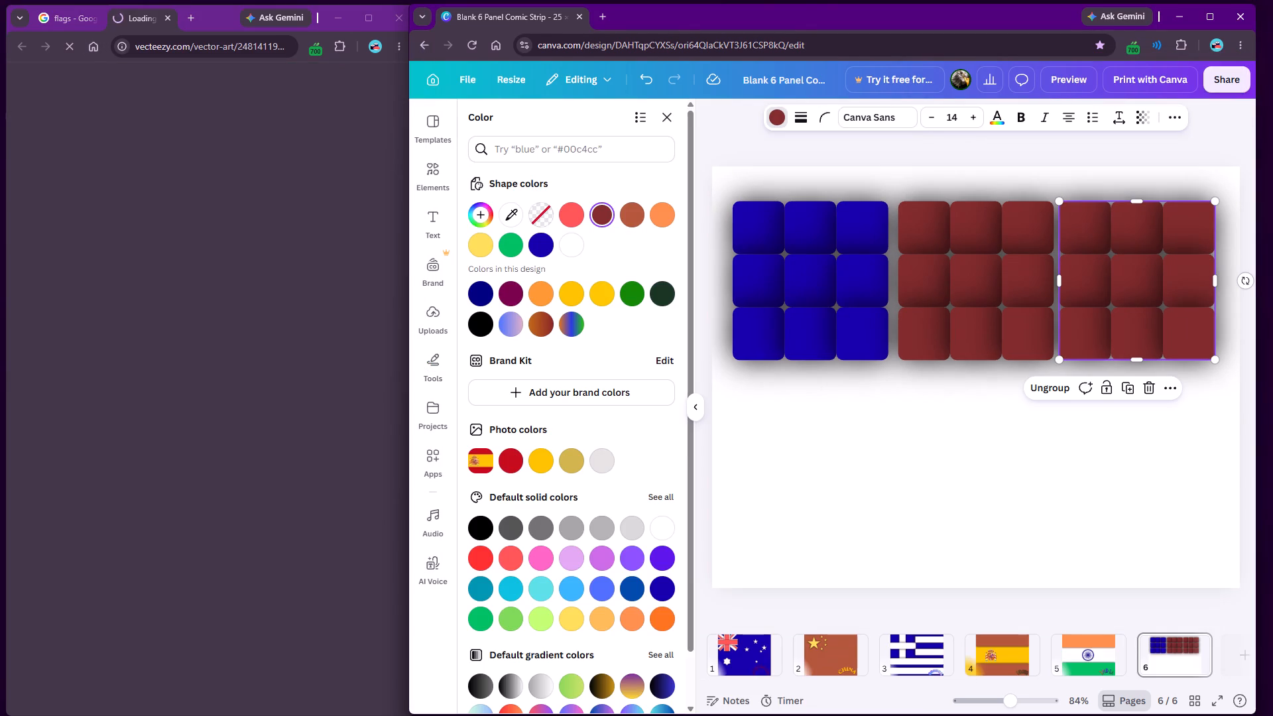
pyautogui.click(497, 248)
pyautogui.click(502, 242)
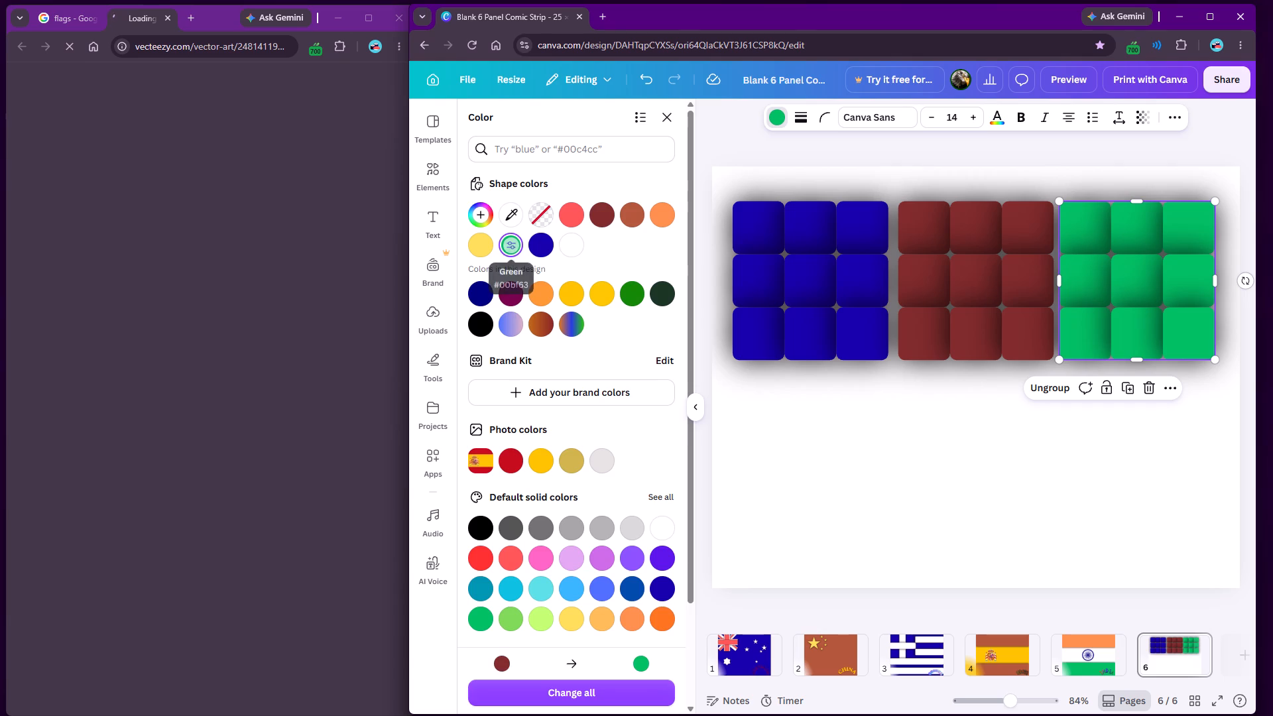
pyautogui.moveTo(682, 128); pyautogui.dragTo(676, 127)
pyautogui.click(664, 115)
pyautogui.click(806, 427)
# Duplicate the blue grid, place the copy directly below it and recolour the copy white.
pyautogui.click(721, 297)
pyautogui.rightClick(721, 297)
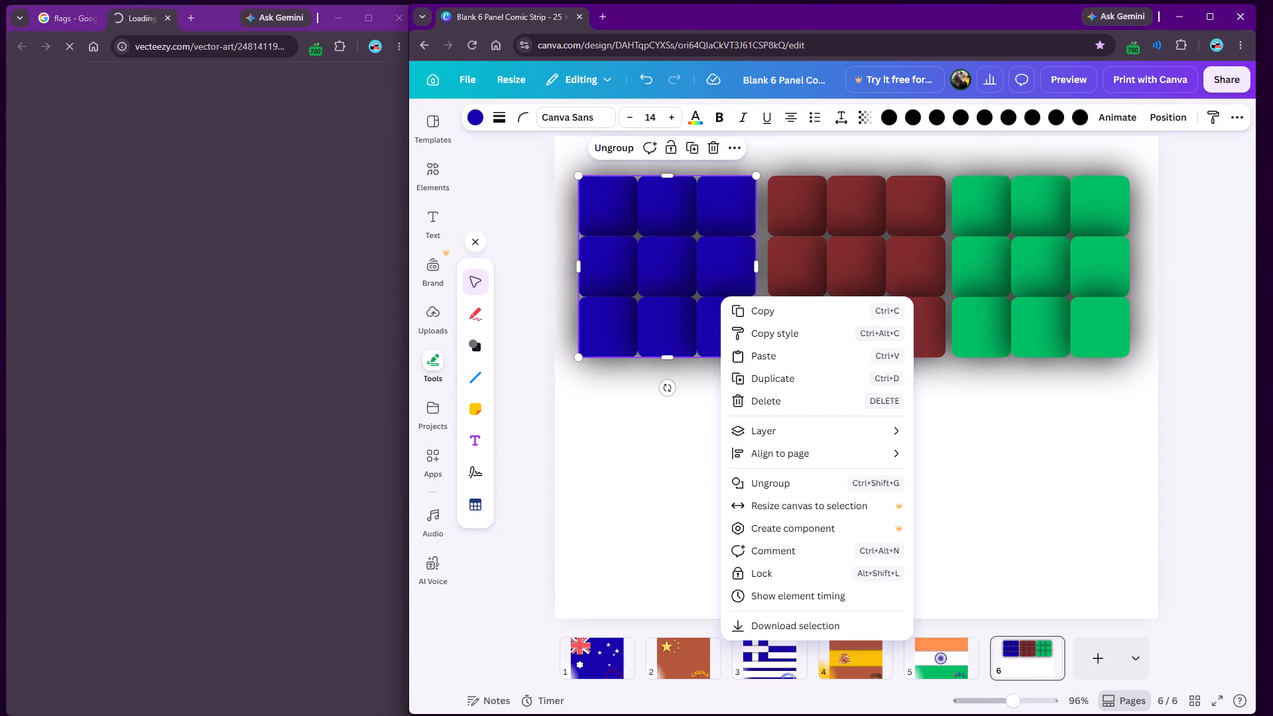
pyautogui.click(768, 382)
pyautogui.moveTo(701, 306); pyautogui.dragTo(688, 502)
pyautogui.click(478, 124)
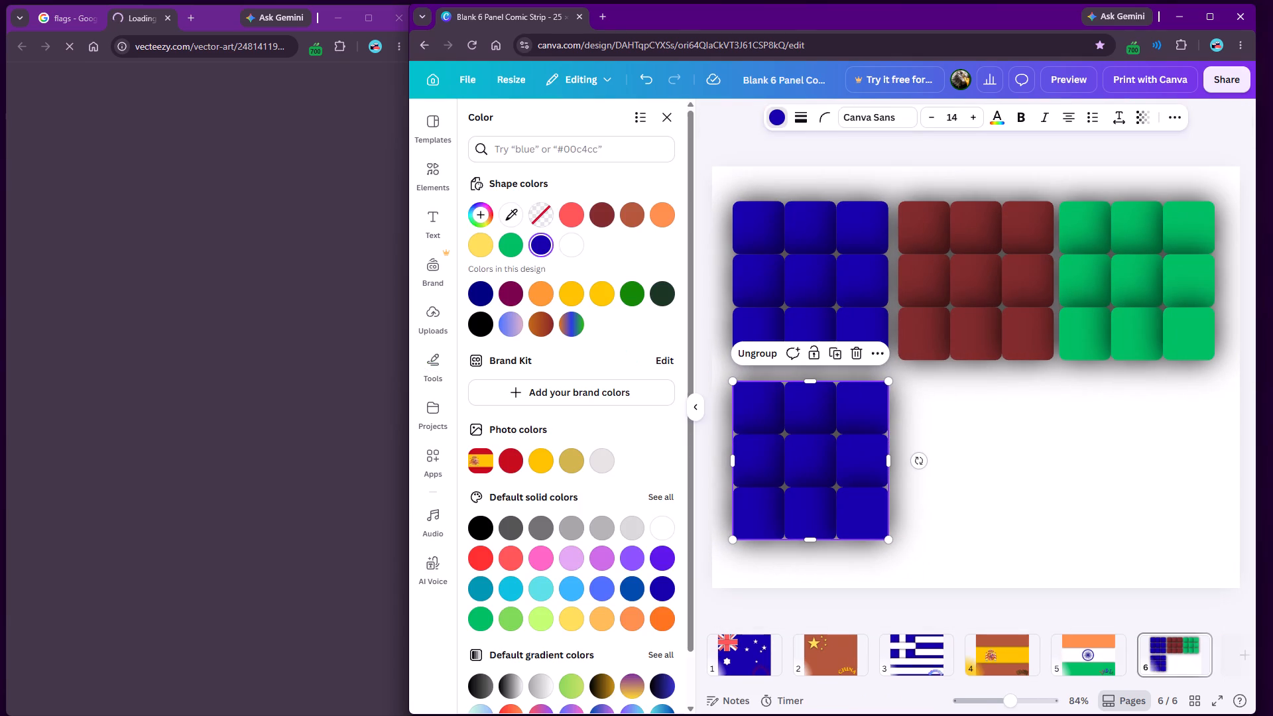
pyautogui.click(652, 531)
pyautogui.click(668, 118)
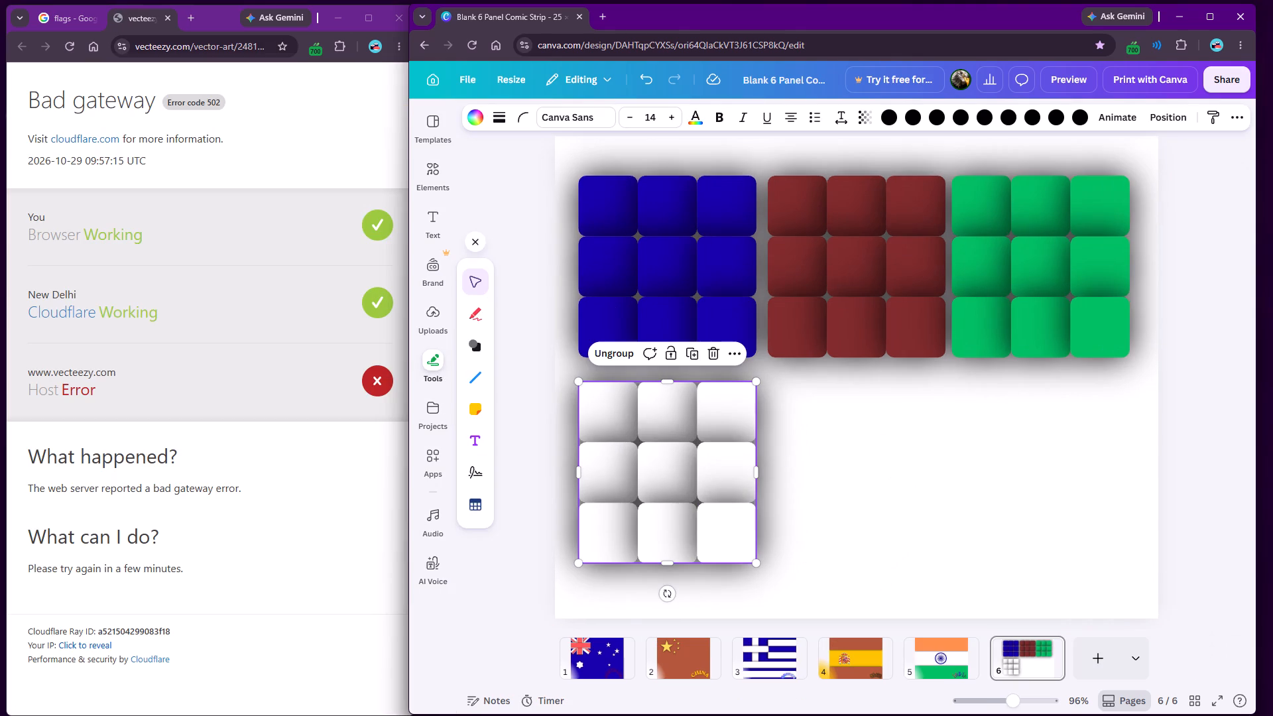
# Close the Vecteezy tab in the narrow Chrome window and visit the same flag illustration page again from its image preview.
pyautogui.click(165, 18)
pyautogui.scroll(-3, 280, 295)
pyautogui.scroll(2, 263, 329)
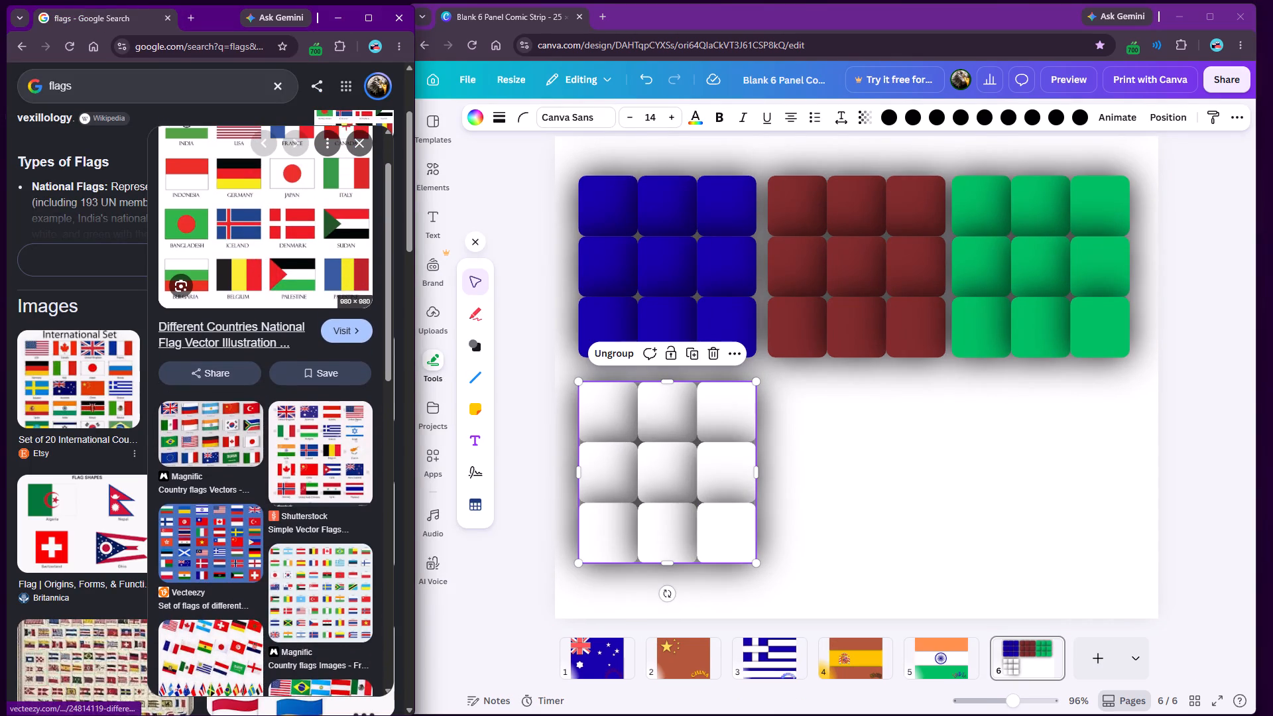
pyautogui.click(340, 331)
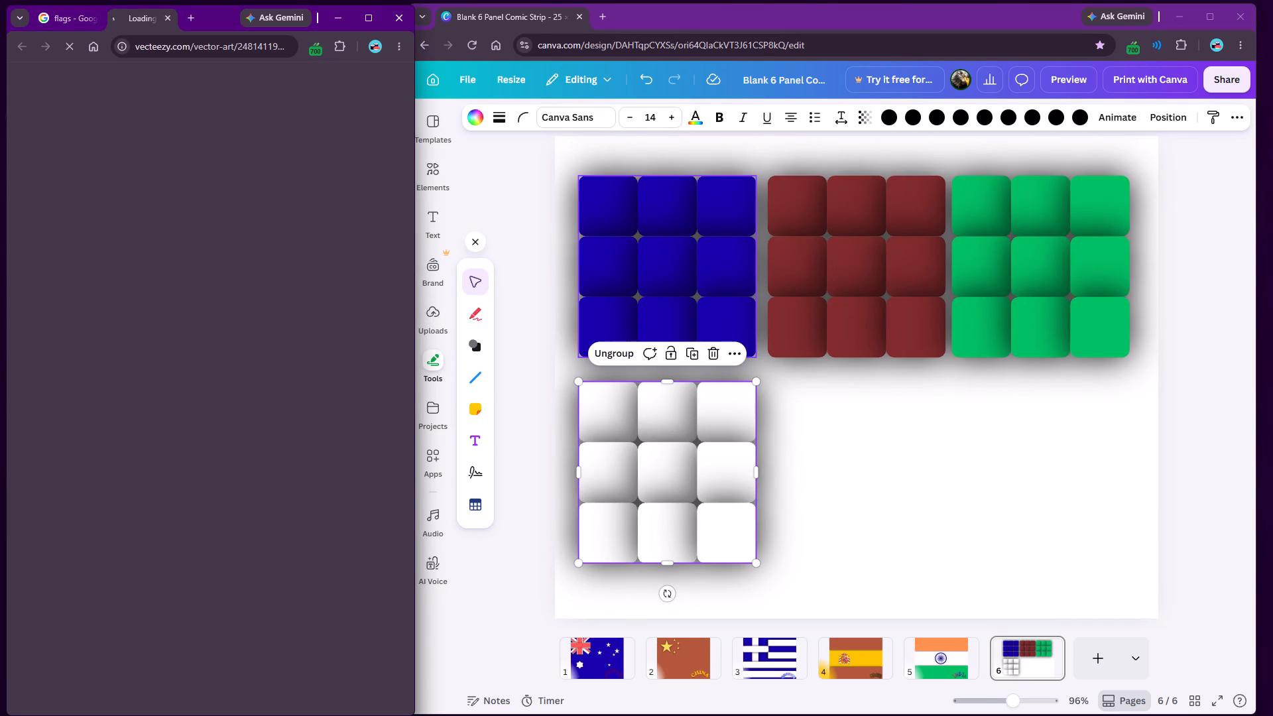
# Back in Canva, duplicate the white grid and align the copy beside it, directly below the dark red grid.
pyautogui.click(843, 493)
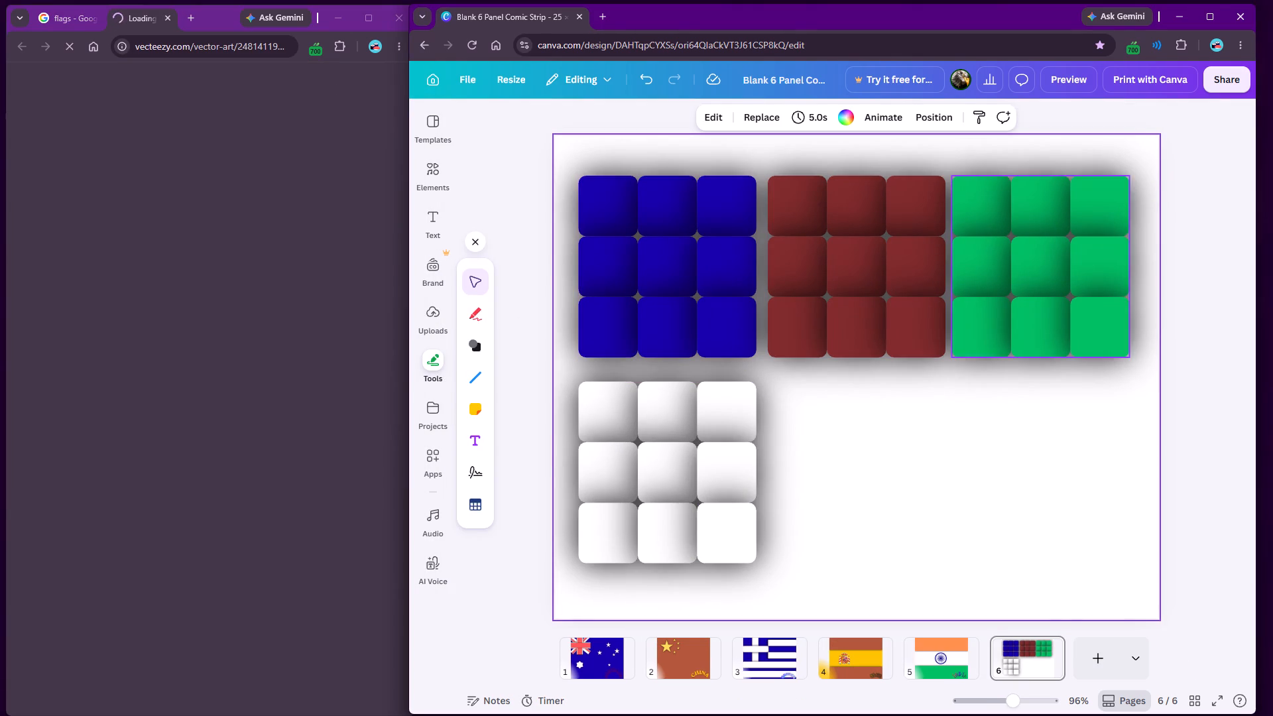
pyautogui.click(684, 462)
pyautogui.rightClick(684, 462)
pyautogui.click(749, 443)
pyautogui.click(857, 467)
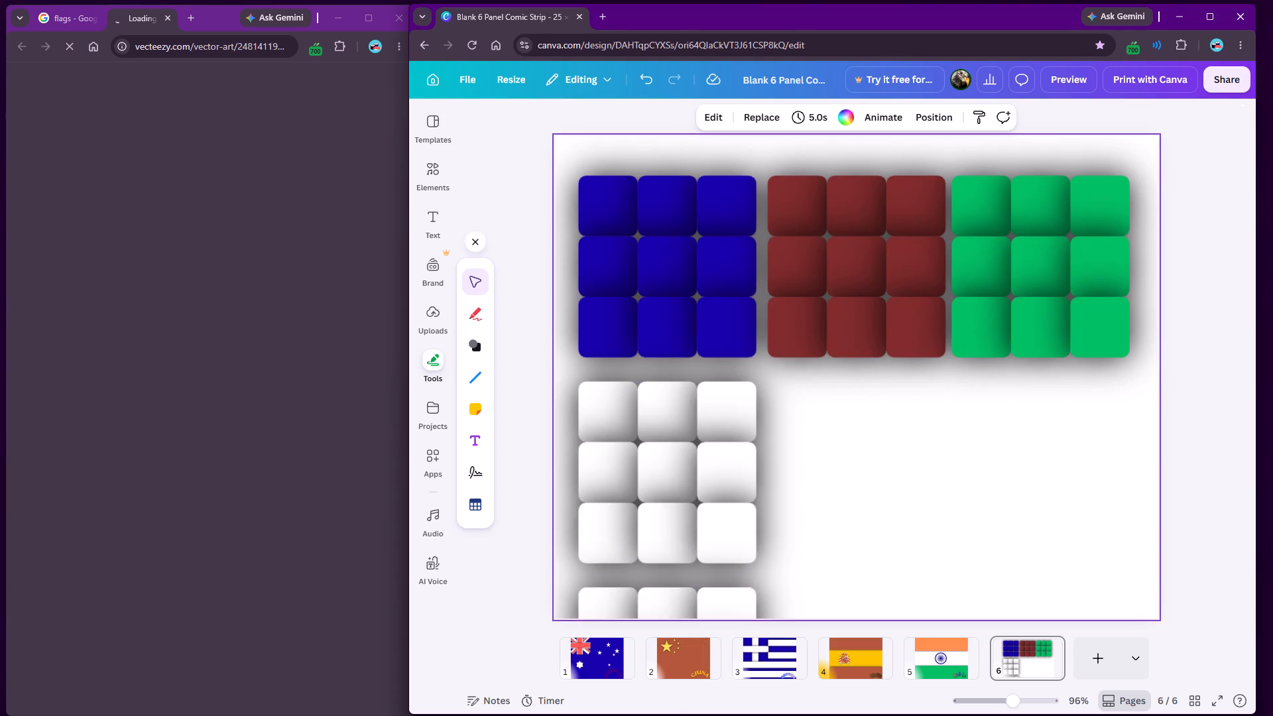
pyautogui.moveTo(703, 606); pyautogui.dragTo(896, 402)
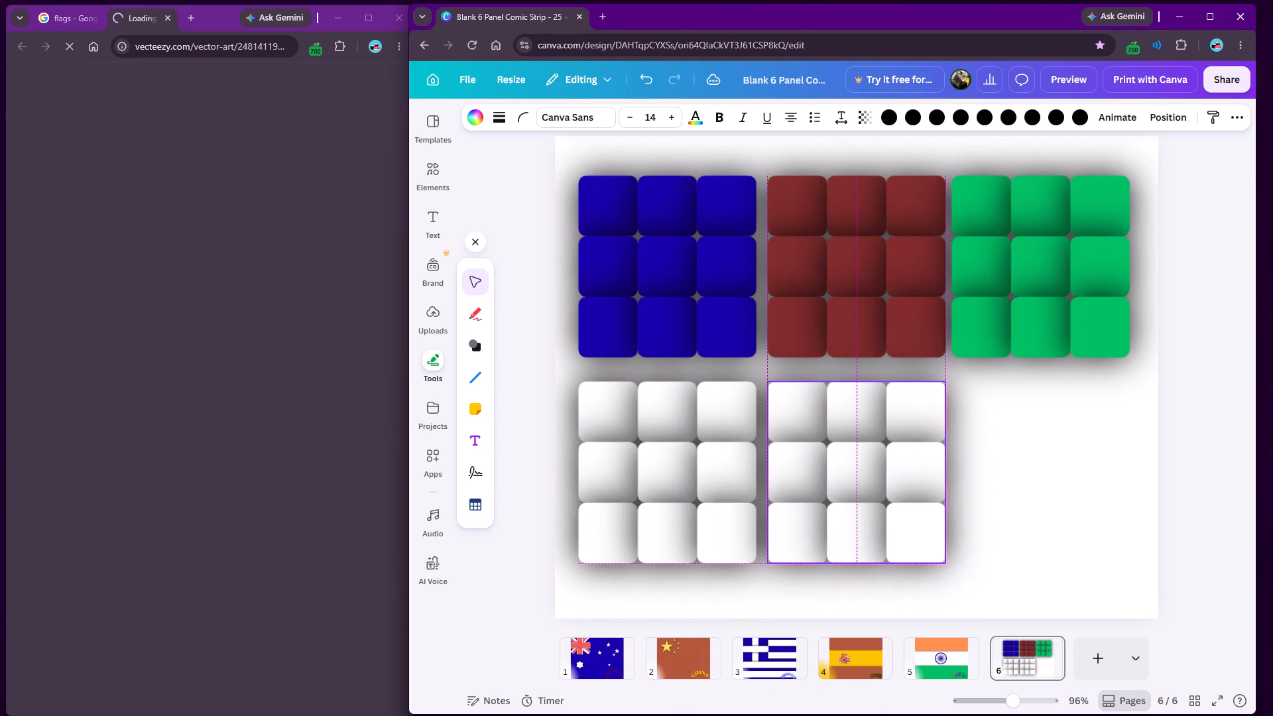
pyautogui.moveTo(896, 402); pyautogui.dragTo(895, 402)
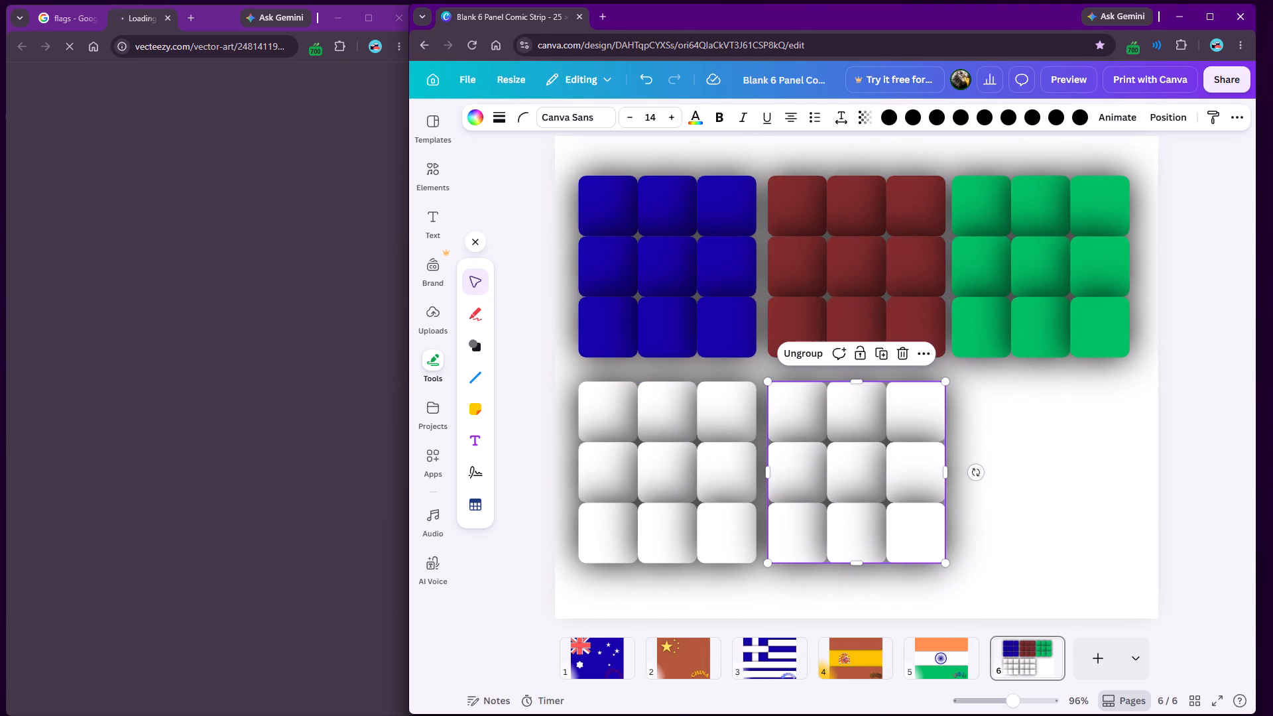
# Try maroon and dark green on the second white grid, settling on the light orange shape colour.
pyautogui.click(469, 117)
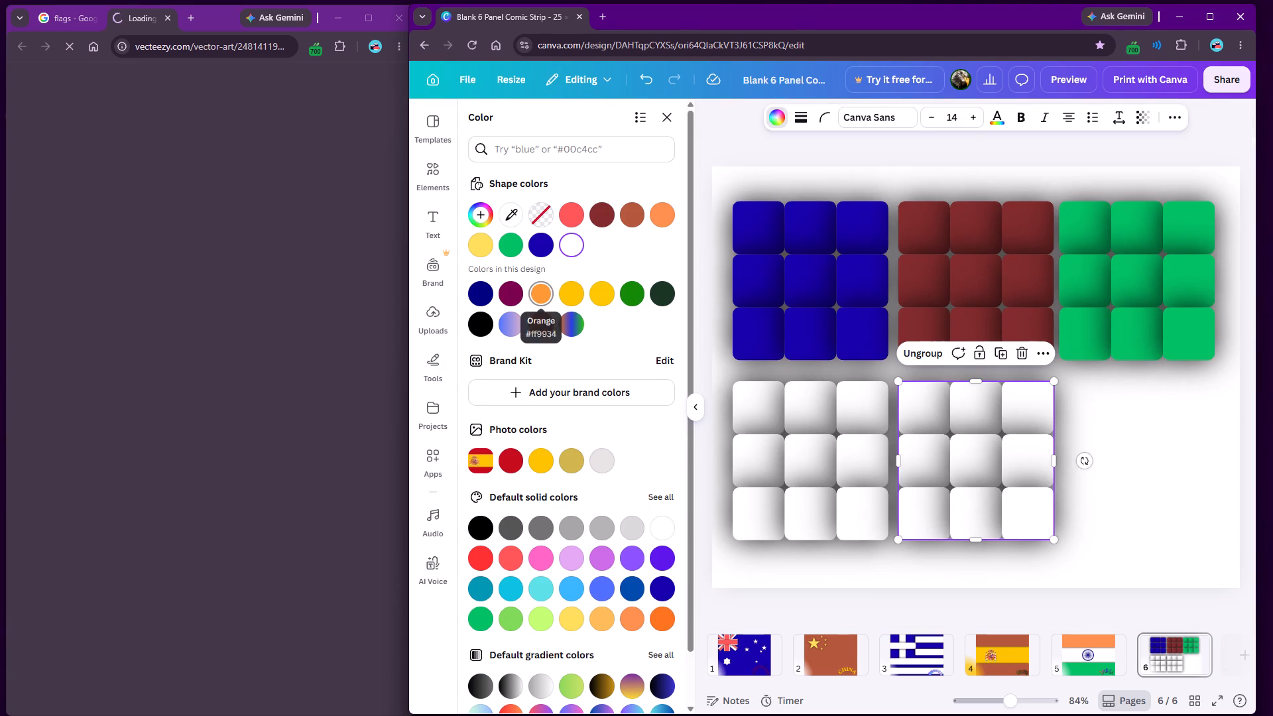
pyautogui.click(535, 290)
pyautogui.click(514, 288)
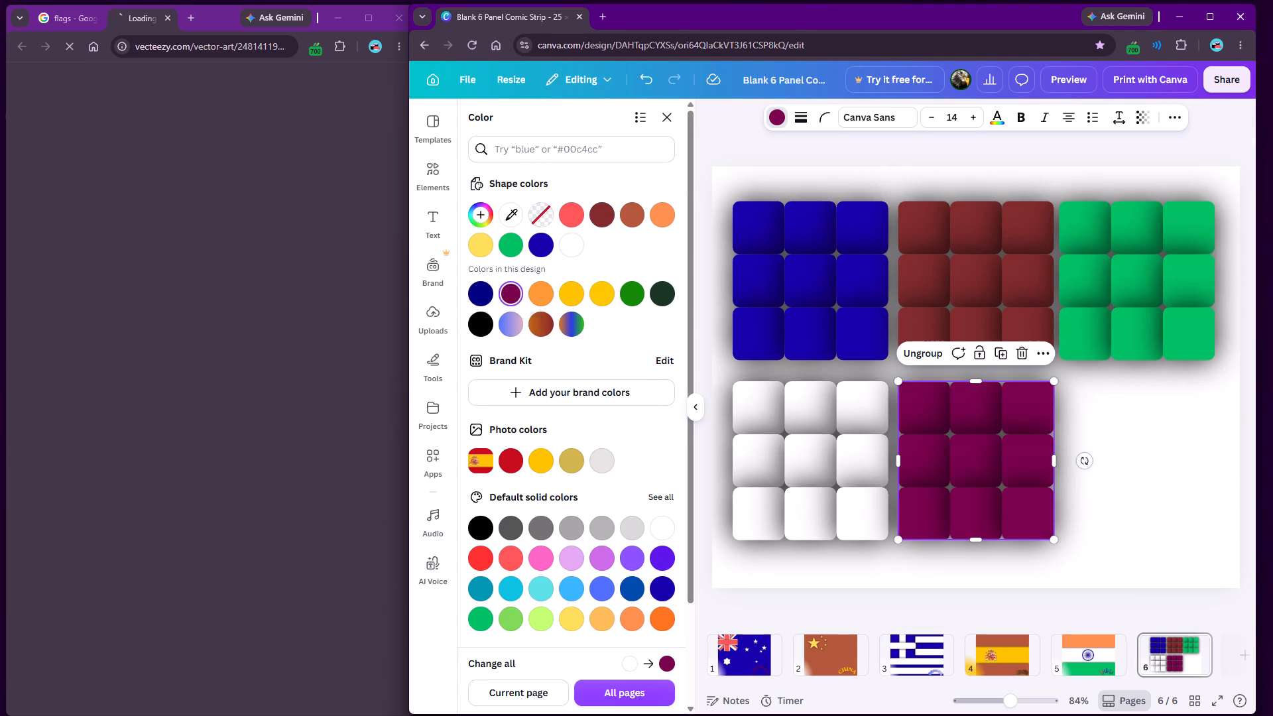
pyautogui.click(575, 327)
pyautogui.click(661, 298)
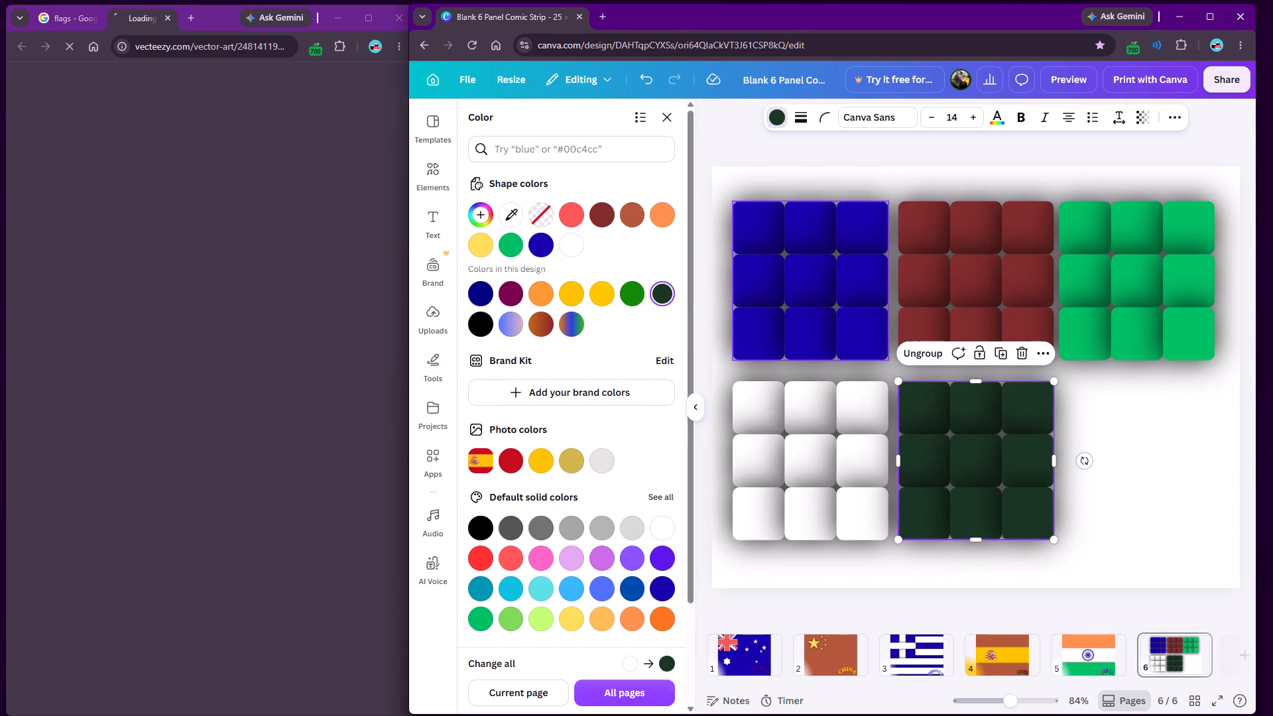
pyautogui.click(662, 217)
pyautogui.click(1118, 424)
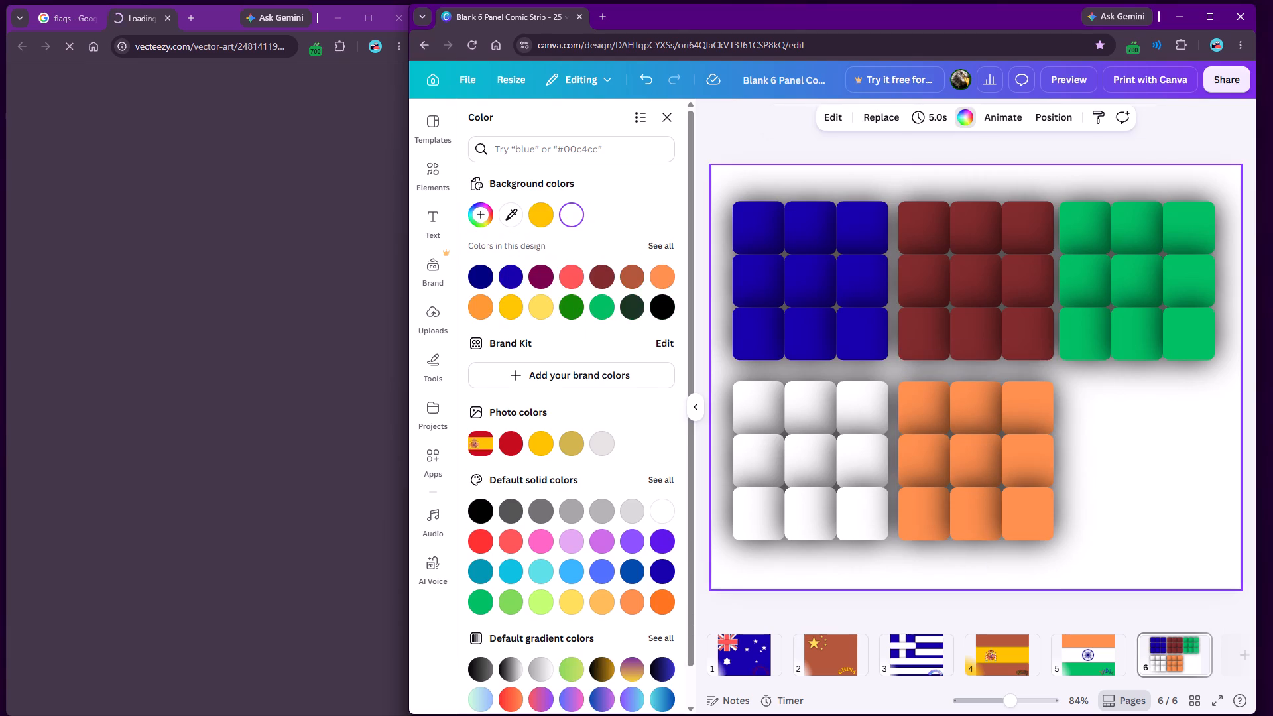
# Duplicate the dark red grid, move the copy below the green grid and recolour the copy yellow.
pyautogui.click(976, 317)
pyautogui.rightClick(976, 317)
pyautogui.click(1032, 398)
pyautogui.moveTo(981, 291); pyautogui.dragTo(1136, 464)
pyautogui.click(483, 251)
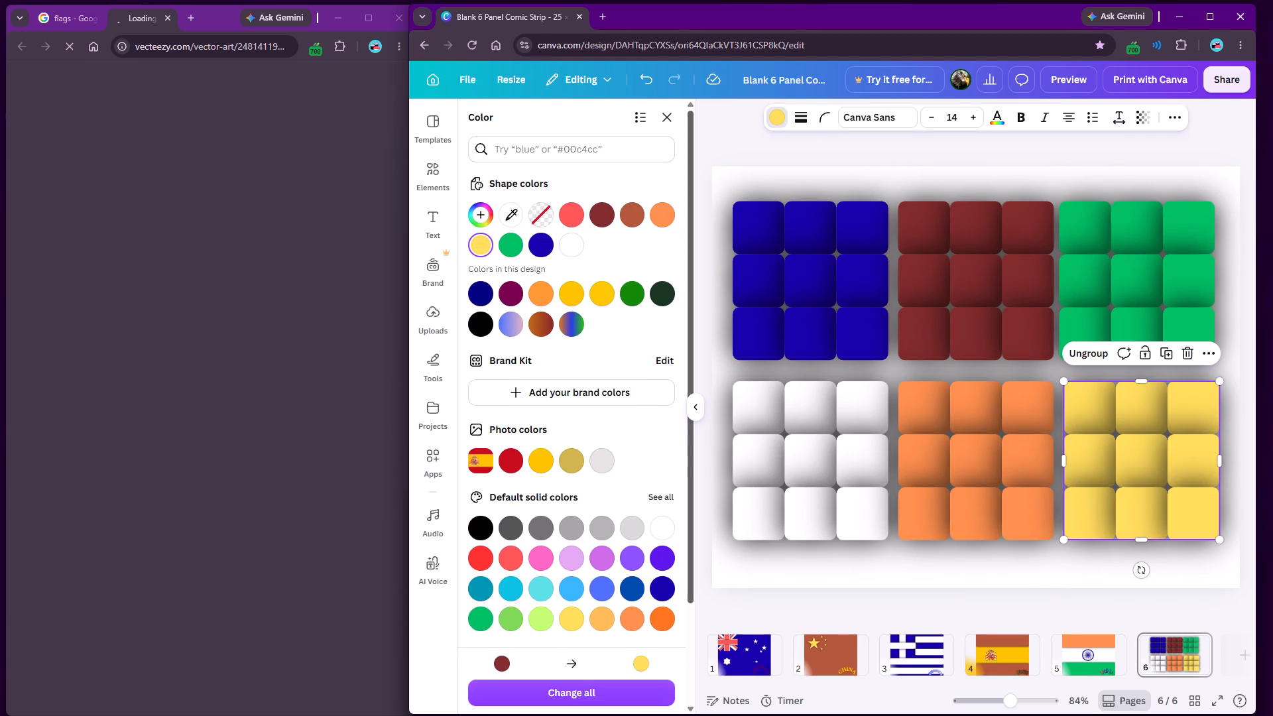
pyautogui.click(670, 121)
pyautogui.click(513, 156)
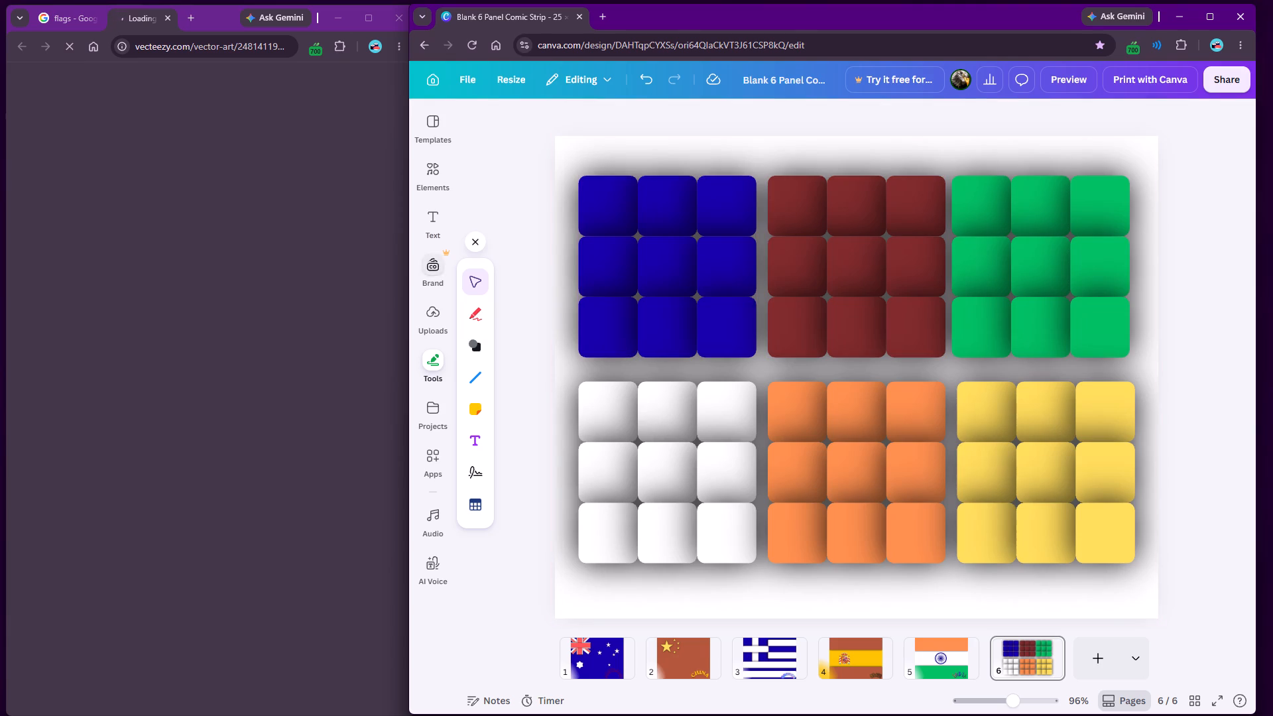
# Add a text box between the two grid rows, enlarge it to font size 24.2 and try entering "RUB".
pyautogui.click(436, 231)
pyautogui.click(579, 164)
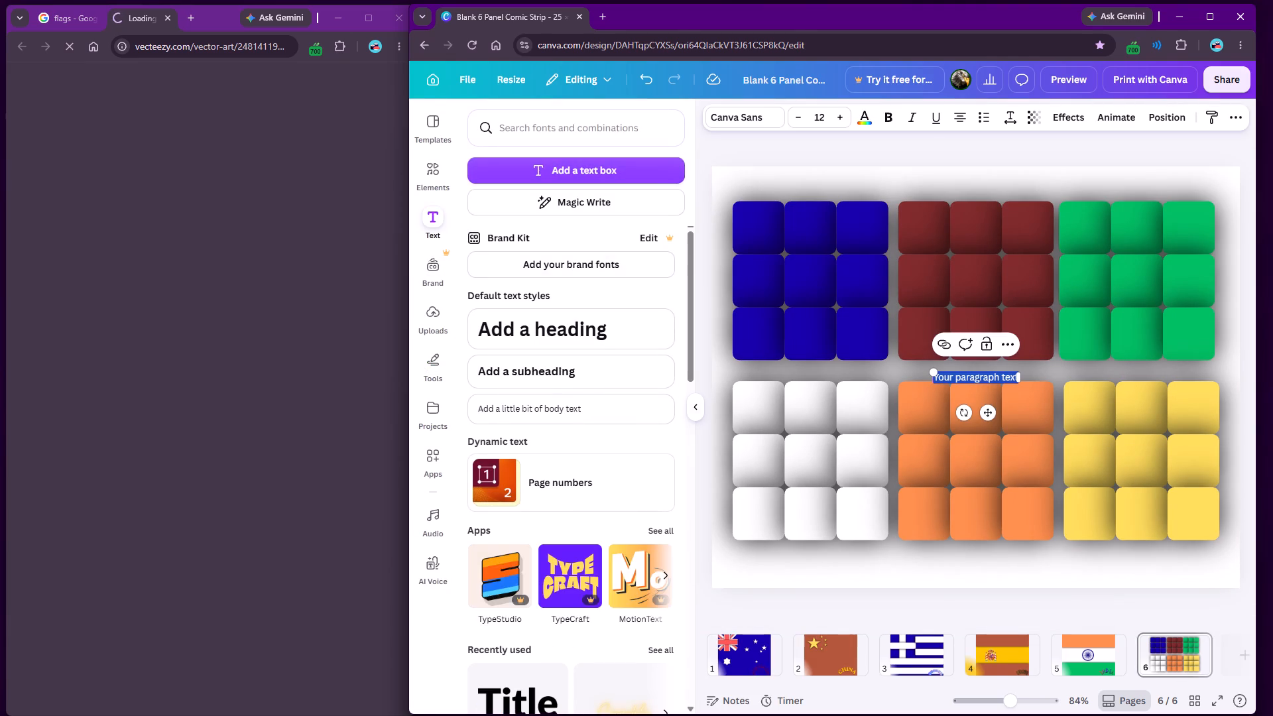
pyautogui.click(694, 401)
pyautogui.moveTo(808, 369); pyautogui.dragTo(723, 330)
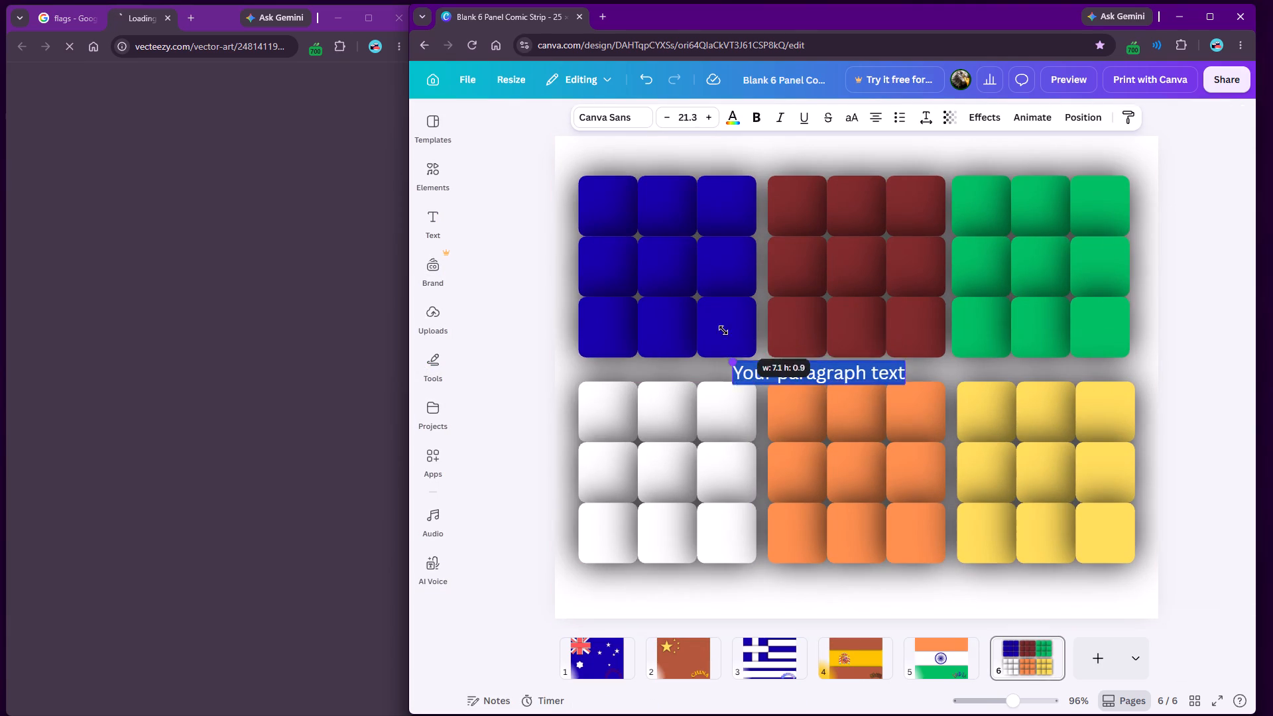
pyautogui.moveTo(723, 330); pyautogui.dragTo(713, 327)
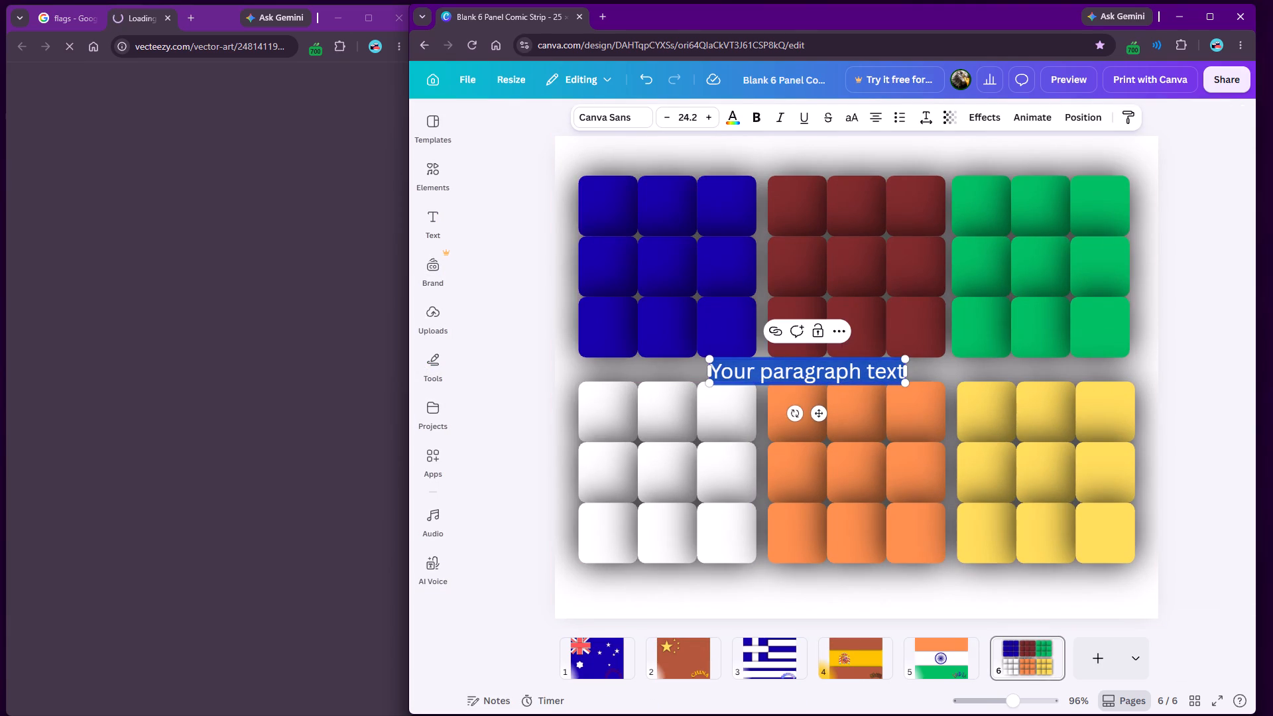
pyautogui.write('RUB')
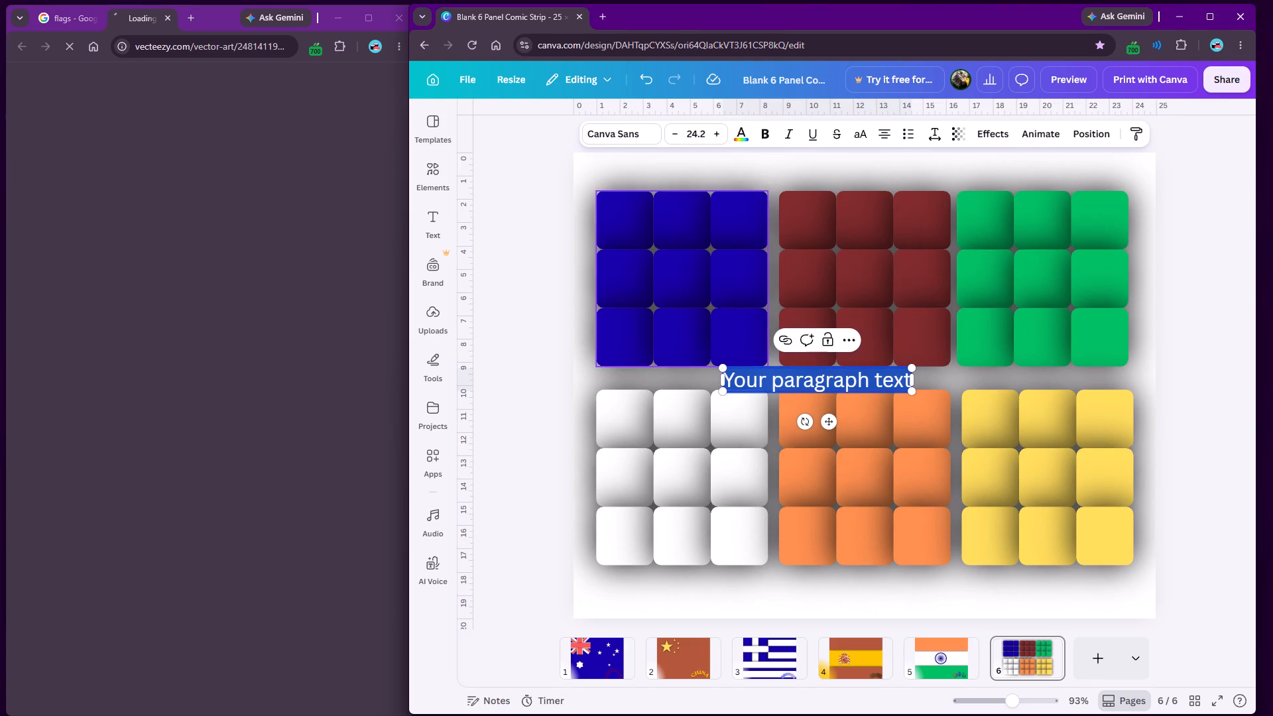
pyautogui.click(554, 339)
# Close the loading Vecteezy tab and preview Etsy's "International Set" flag image from the flags search results.
pyautogui.click(168, 17)
pyautogui.scroll(-5, 236, 243)
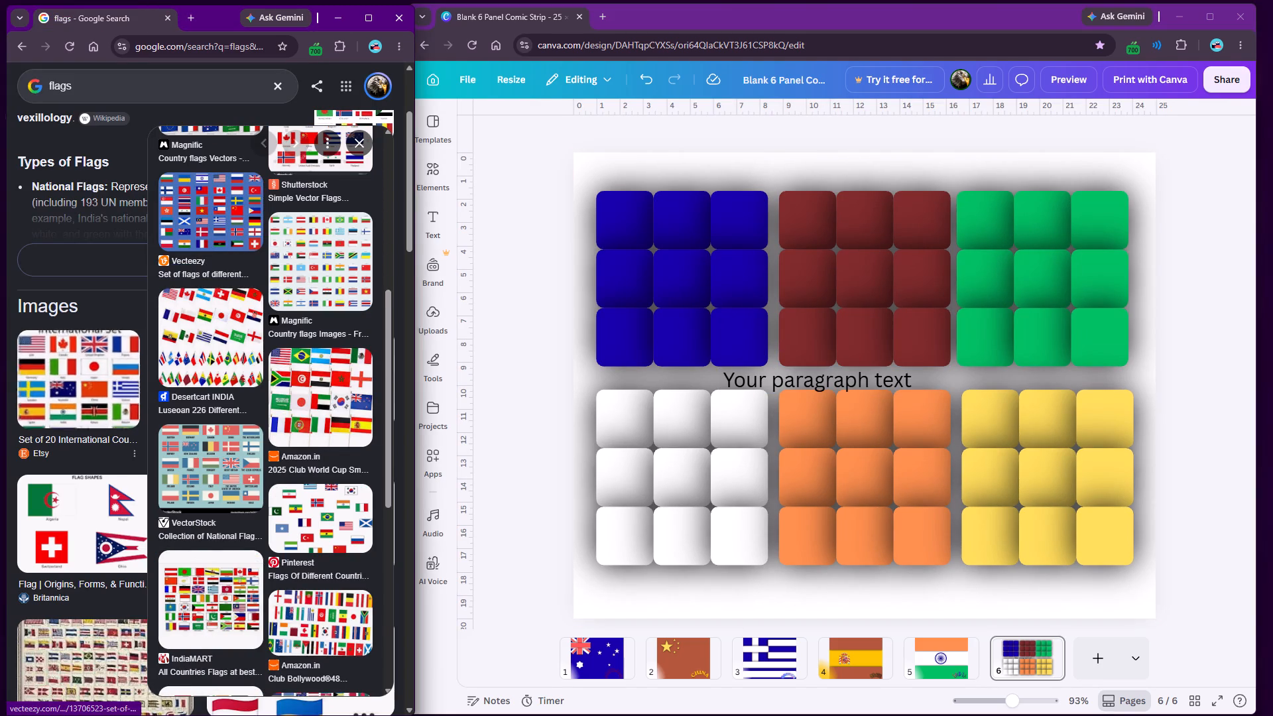
pyautogui.click(81, 388)
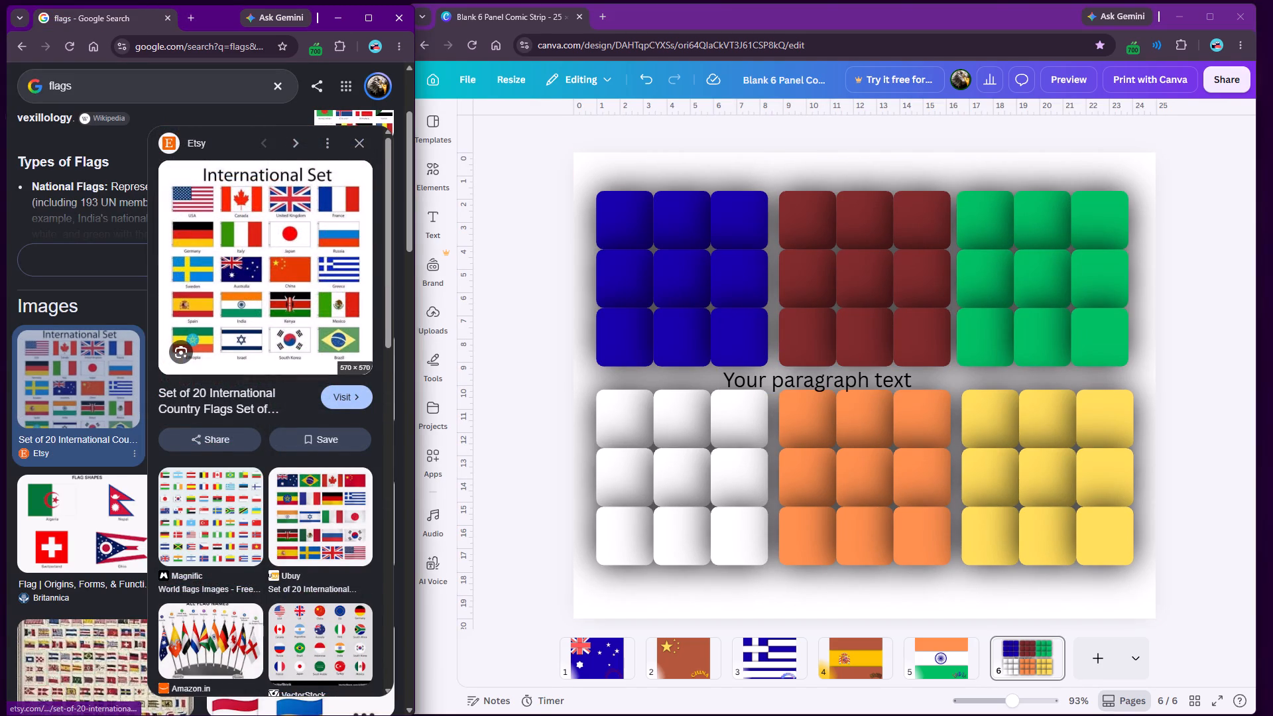
pyautogui.scroll(-1, 333, 335)
pyautogui.scroll(2, 332, 333)
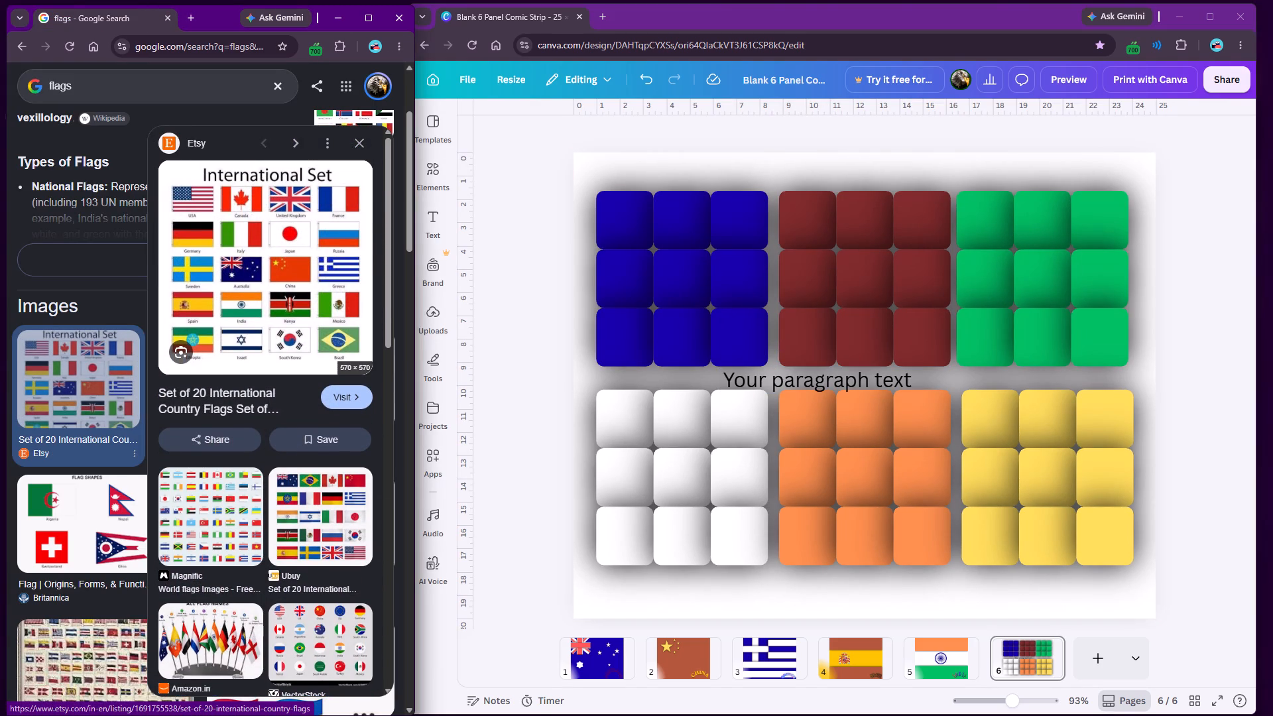
# Open the International Set flag image in Google's visual search and enlarge it to view the flags.
pyautogui.click(186, 349)
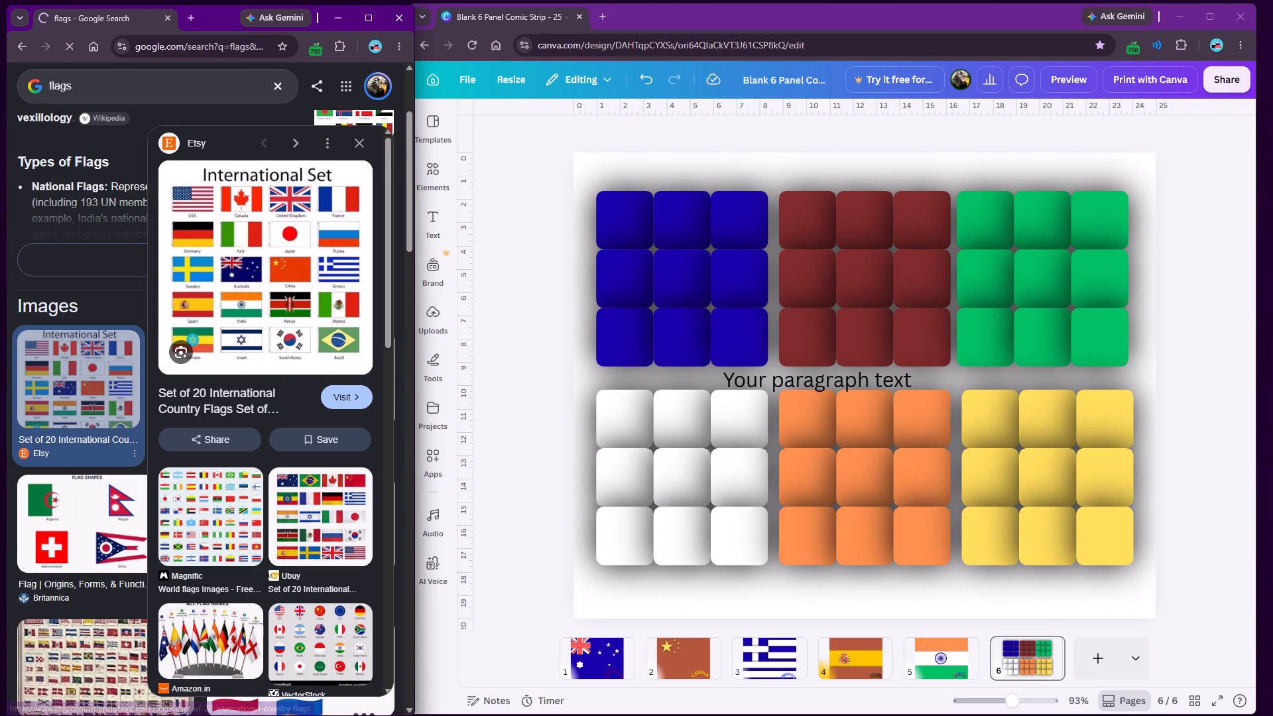
pyautogui.click(343, 387)
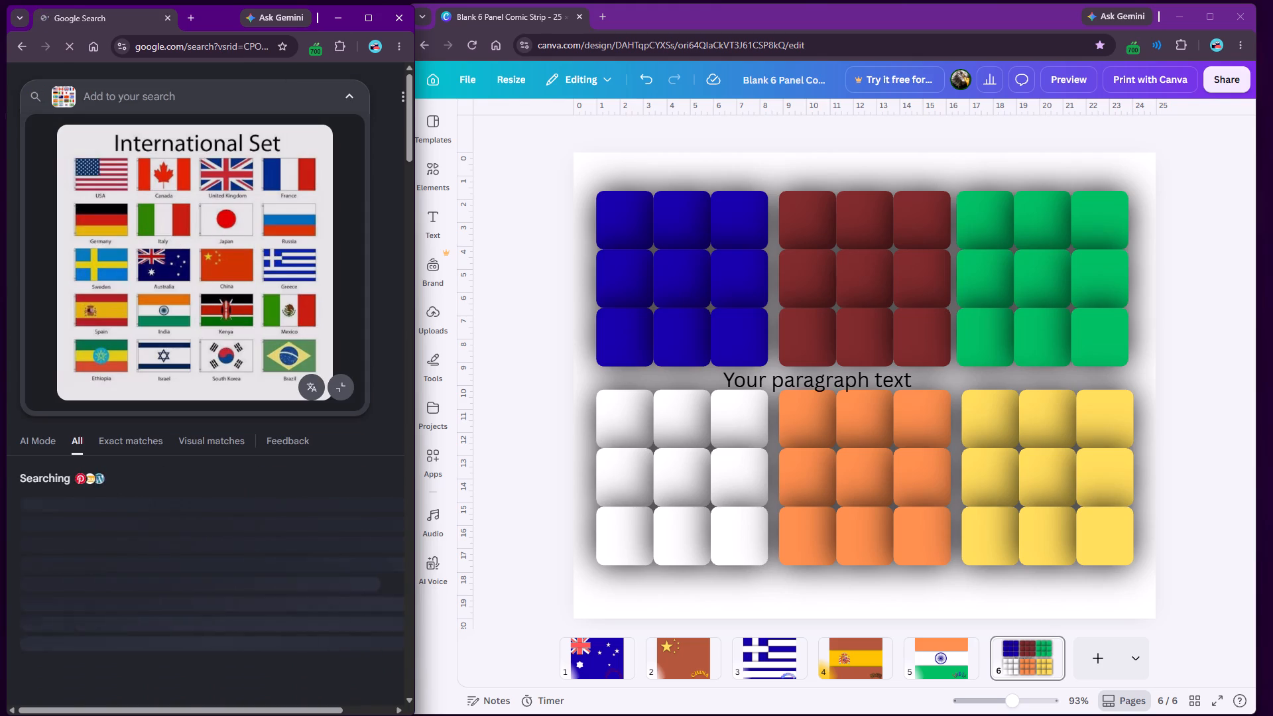
pyautogui.click(339, 390)
pyautogui.click(339, 390)
pyautogui.click(224, 244)
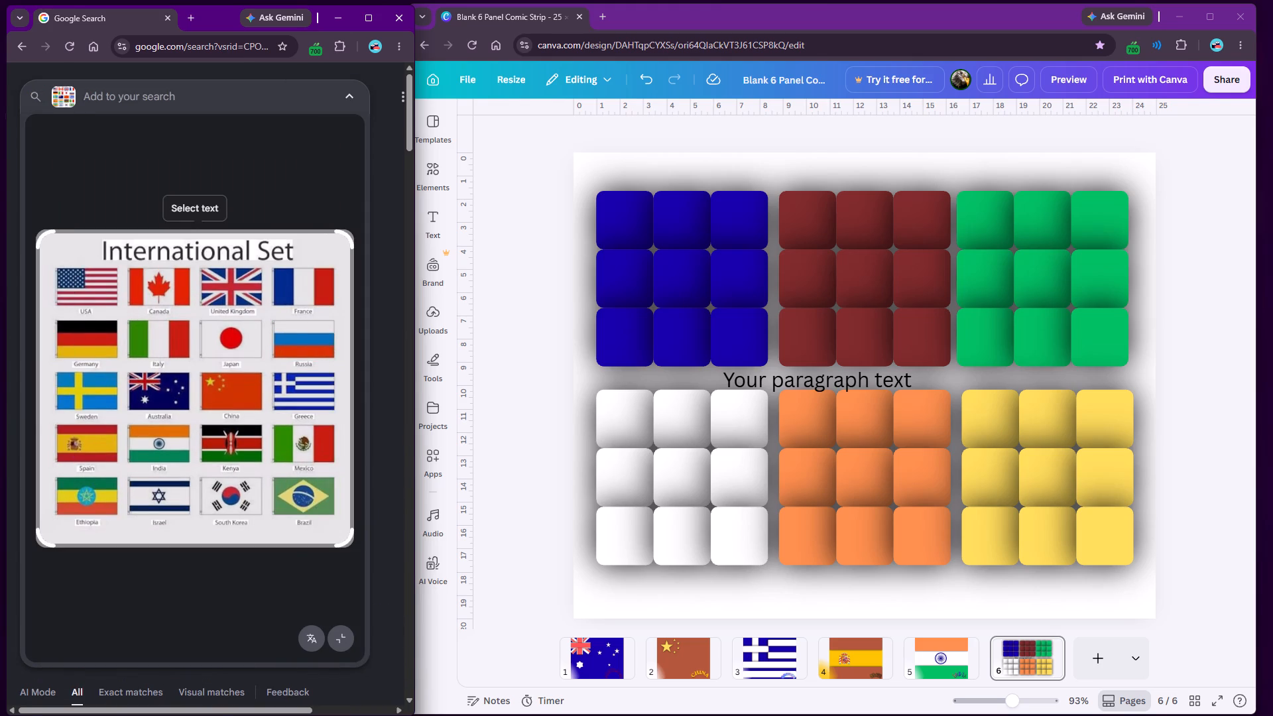
pyautogui.click(266, 181)
# Shrink the enlarged visual-search image, extend the search crop over the title, and open the matching Pinterest International Set flag image.
pyautogui.click(340, 636)
pyautogui.click(253, 267)
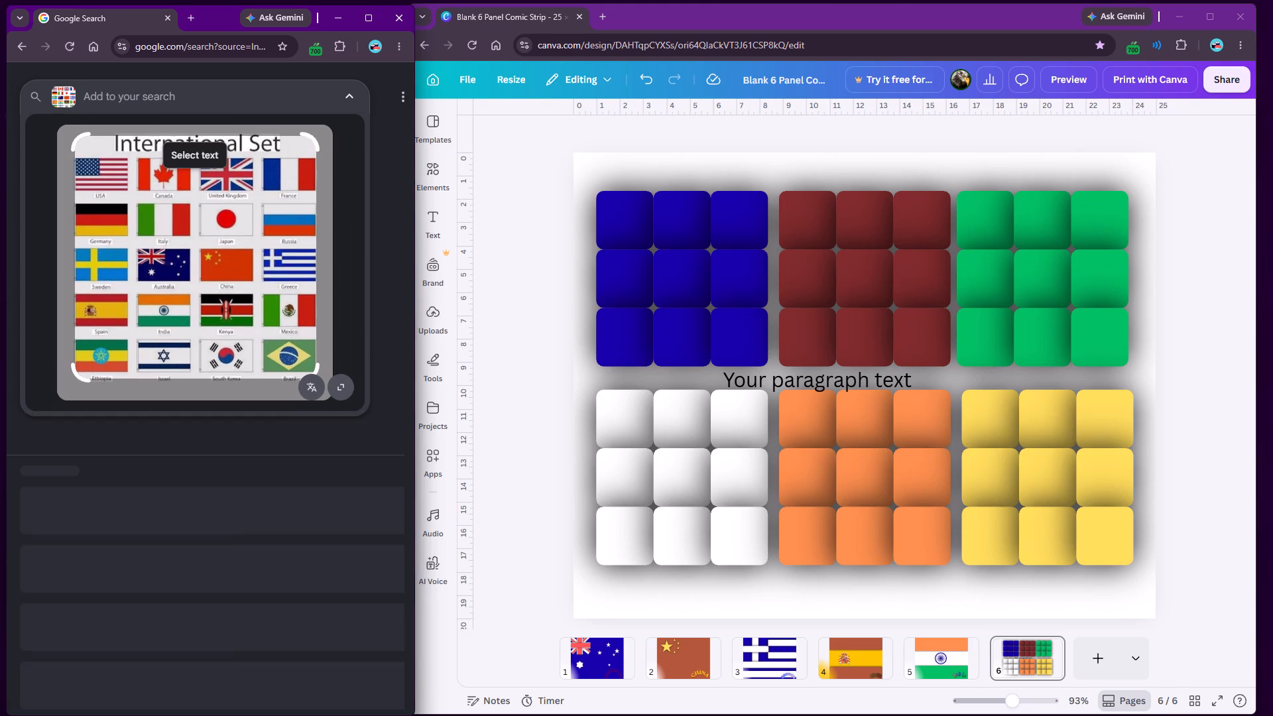
pyautogui.moveTo(66, 121); pyautogui.dragTo(12, 103)
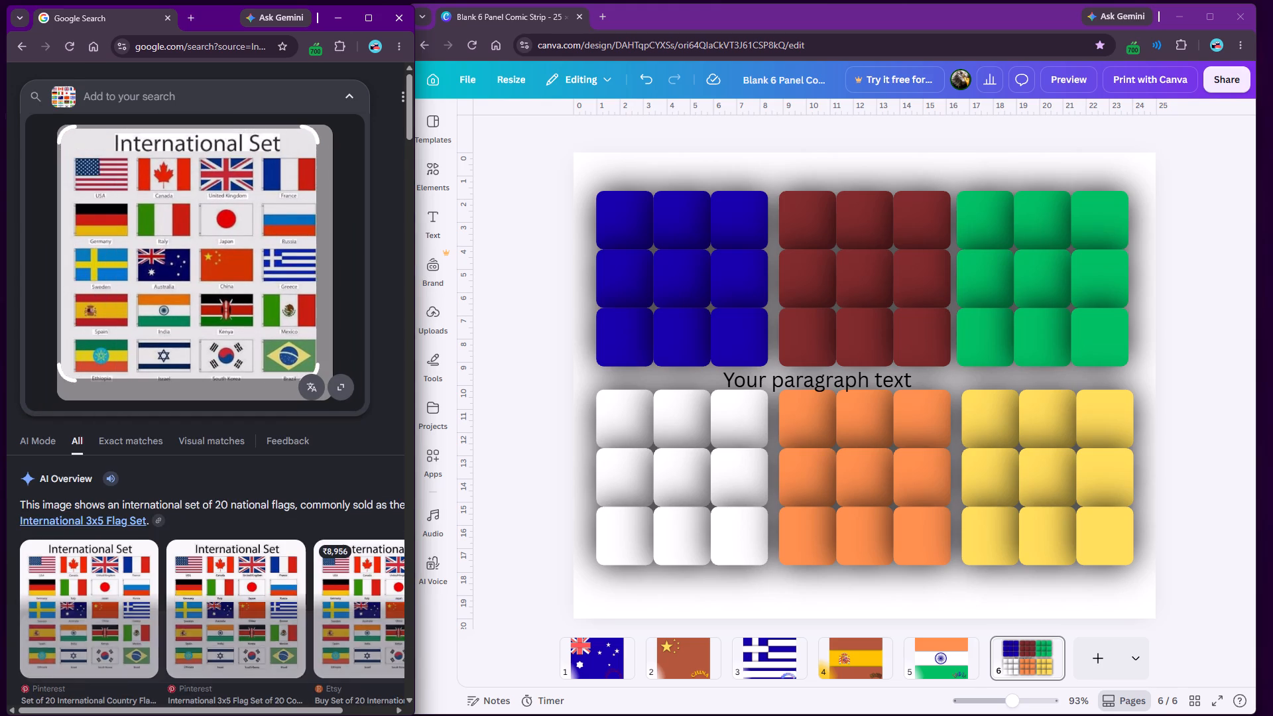
pyautogui.moveTo(12, 103); pyautogui.dragTo(12, 102)
pyautogui.click(86, 296)
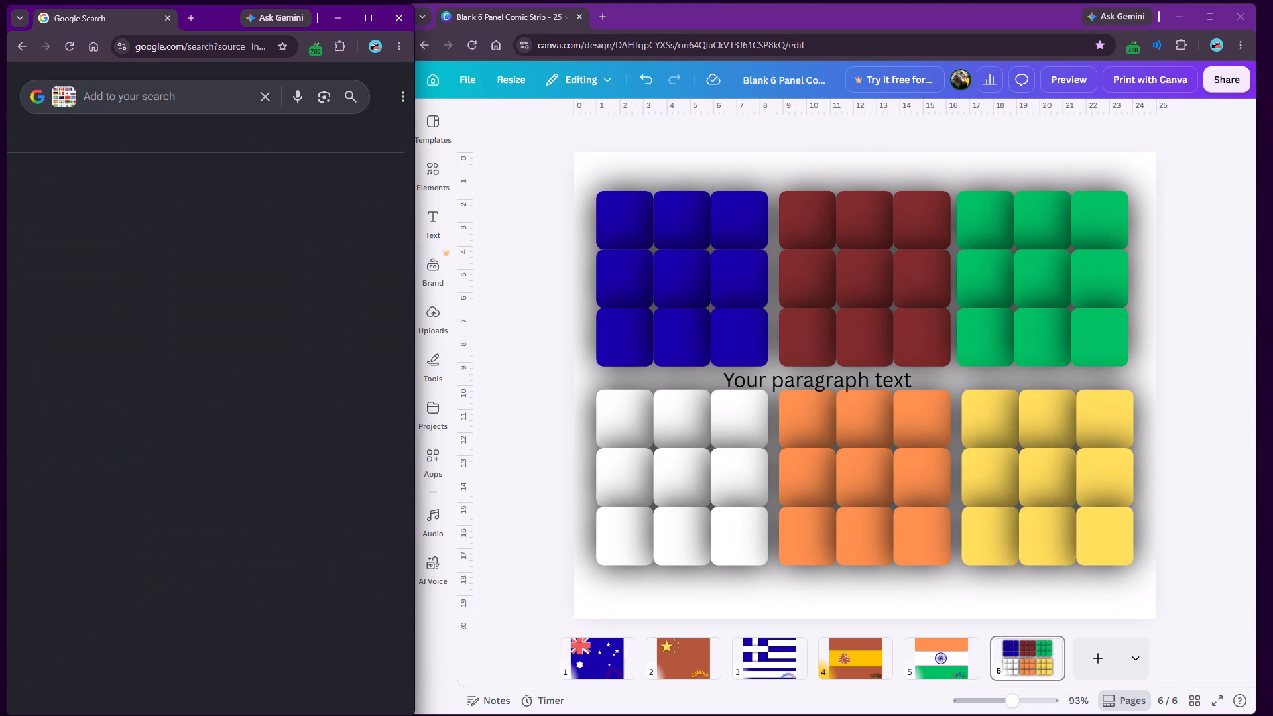
pyautogui.click(54, 272)
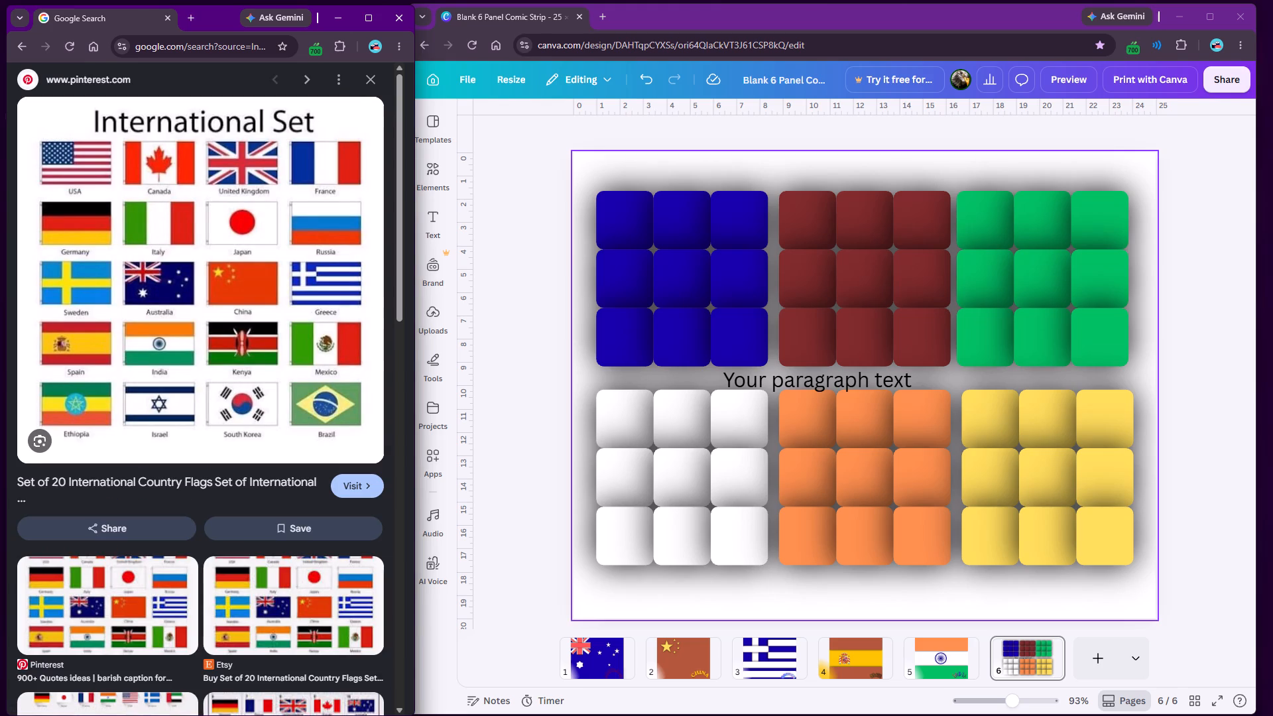
# Move the placeholder text box above the dark red grid and replace its text with "RUBIKS CUBE".
pyautogui.moveTo(844, 376); pyautogui.dragTo(858, 172)
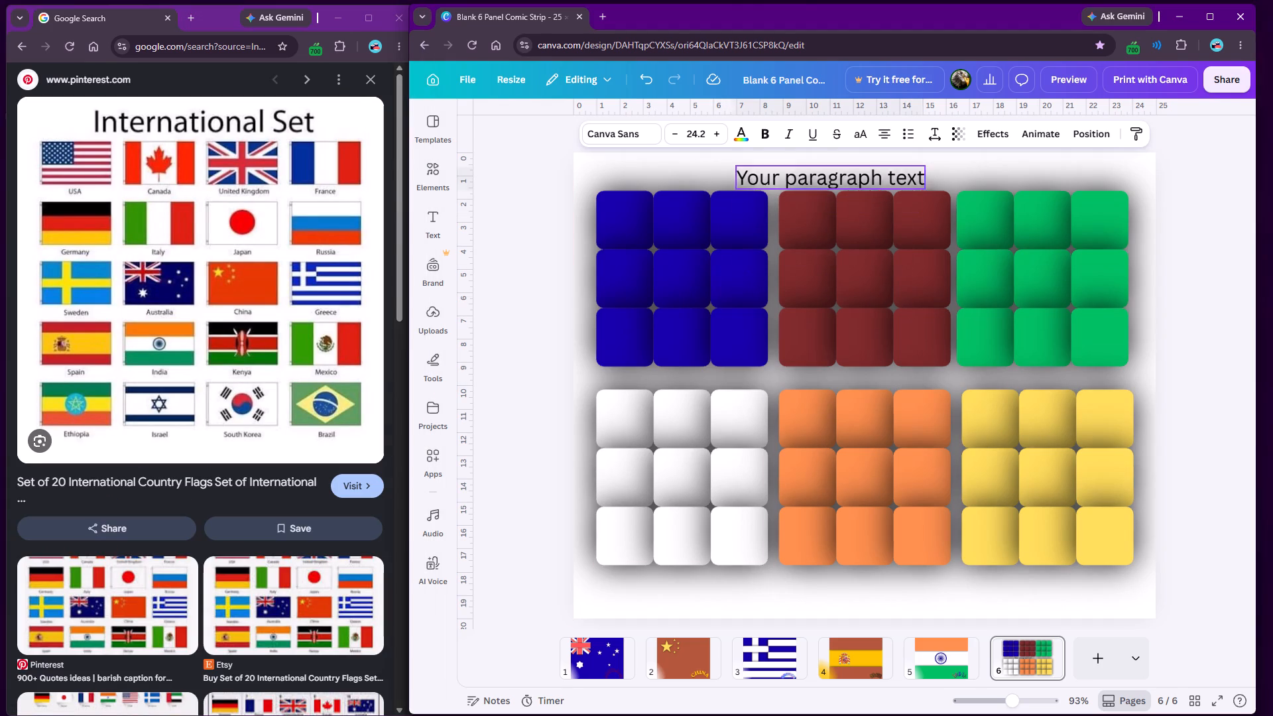
pyautogui.moveTo(858, 172); pyautogui.dragTo(867, 161)
pyautogui.click(865, 161)
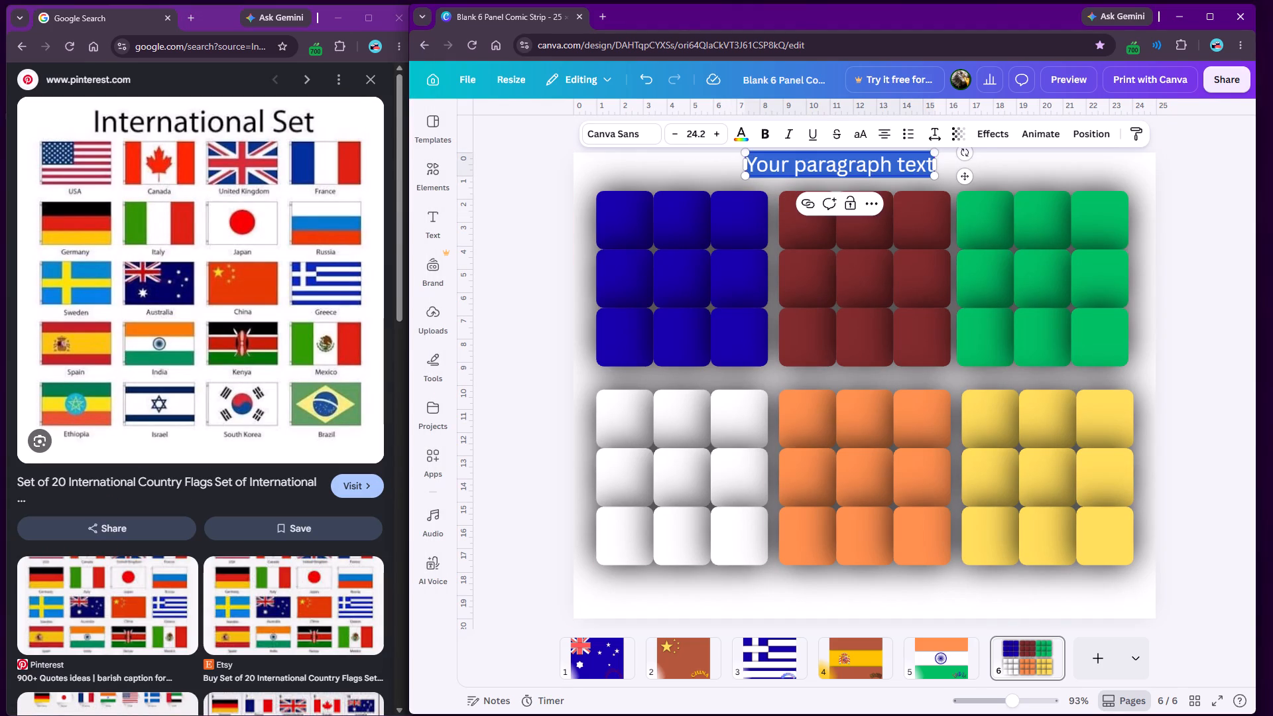
pyautogui.write('RUBIKS CUBE')
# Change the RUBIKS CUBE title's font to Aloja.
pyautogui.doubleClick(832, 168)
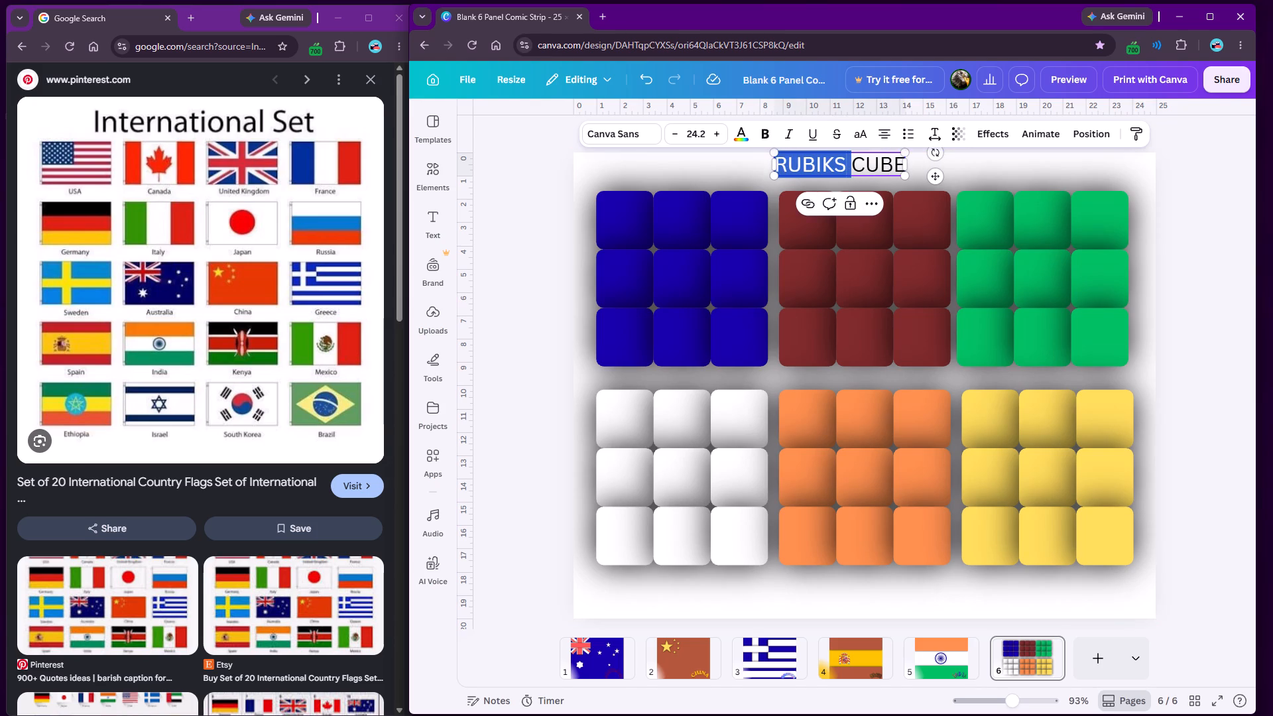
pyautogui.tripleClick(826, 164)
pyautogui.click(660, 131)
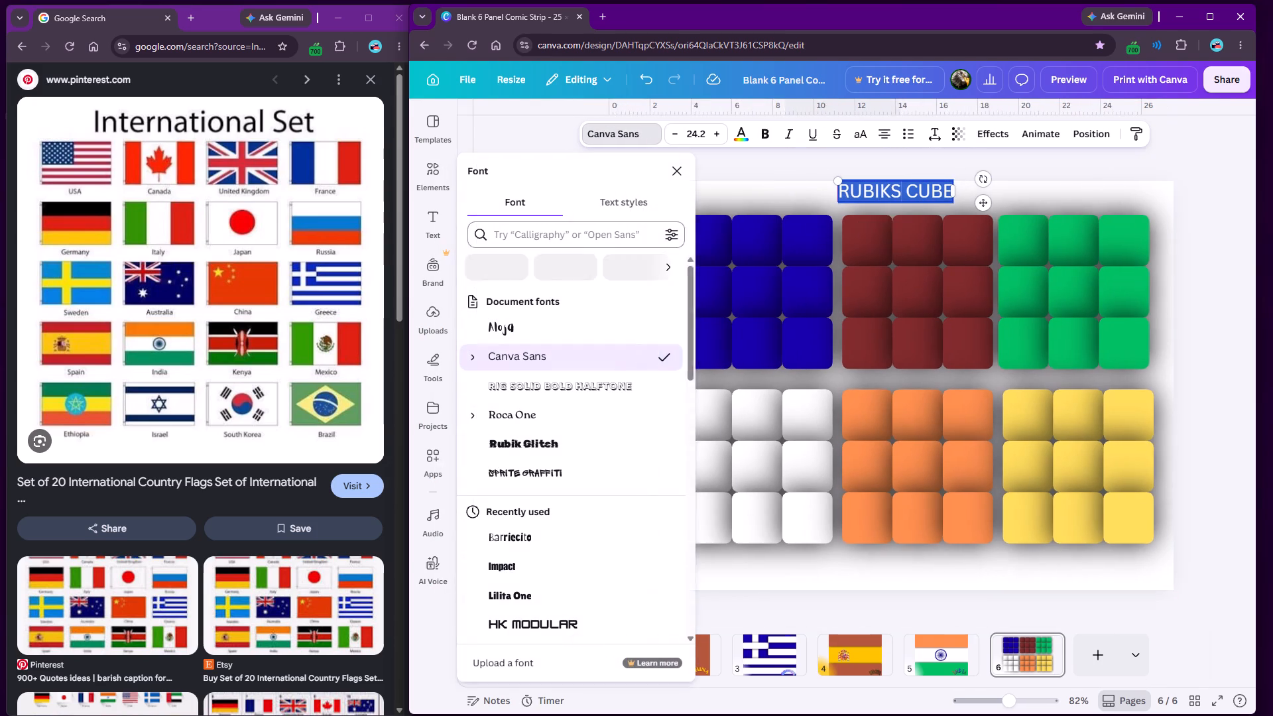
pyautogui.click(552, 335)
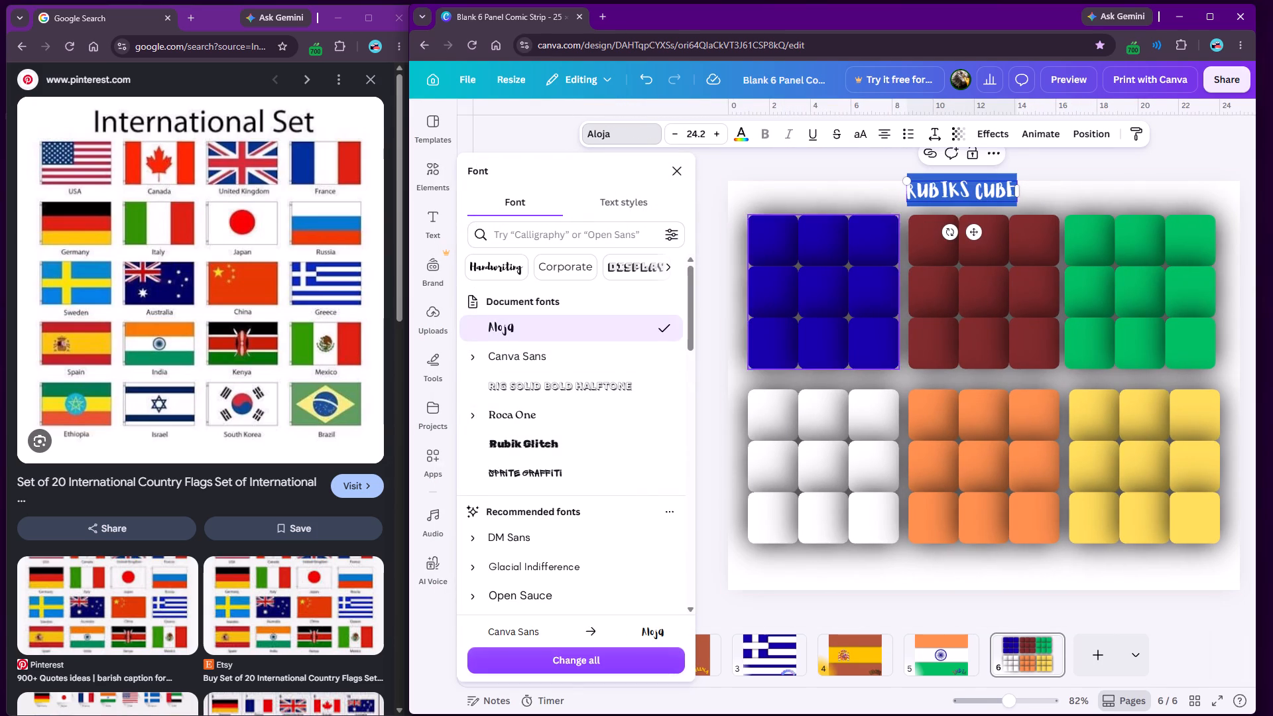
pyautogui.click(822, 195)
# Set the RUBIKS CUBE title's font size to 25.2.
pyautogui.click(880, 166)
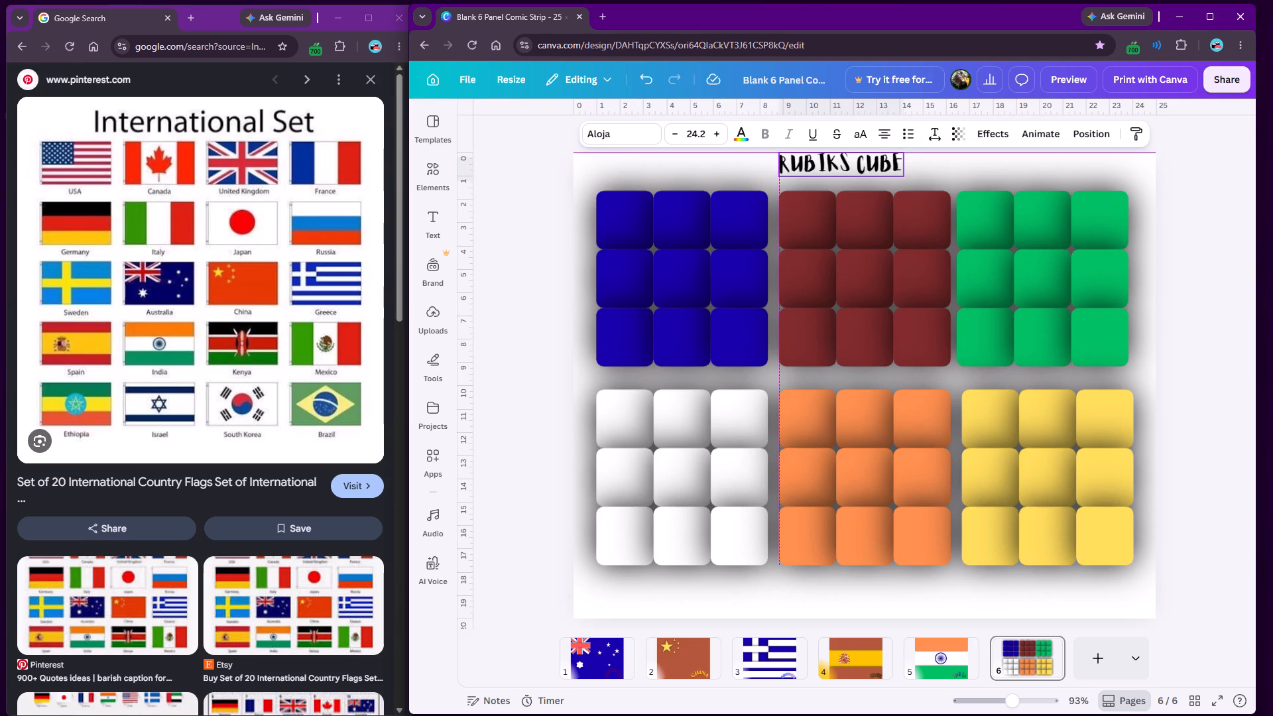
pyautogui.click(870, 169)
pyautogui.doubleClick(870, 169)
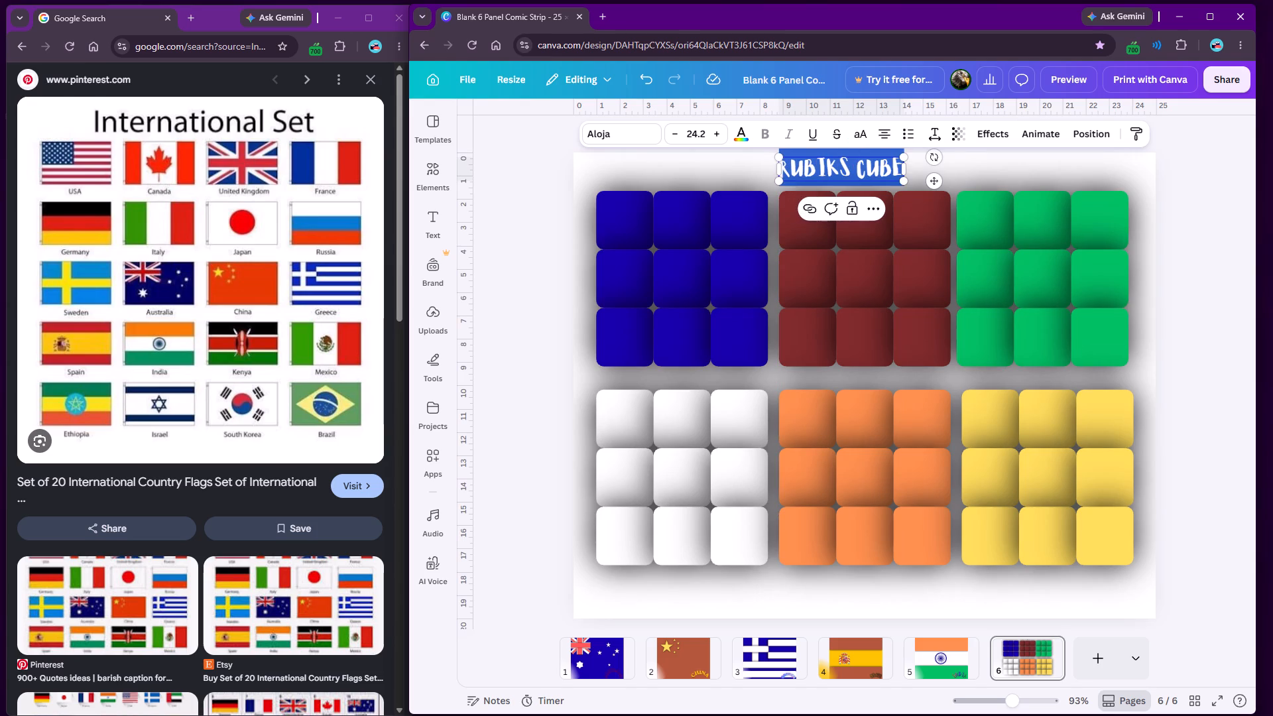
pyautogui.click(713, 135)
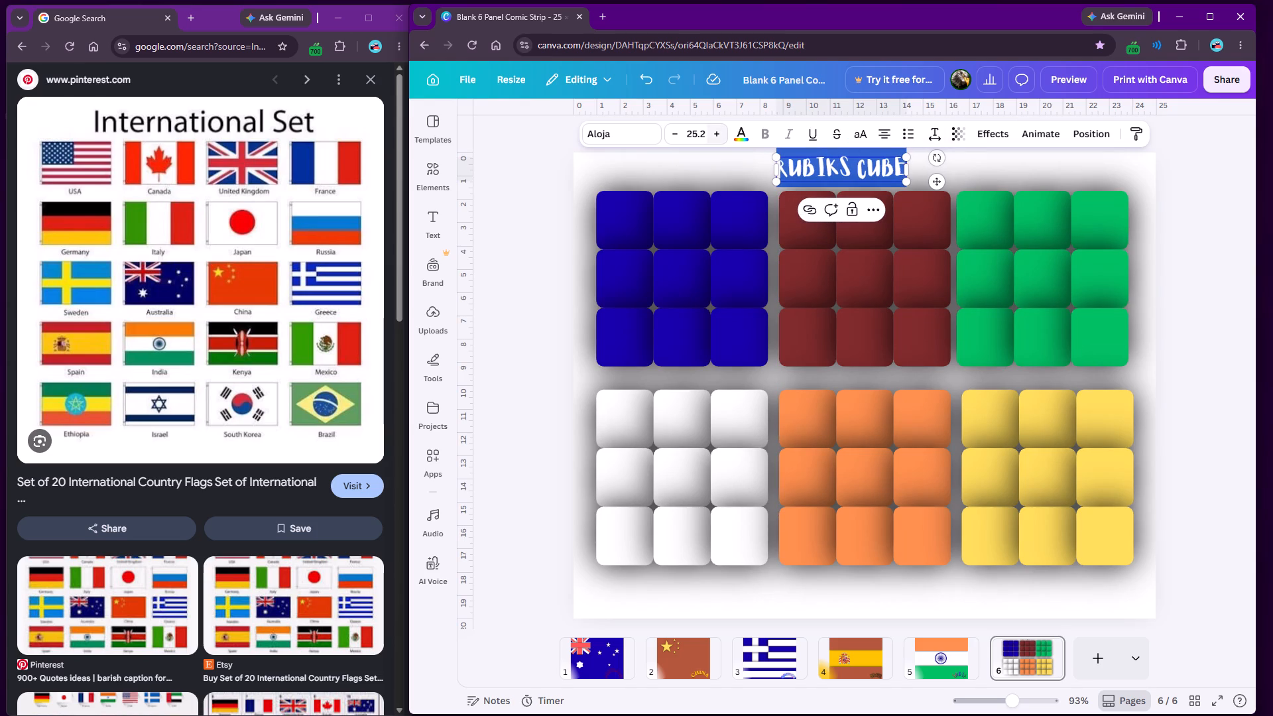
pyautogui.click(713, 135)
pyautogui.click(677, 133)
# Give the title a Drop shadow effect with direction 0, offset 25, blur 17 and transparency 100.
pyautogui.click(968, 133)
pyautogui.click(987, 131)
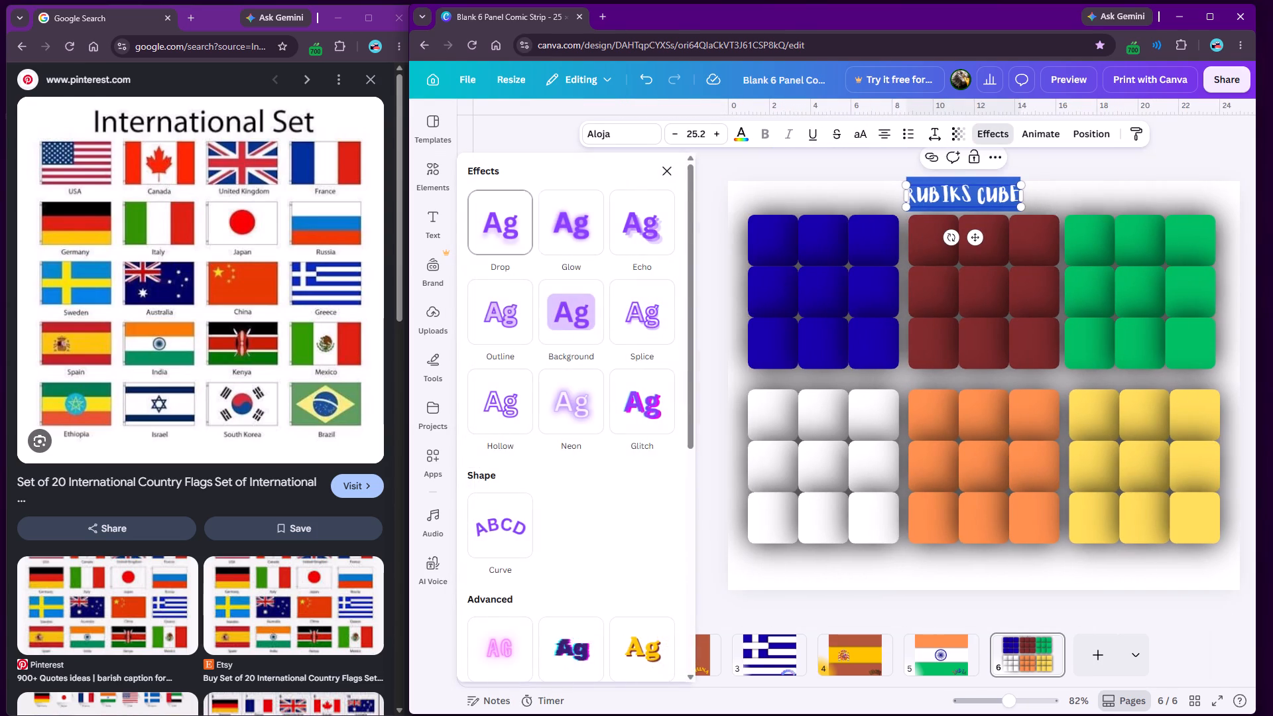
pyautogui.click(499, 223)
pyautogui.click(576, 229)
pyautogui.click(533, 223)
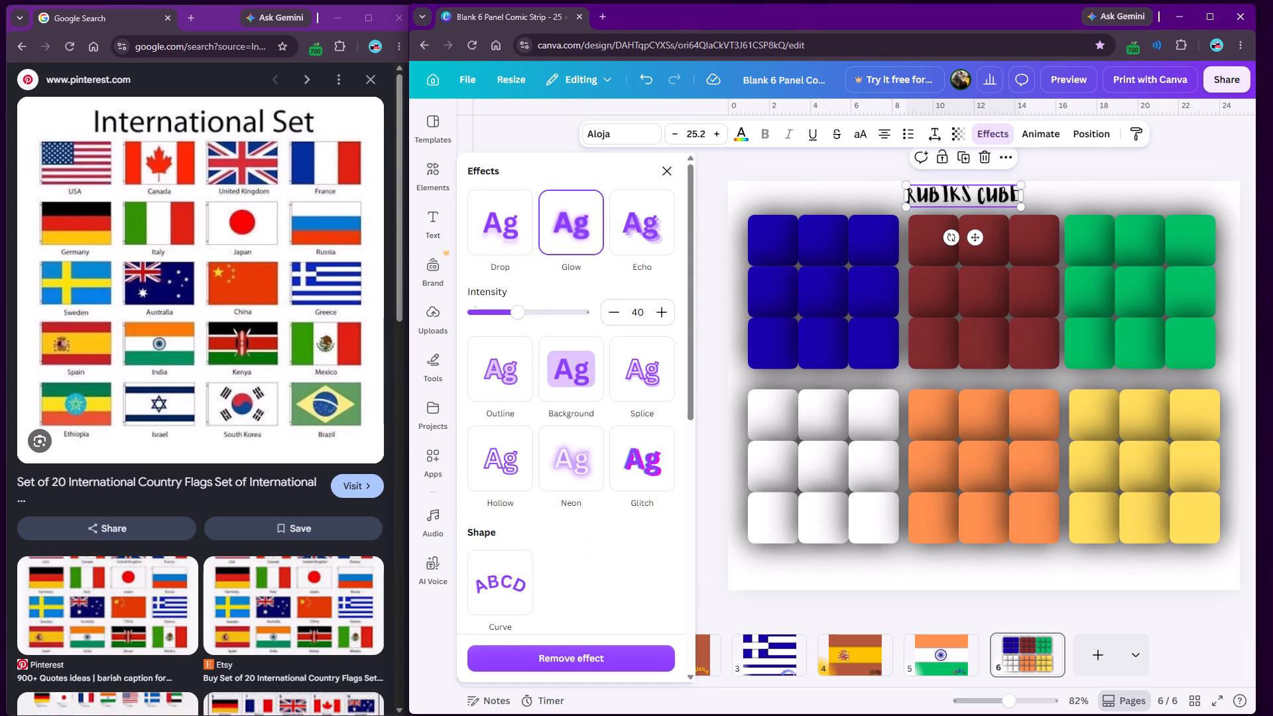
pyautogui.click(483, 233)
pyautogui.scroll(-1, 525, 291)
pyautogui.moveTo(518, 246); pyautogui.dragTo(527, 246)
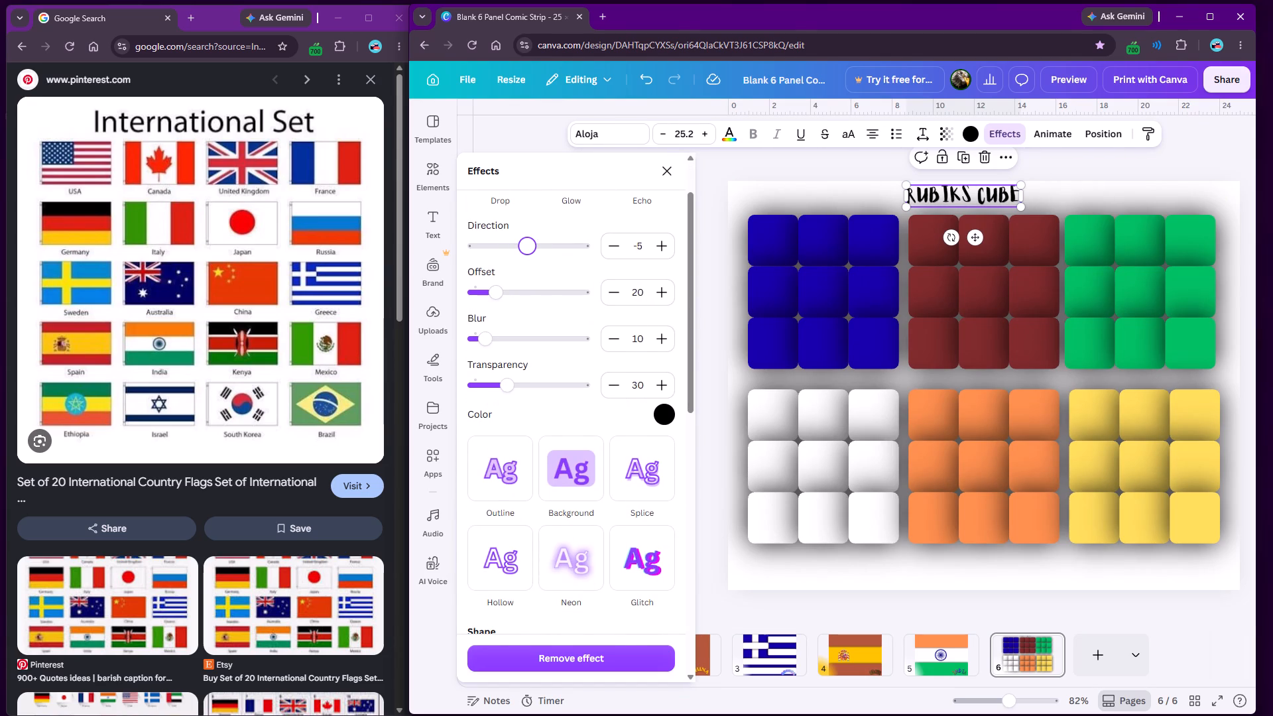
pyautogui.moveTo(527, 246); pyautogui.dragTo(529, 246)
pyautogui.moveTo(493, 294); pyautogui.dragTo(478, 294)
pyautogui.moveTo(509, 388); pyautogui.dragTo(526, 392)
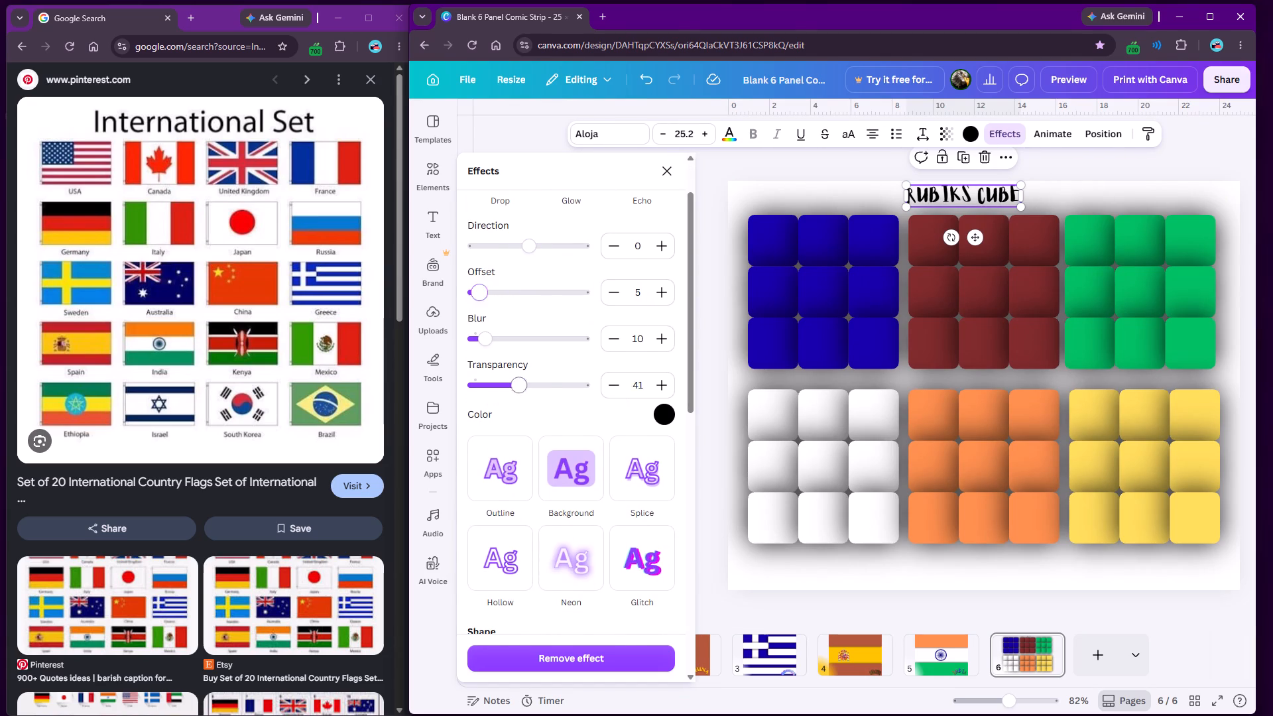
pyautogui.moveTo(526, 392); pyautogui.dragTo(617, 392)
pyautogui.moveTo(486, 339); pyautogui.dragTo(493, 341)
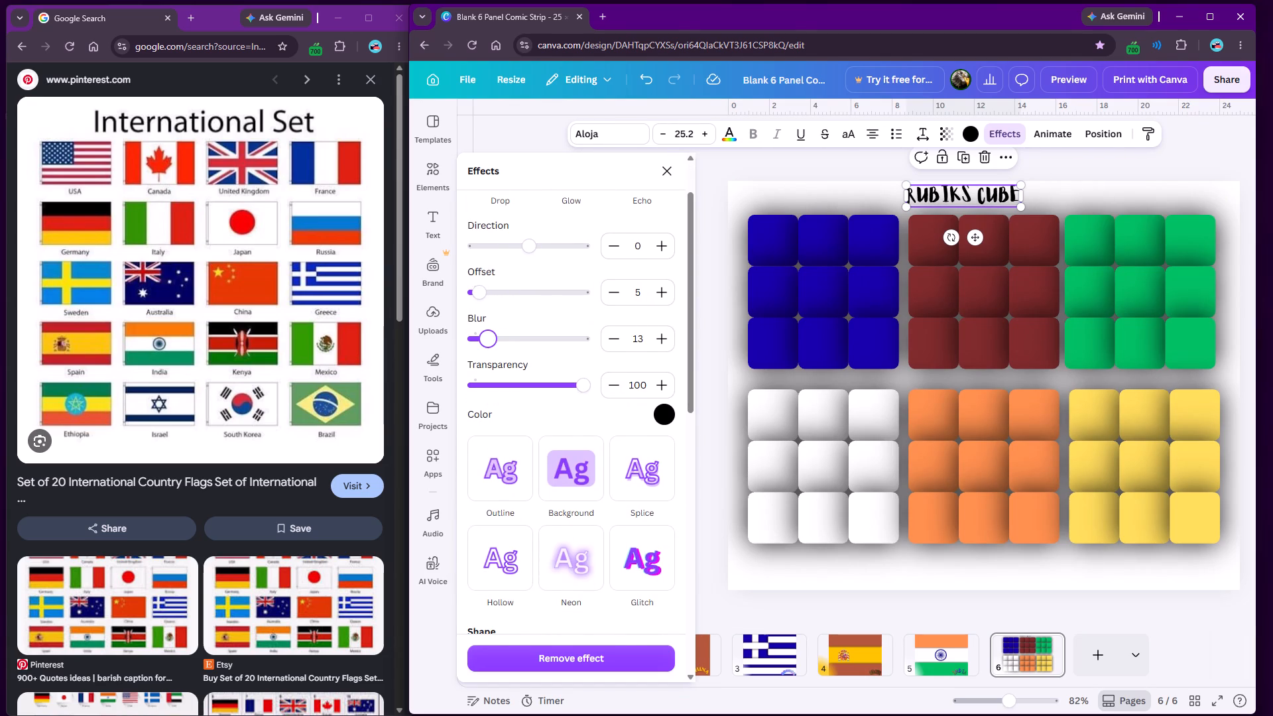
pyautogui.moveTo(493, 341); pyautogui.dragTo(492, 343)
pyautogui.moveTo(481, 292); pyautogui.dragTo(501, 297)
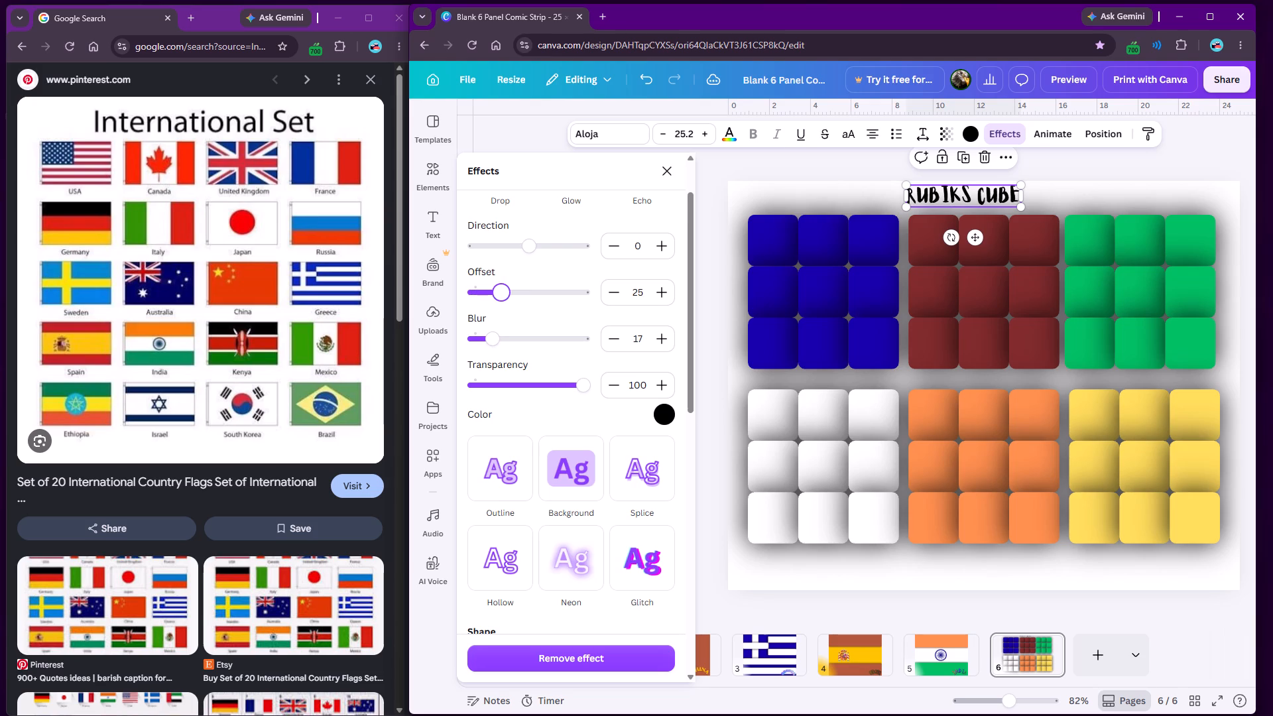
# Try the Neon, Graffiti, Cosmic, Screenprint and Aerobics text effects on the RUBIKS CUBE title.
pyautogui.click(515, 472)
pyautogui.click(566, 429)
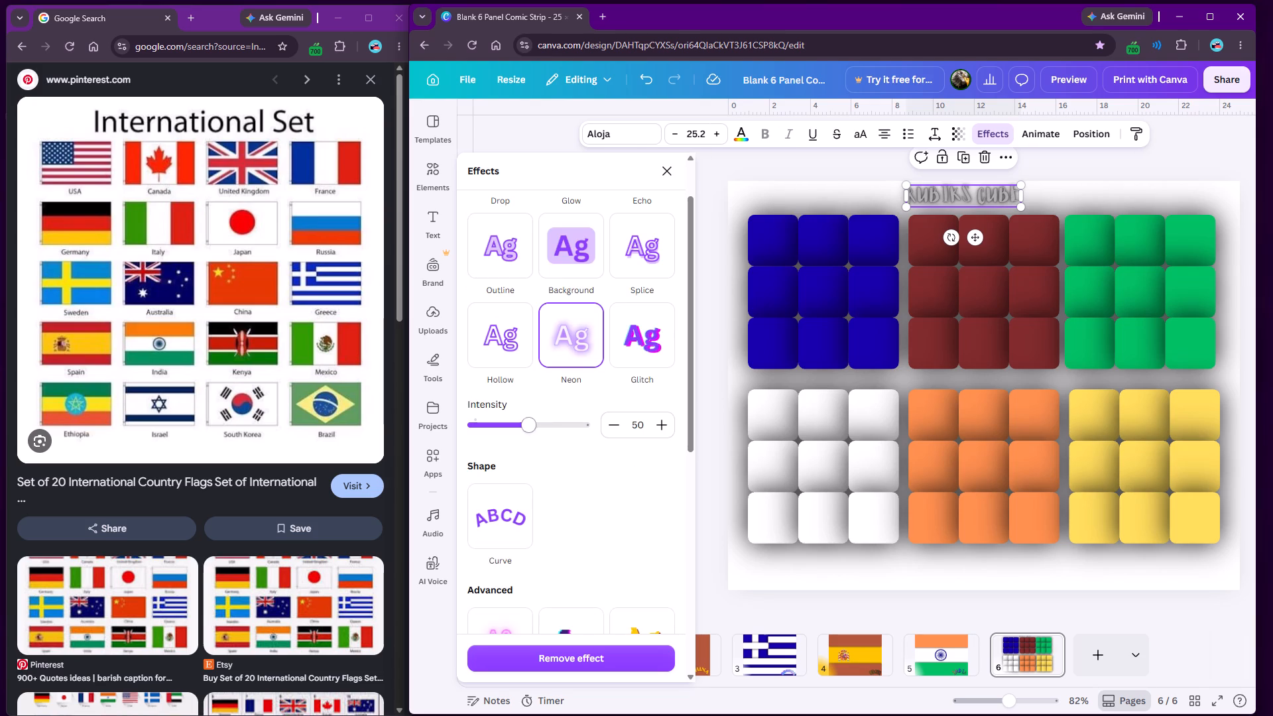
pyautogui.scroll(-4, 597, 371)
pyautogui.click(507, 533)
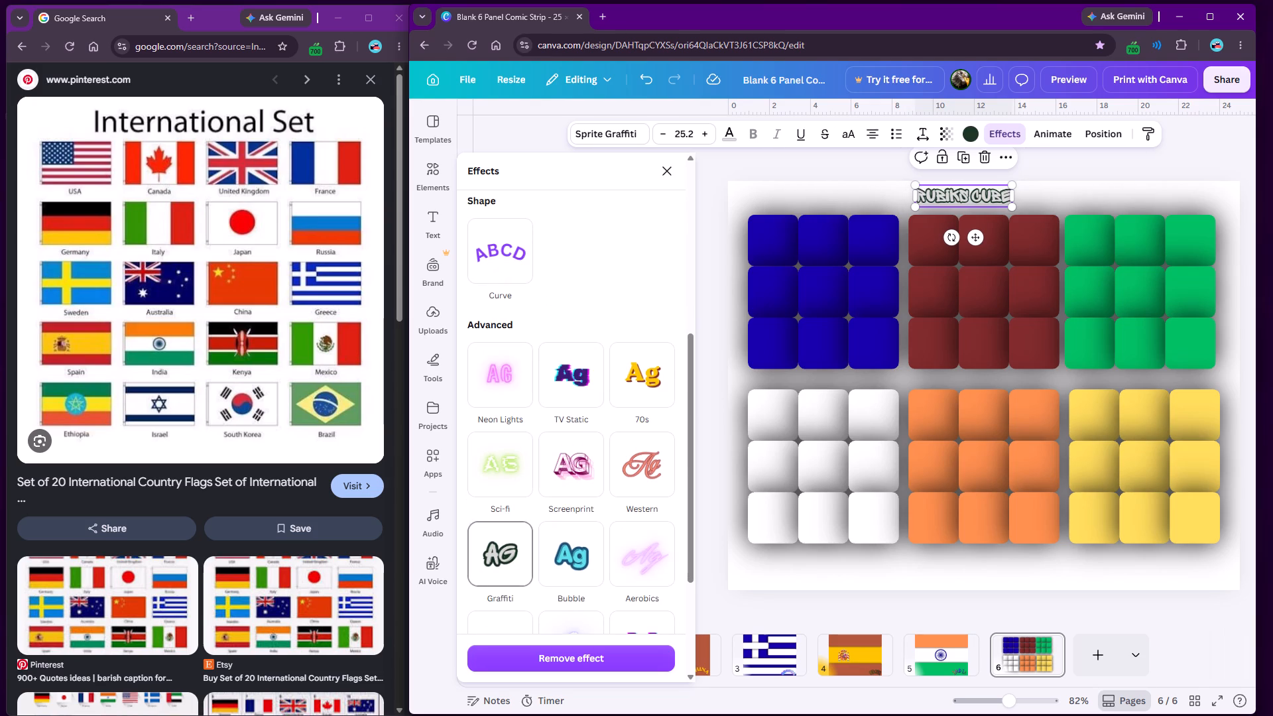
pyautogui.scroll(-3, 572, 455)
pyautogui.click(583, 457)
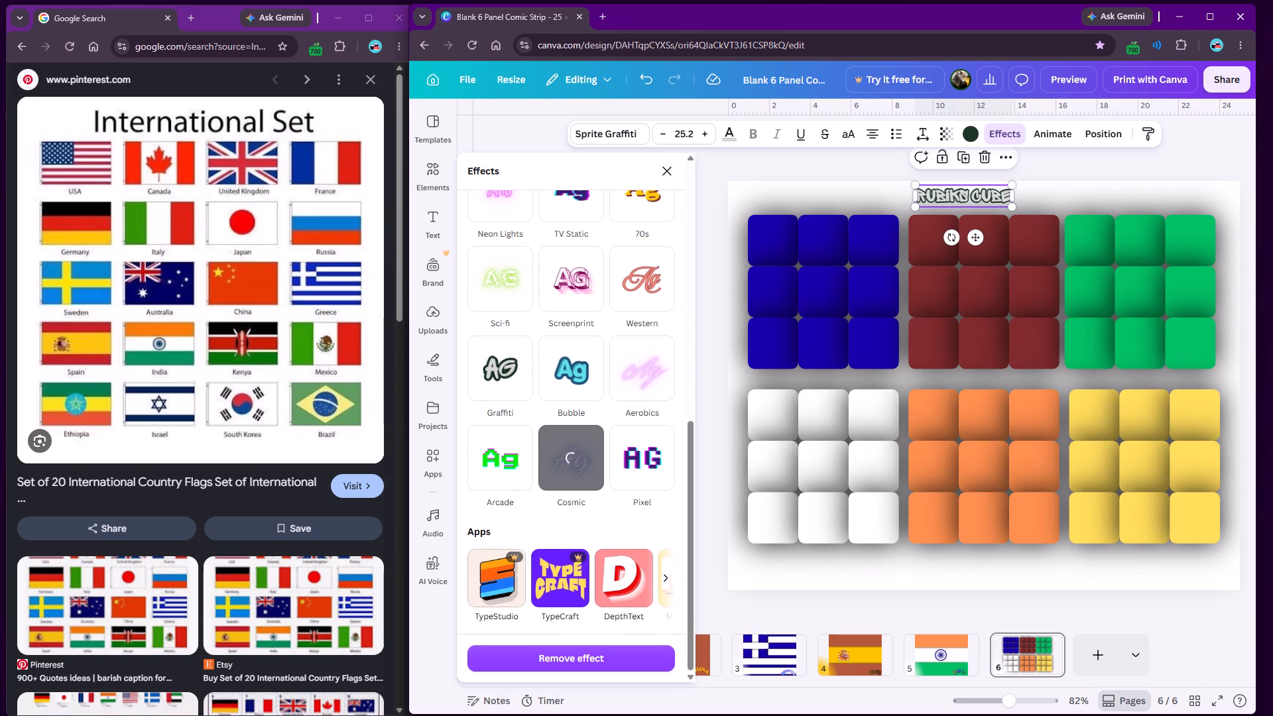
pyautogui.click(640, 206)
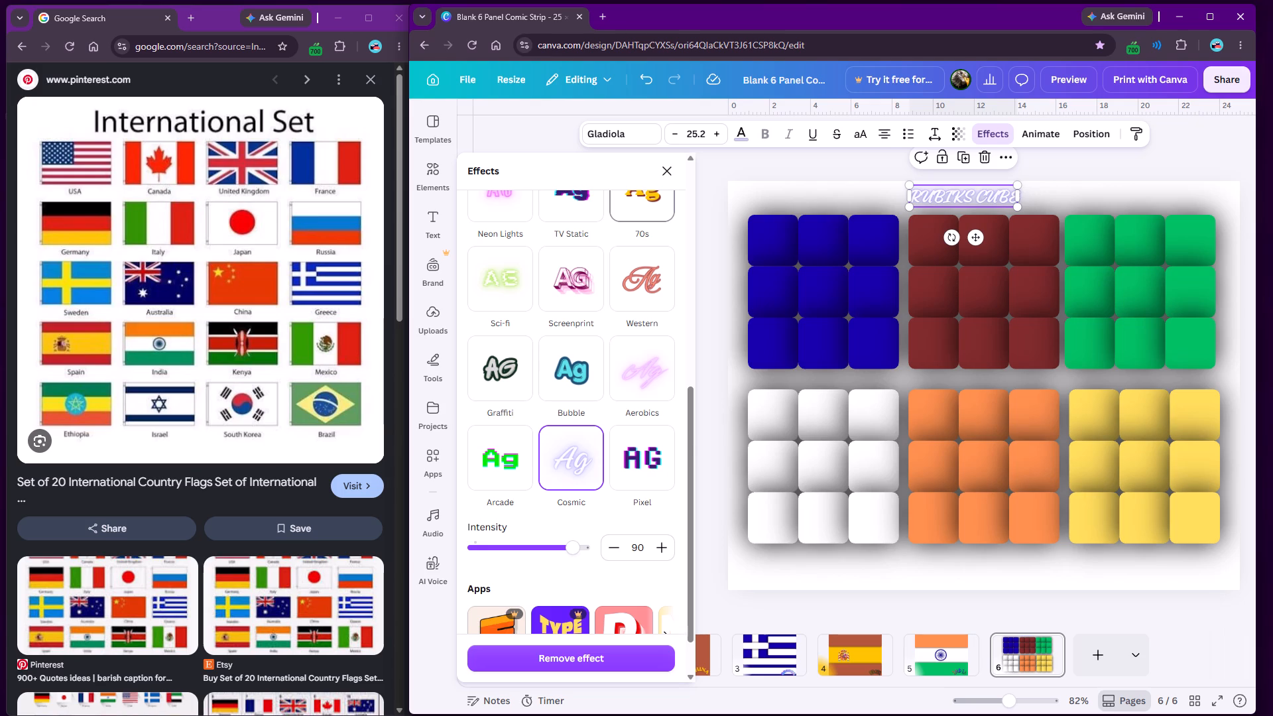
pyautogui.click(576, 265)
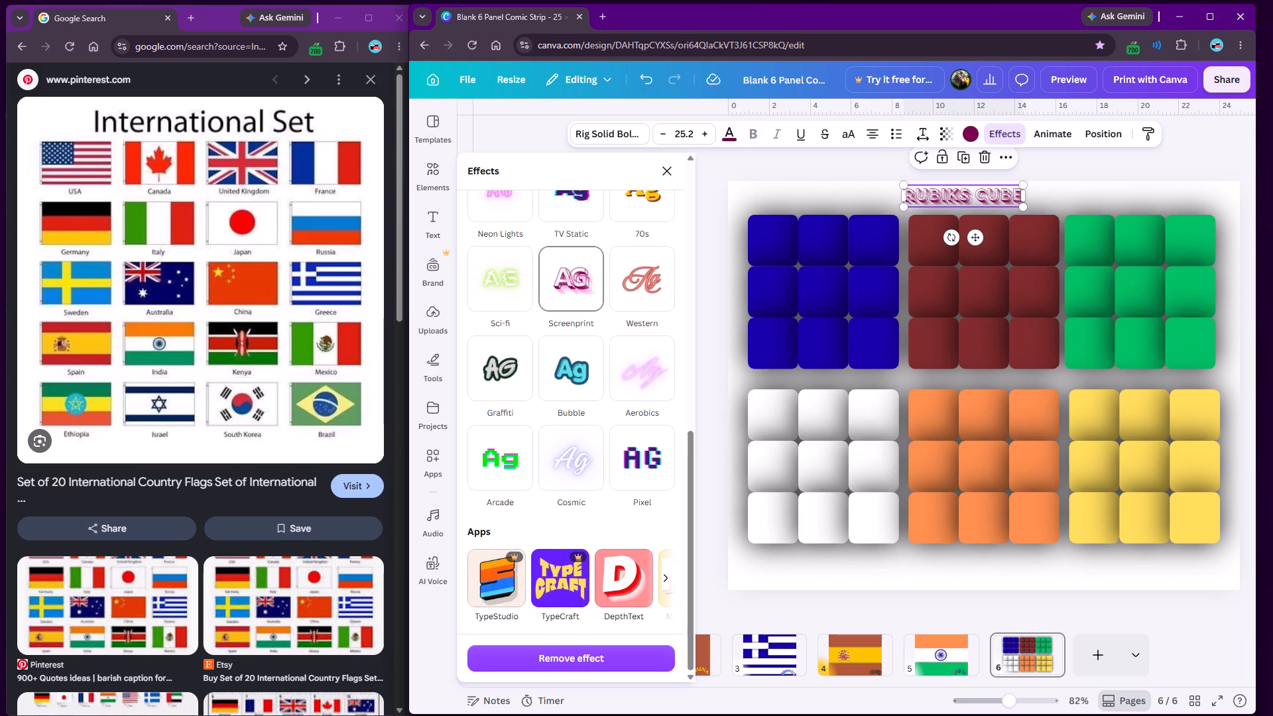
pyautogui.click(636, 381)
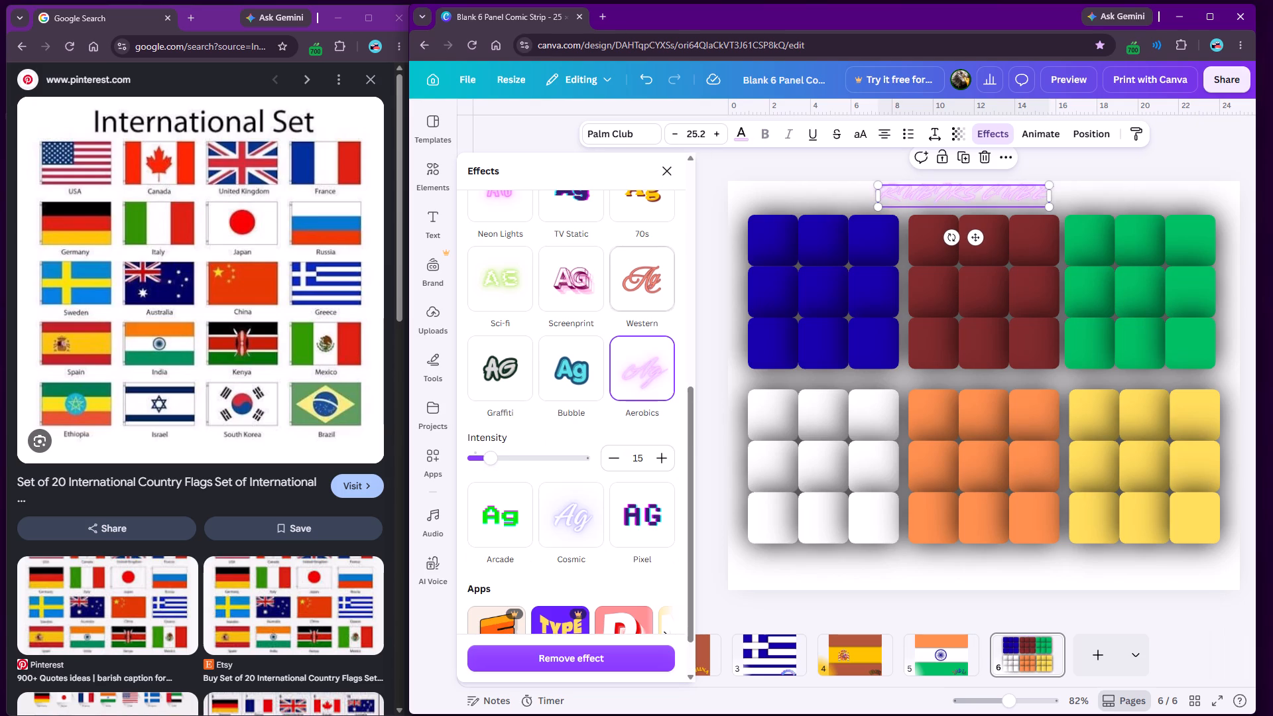
# Apply the Cosmic text effect to the RUBIKS CUBE title.
pyautogui.click(564, 497)
pyautogui.click(667, 172)
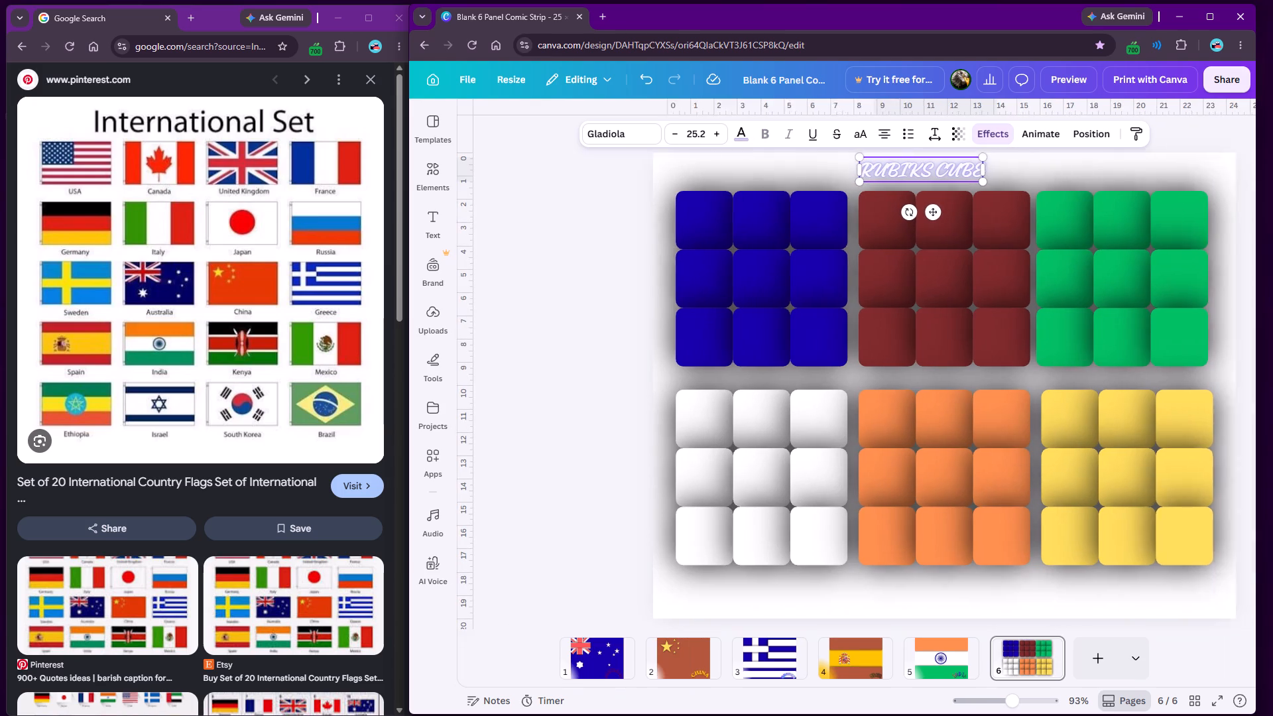
pyautogui.click(609, 211)
# Enlarge the title to font size 31.4 and align its left edge with the dark red grid at the page top.
pyautogui.click(857, 176)
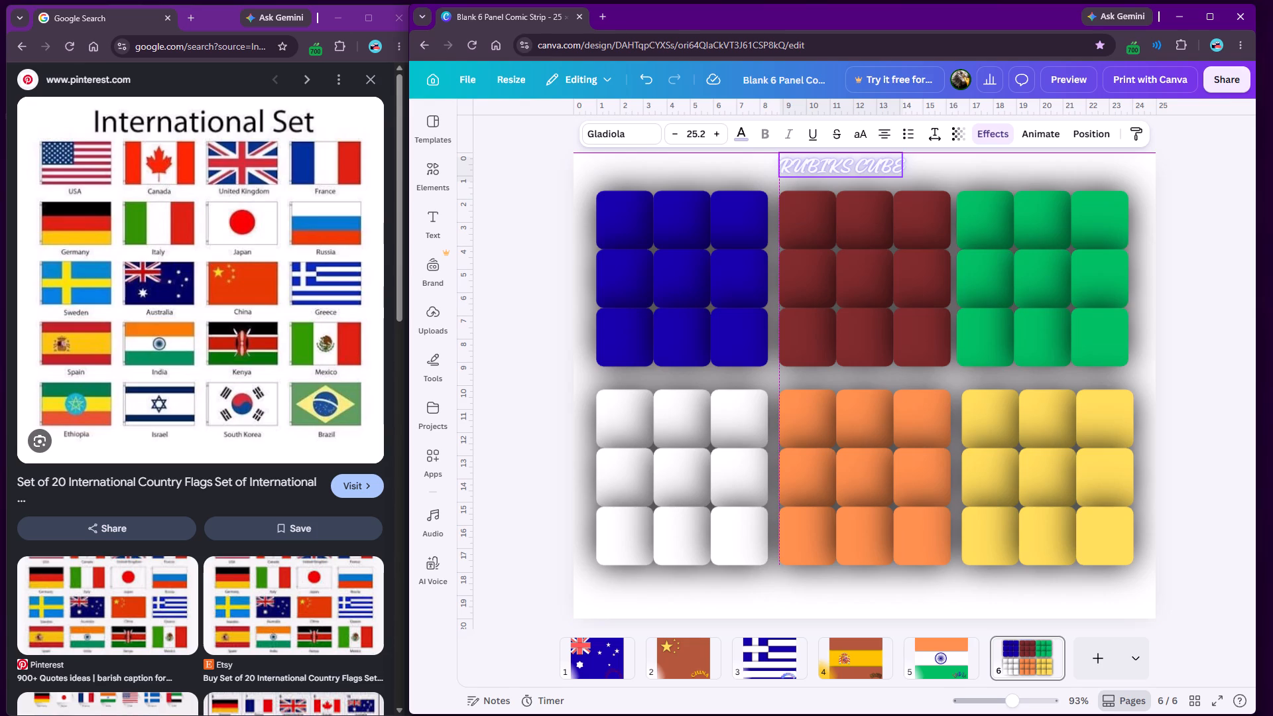
pyautogui.moveTo(904, 180); pyautogui.dragTo(912, 181)
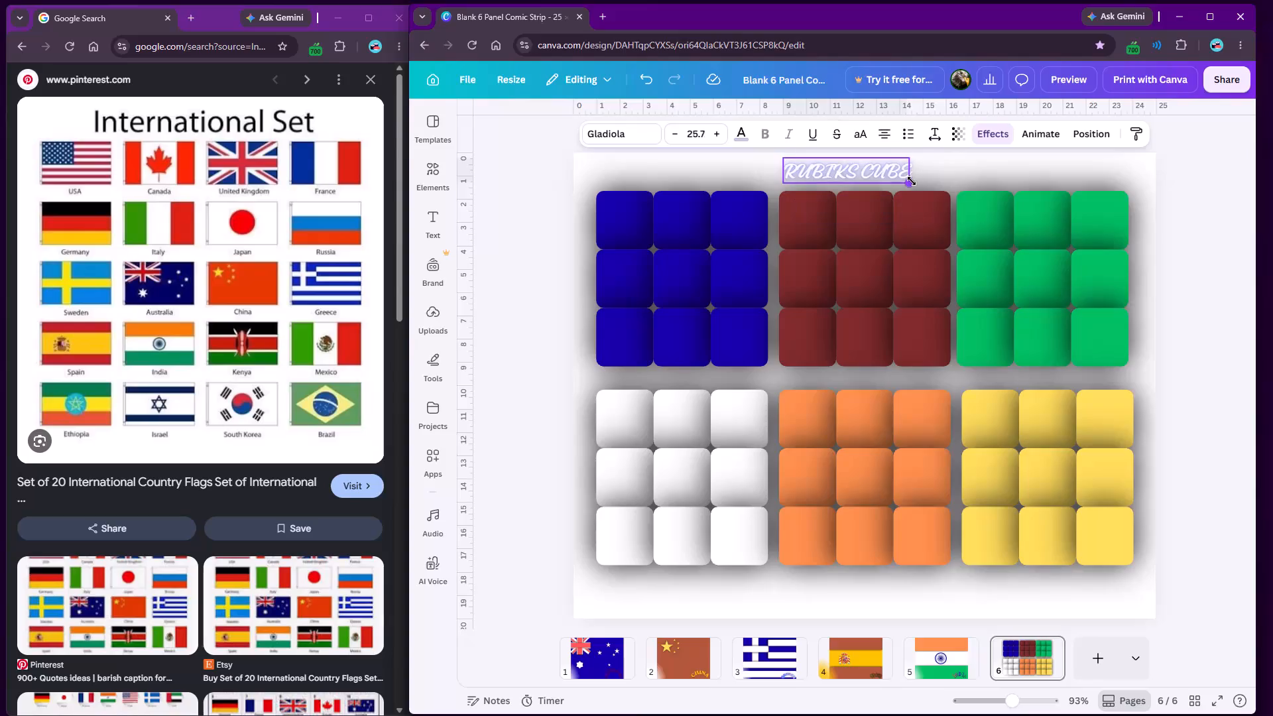
pyautogui.moveTo(912, 181); pyautogui.dragTo(935, 186)
pyautogui.moveTo(896, 177); pyautogui.dragTo(888, 173)
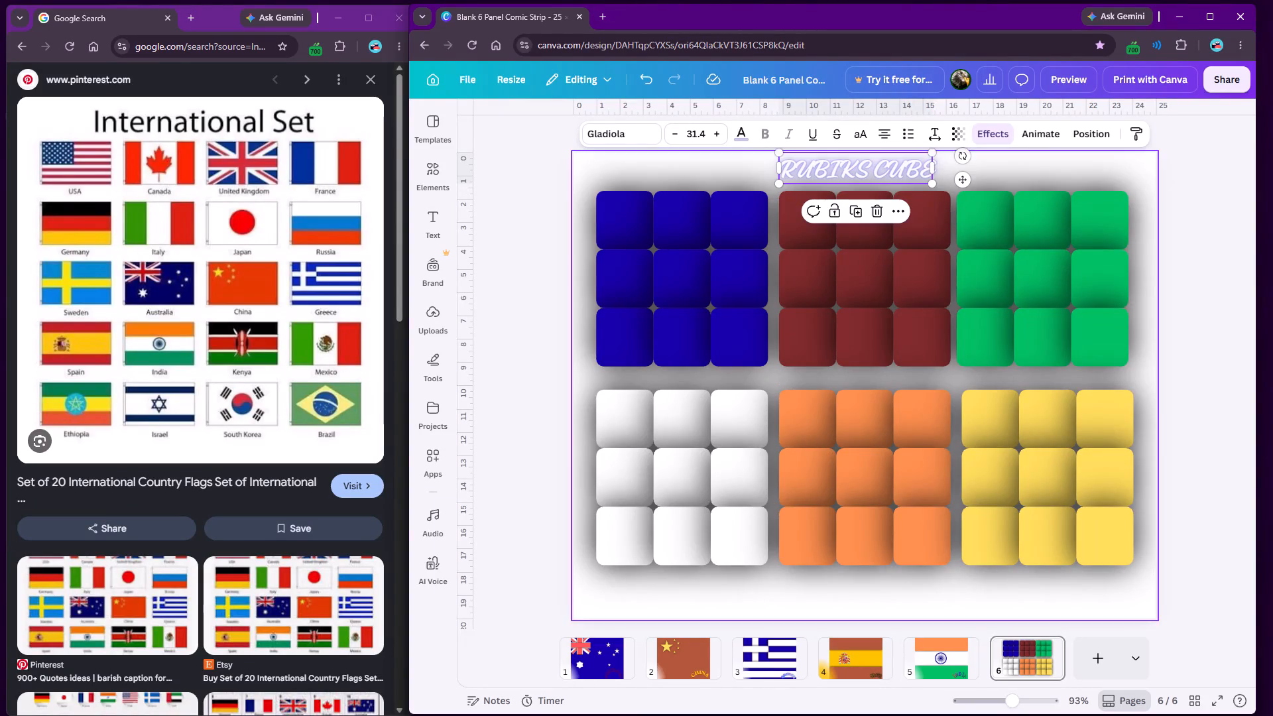
pyautogui.click(513, 206)
# Recolour the RUBIKS CUBE title with the 90° linear gradient #e17817, #2a3ce4, #27c40e.
pyautogui.click(879, 175)
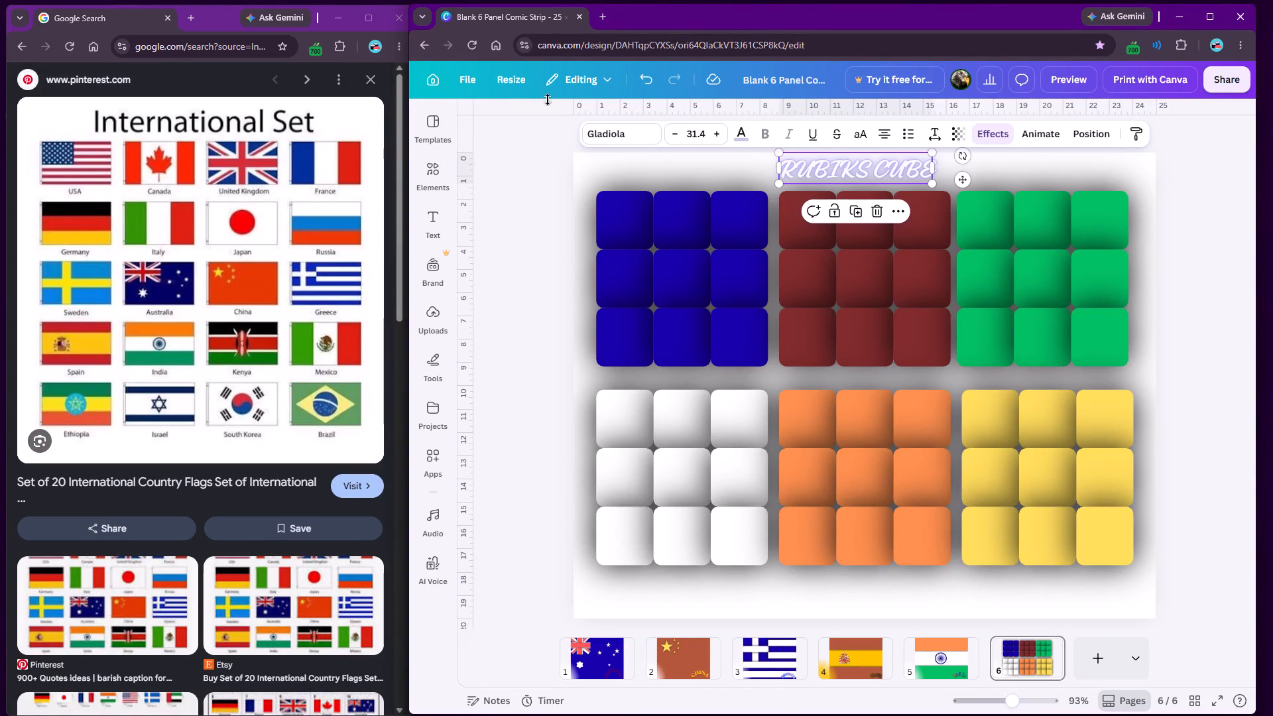
pyautogui.click(738, 137)
pyautogui.click(550, 299)
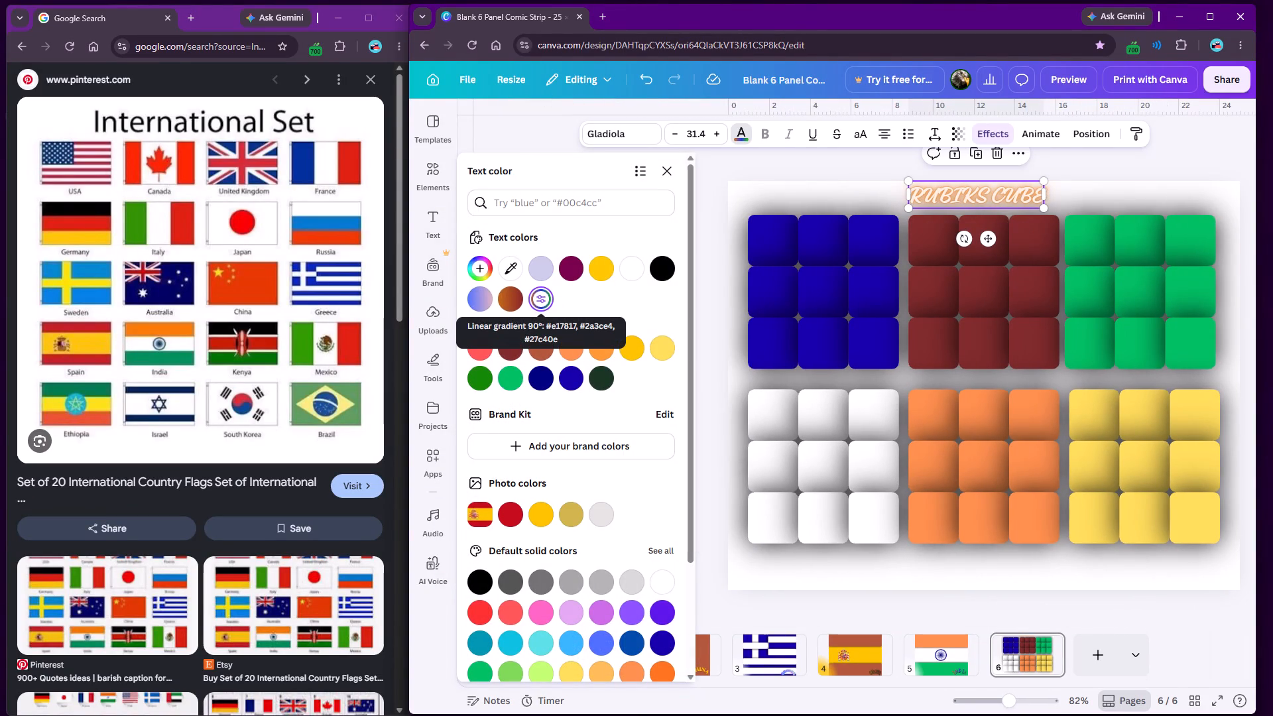
pyautogui.click(511, 297)
pyautogui.click(536, 296)
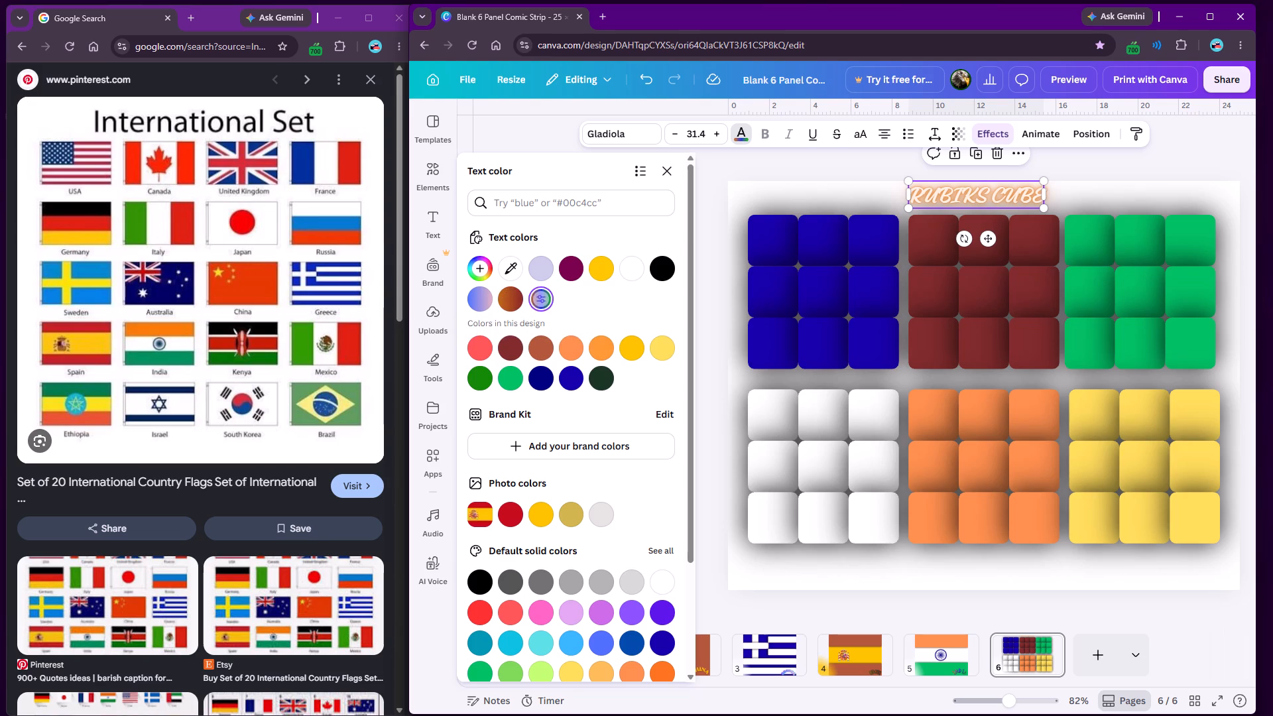
pyautogui.click(667, 170)
pyautogui.click(536, 252)
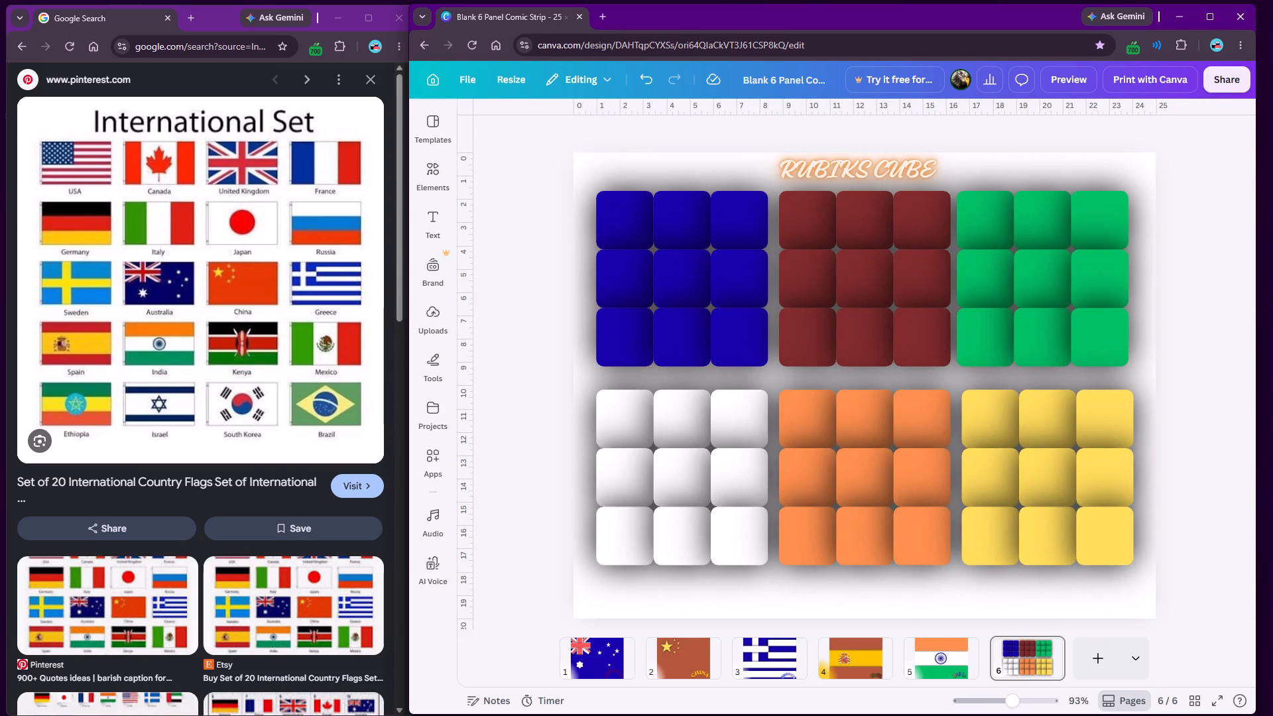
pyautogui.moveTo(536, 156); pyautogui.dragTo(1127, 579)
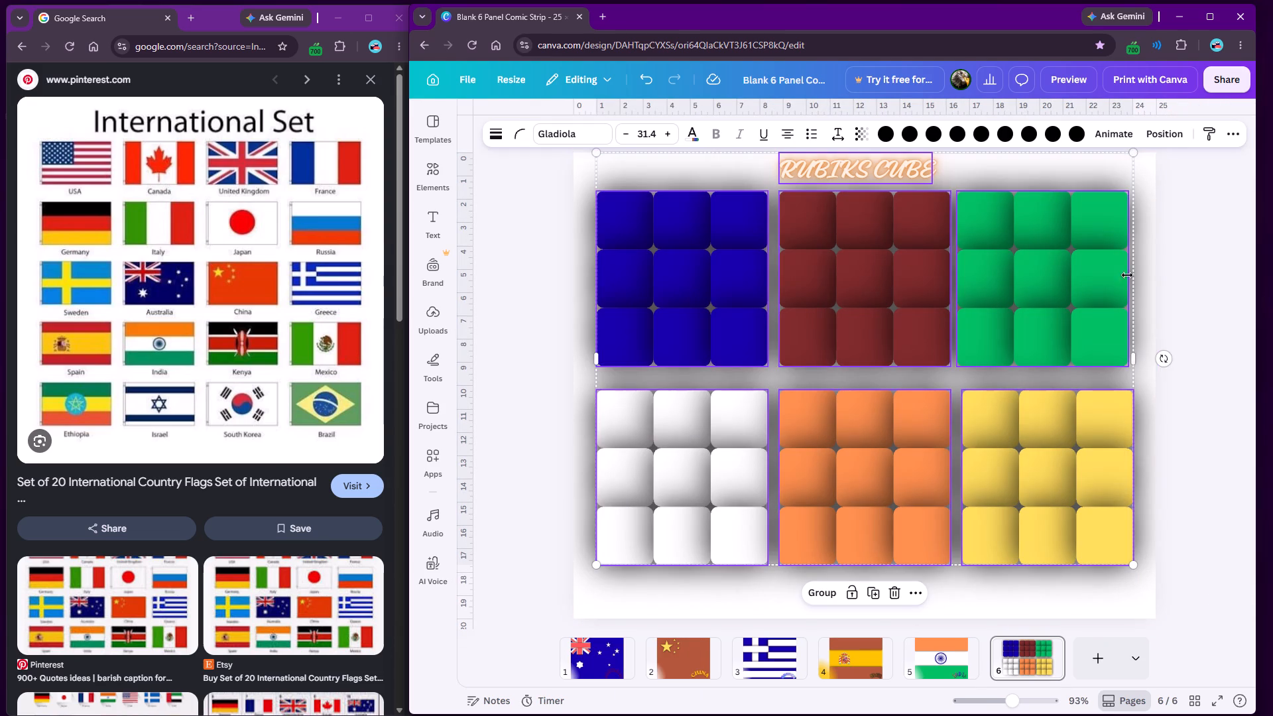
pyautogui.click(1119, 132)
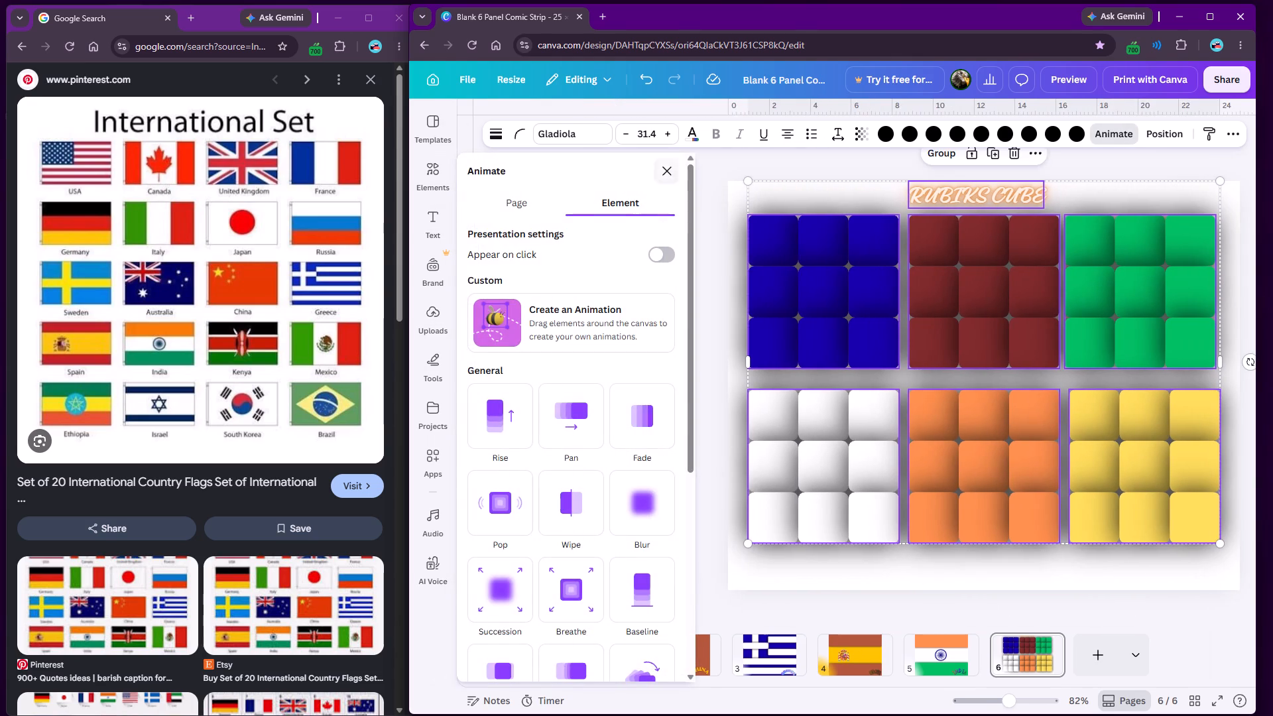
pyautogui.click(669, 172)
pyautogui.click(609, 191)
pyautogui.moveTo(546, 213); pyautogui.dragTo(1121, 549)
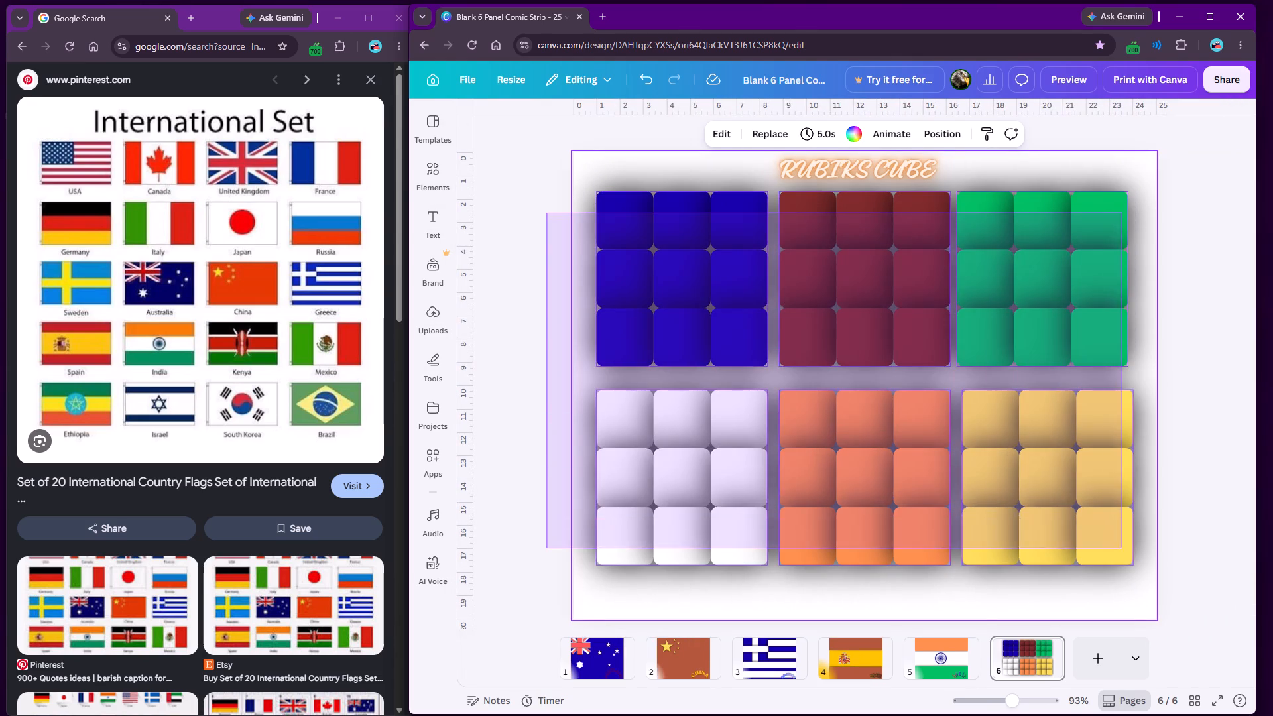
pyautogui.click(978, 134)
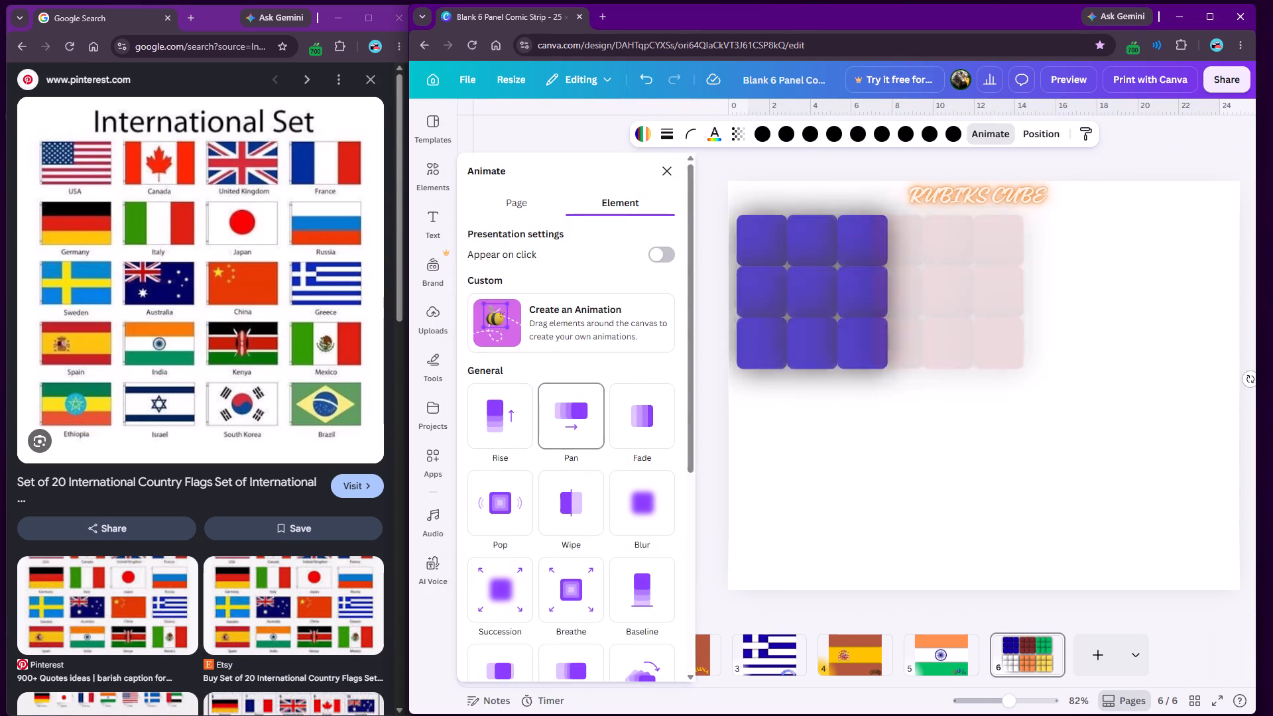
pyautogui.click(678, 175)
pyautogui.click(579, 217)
# Ungroup the six coloured grids into individual squares.
pyautogui.moveTo(574, 209); pyautogui.dragTo(1107, 560)
pyautogui.click(841, 164)
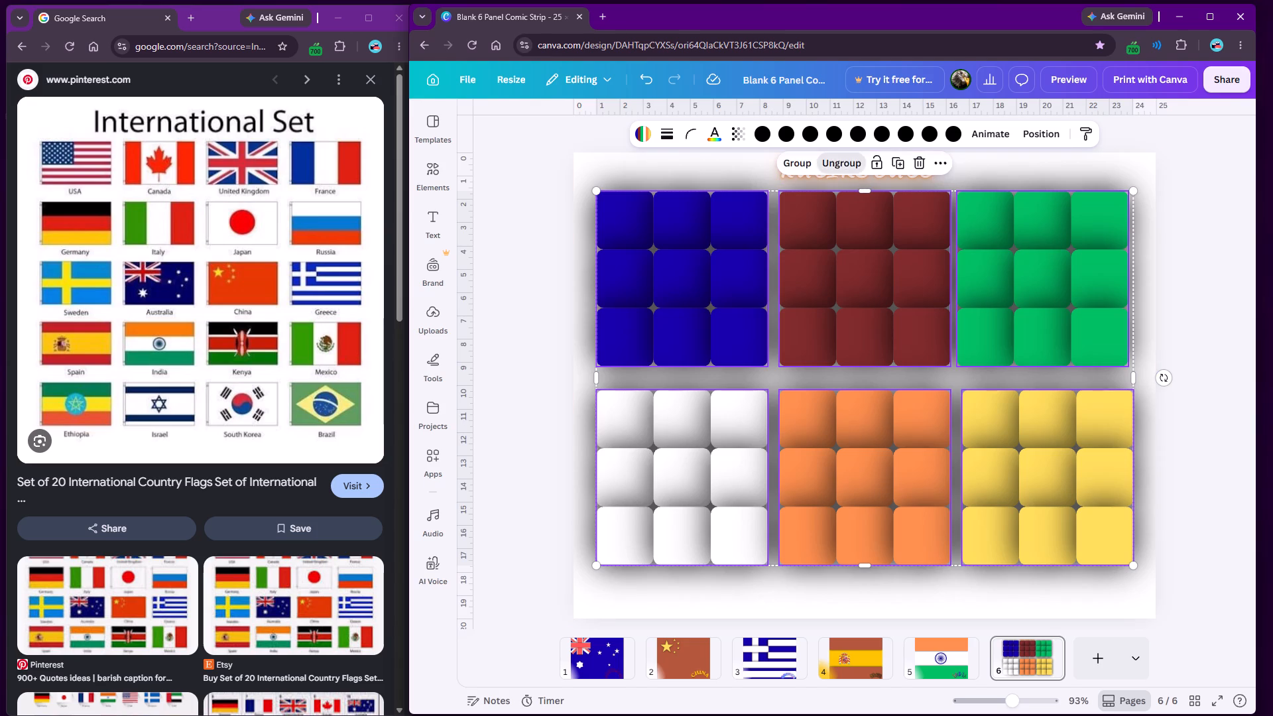
pyautogui.click(534, 248)
# Apply the Pop element animation to all individual squares of the six coloured grids, leaving out the title.
pyautogui.moveTo(530, 208); pyautogui.dragTo(1082, 503)
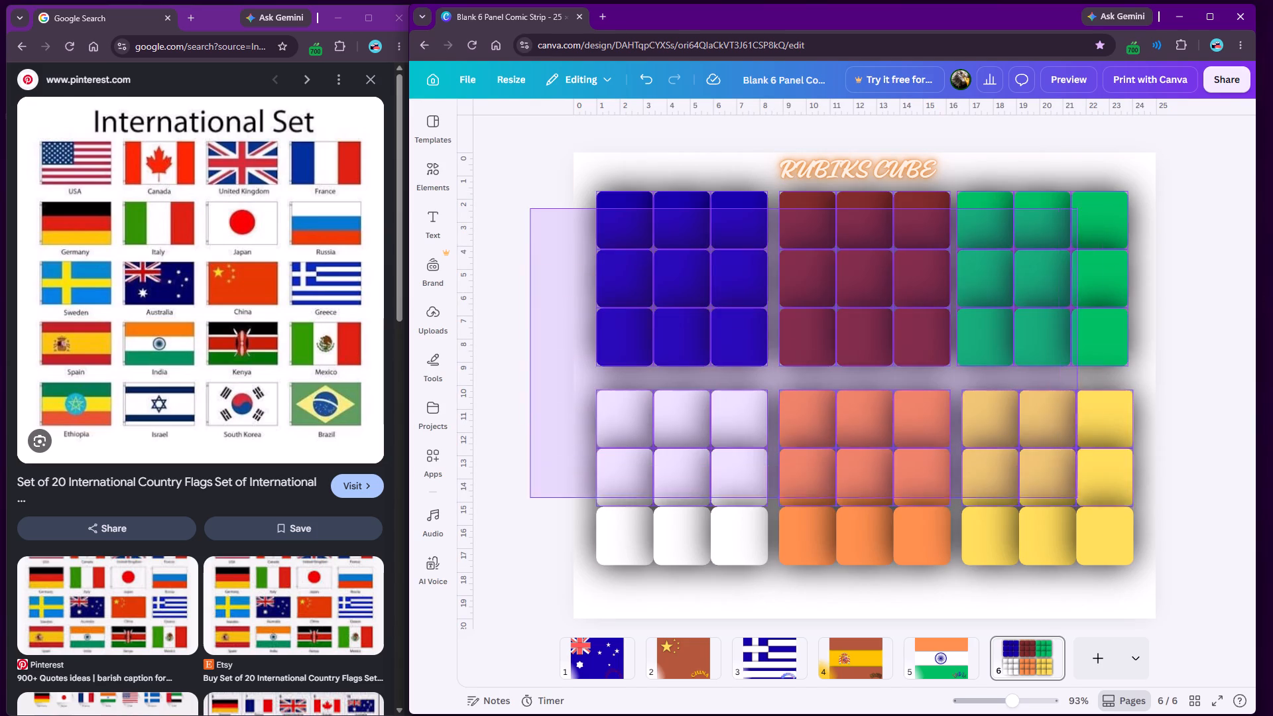
pyautogui.moveTo(1082, 503); pyautogui.dragTo(1109, 552)
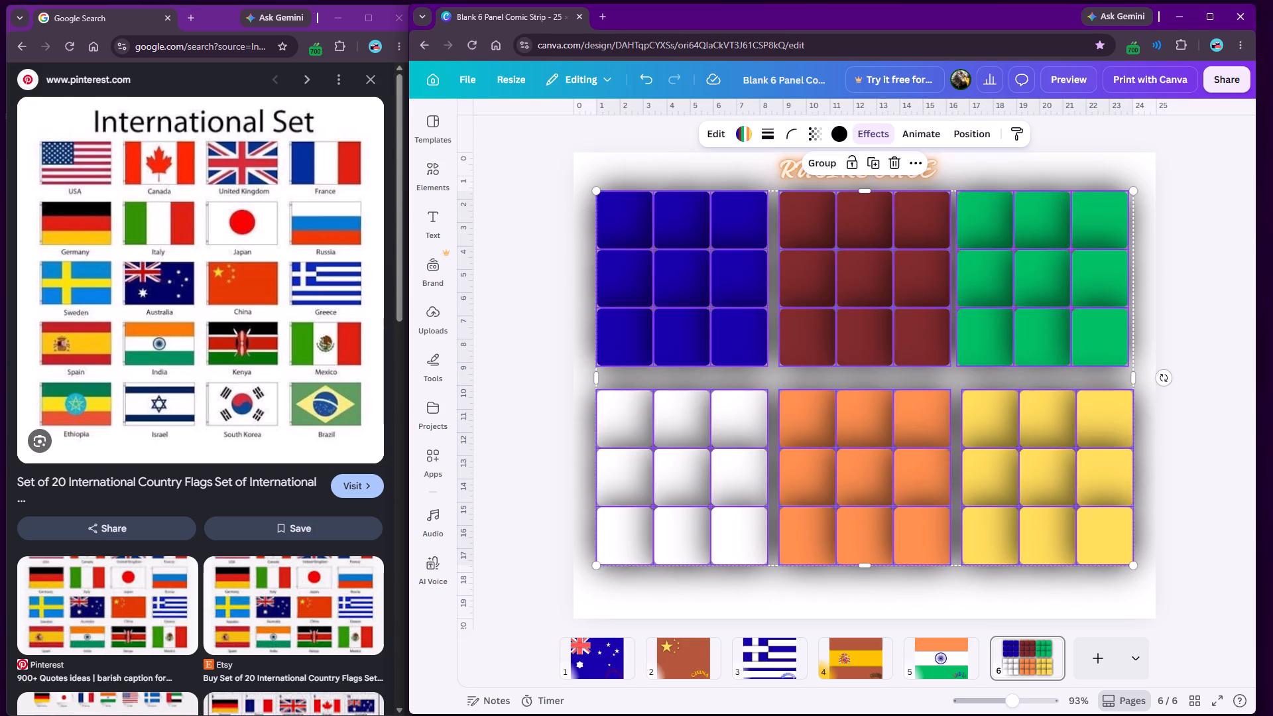
pyautogui.click(931, 133)
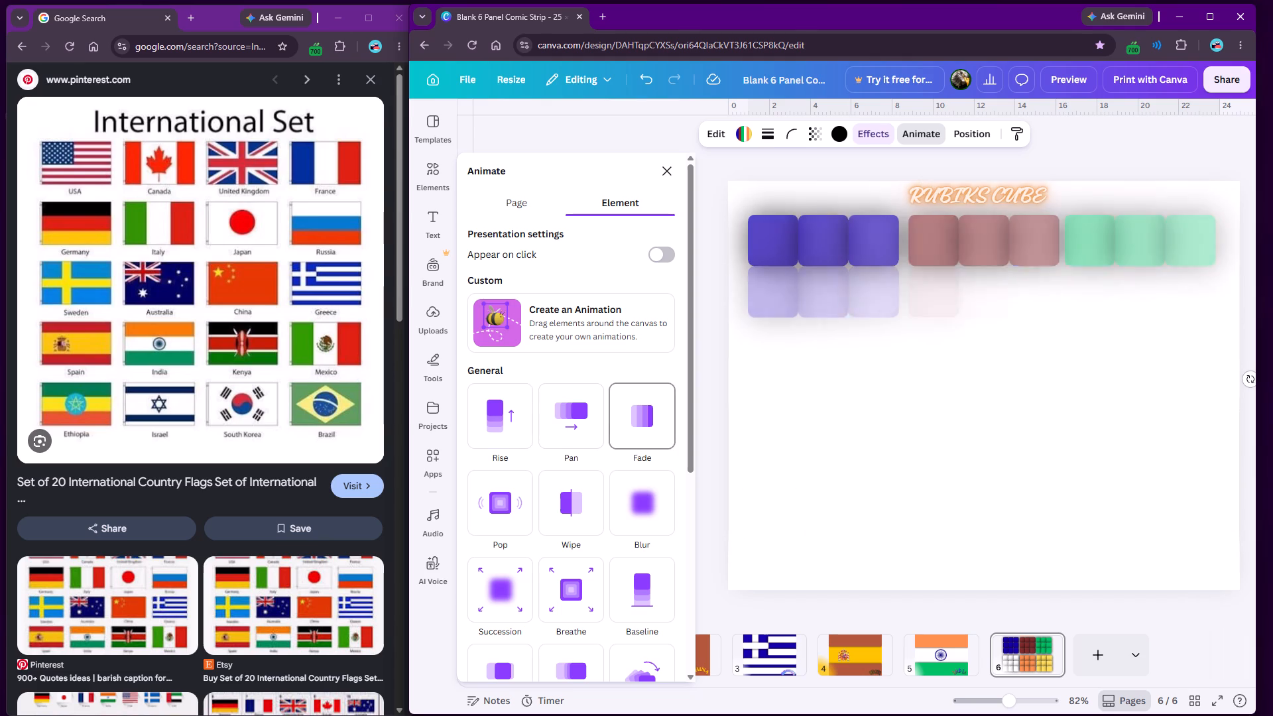
pyautogui.scroll(-2, 621, 393)
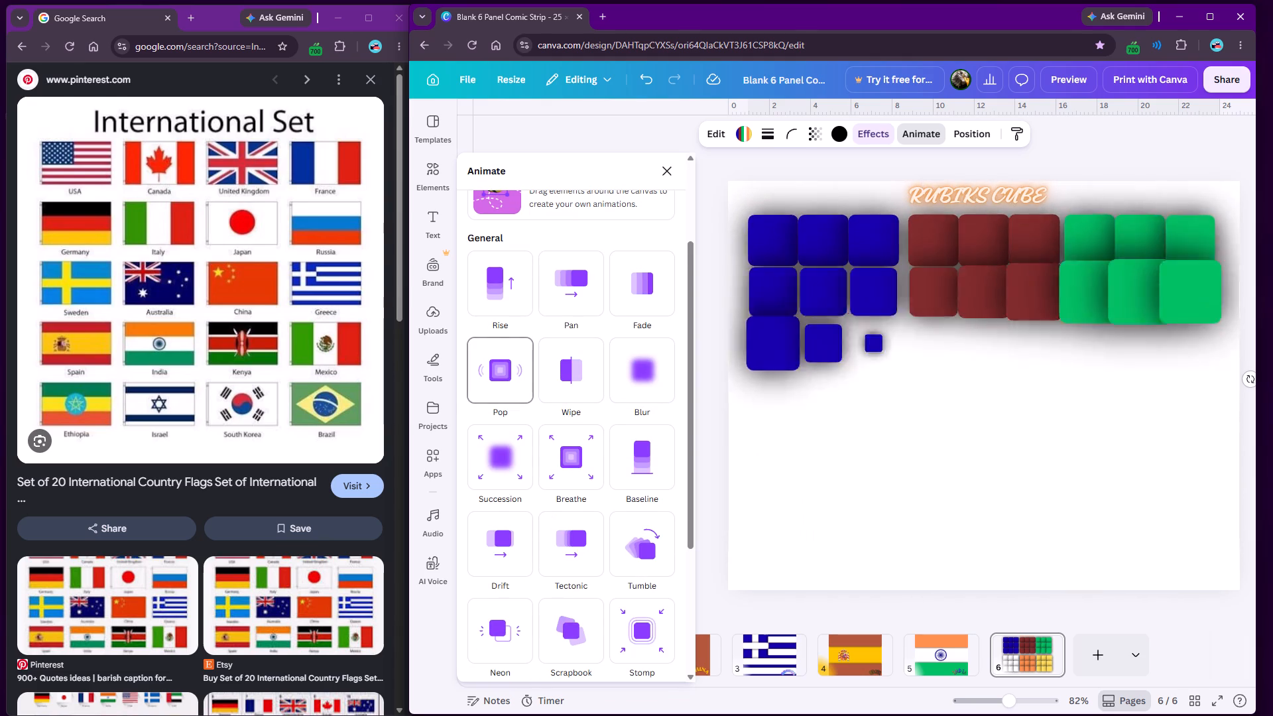
pyautogui.scroll(-2, 505, 377)
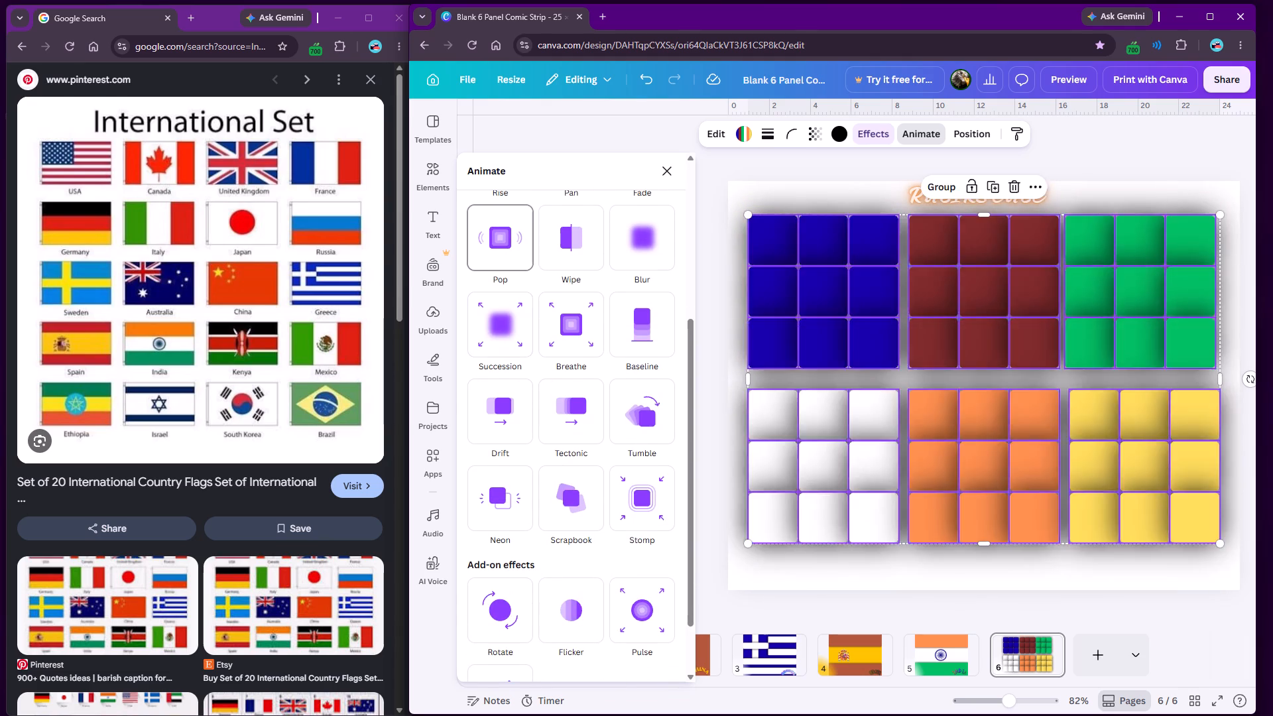
pyautogui.click(495, 248)
pyautogui.click(661, 172)
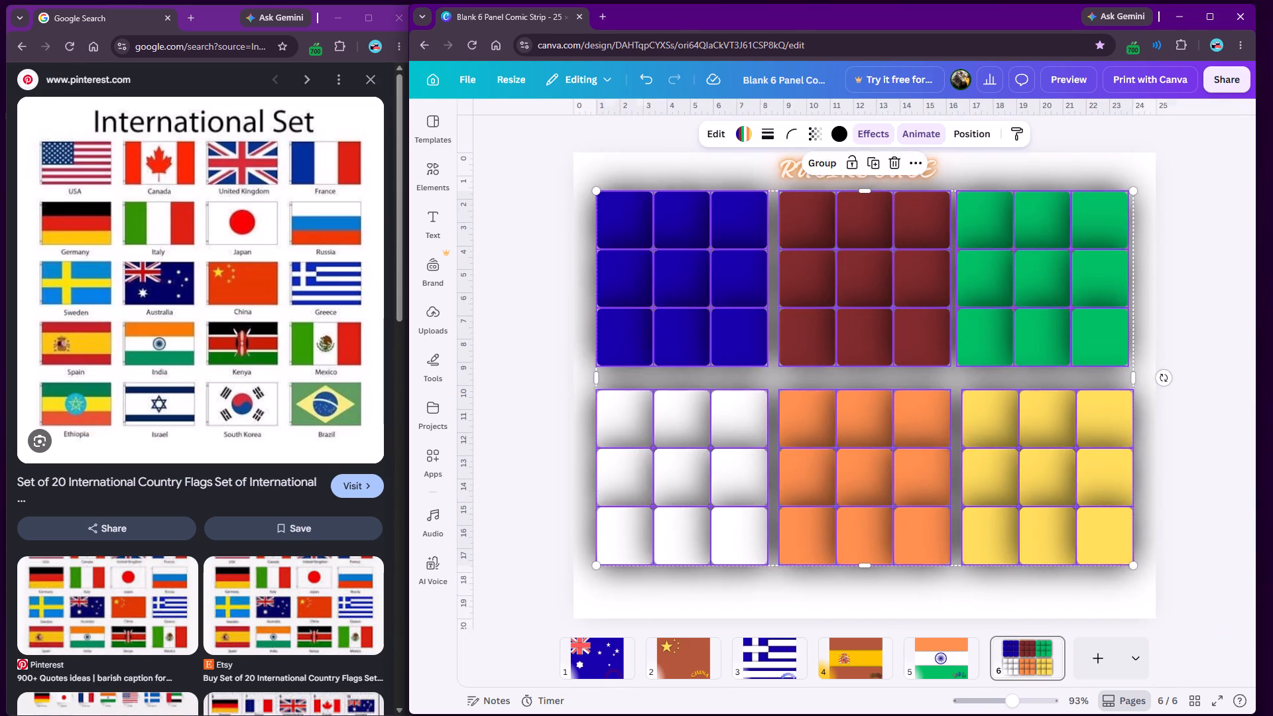
# Apply the Bounce text animation to the RUBIKS CUBE title.
pyautogui.click(555, 217)
pyautogui.click(814, 172)
pyautogui.click(1042, 130)
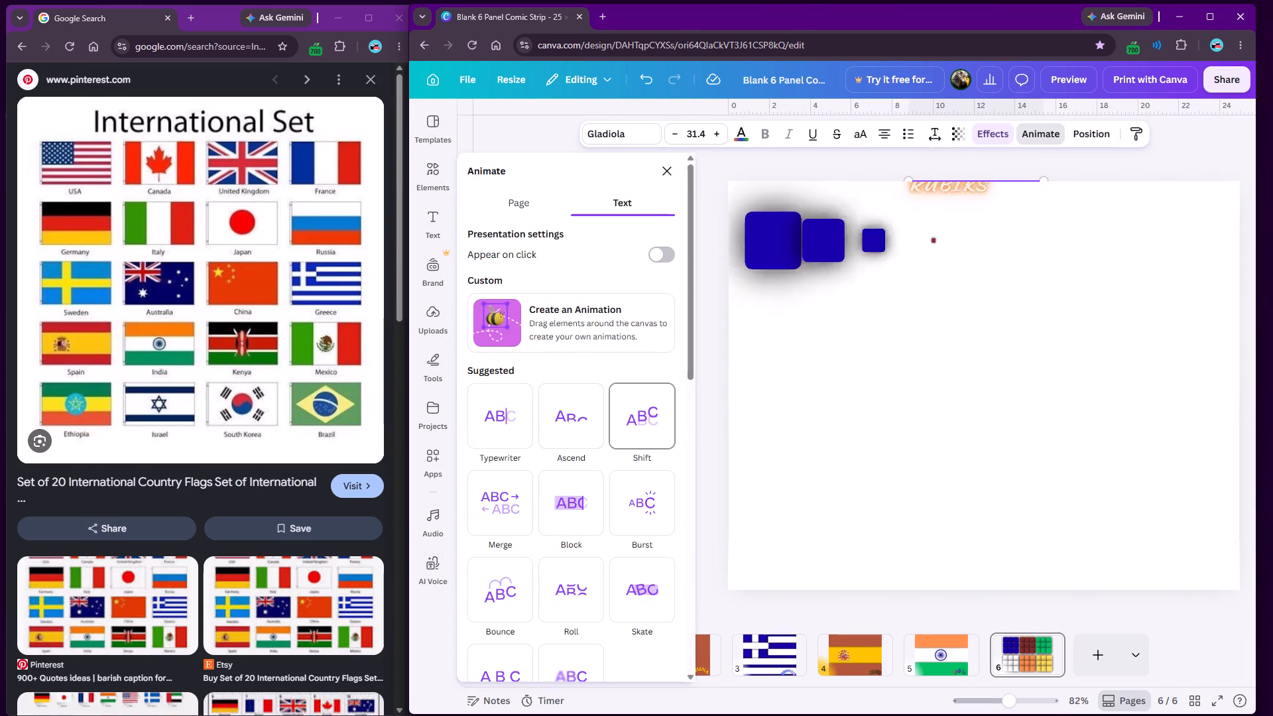
pyautogui.scroll(-2, 503, 415)
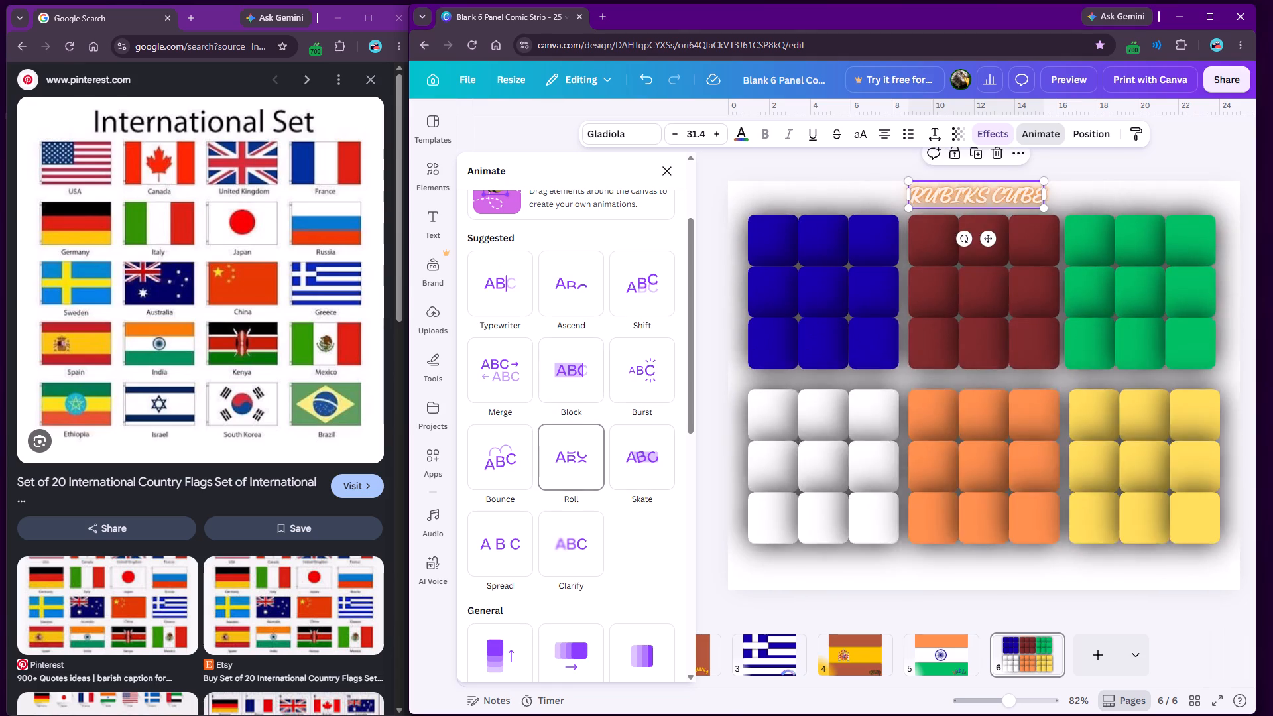
pyautogui.click(501, 457)
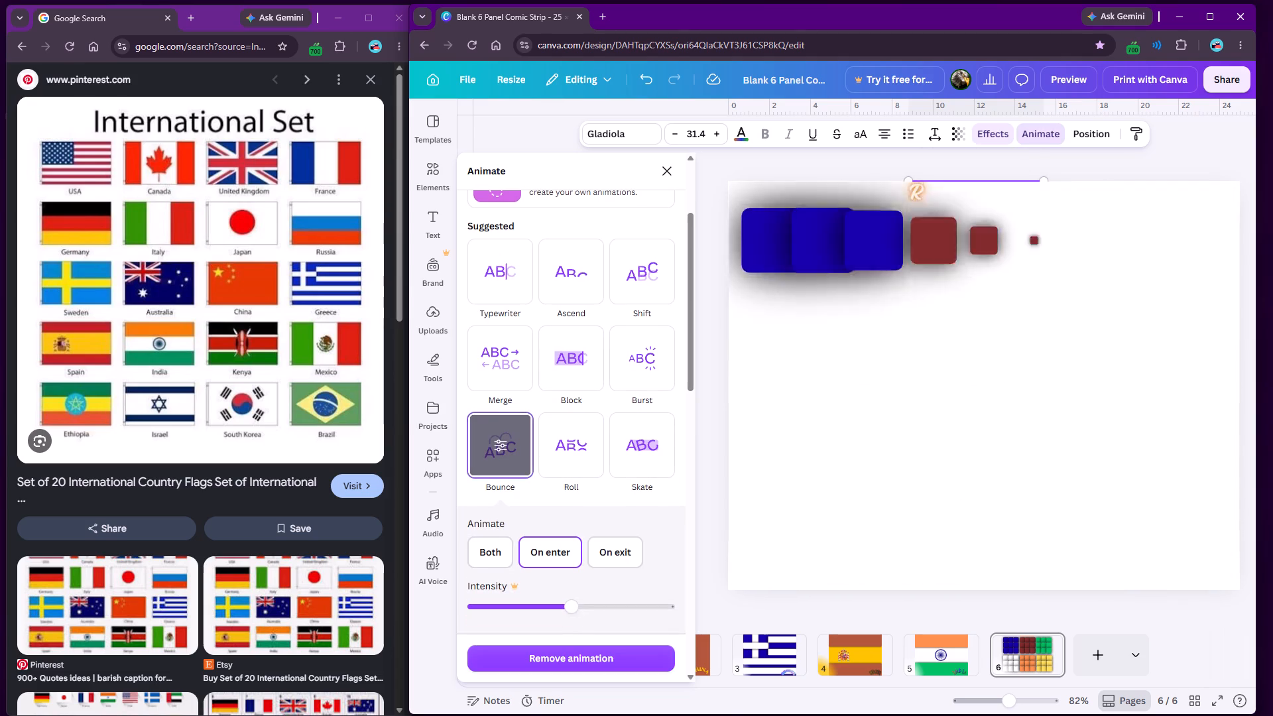
pyautogui.click(666, 174)
pyautogui.click(556, 267)
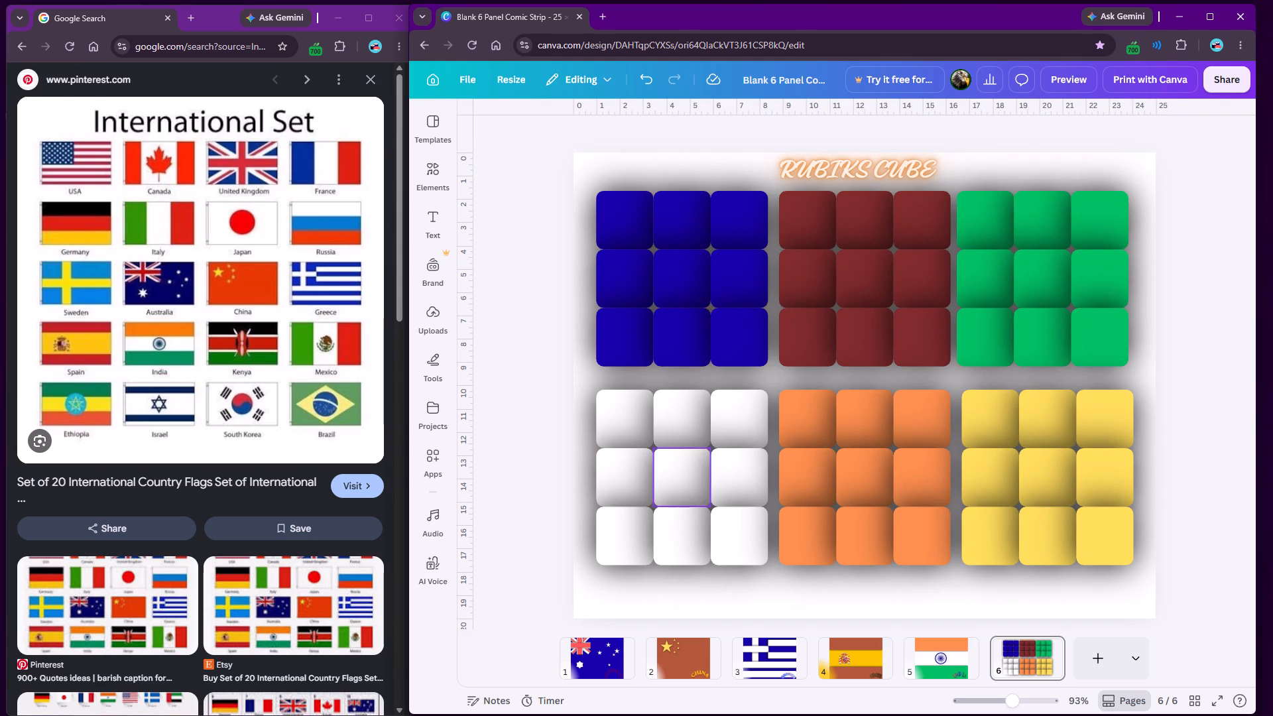
# Search the Shapes elements for "gan log" and "gan logo".
pyautogui.click(450, 181)
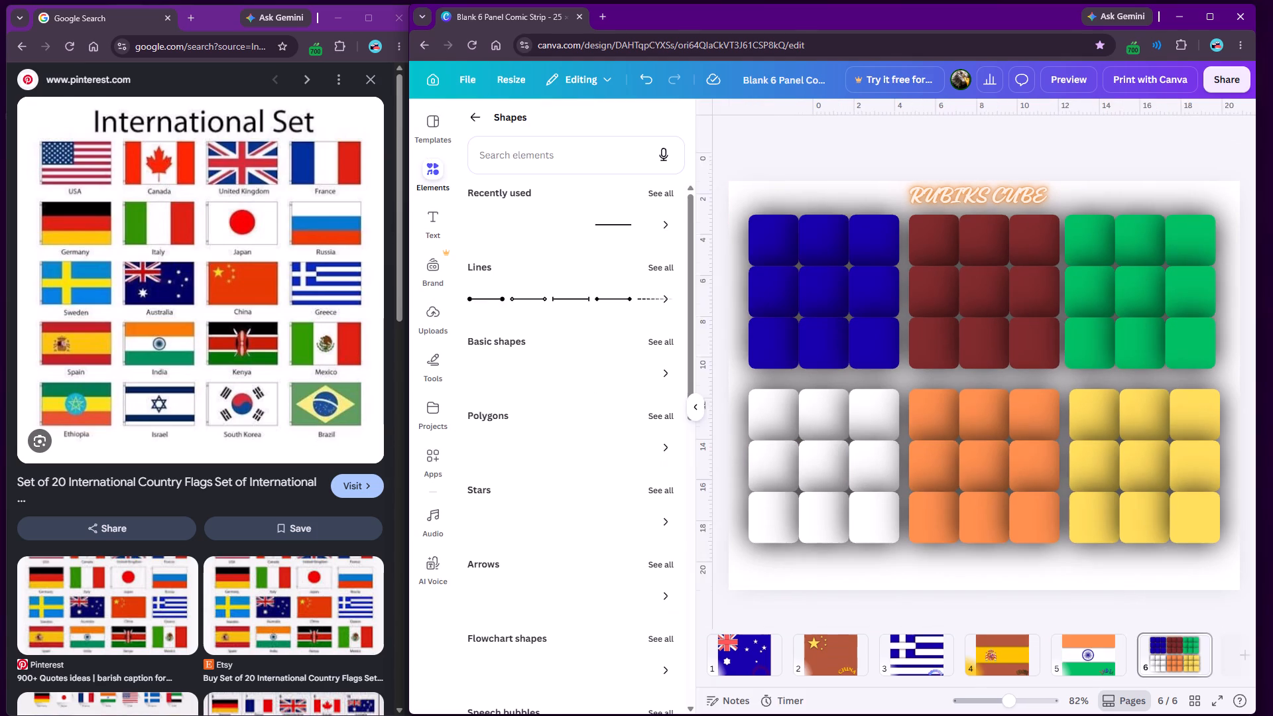
pyautogui.click(530, 152)
pyautogui.write('gan klog')
pyautogui.press('BackSpace')
pyautogui.press('BackSpace')
pyautogui.press('BackSpace')
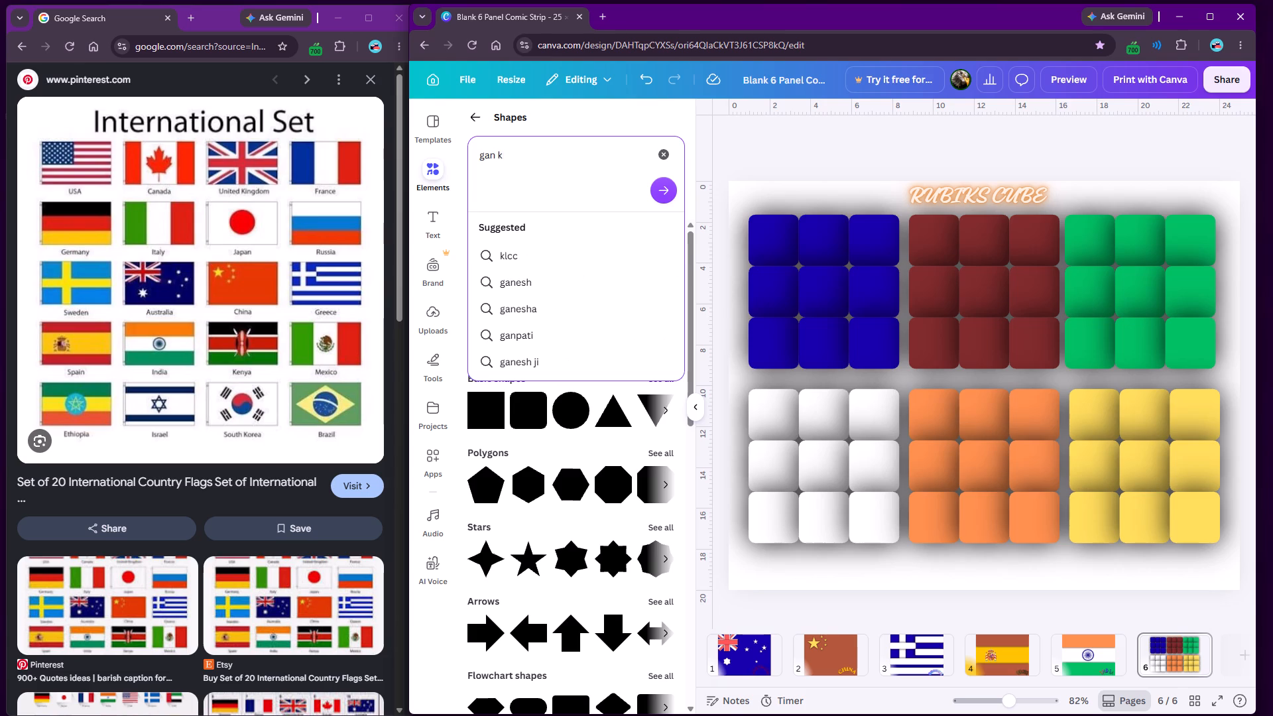
pyautogui.press('BackSpace')
pyautogui.write('log')
pyautogui.press('Return')
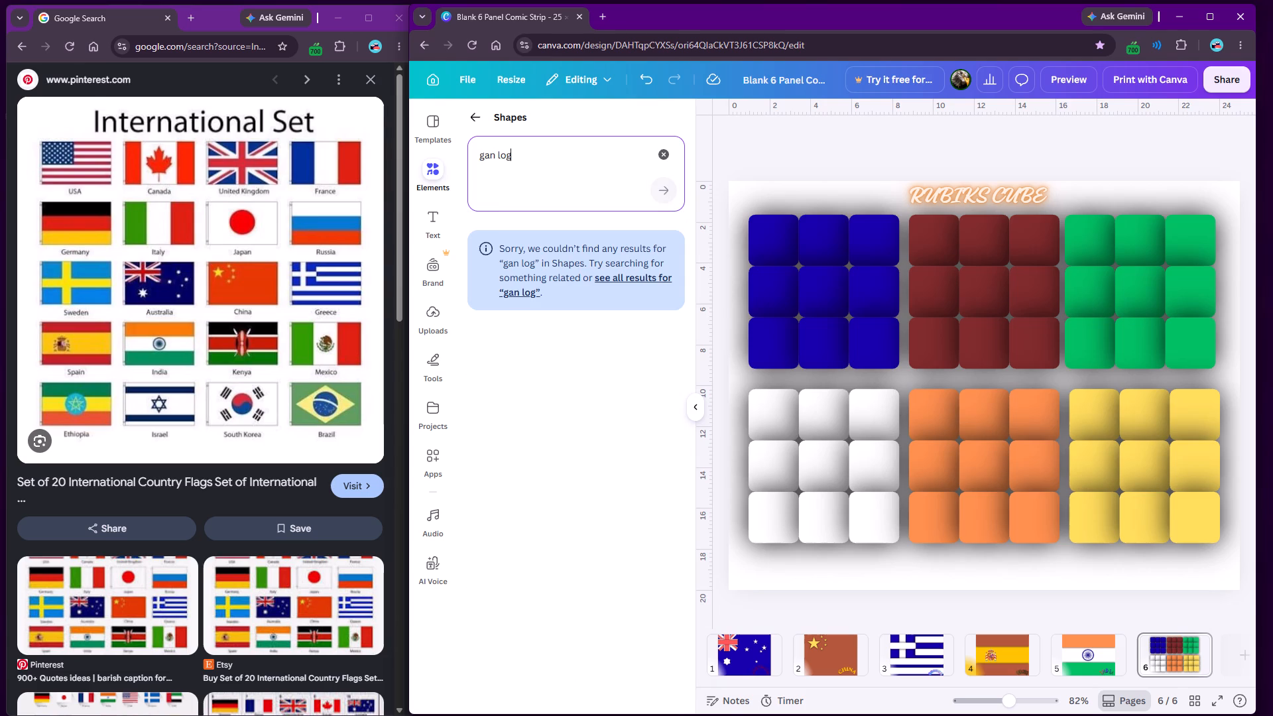
pyautogui.press('o')
pyautogui.press('Return')
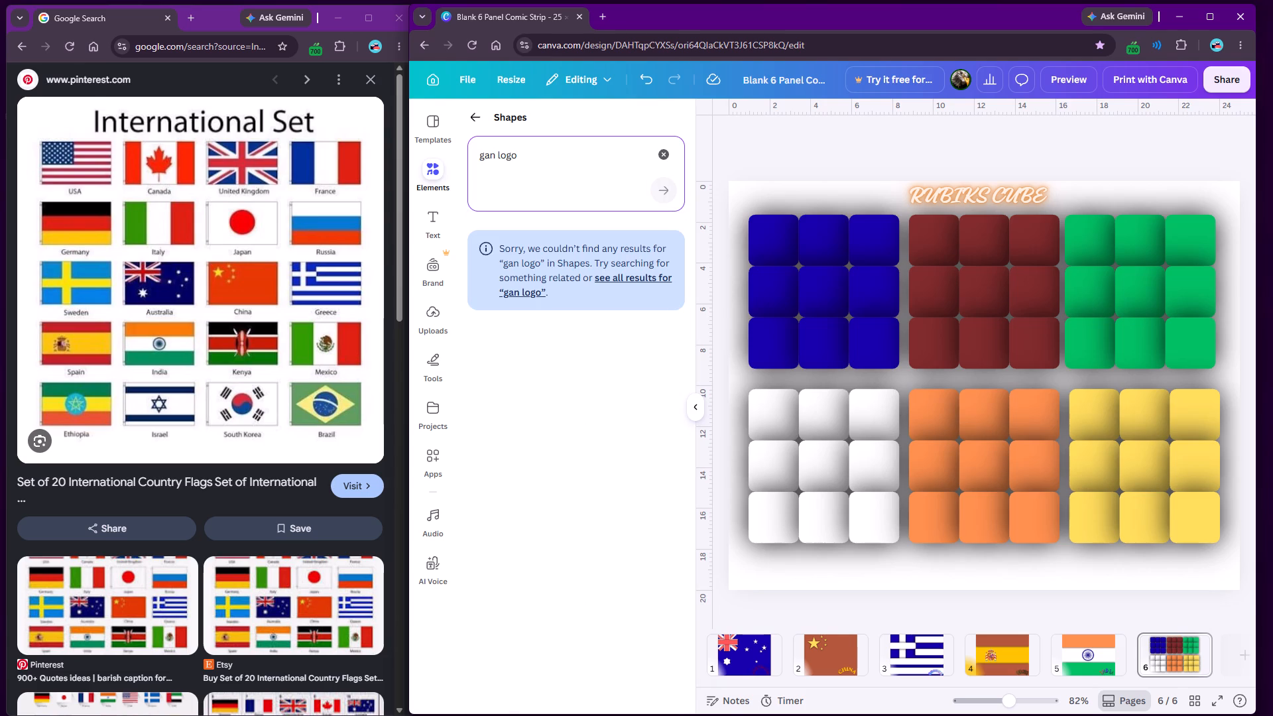
# Search the Shapes elements for "rubiks cube gan" and "rubiks cube".
pyautogui.moveTo(521, 157); pyautogui.dragTo(440, 158)
pyautogui.write('rubiks cube gan')
pyautogui.press('Return')
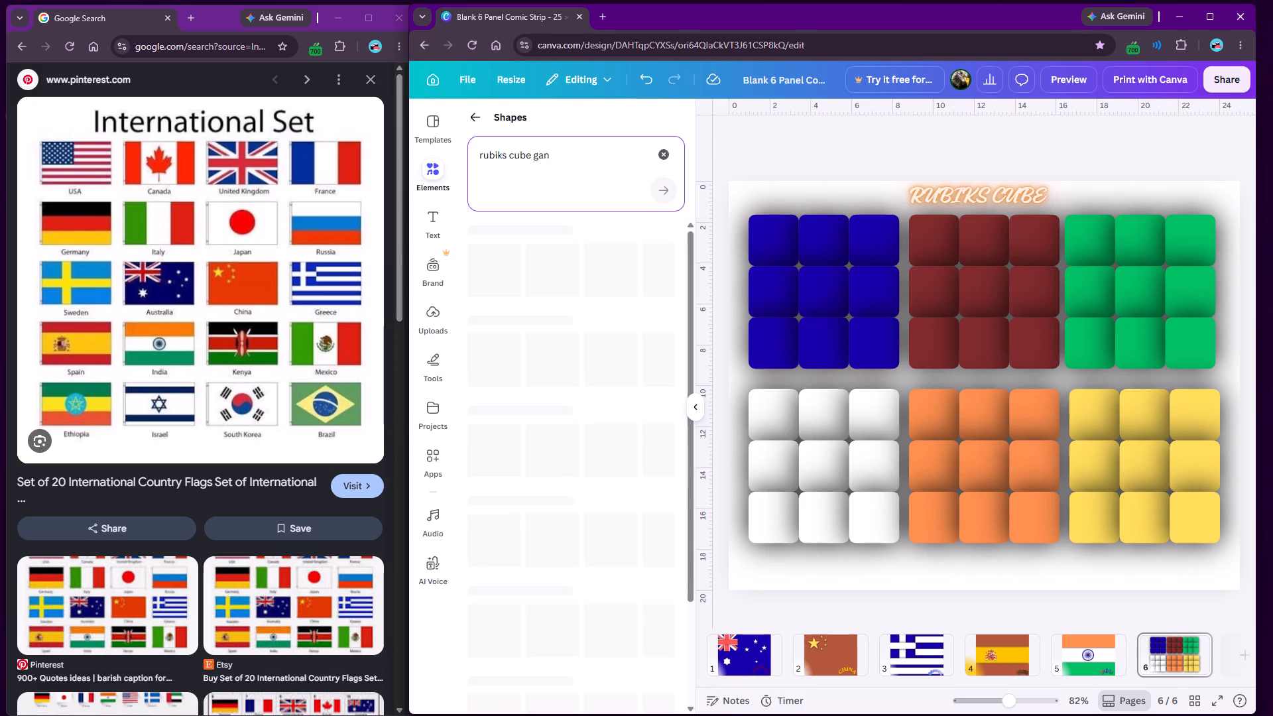
pyautogui.moveTo(550, 154); pyautogui.dragTo(533, 157)
pyautogui.press('BackSpace')
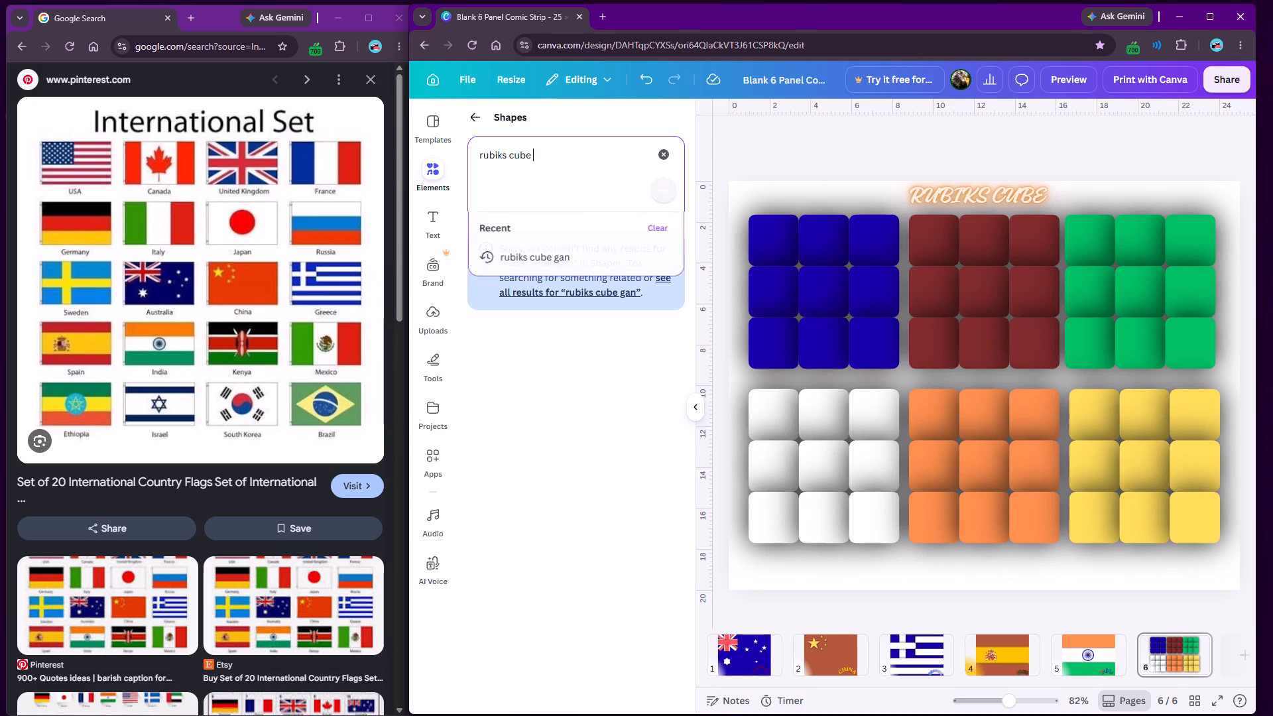
pyautogui.press('Return')
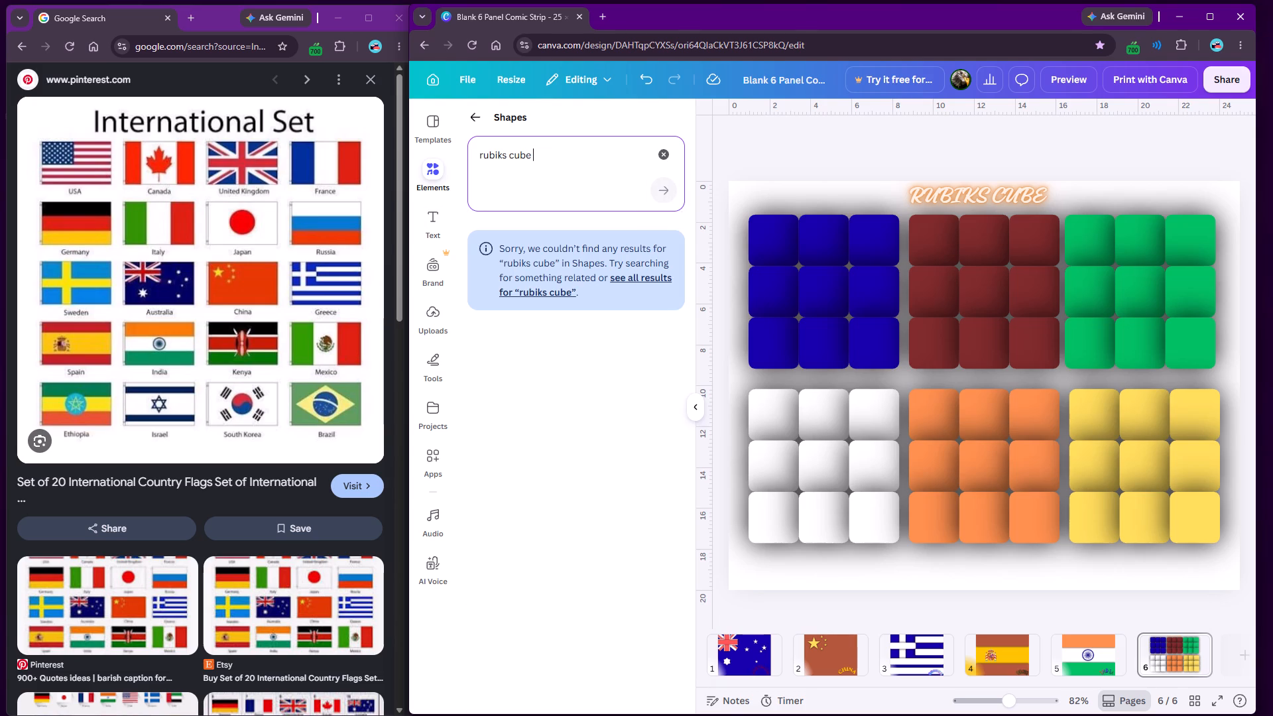
# Search all element categories for "gan" and browse the graphics for a GAN logo.
pyautogui.click(438, 174)
pyautogui.click(473, 113)
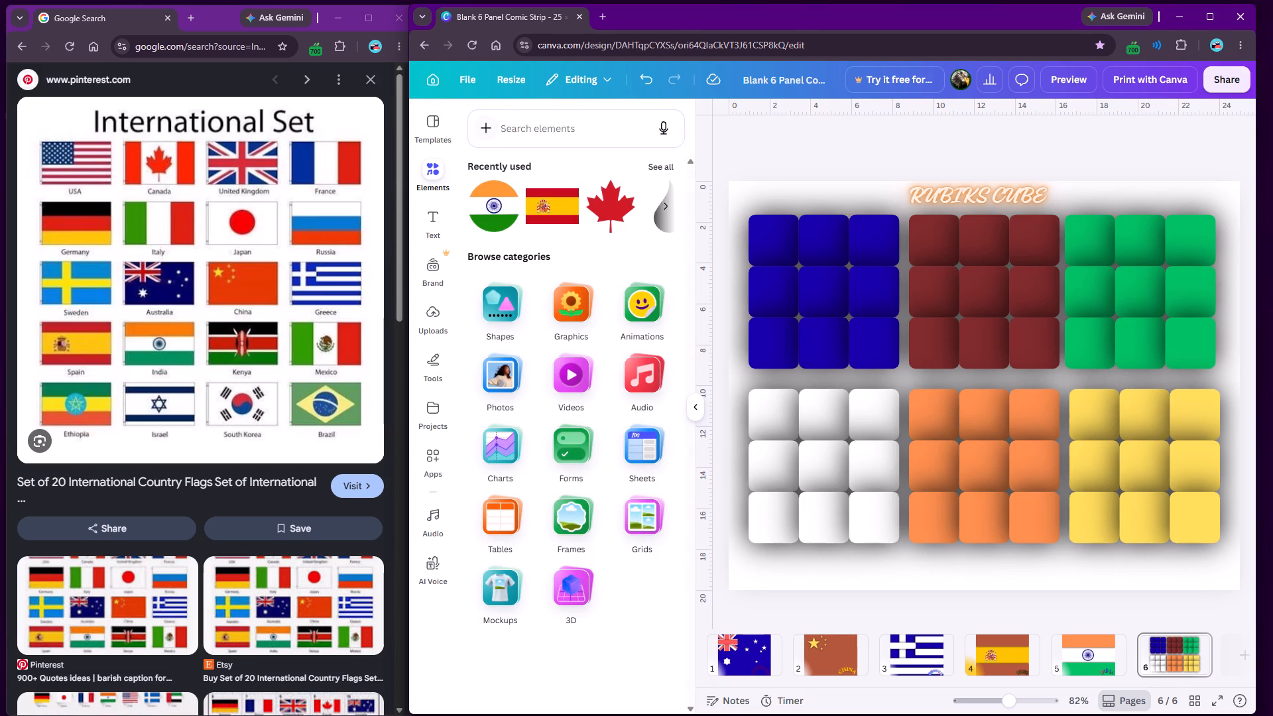
pyautogui.click(539, 135)
pyautogui.write('gan')
pyautogui.press('Return')
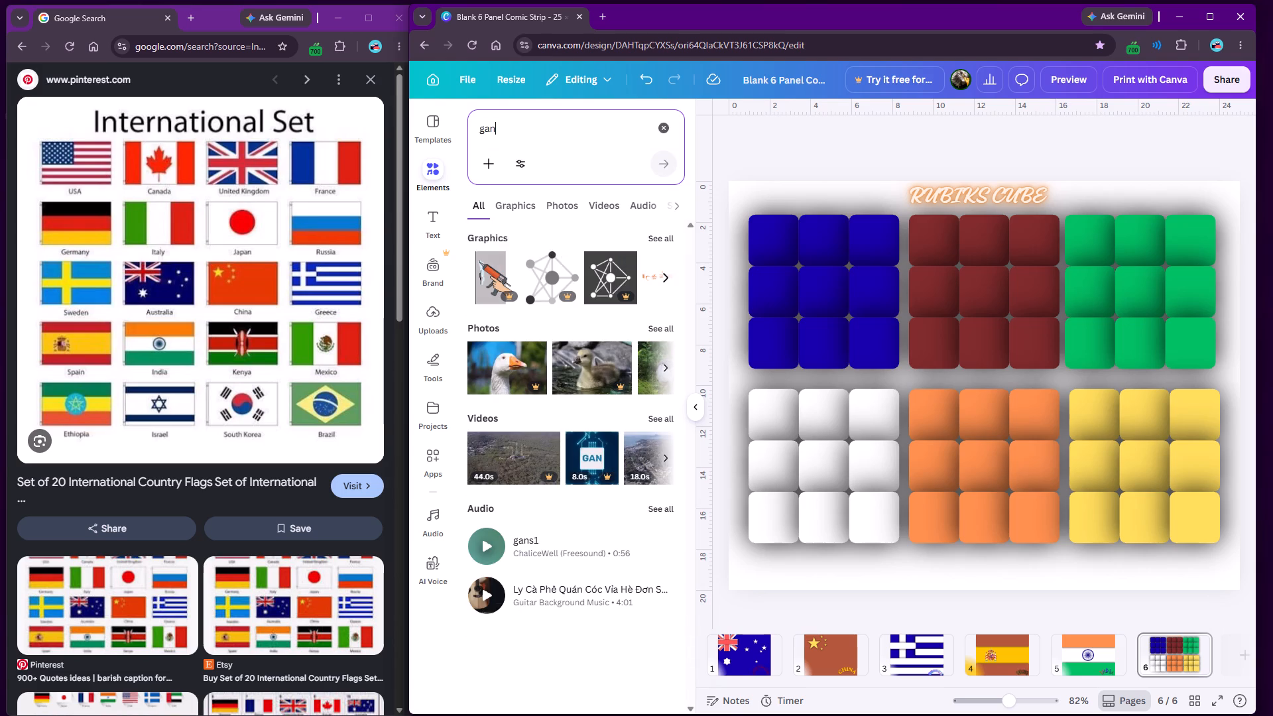
pyautogui.click(667, 275)
pyautogui.click(667, 275)
# Search all elements for "rubiks cube" and insert the tilted, scrambled Rubik's cube graphic on page 6.
pyautogui.moveTo(528, 133); pyautogui.dragTo(436, 131)
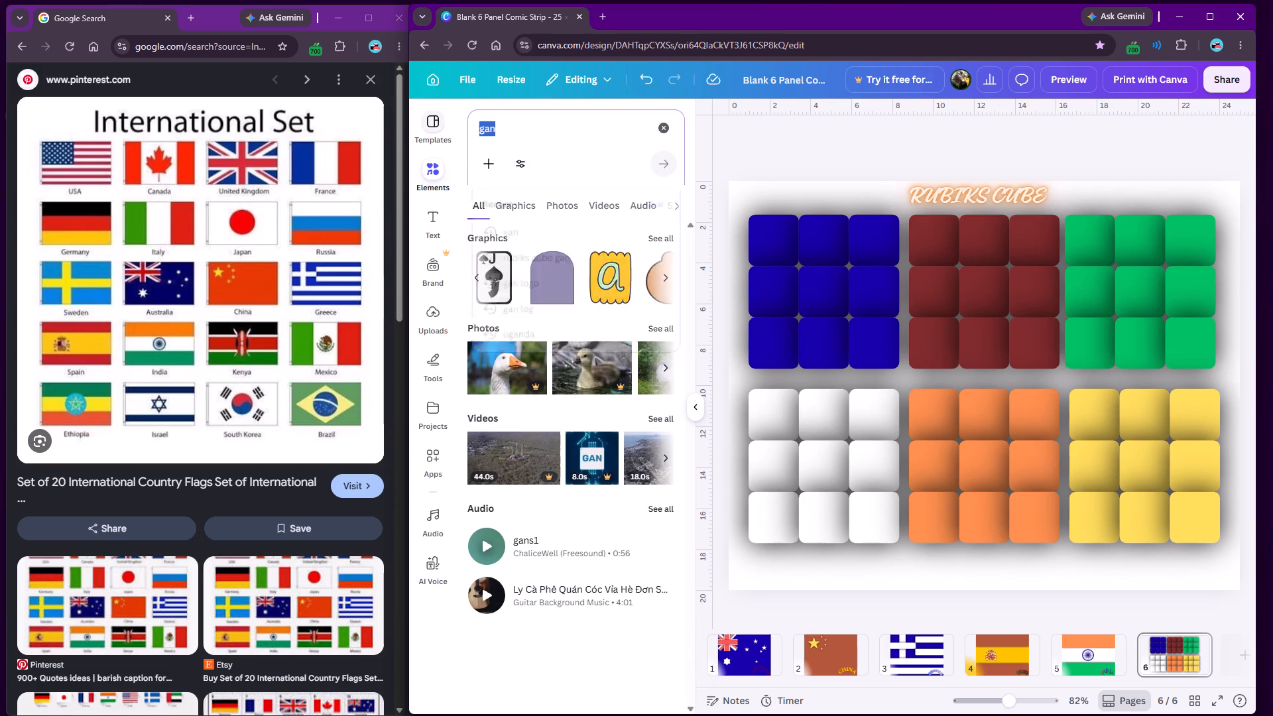
pyautogui.moveTo(436, 131); pyautogui.dragTo(428, 131)
pyautogui.write('rubiks cube')
pyautogui.press('Return')
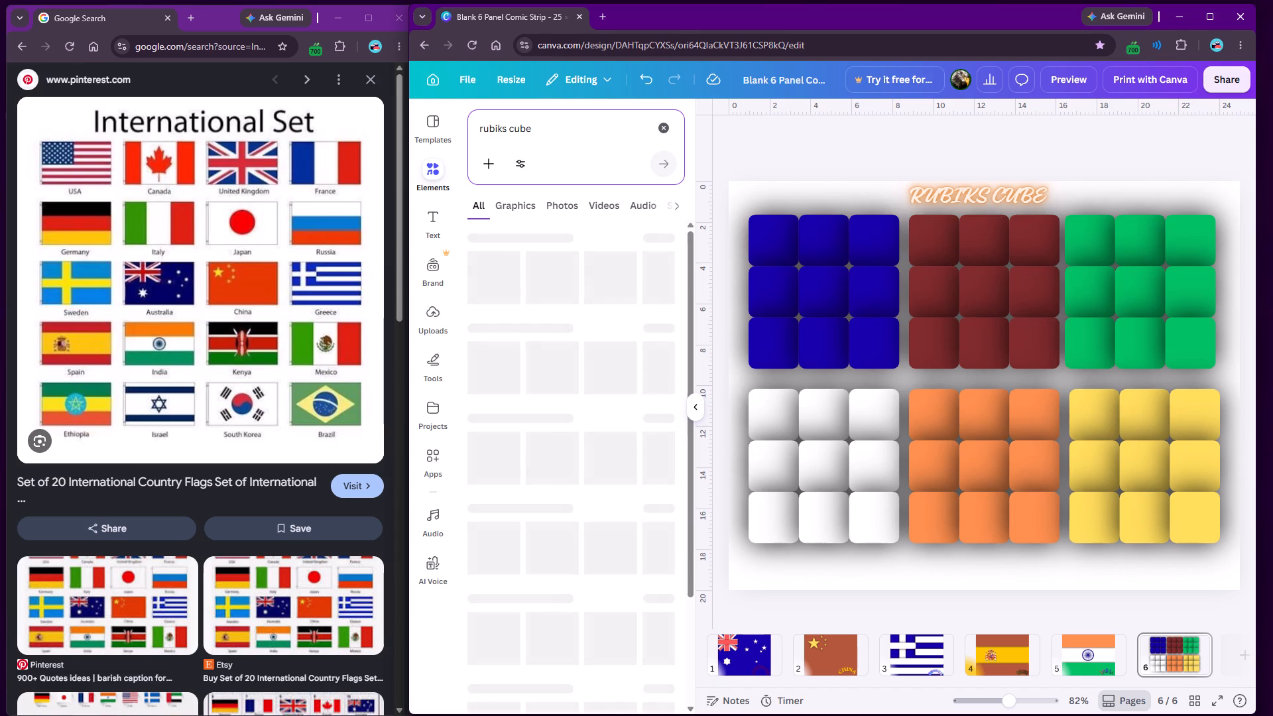
pyautogui.click(664, 278)
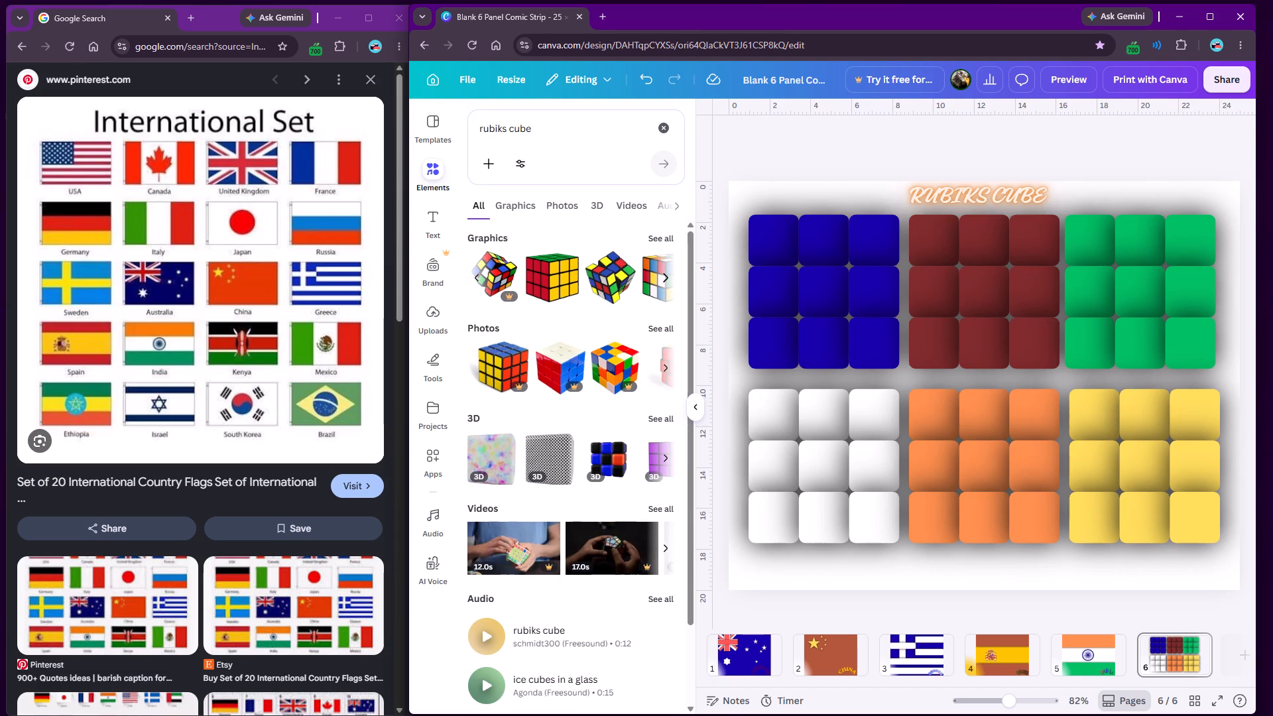
pyautogui.click(613, 278)
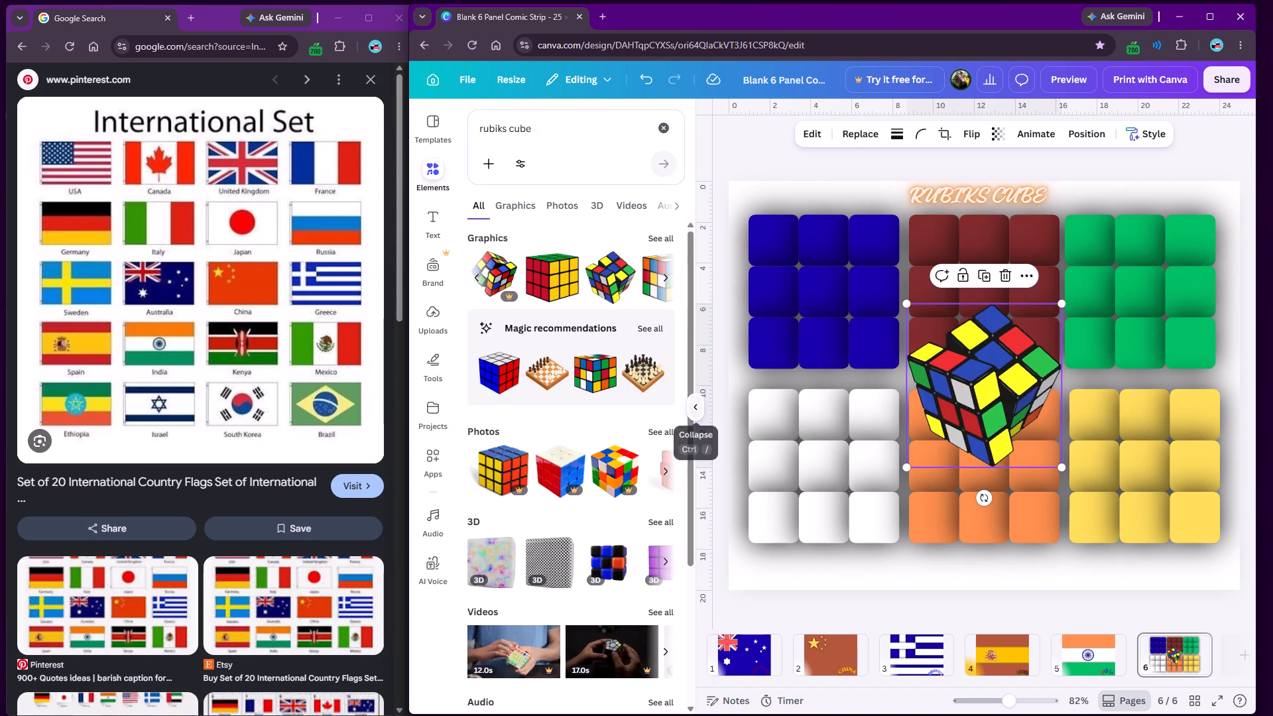
pyautogui.click(695, 404)
pyautogui.click(561, 354)
# Shrink the Rubik's cube graphic to fit one square and centre it on the white grid's middle square.
pyautogui.moveTo(855, 398); pyautogui.dragTo(849, 429)
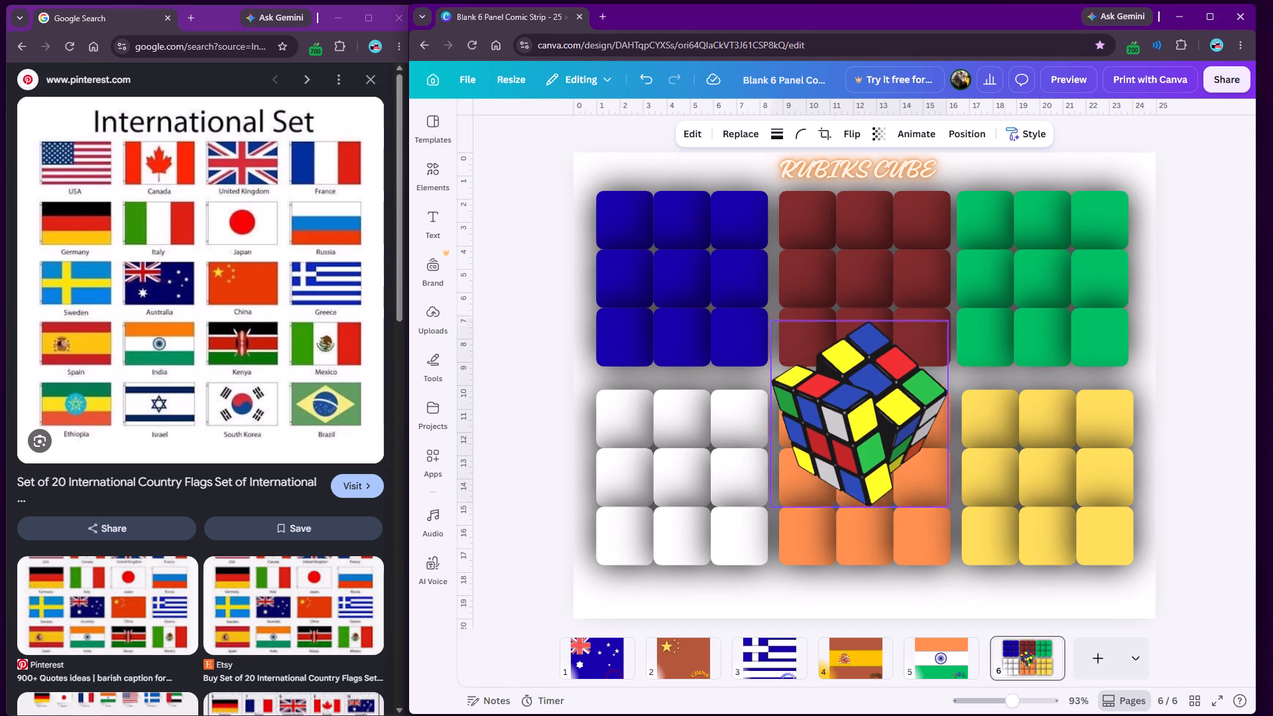
pyautogui.moveTo(849, 429); pyautogui.dragTo(849, 449)
pyautogui.moveTo(945, 529); pyautogui.dragTo(843, 445)
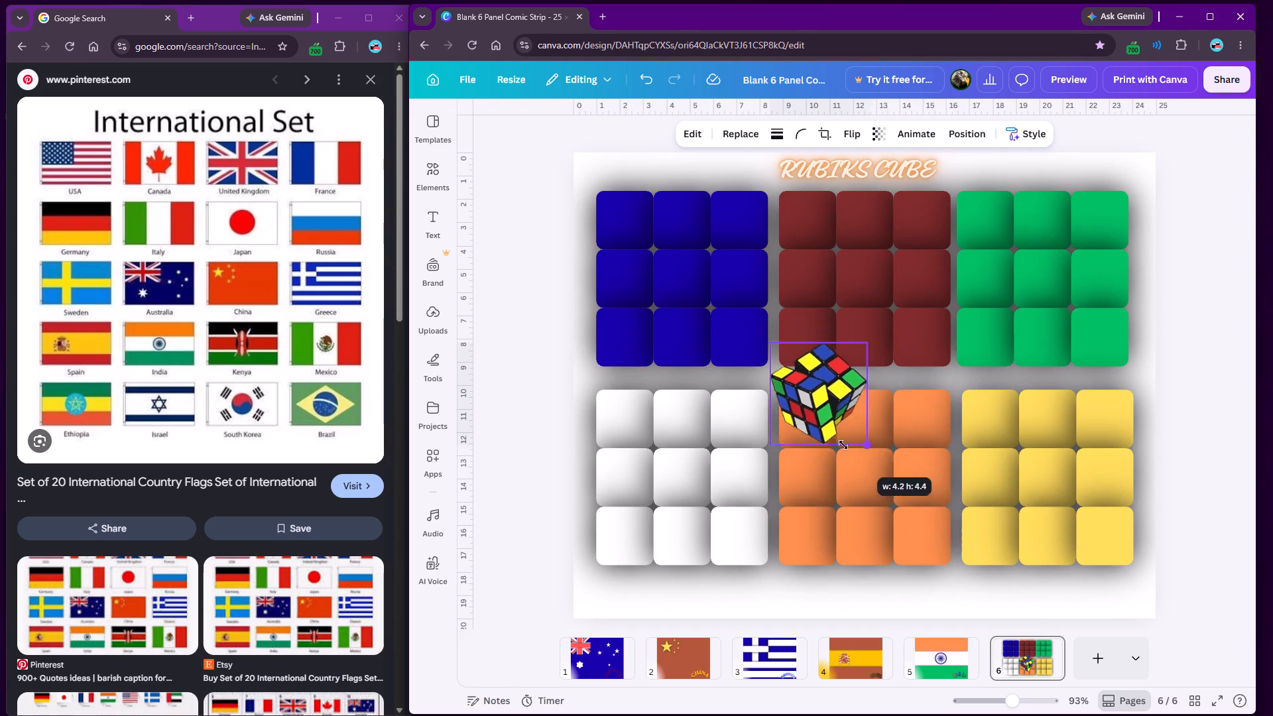
pyautogui.moveTo(843, 445); pyautogui.dragTo(806, 410)
pyautogui.click(551, 372)
pyautogui.moveTo(788, 367); pyautogui.dragTo(687, 463)
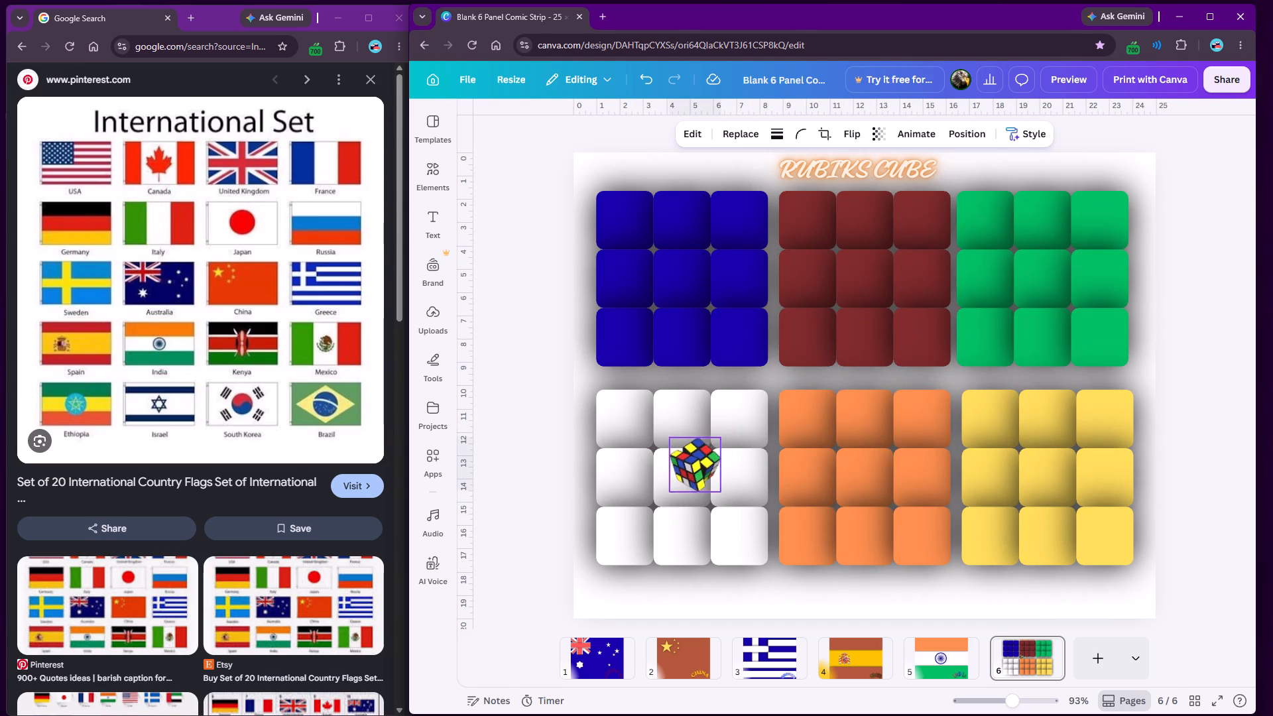
pyautogui.moveTo(687, 463); pyautogui.dragTo(674, 475)
pyautogui.click(576, 430)
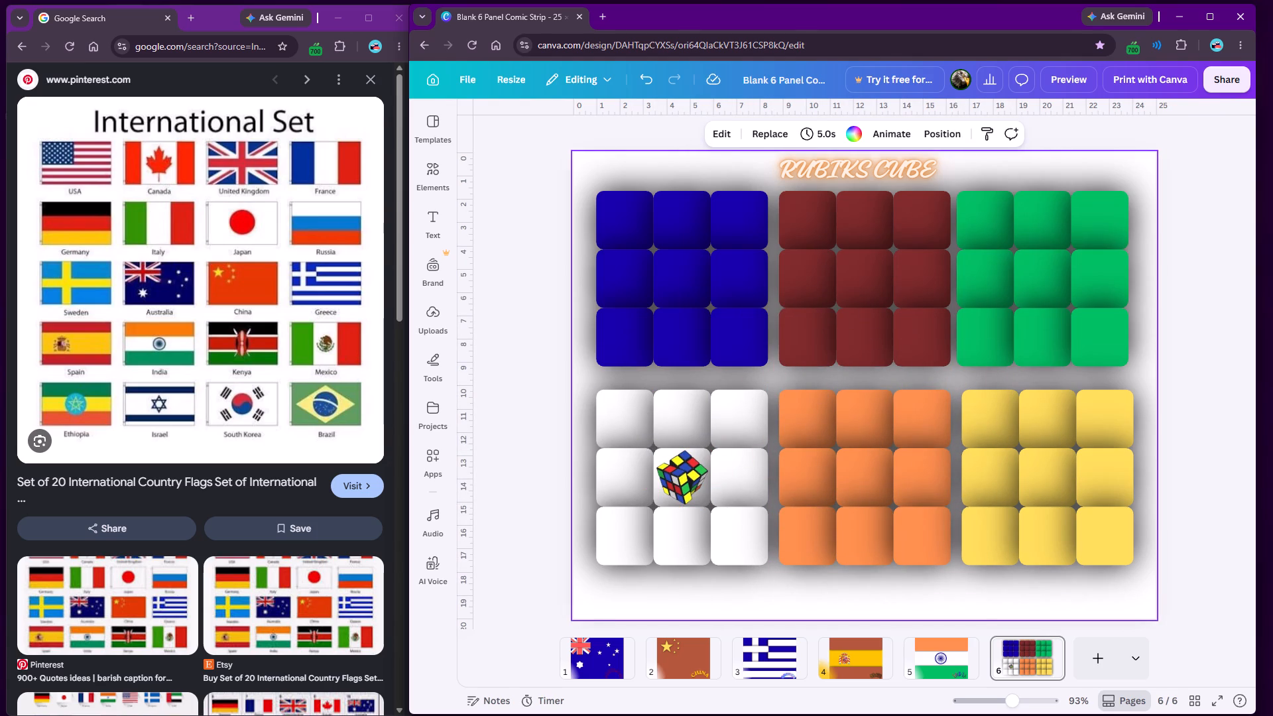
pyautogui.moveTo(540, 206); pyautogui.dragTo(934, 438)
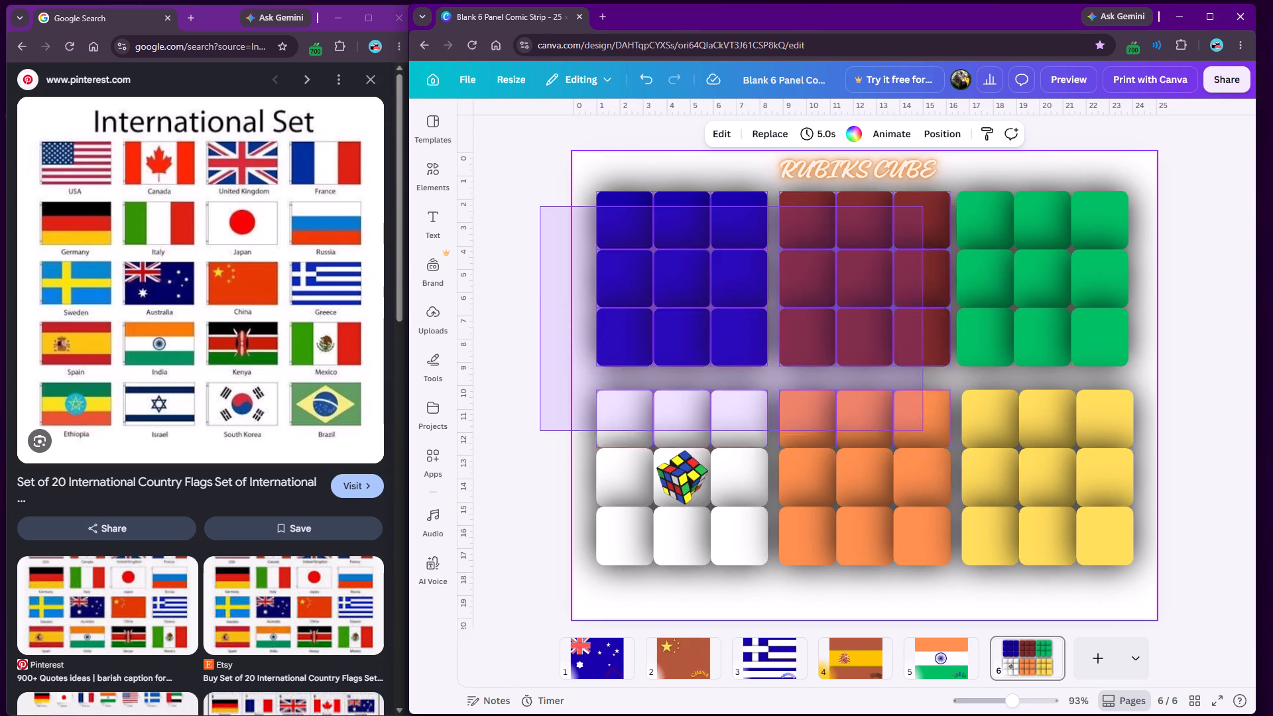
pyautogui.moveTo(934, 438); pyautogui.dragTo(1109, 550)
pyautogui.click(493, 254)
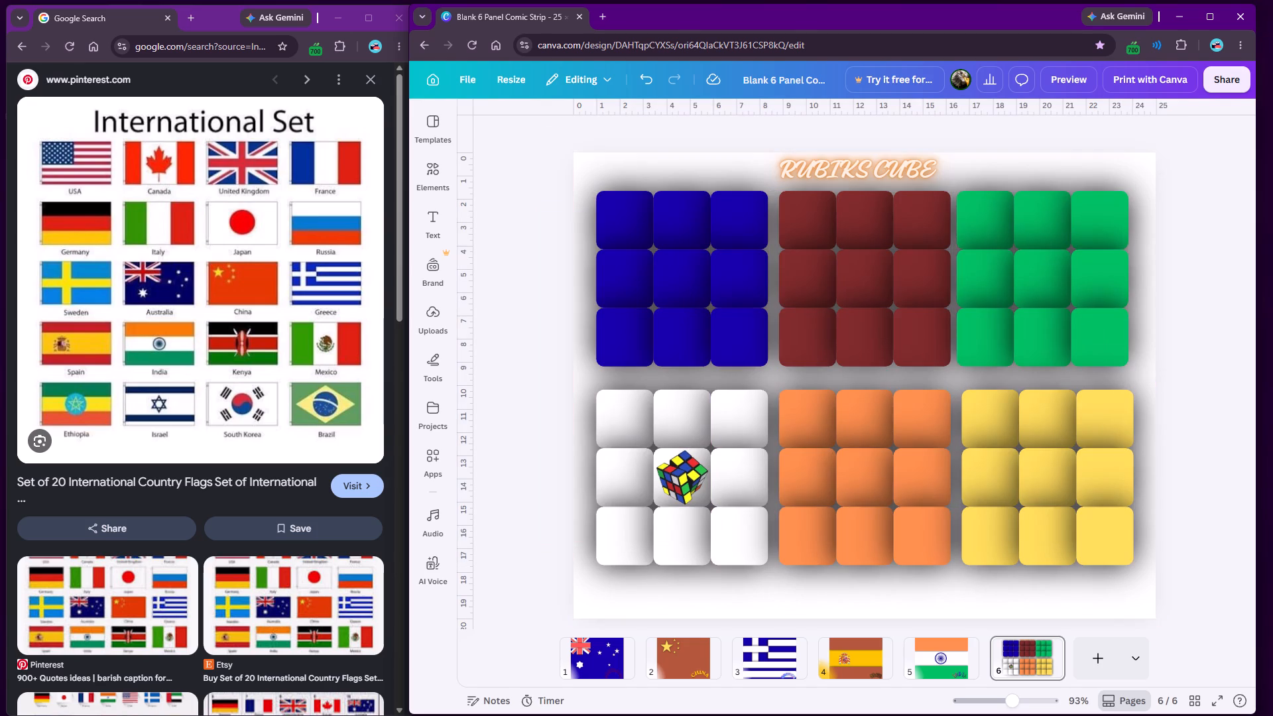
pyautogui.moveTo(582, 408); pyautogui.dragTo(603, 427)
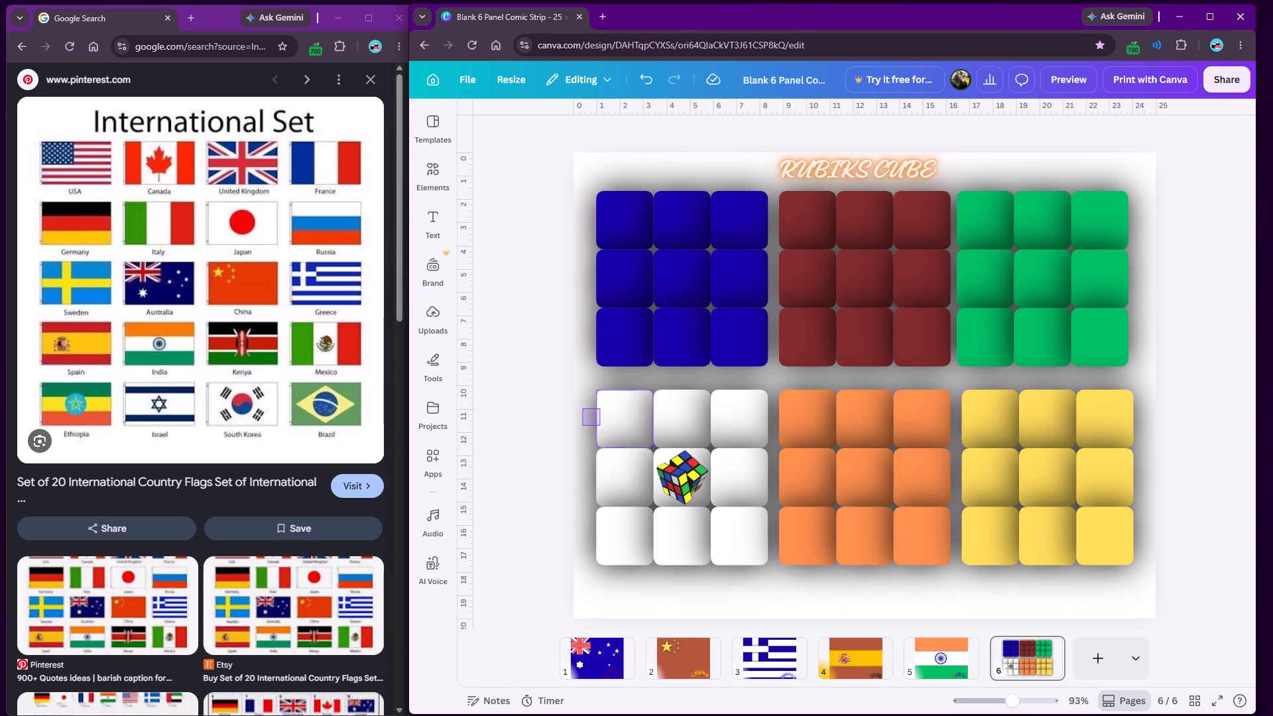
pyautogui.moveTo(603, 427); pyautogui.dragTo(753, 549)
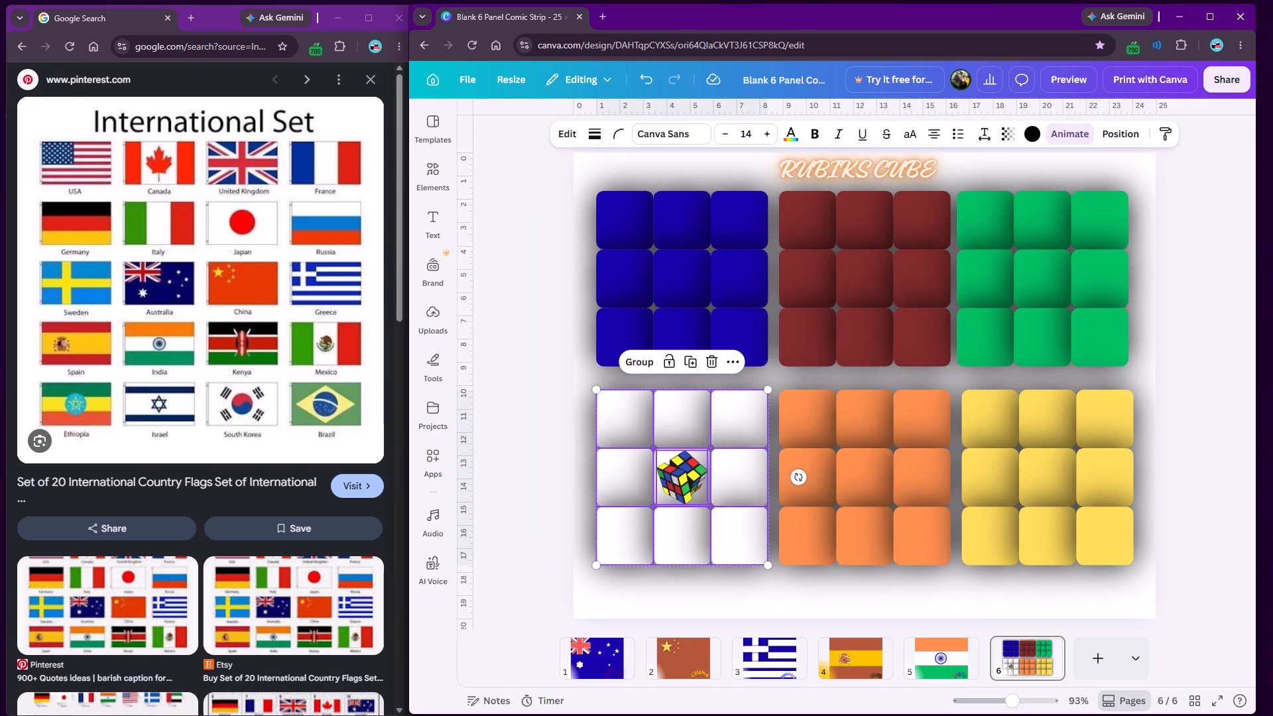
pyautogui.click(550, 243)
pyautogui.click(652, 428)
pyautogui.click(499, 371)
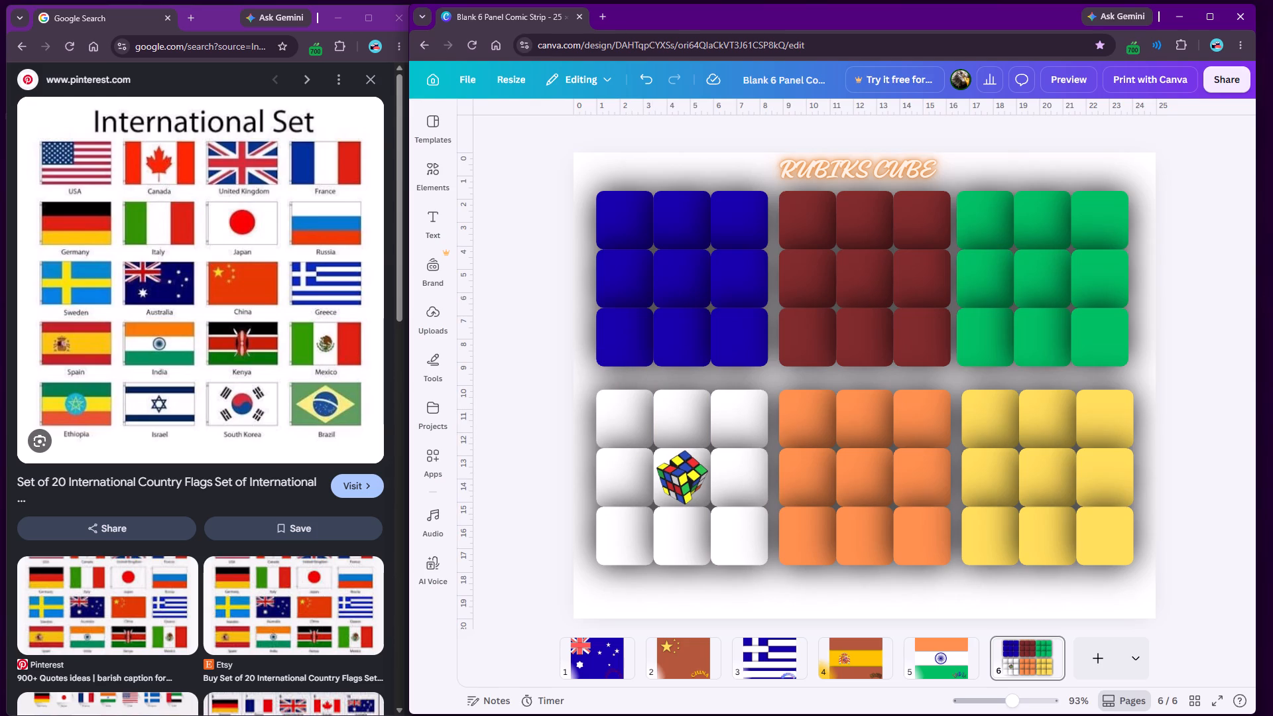
# Set the drop shadow blur of all nine blue squares on page 6 to 12.
pyautogui.moveTo(579, 192); pyautogui.dragTo(745, 349)
pyautogui.click(879, 133)
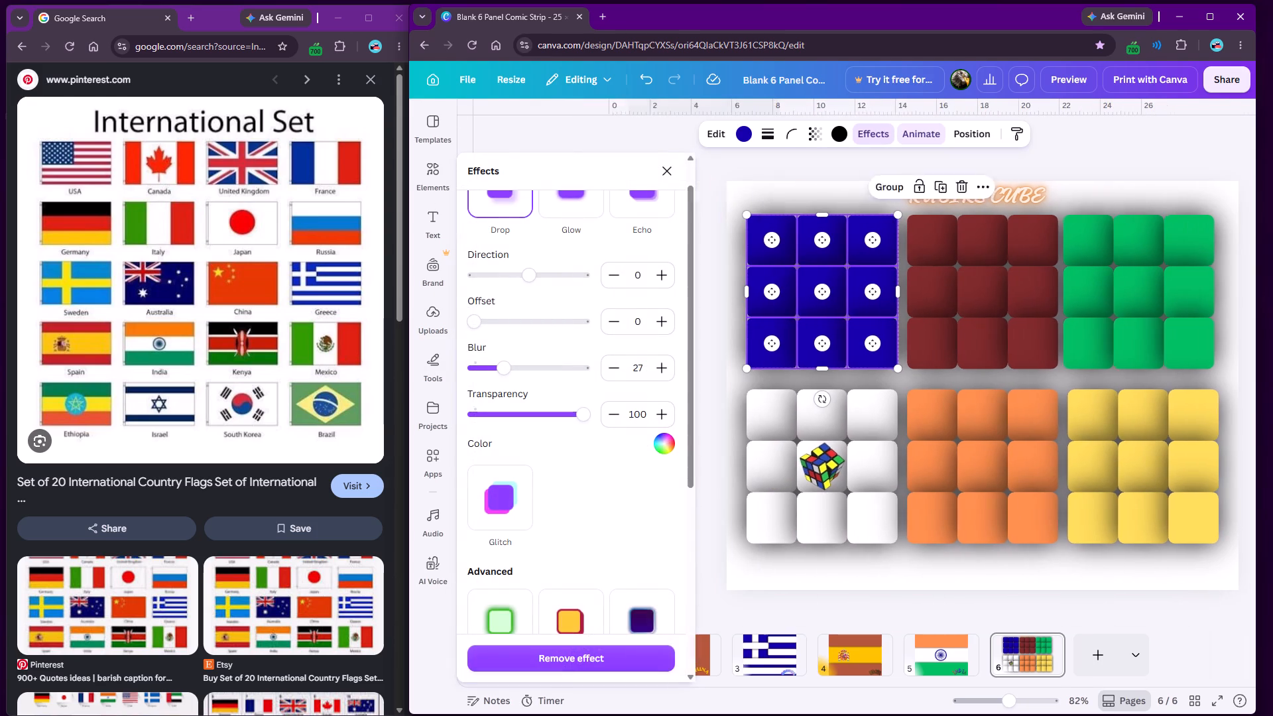
pyautogui.moveTo(505, 359); pyautogui.dragTo(487, 365)
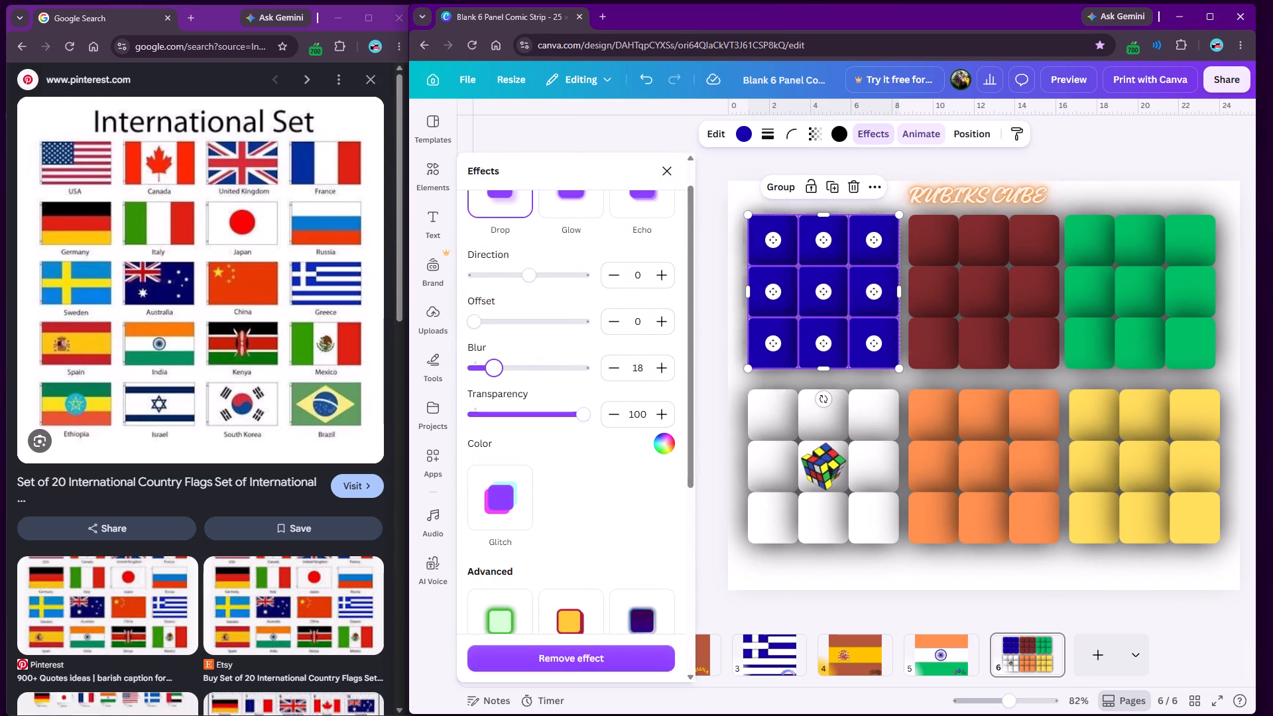
pyautogui.moveTo(487, 365); pyautogui.dragTo(486, 368)
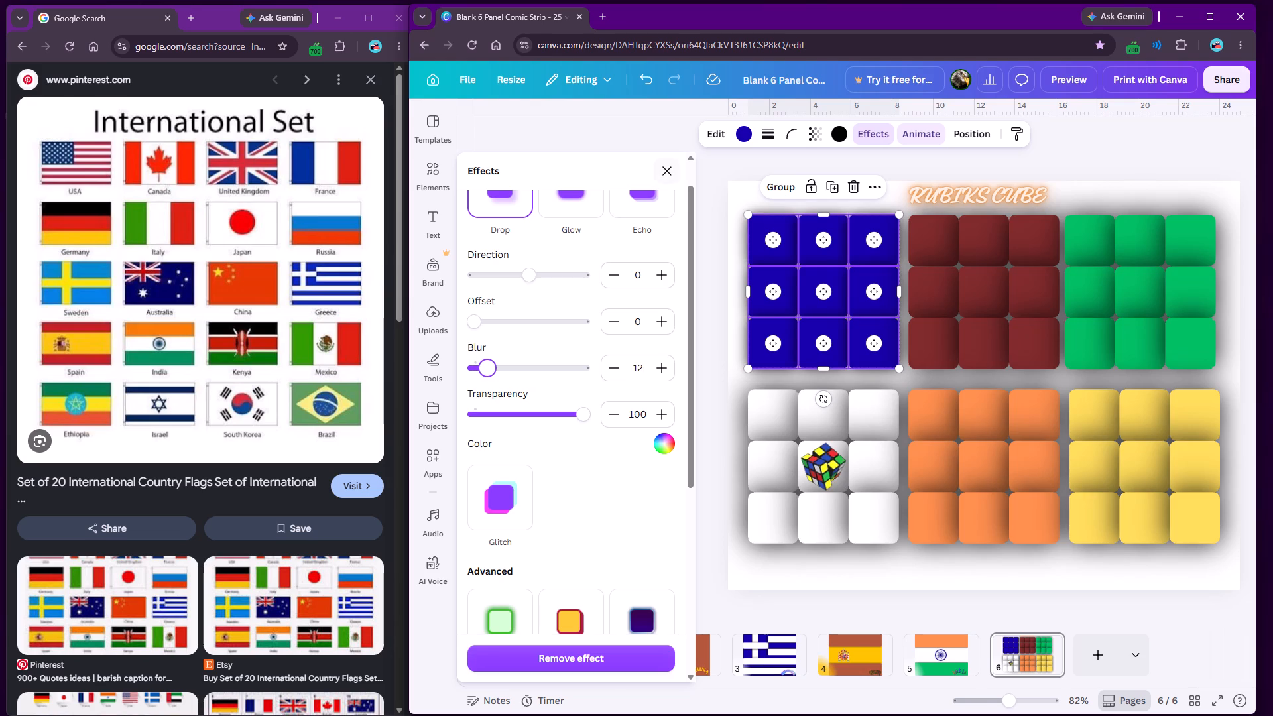
pyautogui.click(662, 174)
pyautogui.click(587, 238)
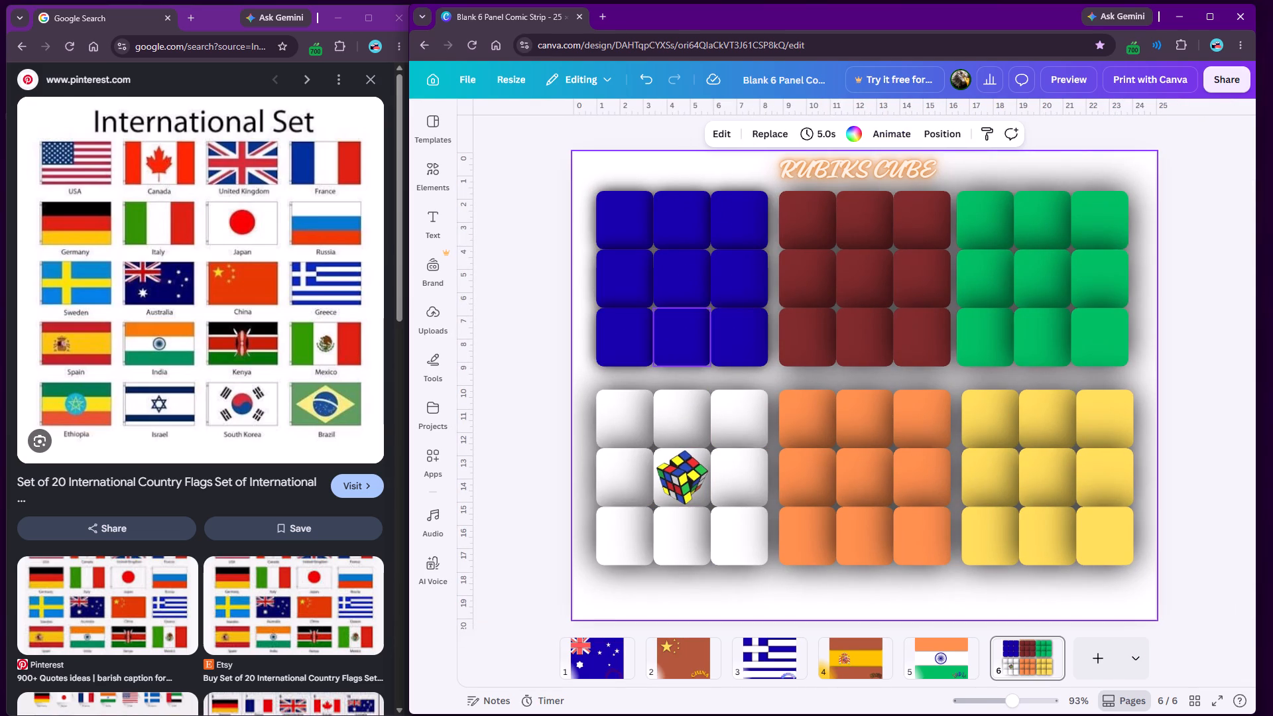
# Reduce the drop shadow blur of all nine orange squares, leaving the shadow offset at 0.
pyautogui.moveTo(758, 599); pyautogui.dragTo(623, 416)
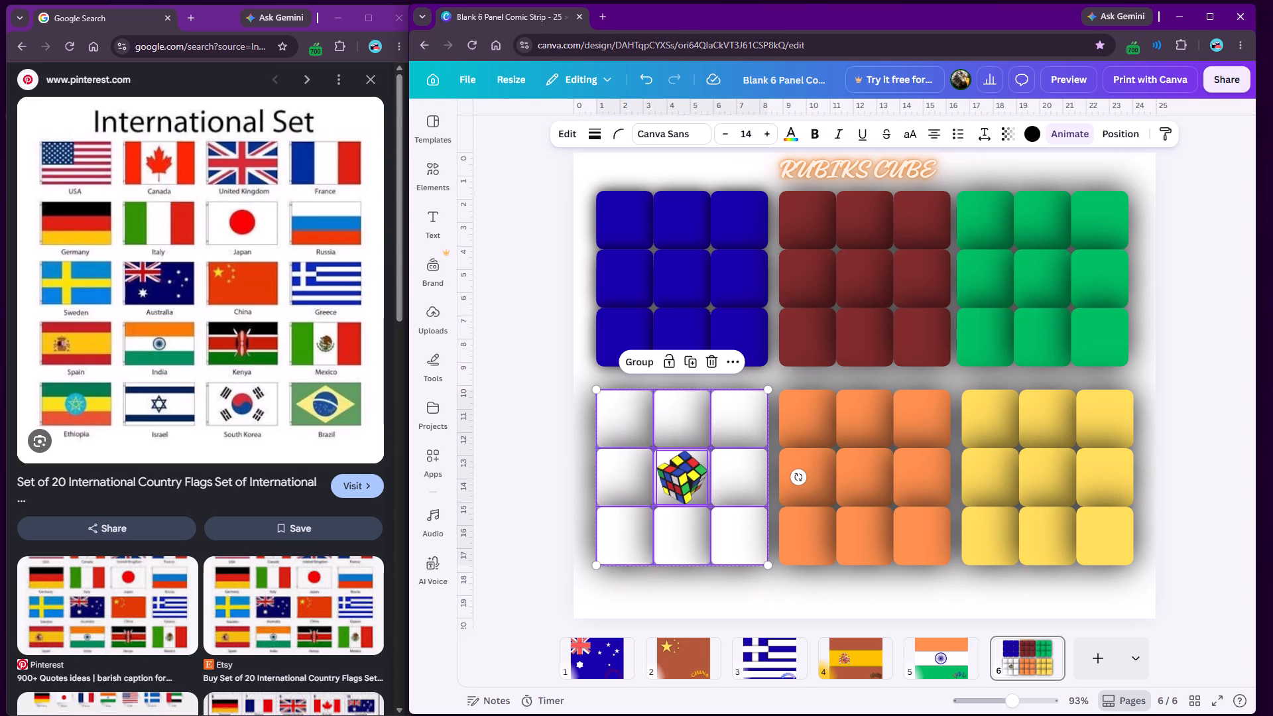
pyautogui.click(745, 611)
pyautogui.moveTo(944, 585); pyautogui.dragTo(817, 413)
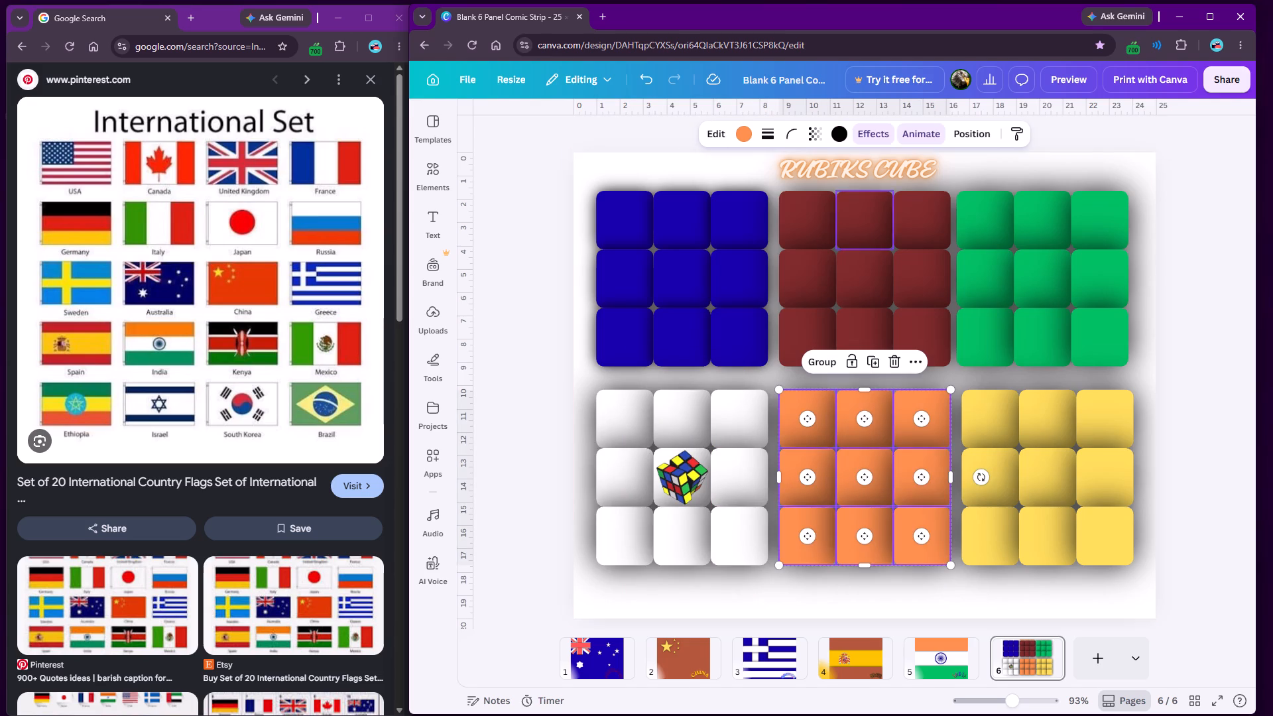
pyautogui.click(881, 131)
pyautogui.moveTo(476, 324); pyautogui.dragTo(490, 324)
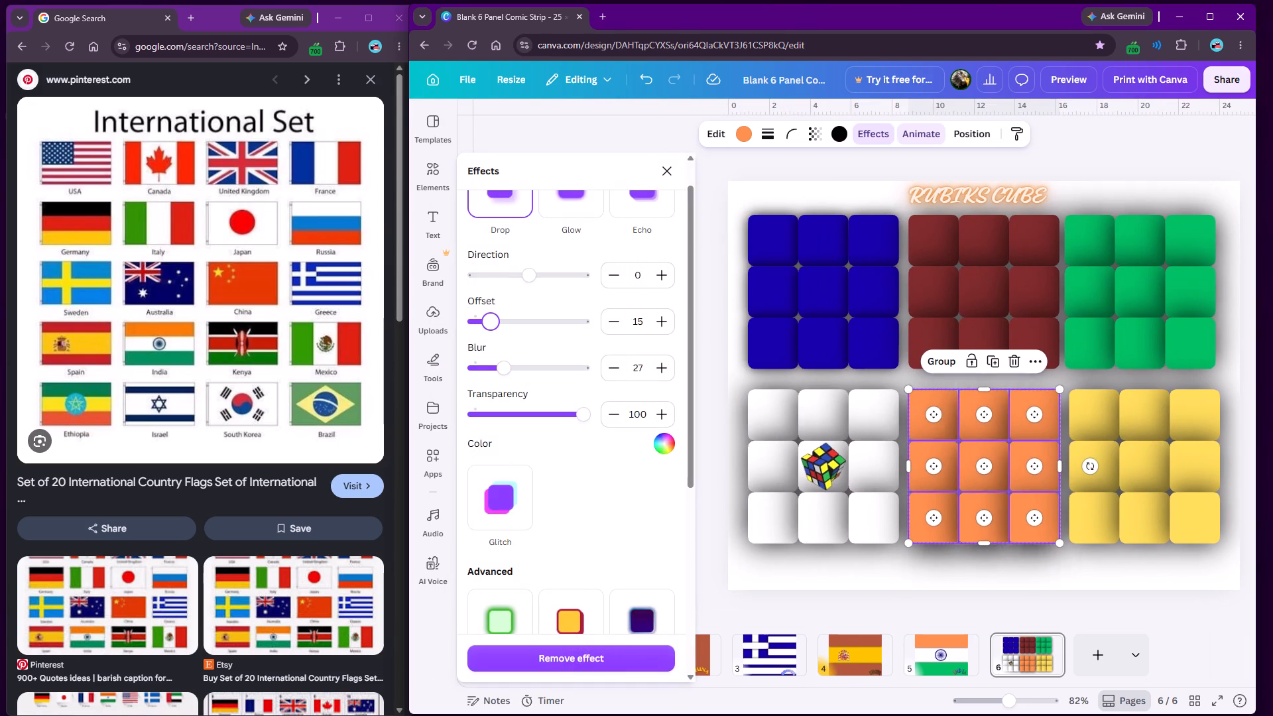
pyautogui.moveTo(490, 324); pyautogui.dragTo(442, 324)
pyautogui.moveTo(497, 363); pyautogui.dragTo(481, 363)
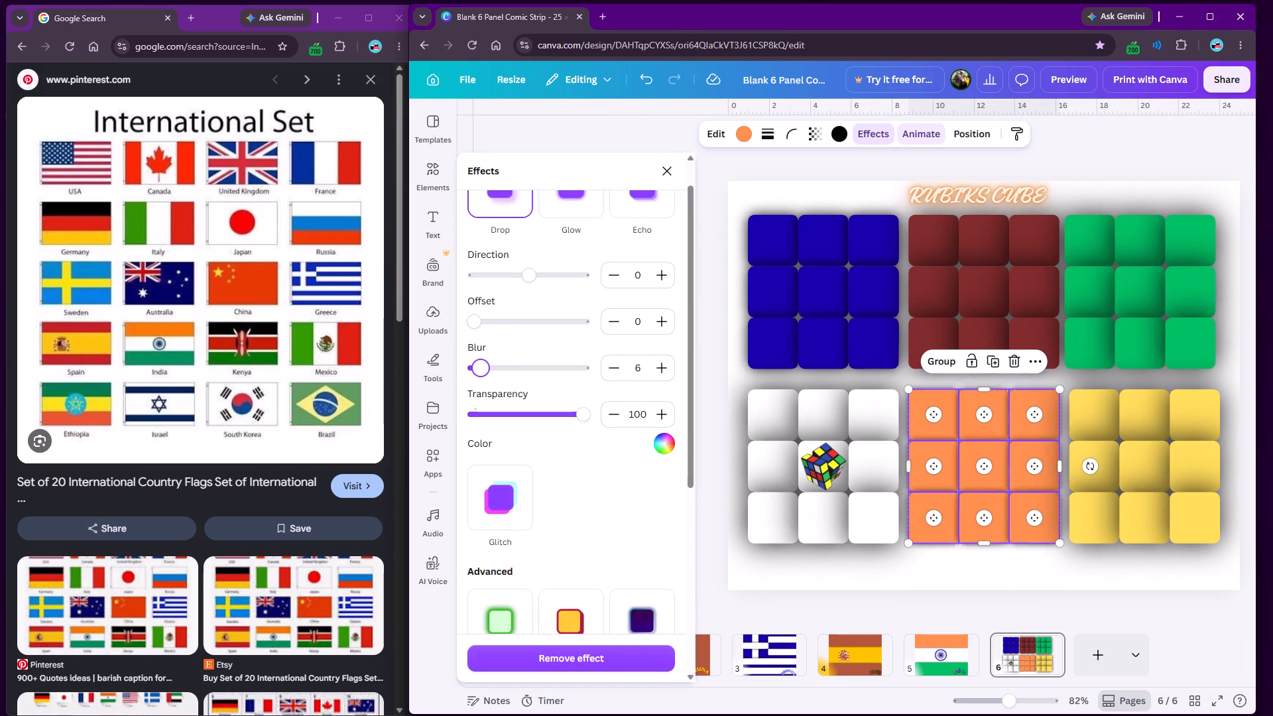
pyautogui.moveTo(481, 363); pyautogui.dragTo(483, 363)
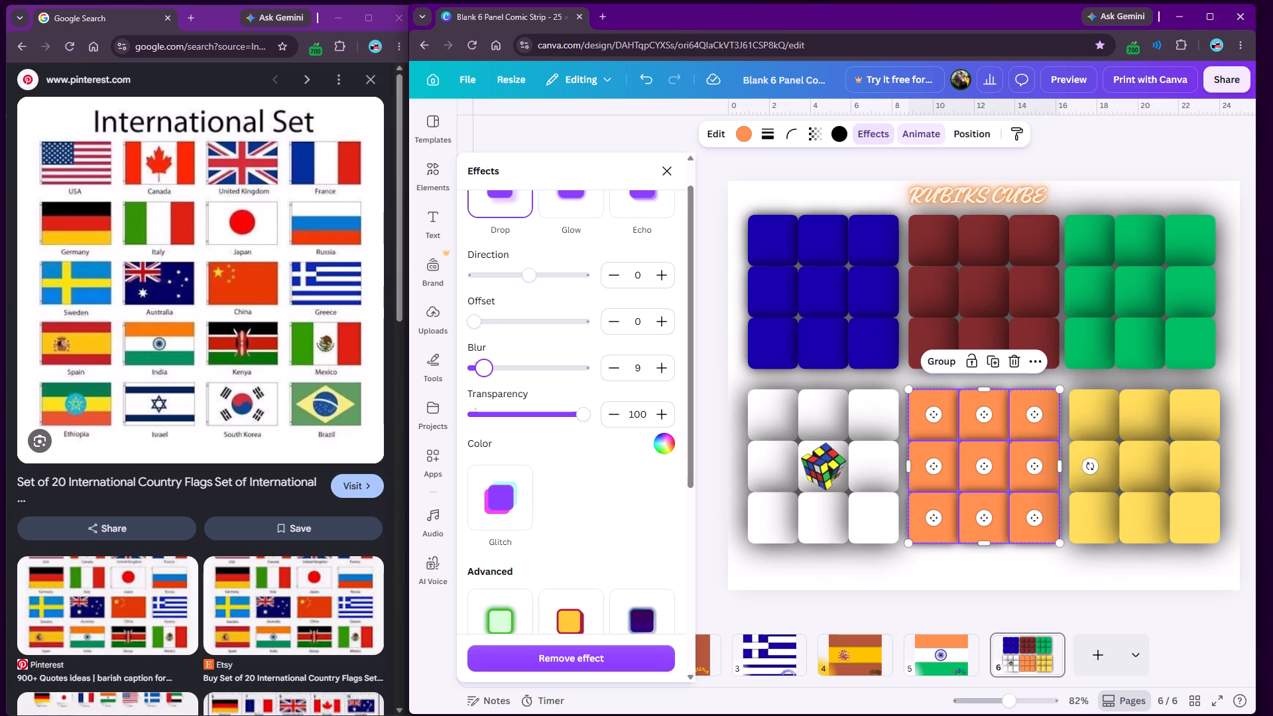
pyautogui.moveTo(483, 363); pyautogui.dragTo(485, 363)
pyautogui.click(890, 579)
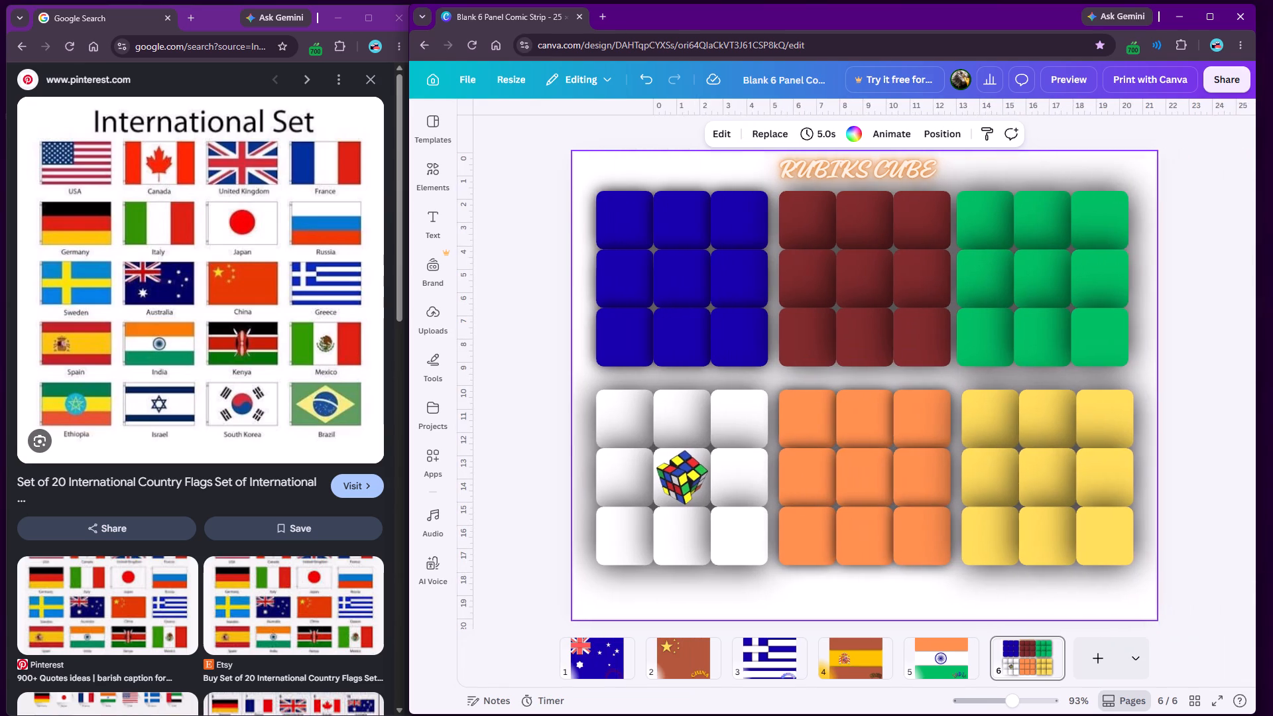
# Set the drop shadow blur of all nine yellow squares to 11.
pyautogui.moveTo(1119, 595); pyautogui.dragTo(970, 410)
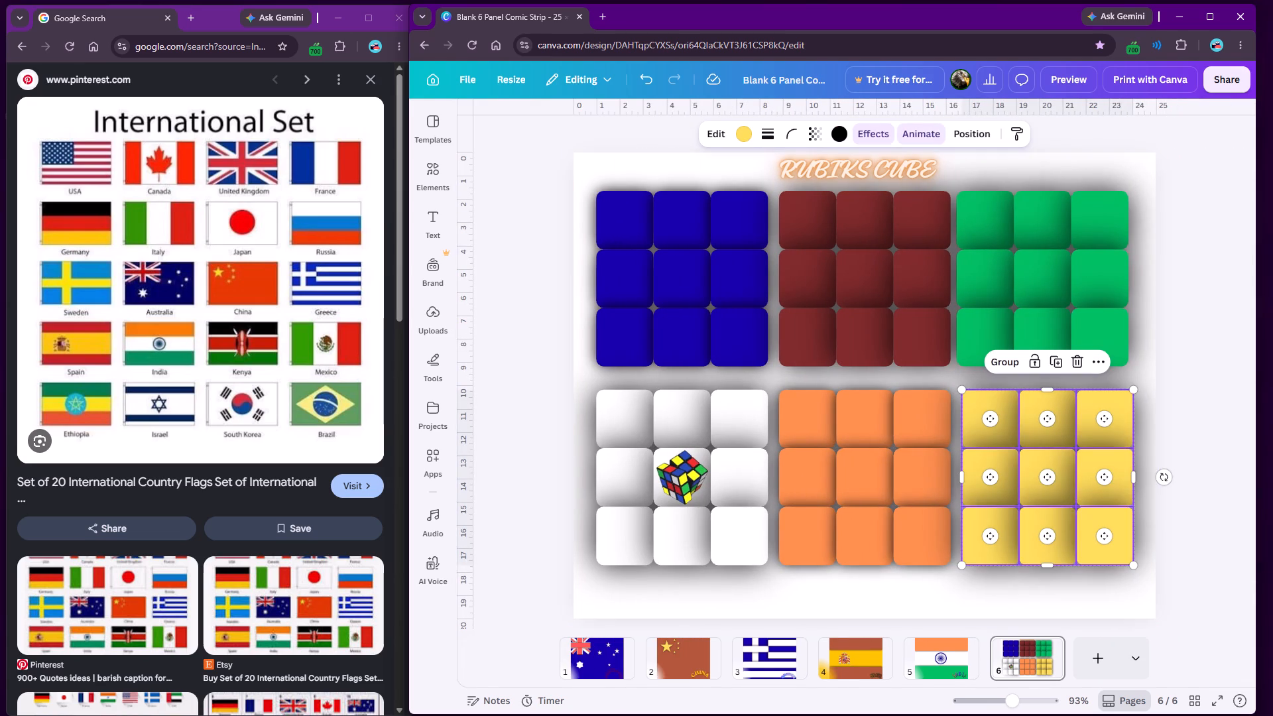
pyautogui.click(880, 134)
pyautogui.moveTo(495, 366); pyautogui.dragTo(485, 365)
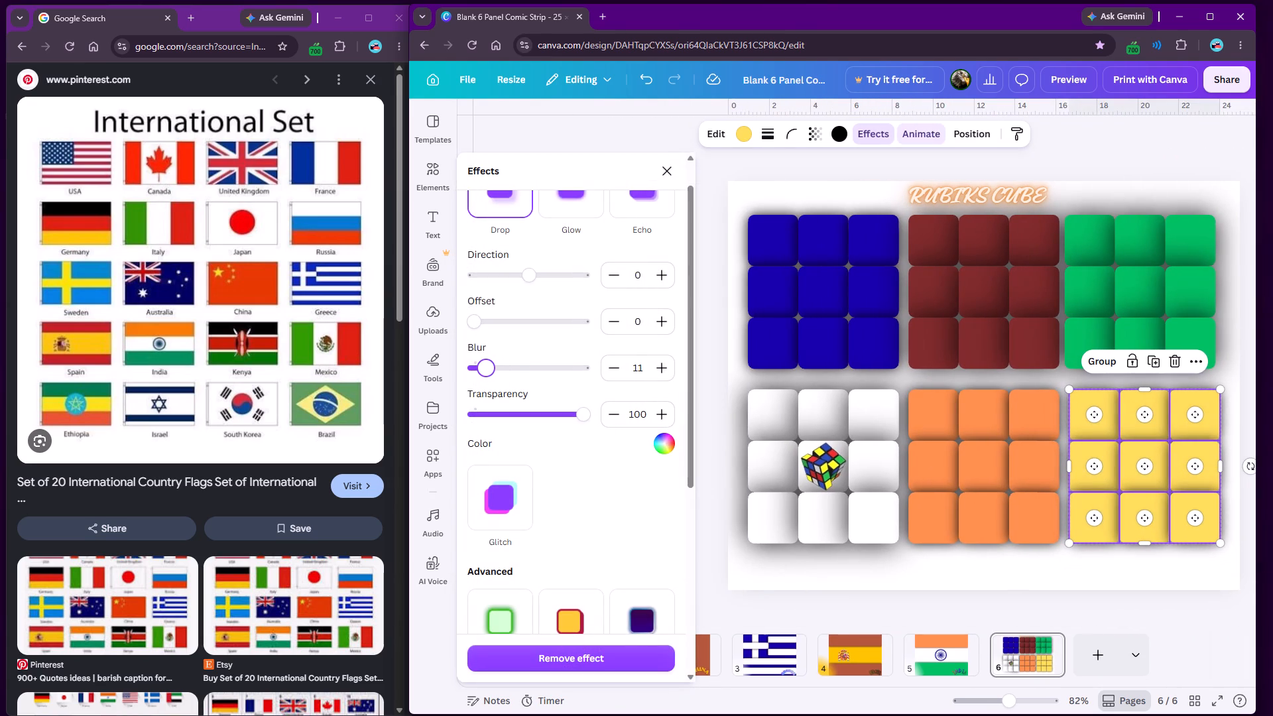
pyautogui.click(788, 562)
# Move the Rubik's cube graphic off the white grid, partly past the page's lower-left edge.
pyautogui.moveTo(677, 483); pyautogui.dragTo(560, 540)
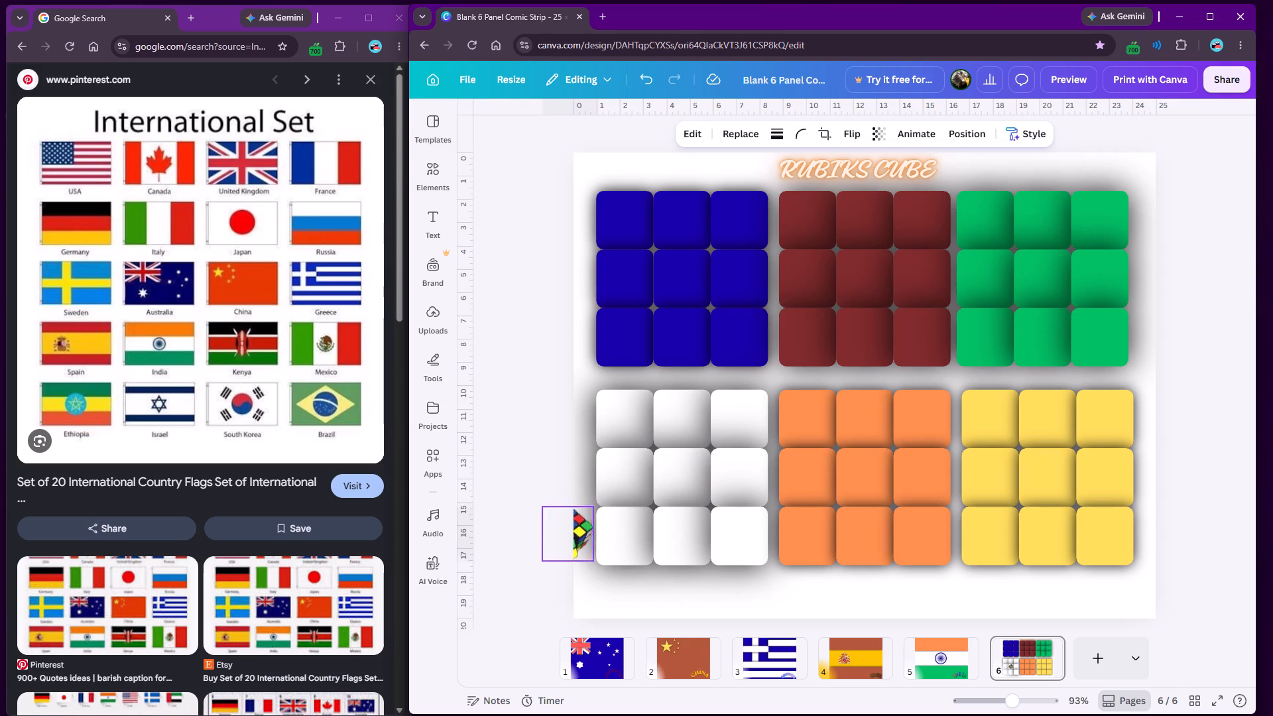
pyautogui.moveTo(560, 540); pyautogui.dragTo(563, 578)
pyautogui.click(769, 592)
# Set the drop shadow blur of all nine white squares to 12.
pyautogui.moveTo(763, 585); pyautogui.dragTo(606, 422)
pyautogui.click(869, 125)
pyautogui.scroll(-1, 461, 392)
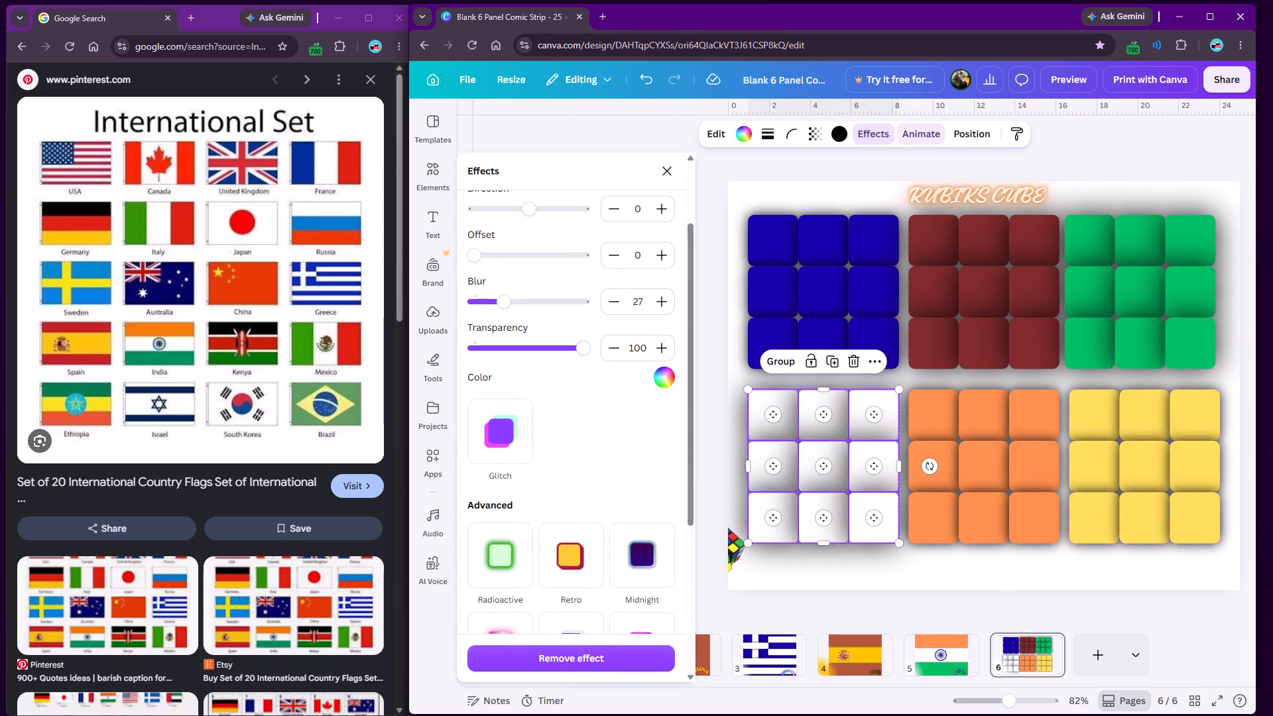
pyautogui.moveTo(503, 303); pyautogui.dragTo(486, 303)
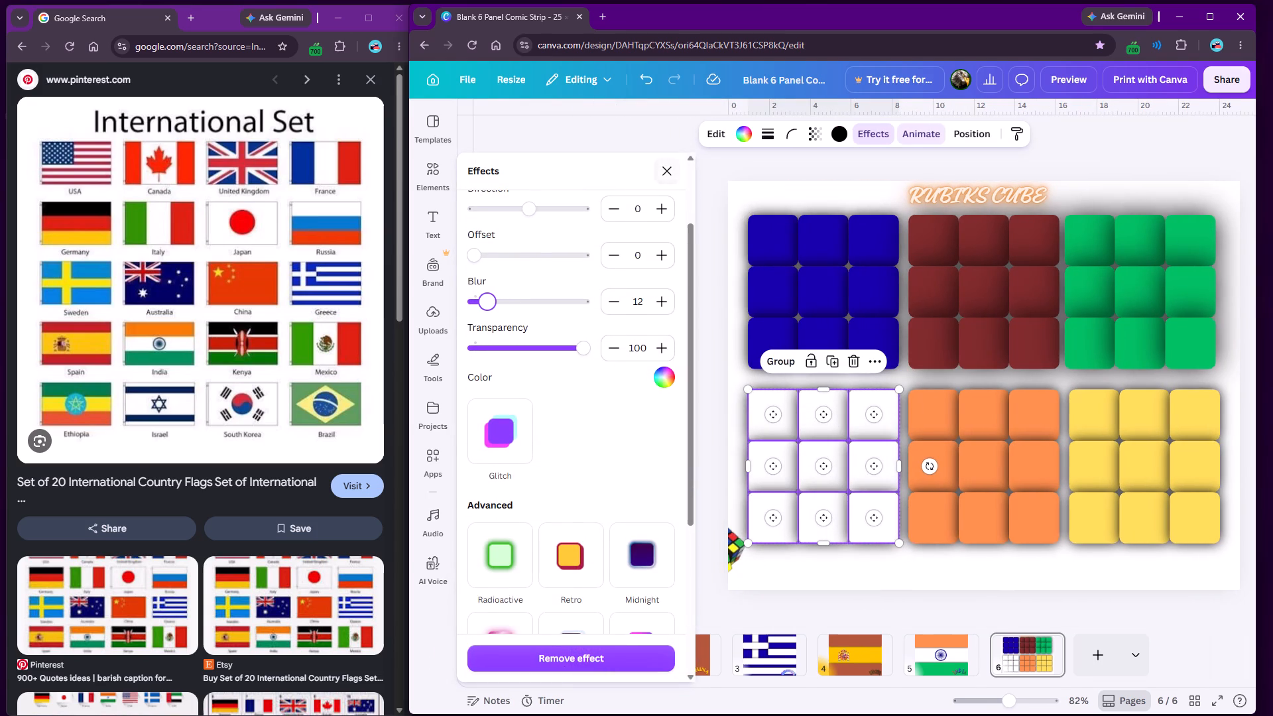
pyautogui.click(662, 168)
pyautogui.click(684, 582)
# Move the Rubik's cube graphic back onto the centre of the white grid's middle square.
pyautogui.moveTo(581, 574); pyautogui.dragTo(700, 481)
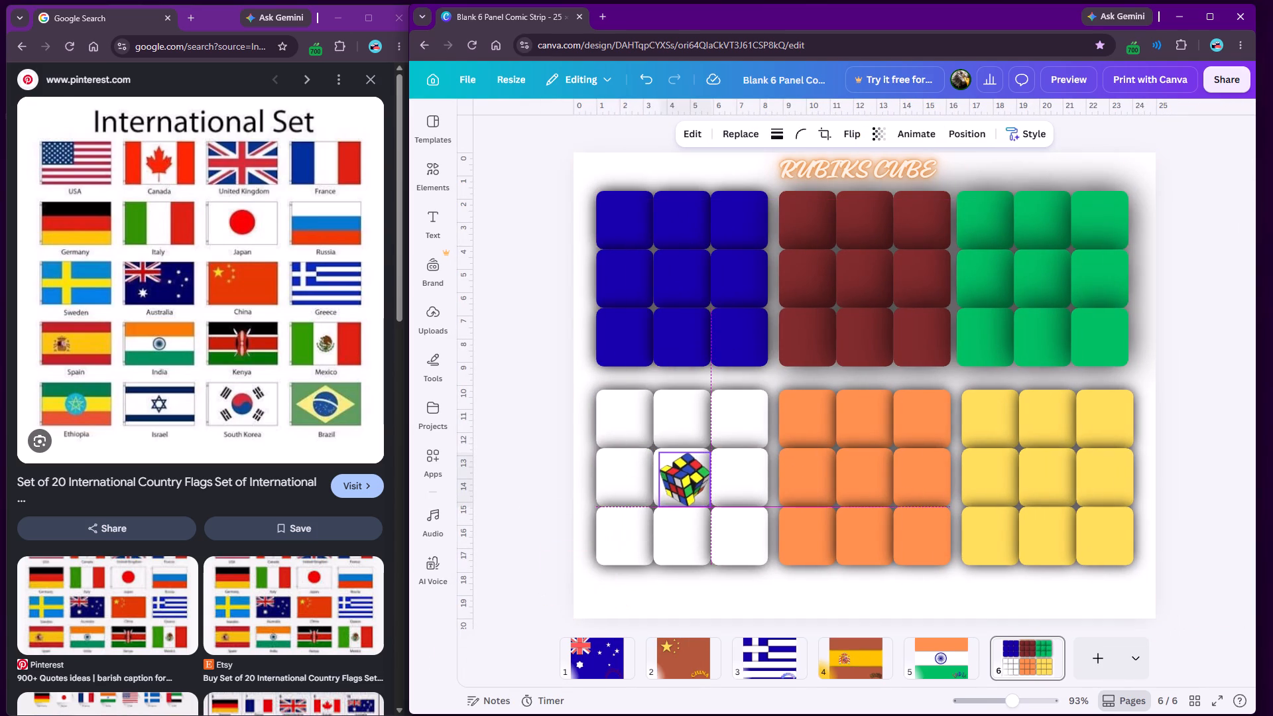
pyautogui.moveTo(700, 481); pyautogui.dragTo(696, 481)
pyautogui.click(887, 600)
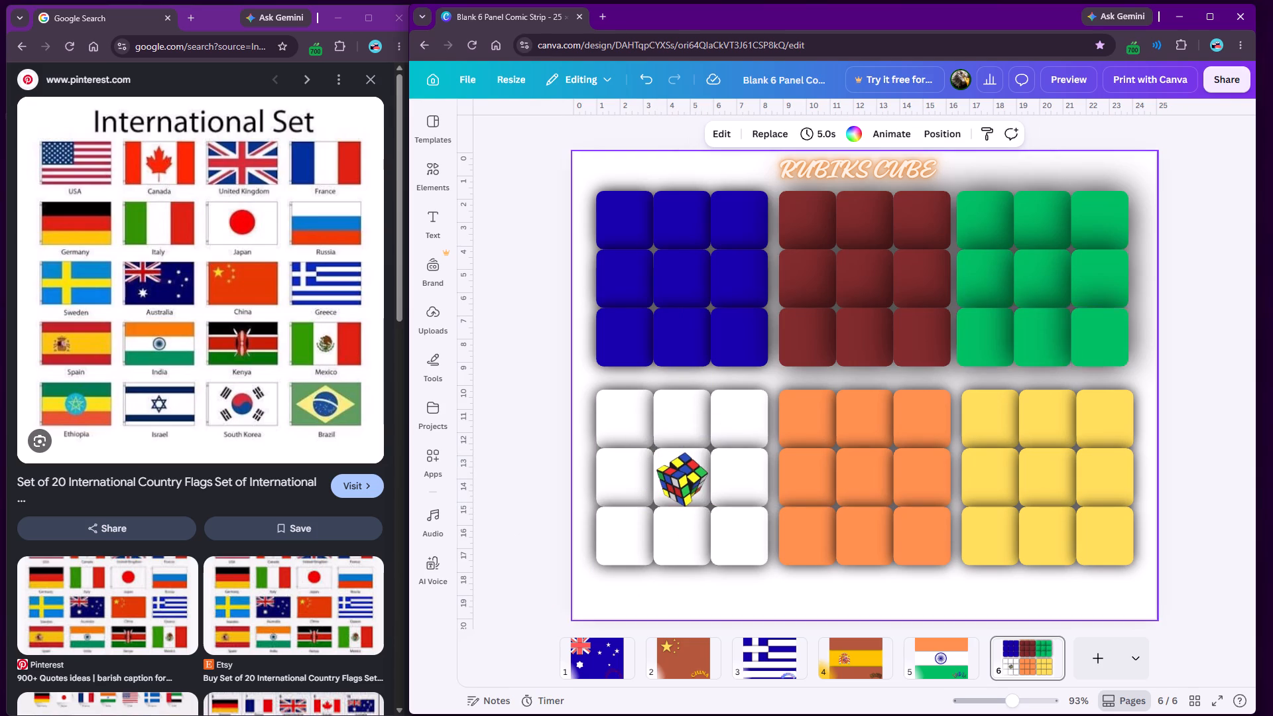
# Reduce the drop shadow blur of all the dark red and green squares together.
pyautogui.moveTo(1146, 359); pyautogui.dragTo(804, 219)
pyautogui.click(868, 140)
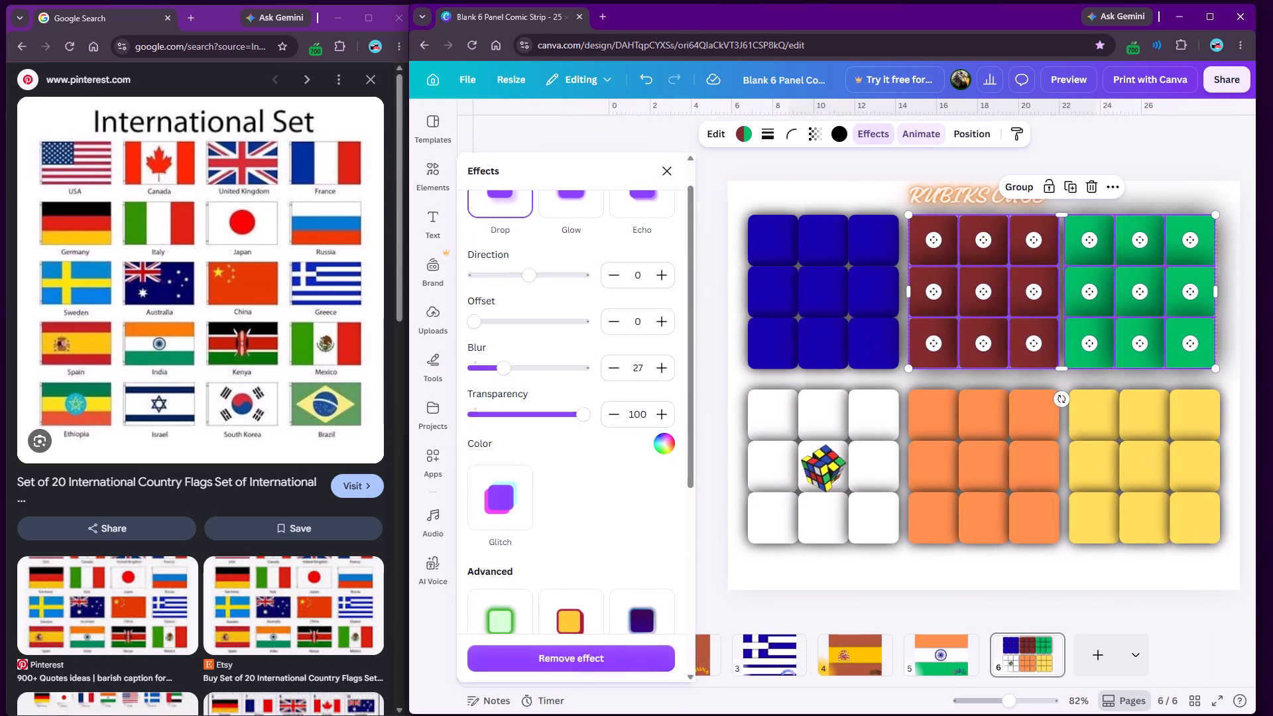
pyautogui.moveTo(494, 367); pyautogui.dragTo(479, 365)
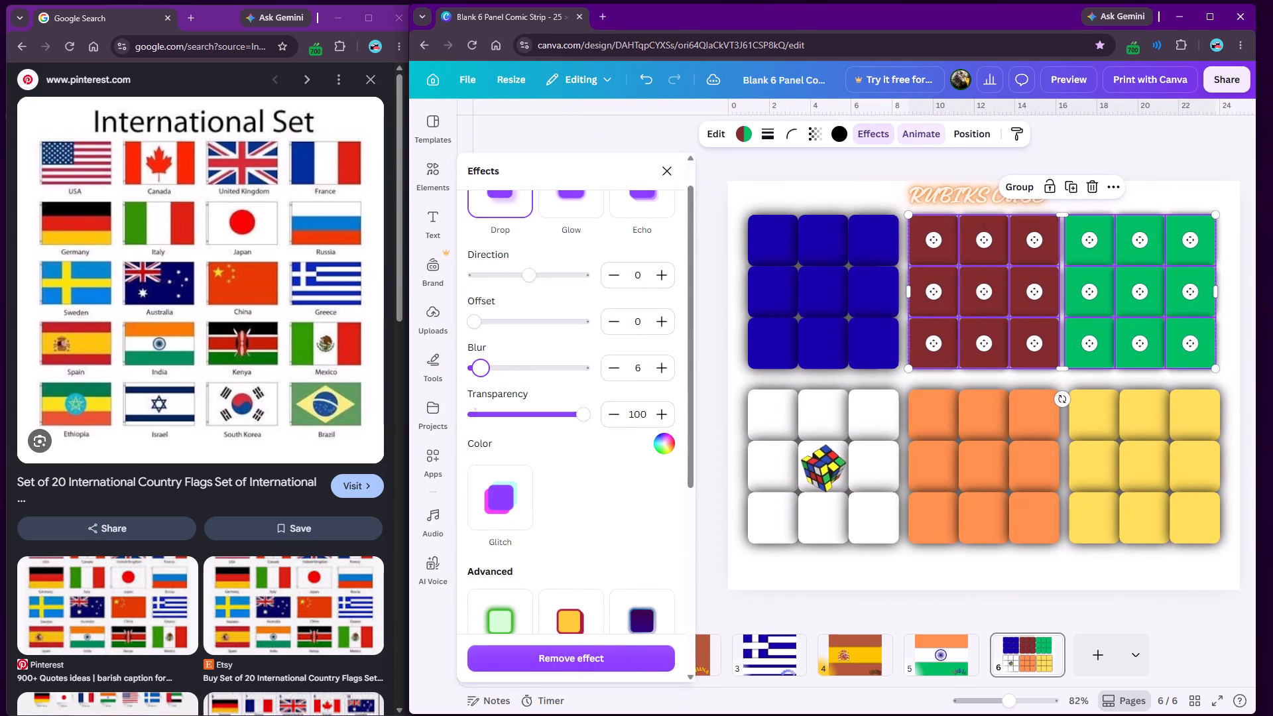
pyautogui.moveTo(479, 365); pyautogui.dragTo(485, 365)
pyautogui.click(667, 167)
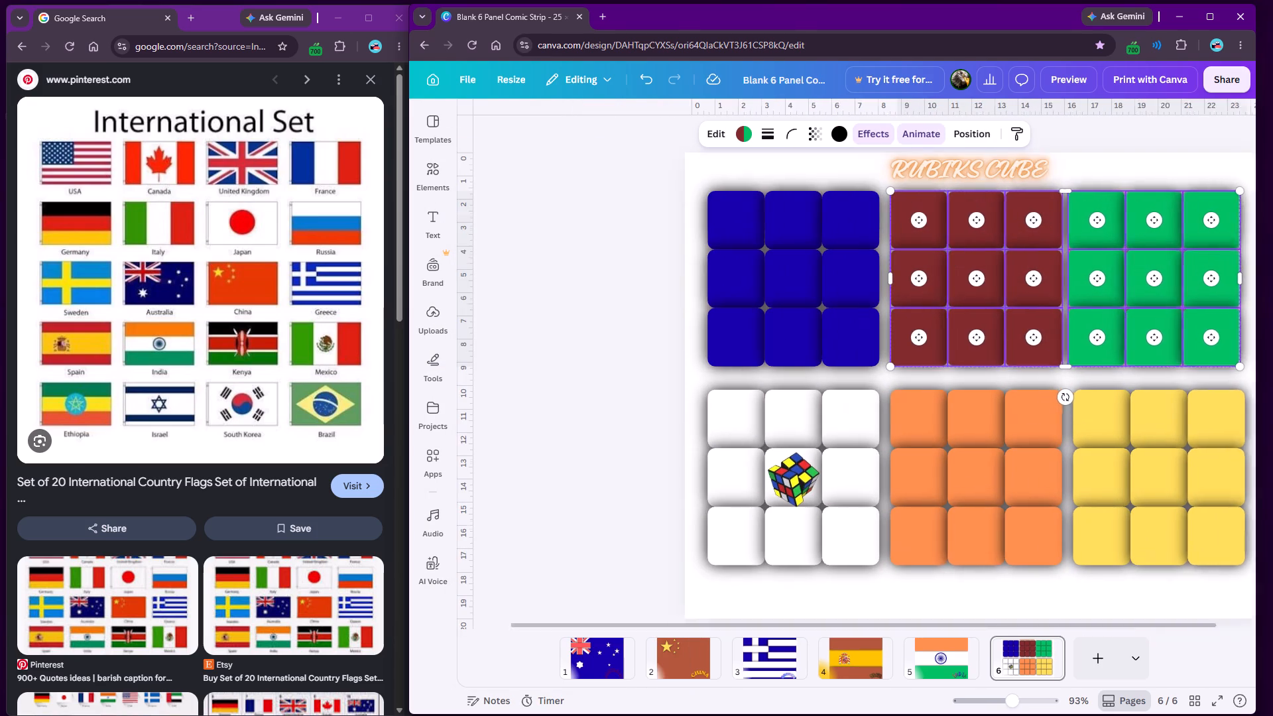
pyautogui.click(550, 227)
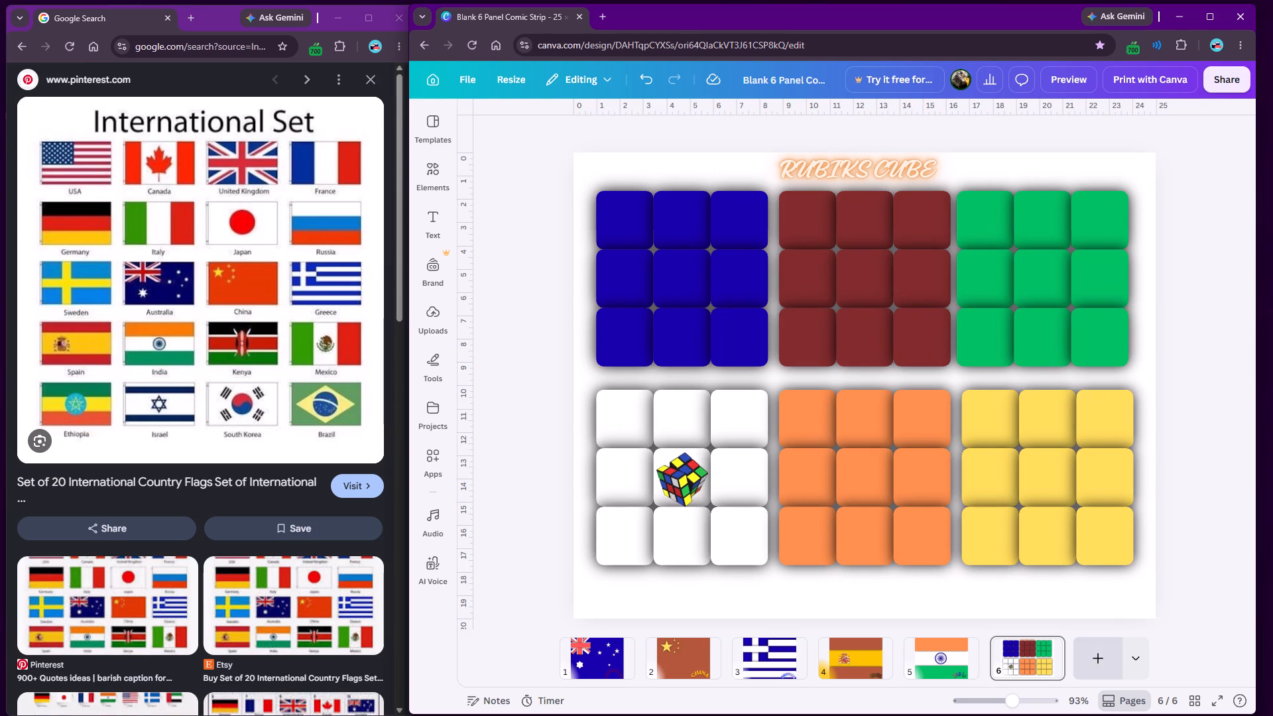
# Add a blank page 7 after the Rubik's cube page.
pyautogui.click(1097, 665)
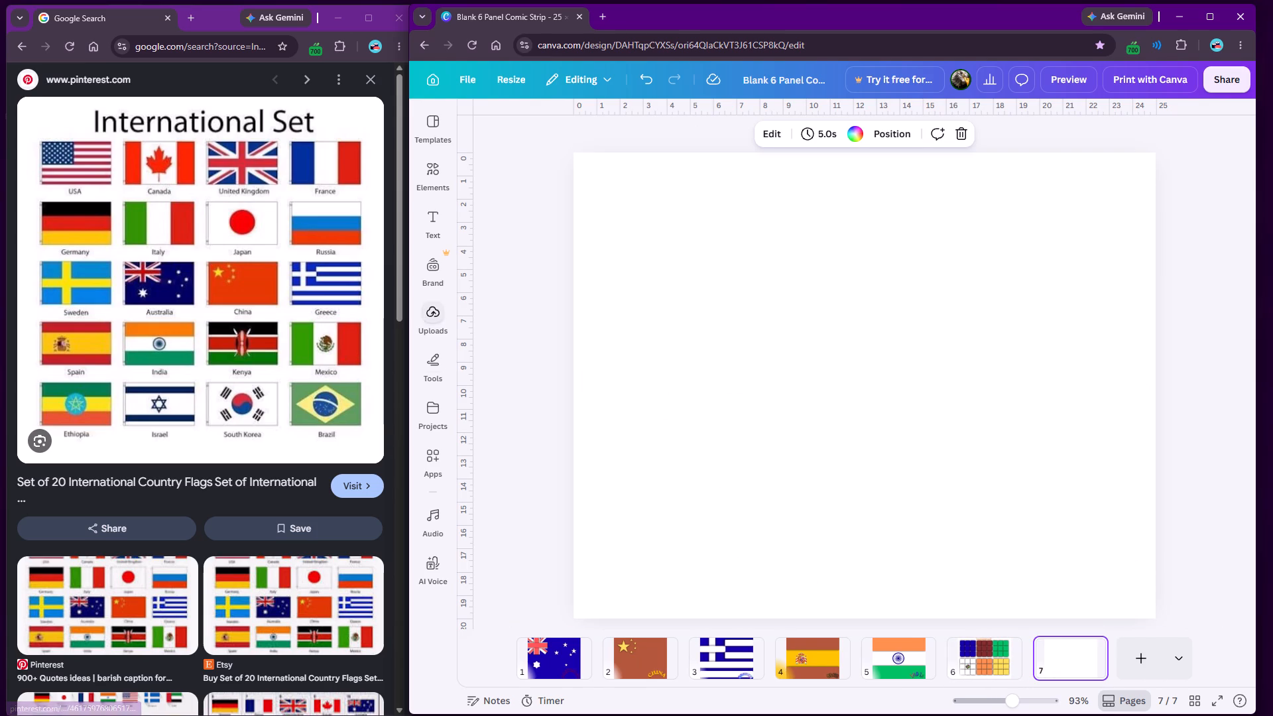
# Insert a dark blue rounded square about 6 ruler units wide on page 7 and place it in the page's top-left corner.
pyautogui.click(438, 364)
pyautogui.click(479, 345)
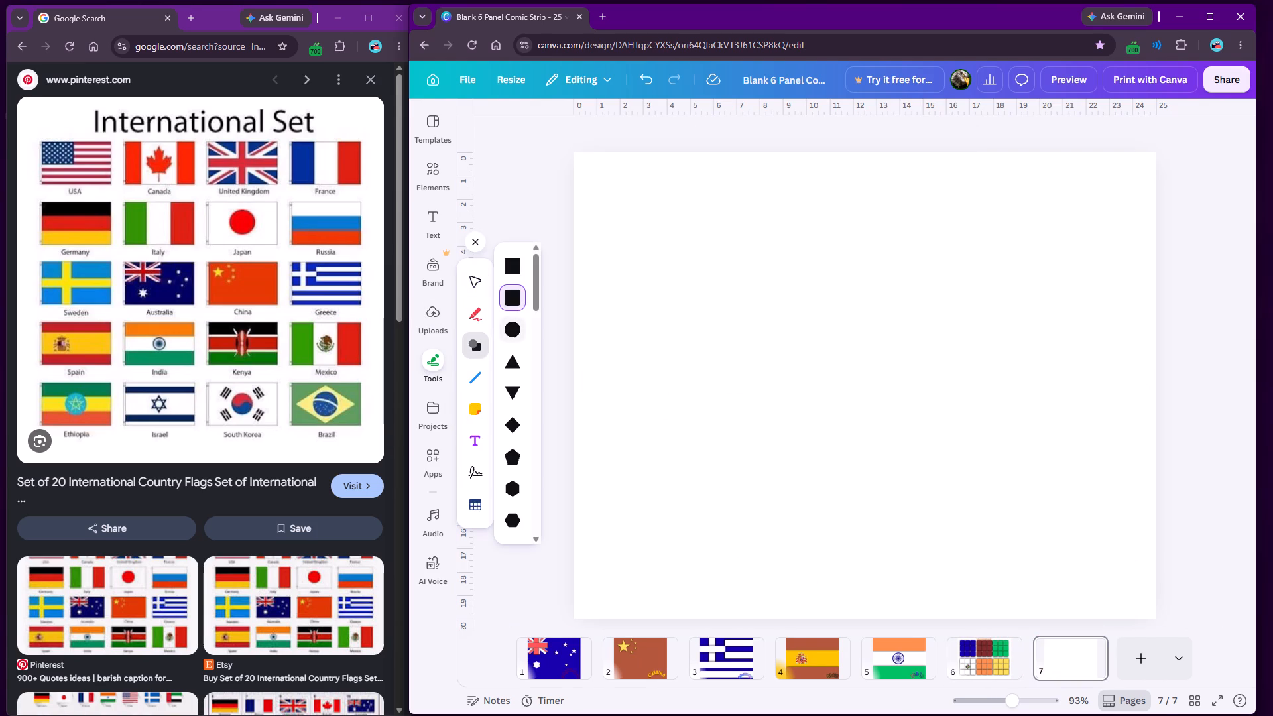
pyautogui.click(775, 244)
pyautogui.click(674, 318)
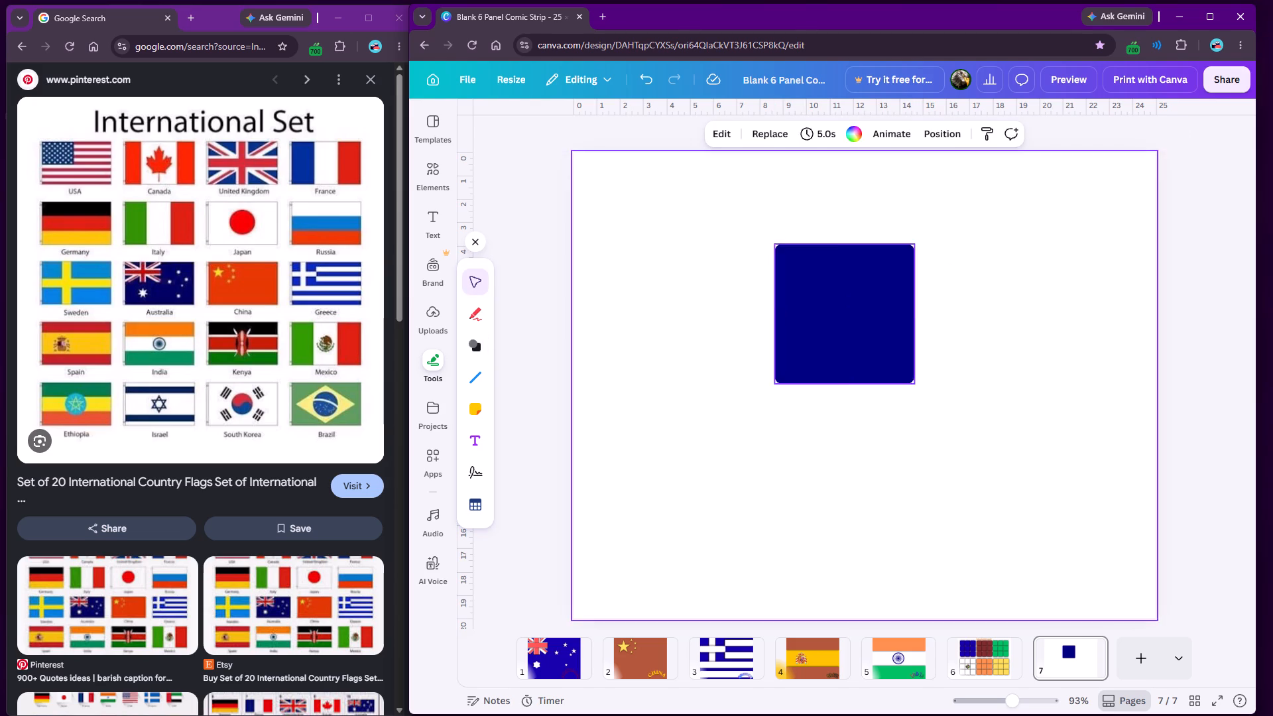
pyautogui.moveTo(822, 318); pyautogui.dragTo(622, 229)
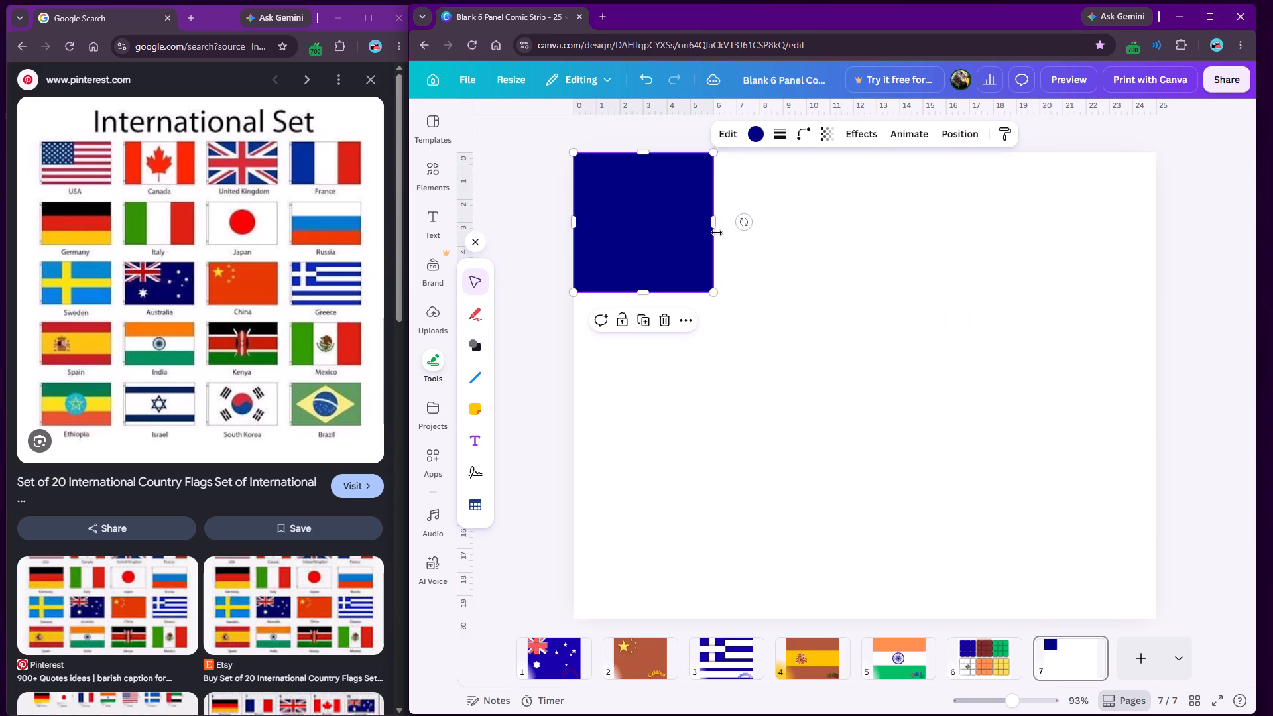
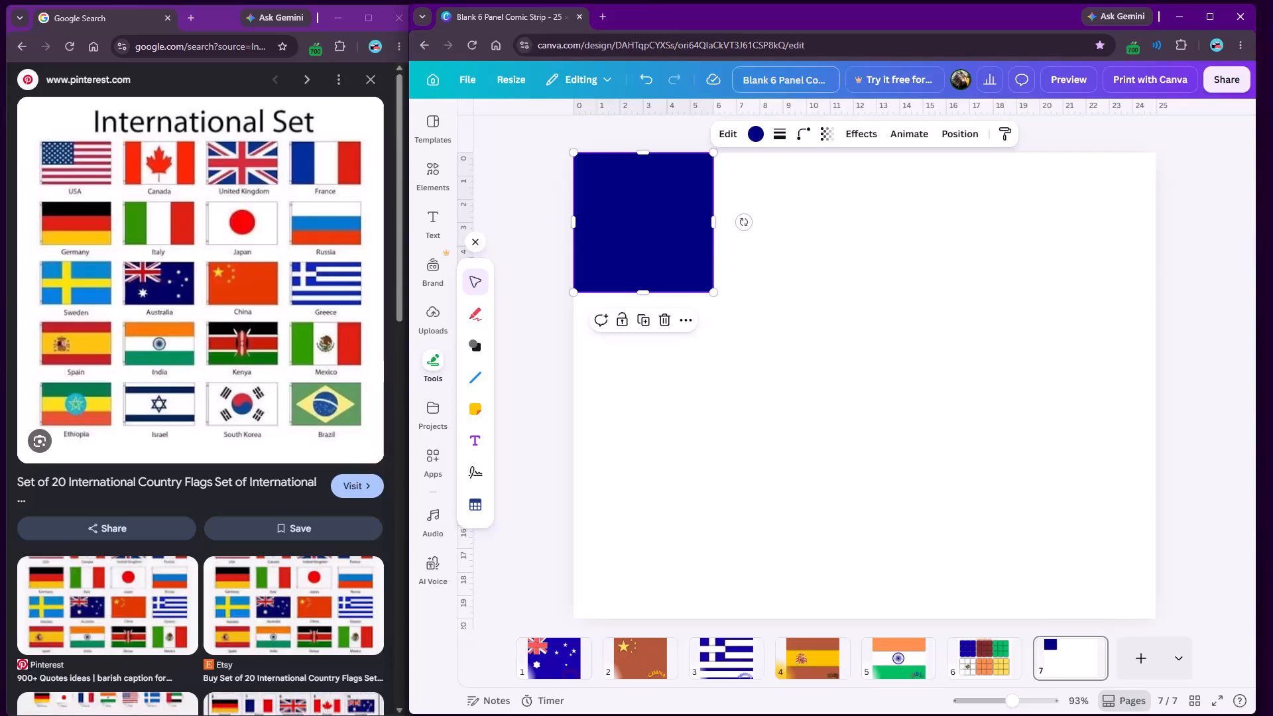
# Stretch the dark blue shape on page 7 into a full-width band about 25 wide and 6.7 high across the page top.
pyautogui.click(777, 280)
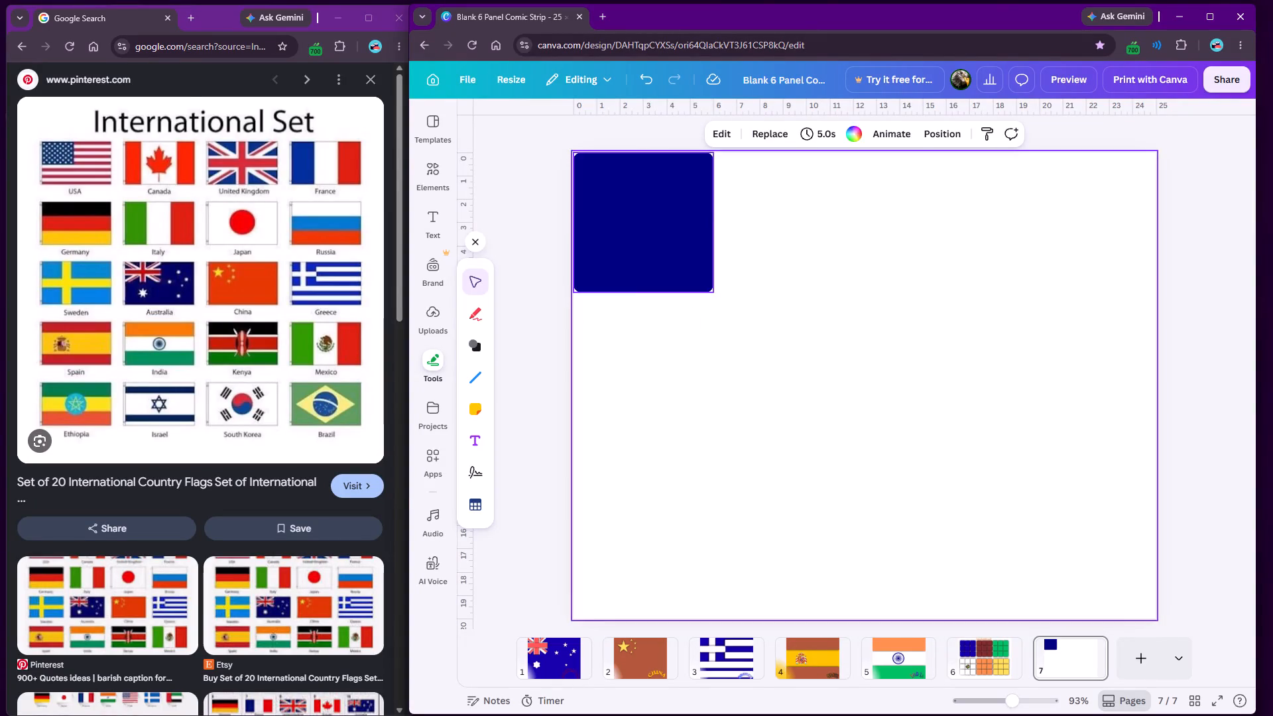
pyautogui.click(635, 202)
pyautogui.moveTo(715, 223); pyautogui.dragTo(1157, 233)
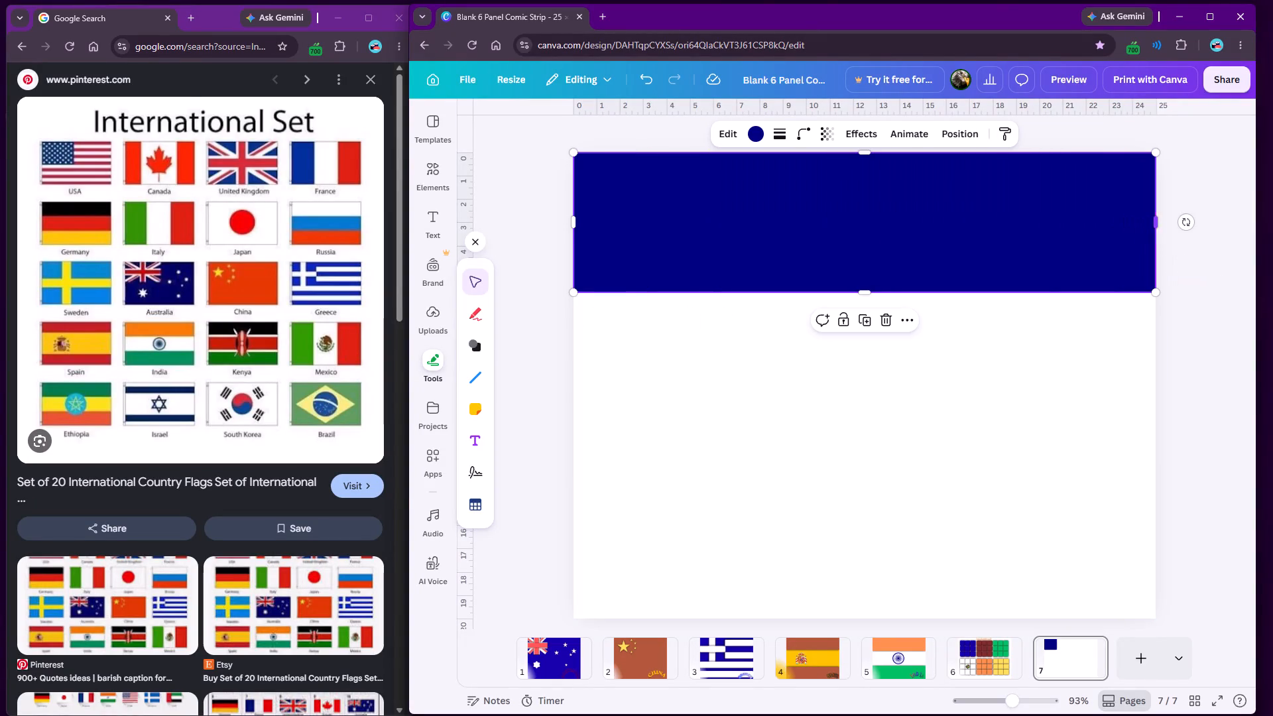
pyautogui.moveTo(866, 292); pyautogui.dragTo(865, 308)
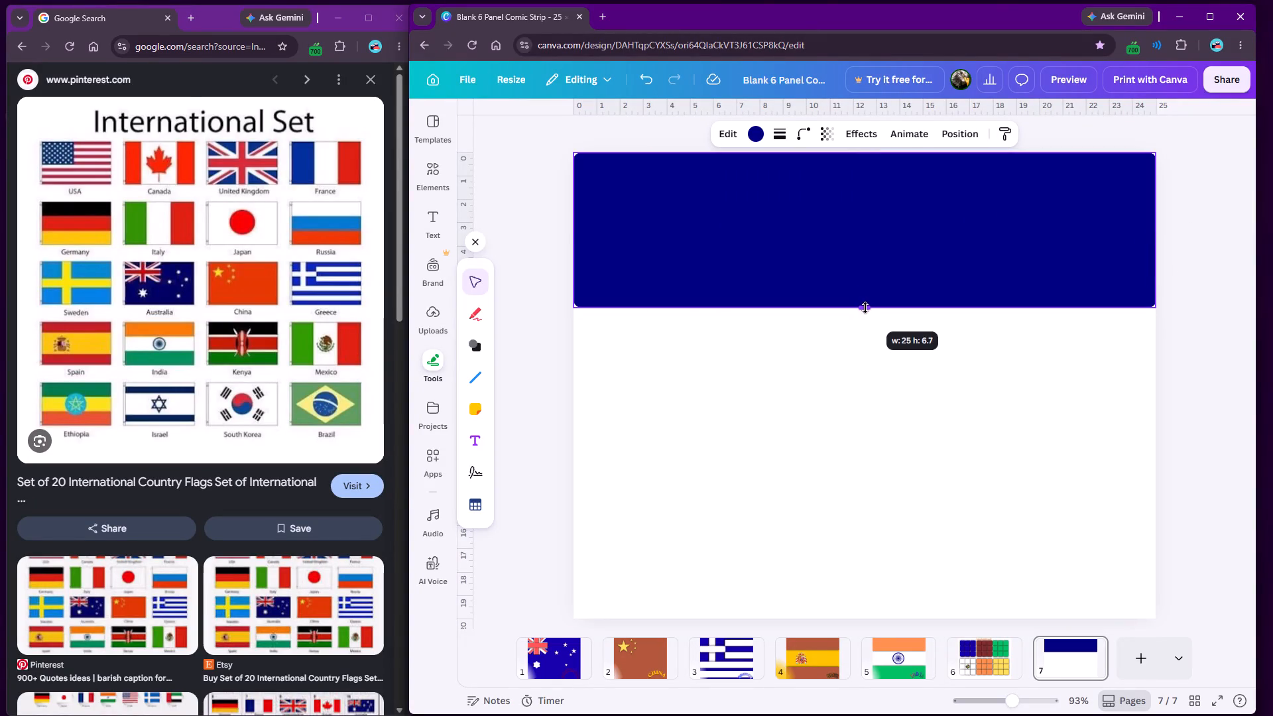
pyautogui.moveTo(865, 308); pyautogui.dragTo(866, 308)
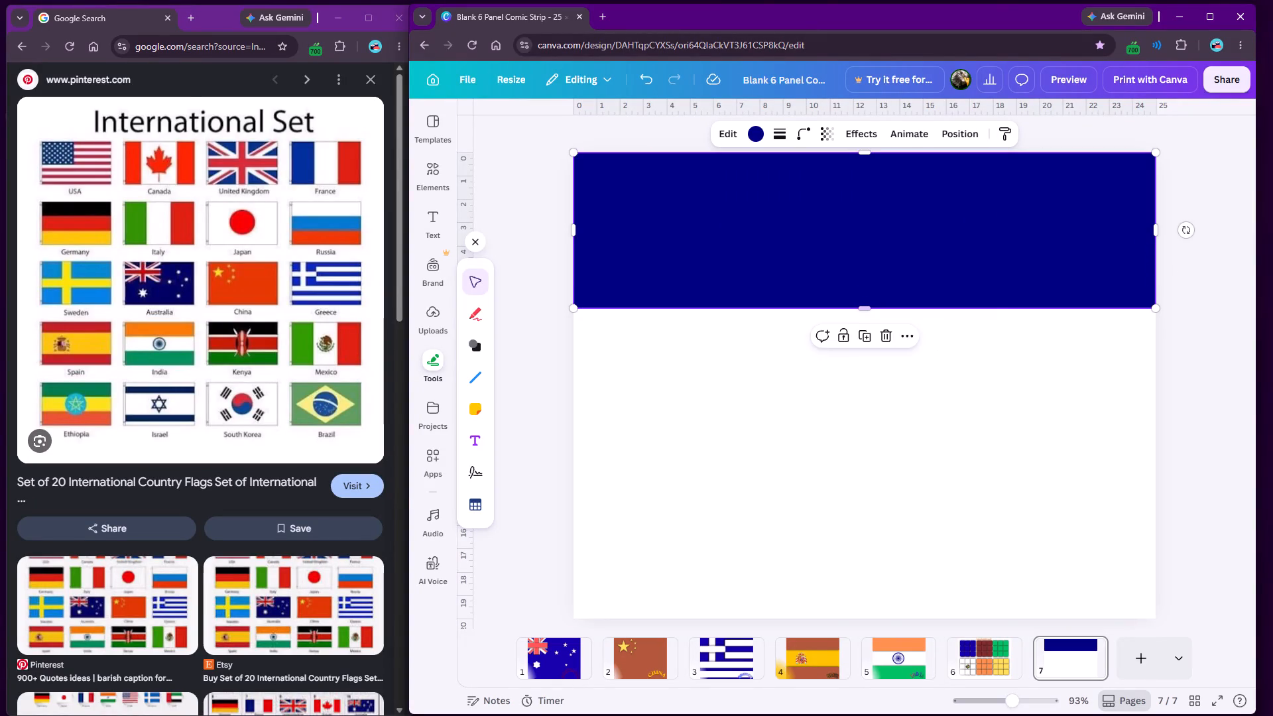
# Duplicate the dark blue band twice and stack the copies below it so three equal bands fill the page.
pyautogui.rightClick(837, 274)
pyautogui.click(900, 355)
pyautogui.moveTo(810, 277); pyautogui.dragTo(800, 425)
pyautogui.rightClick(799, 418)
pyautogui.click(840, 447)
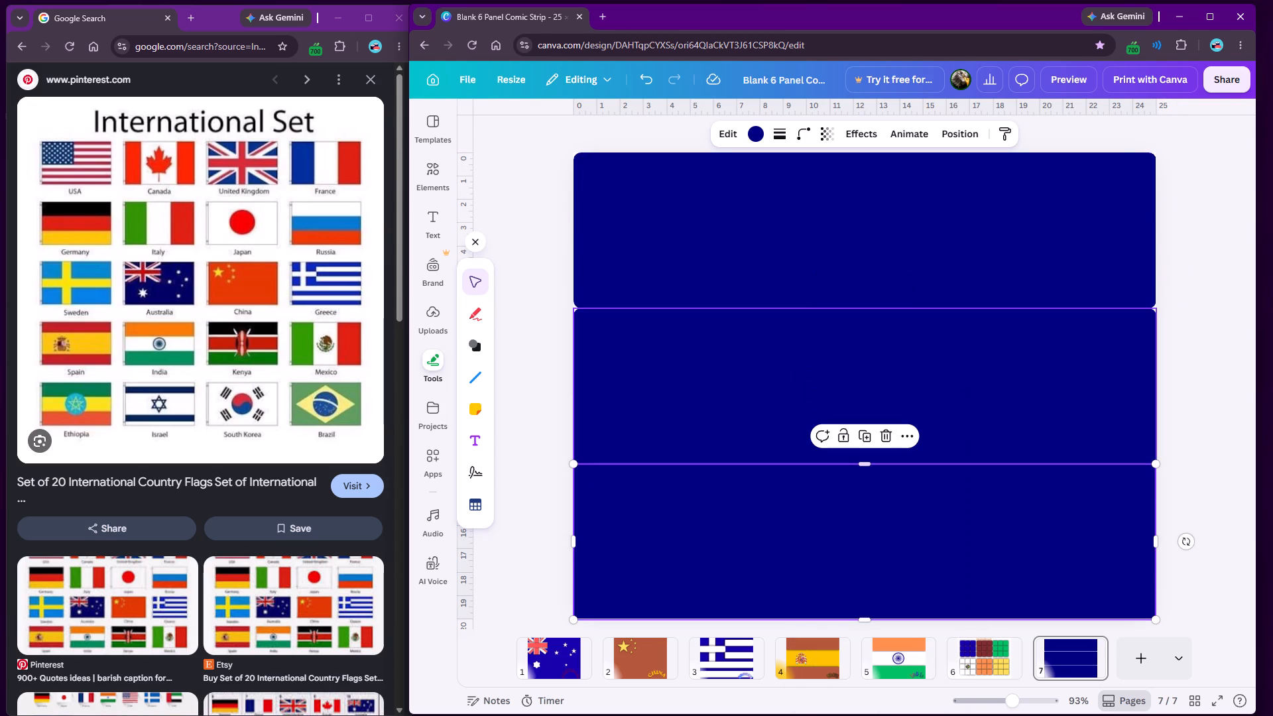
pyautogui.click(1215, 371)
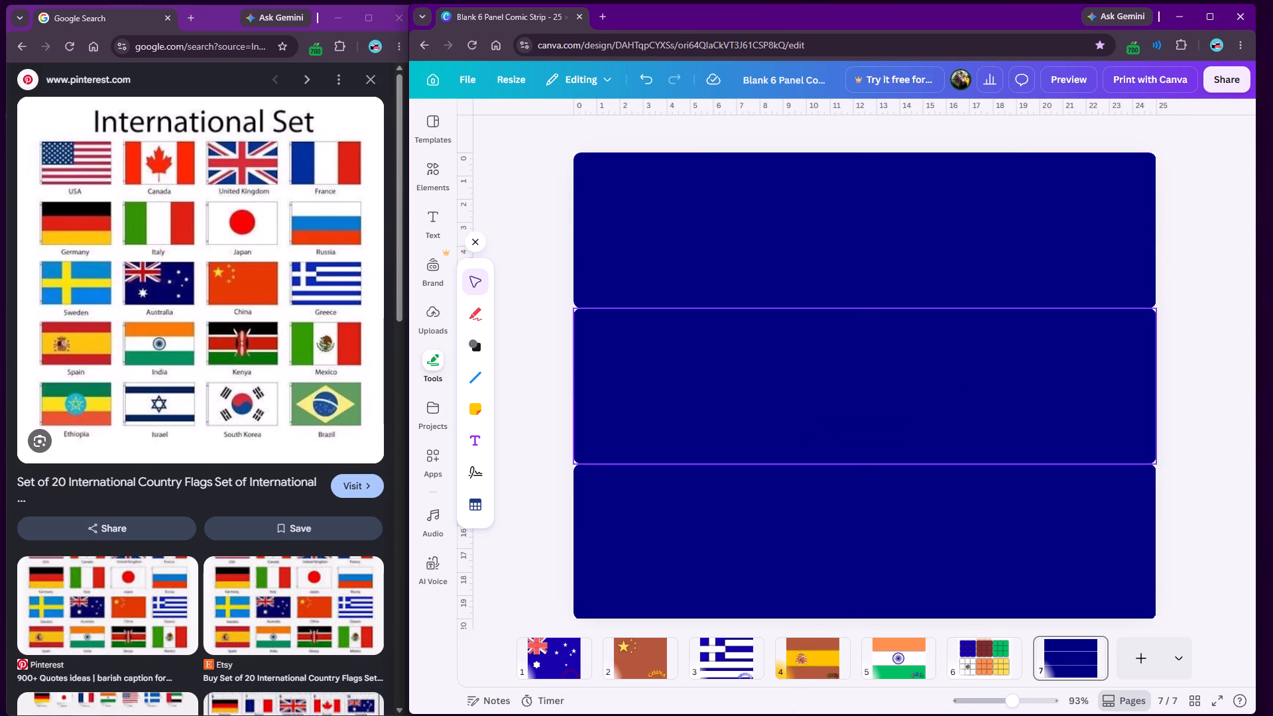
# Recolour the top band black.
pyautogui.click(677, 257)
pyautogui.click(756, 135)
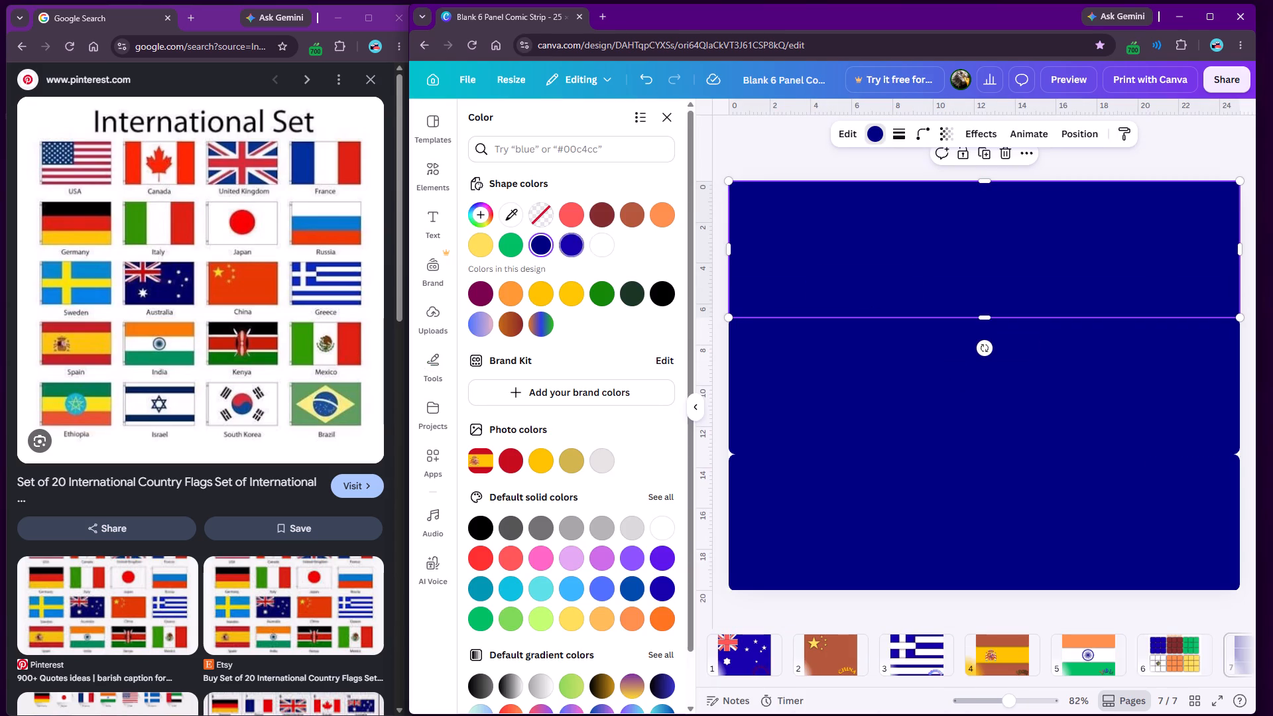
pyautogui.click(653, 297)
pyautogui.click(626, 290)
pyautogui.click(656, 291)
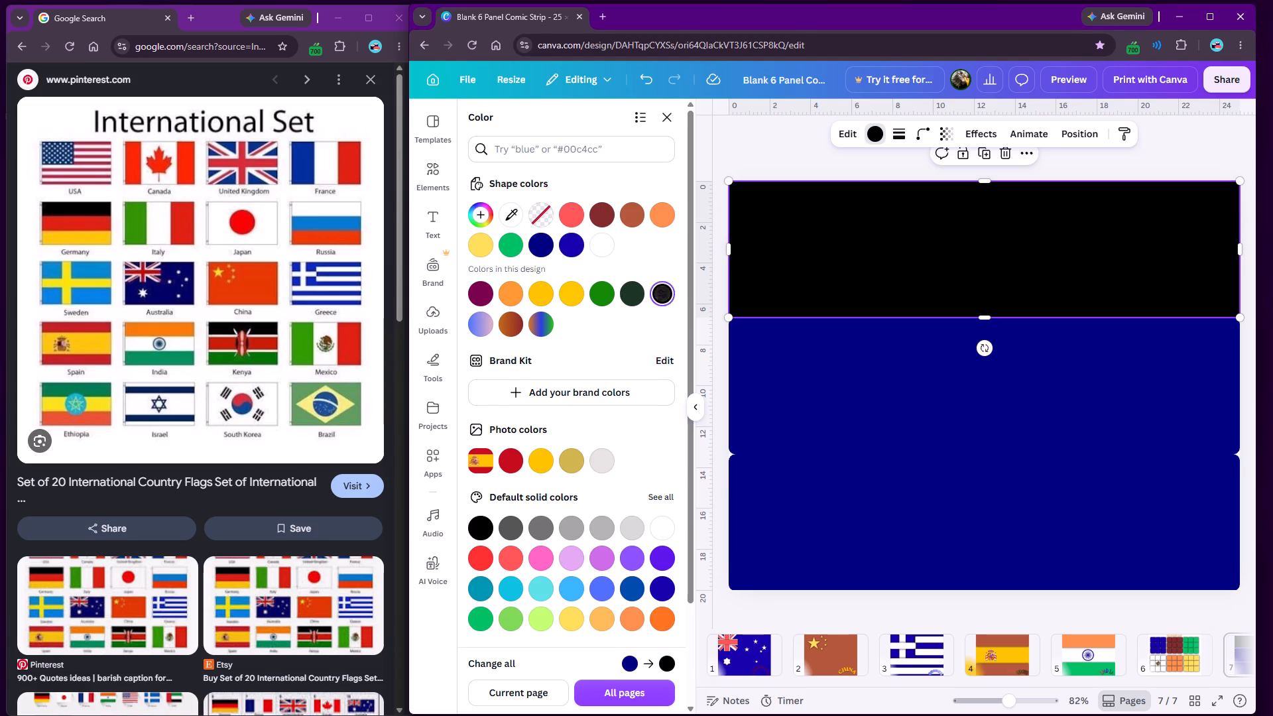
pyautogui.click(668, 120)
pyautogui.click(531, 276)
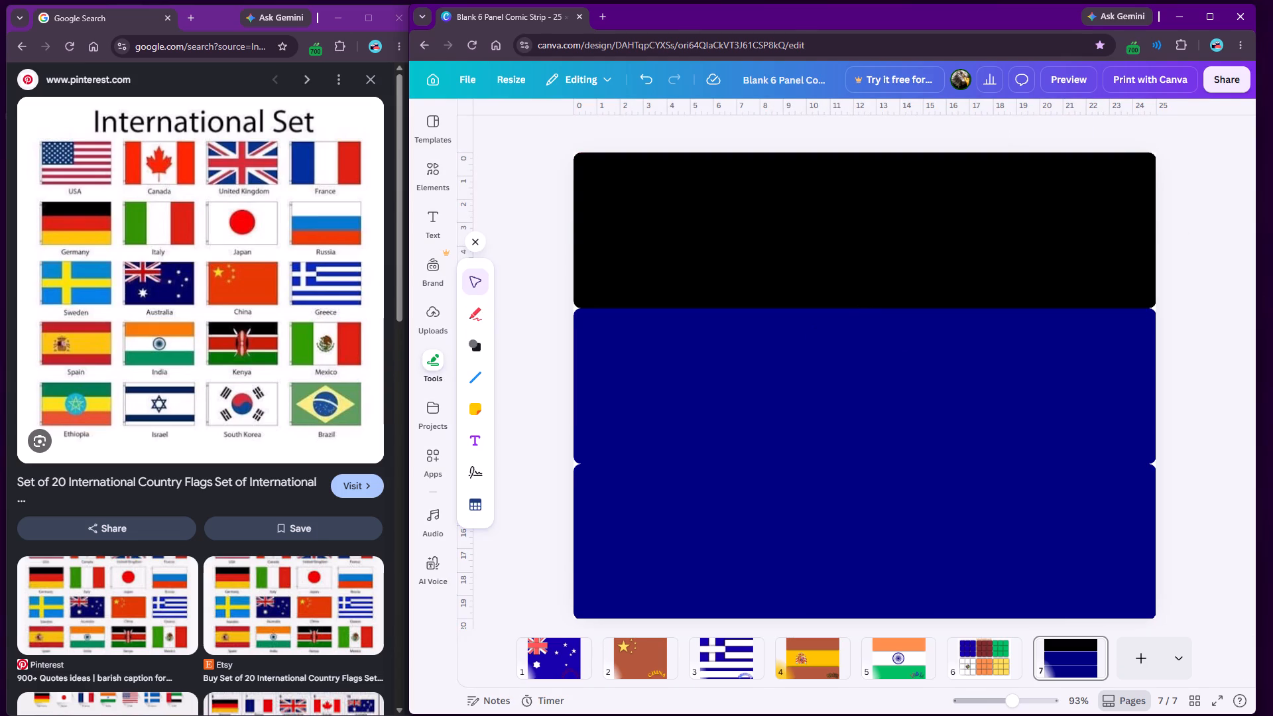
# Shorten the top and middle bands from their bottom edges to about 6.5 high, leaving thin white gaps between the bands.
pyautogui.click(682, 267)
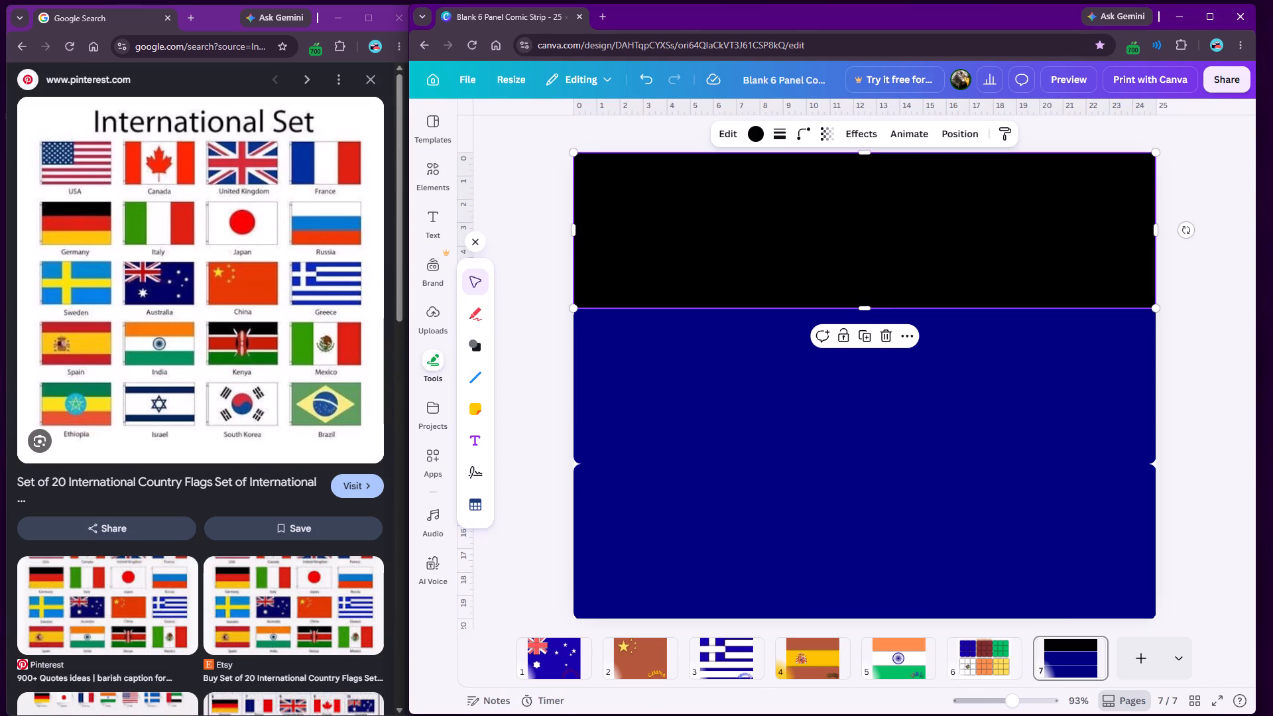
pyautogui.click(863, 304)
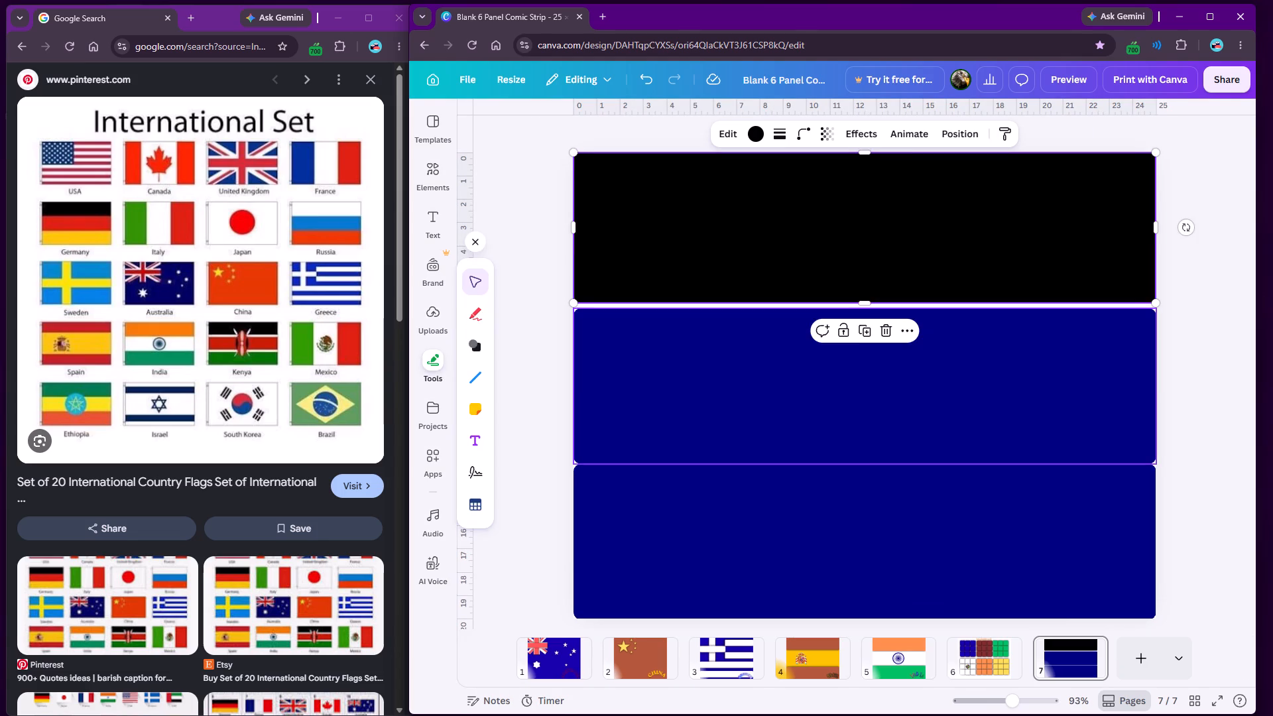
pyautogui.click(738, 425)
pyautogui.click(869, 465)
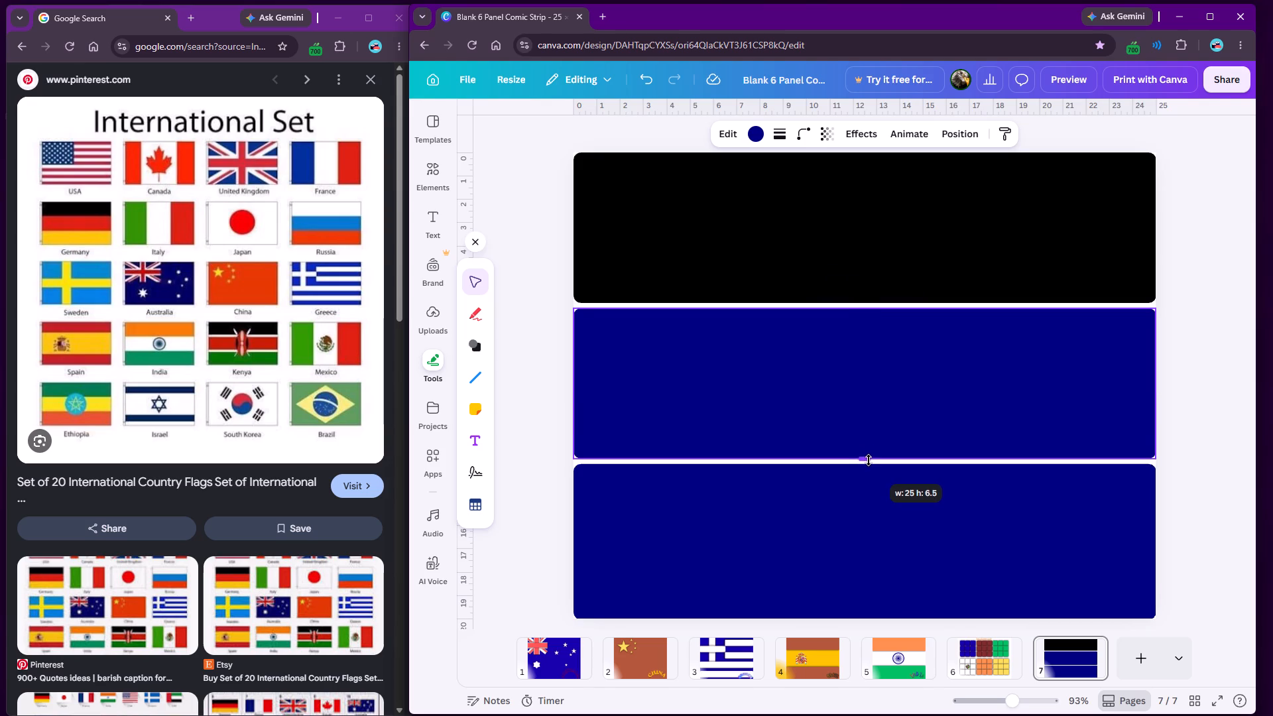
# Recolour the bottom band a slightly brightened vivid green, #18960B.
pyautogui.click(831, 508)
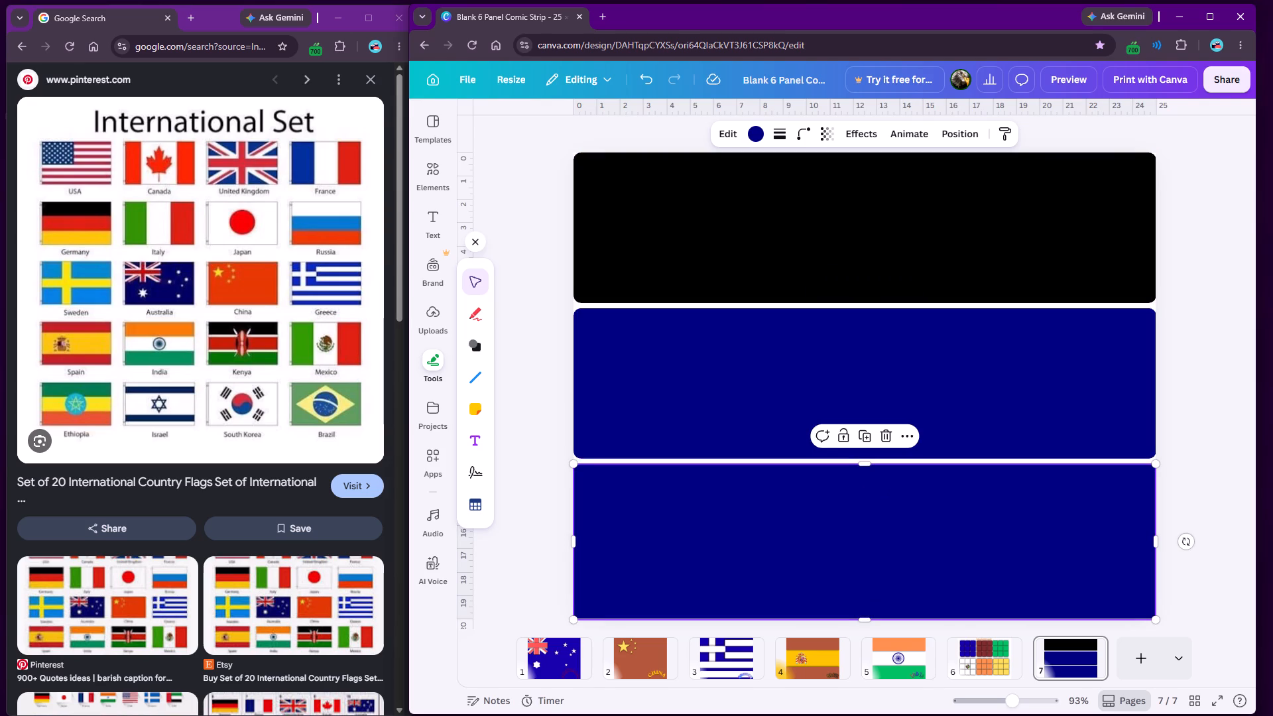
pyautogui.click(743, 129)
pyautogui.click(749, 129)
pyautogui.click(596, 300)
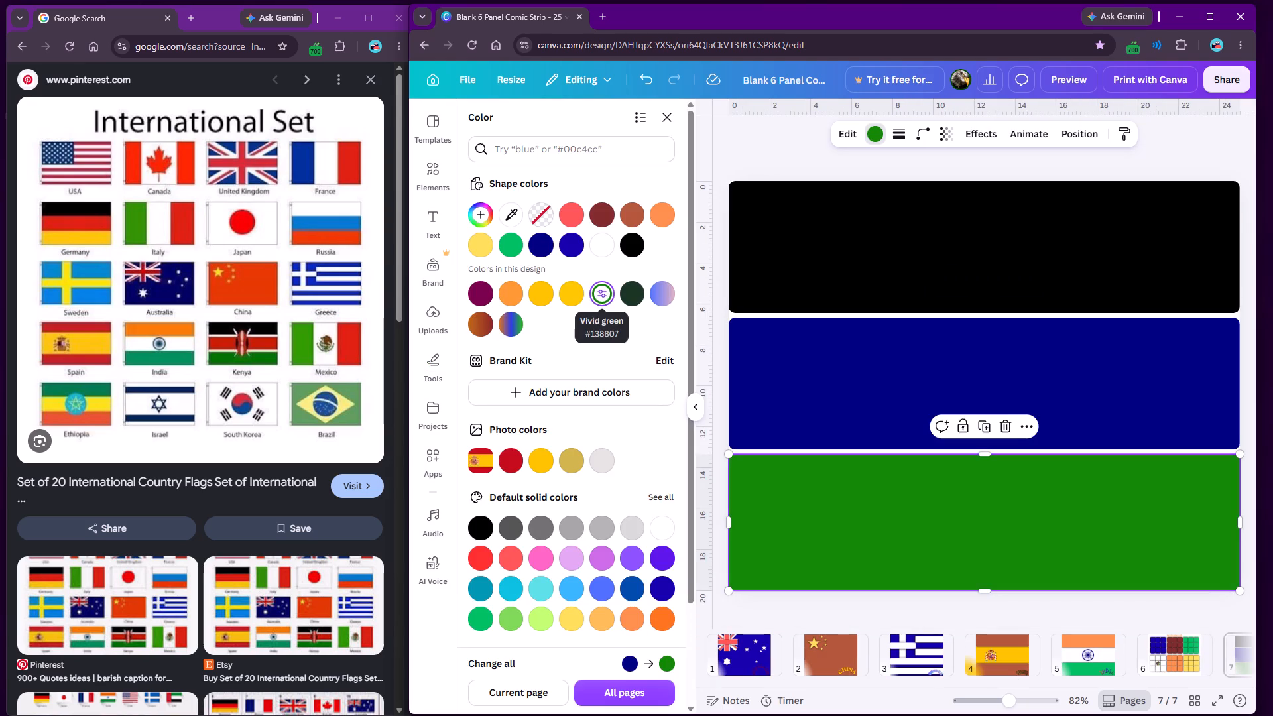
pyautogui.scroll(-1, 545, 442)
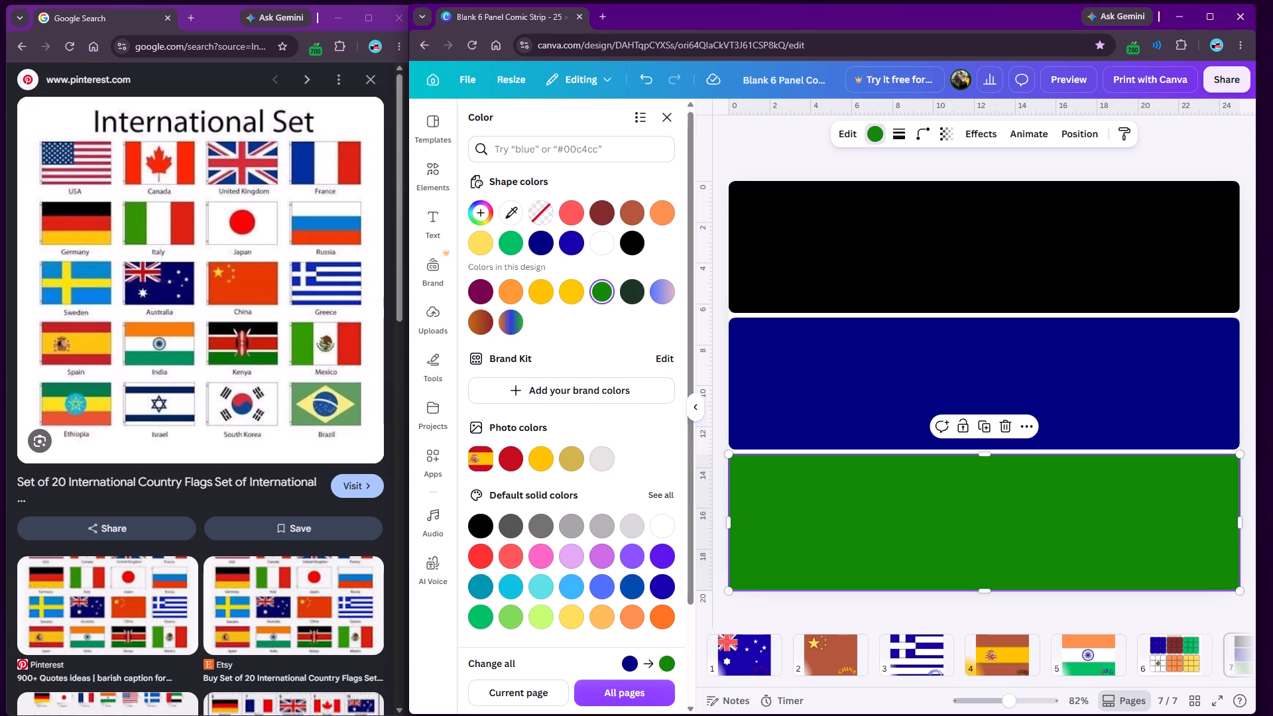
pyautogui.scroll(3, 507, 242)
pyautogui.click(479, 213)
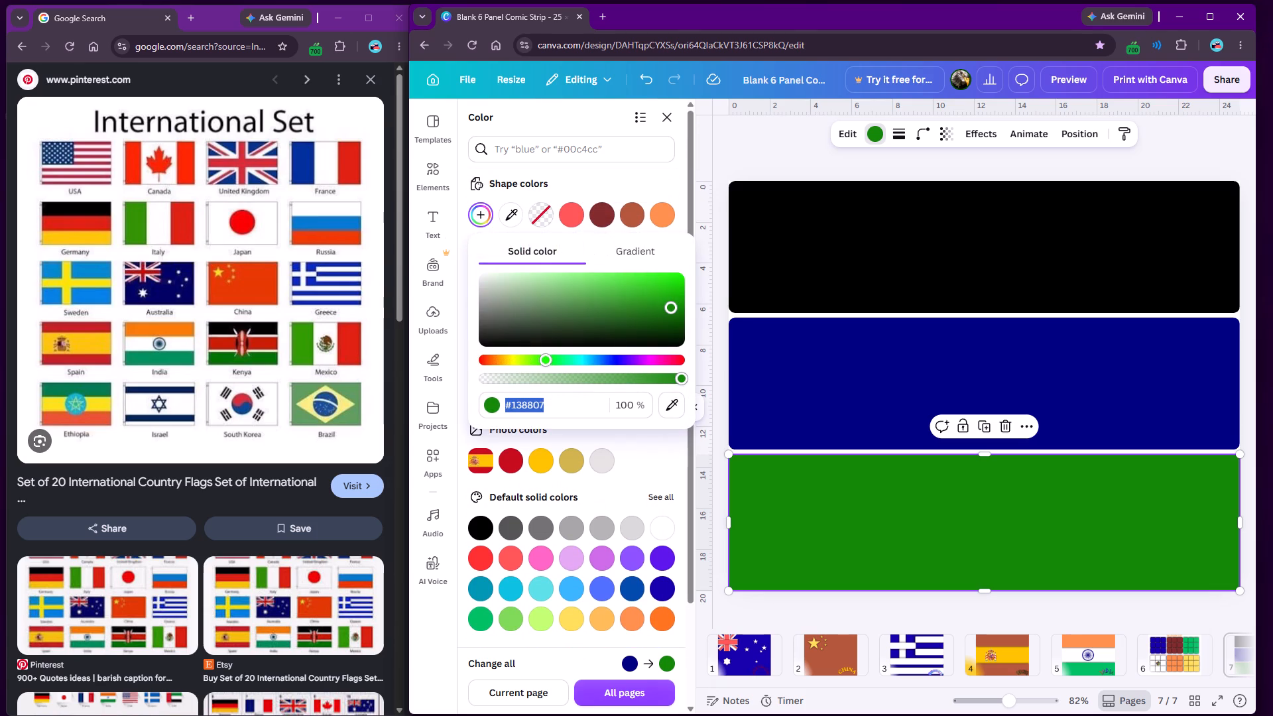
pyautogui.click(668, 306)
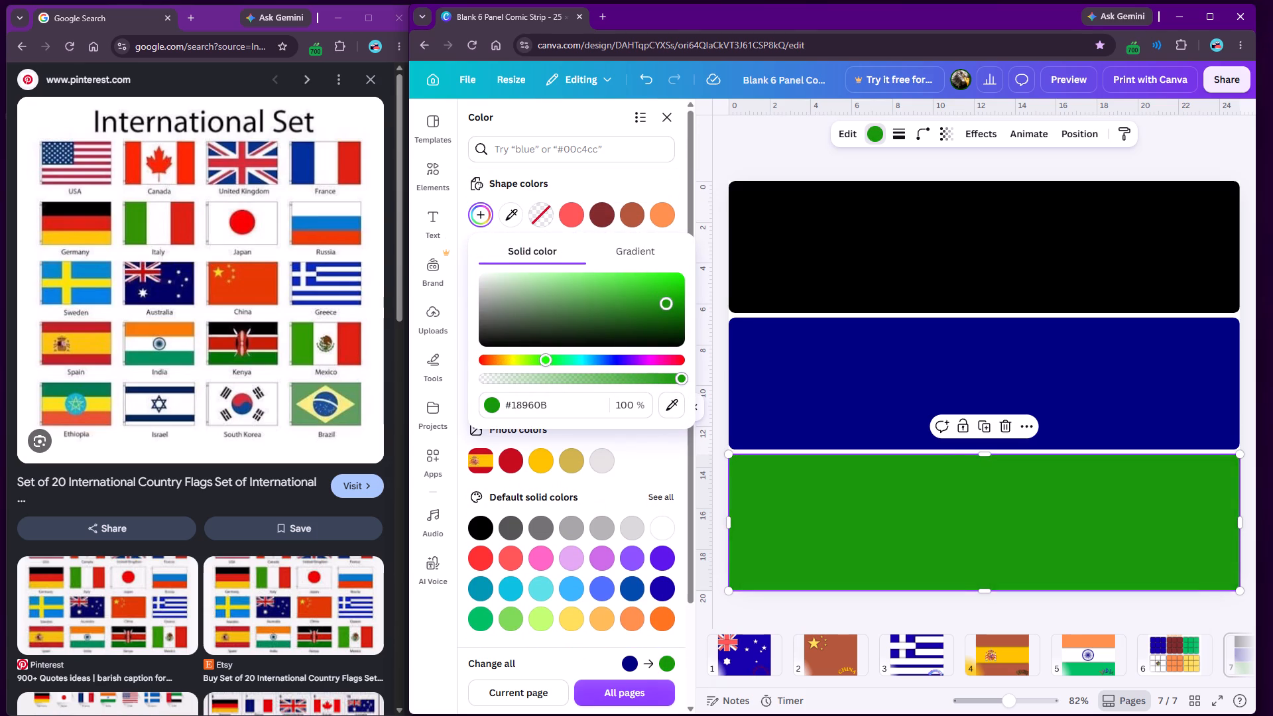
pyautogui.click(664, 117)
pyautogui.click(526, 202)
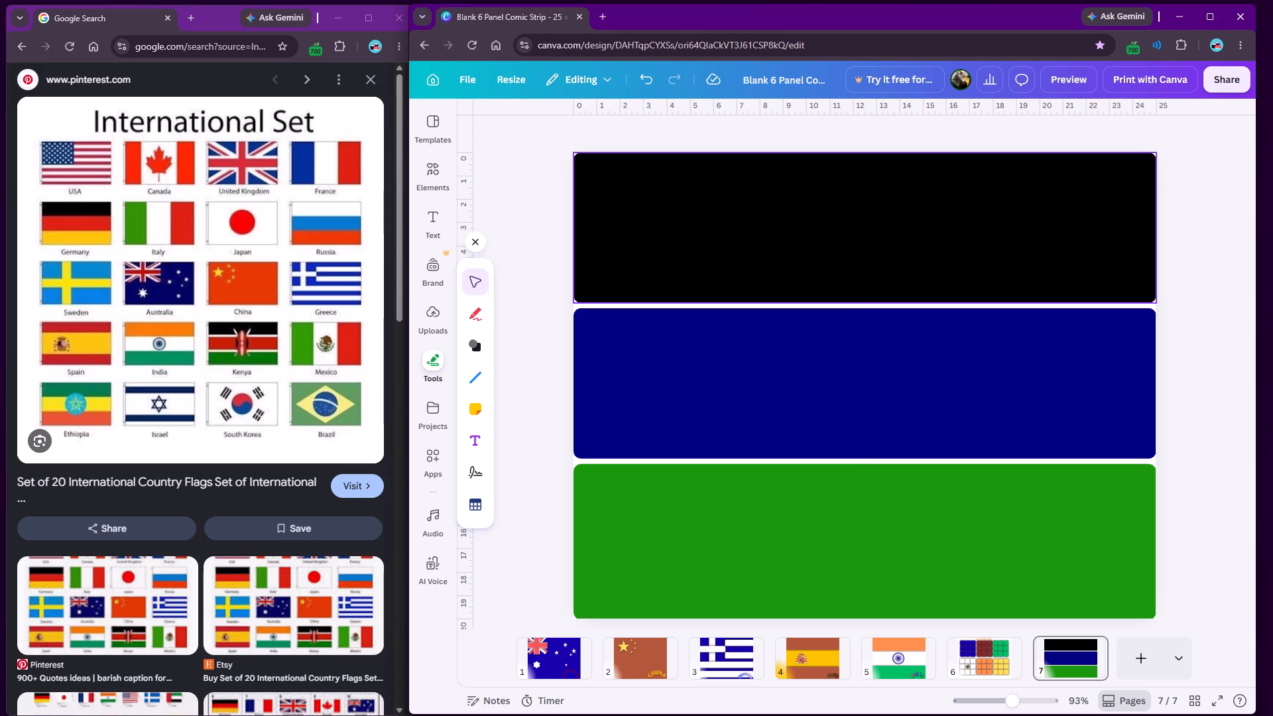
# Recolour the middle band coral red from the shape colours.
pyautogui.click(750, 377)
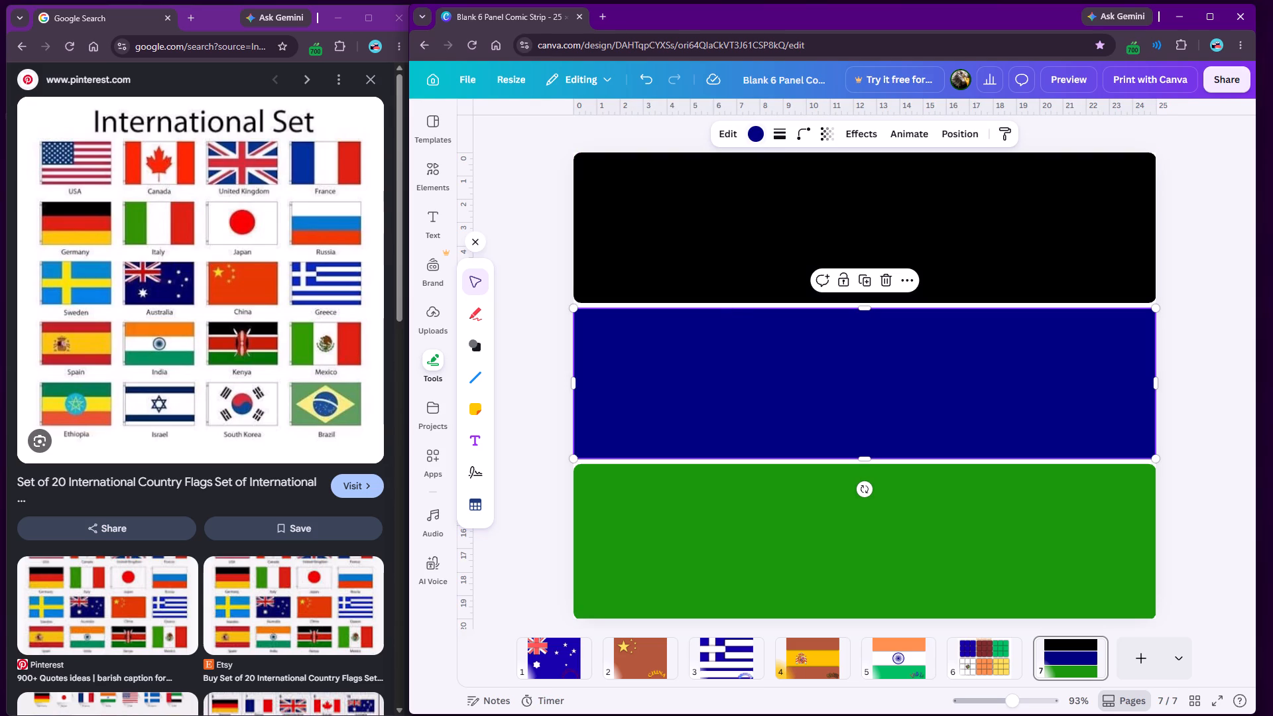
pyautogui.click(755, 131)
pyautogui.click(574, 213)
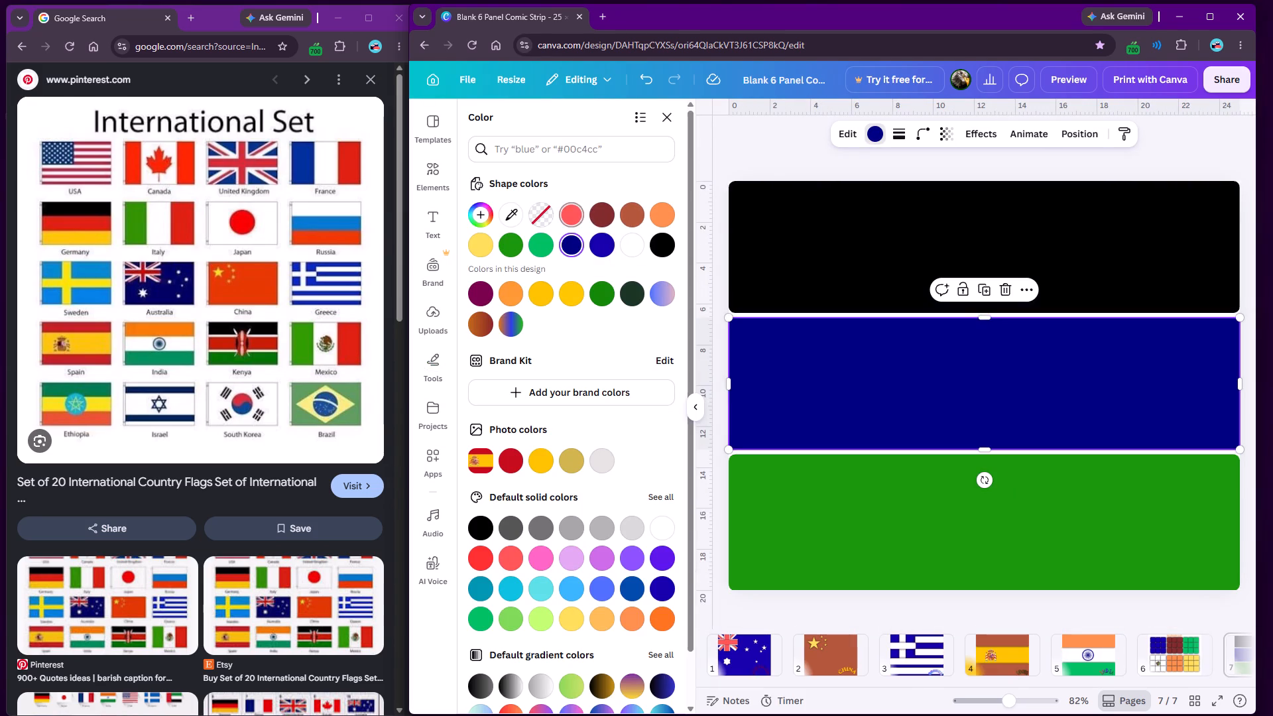
pyautogui.click(667, 124)
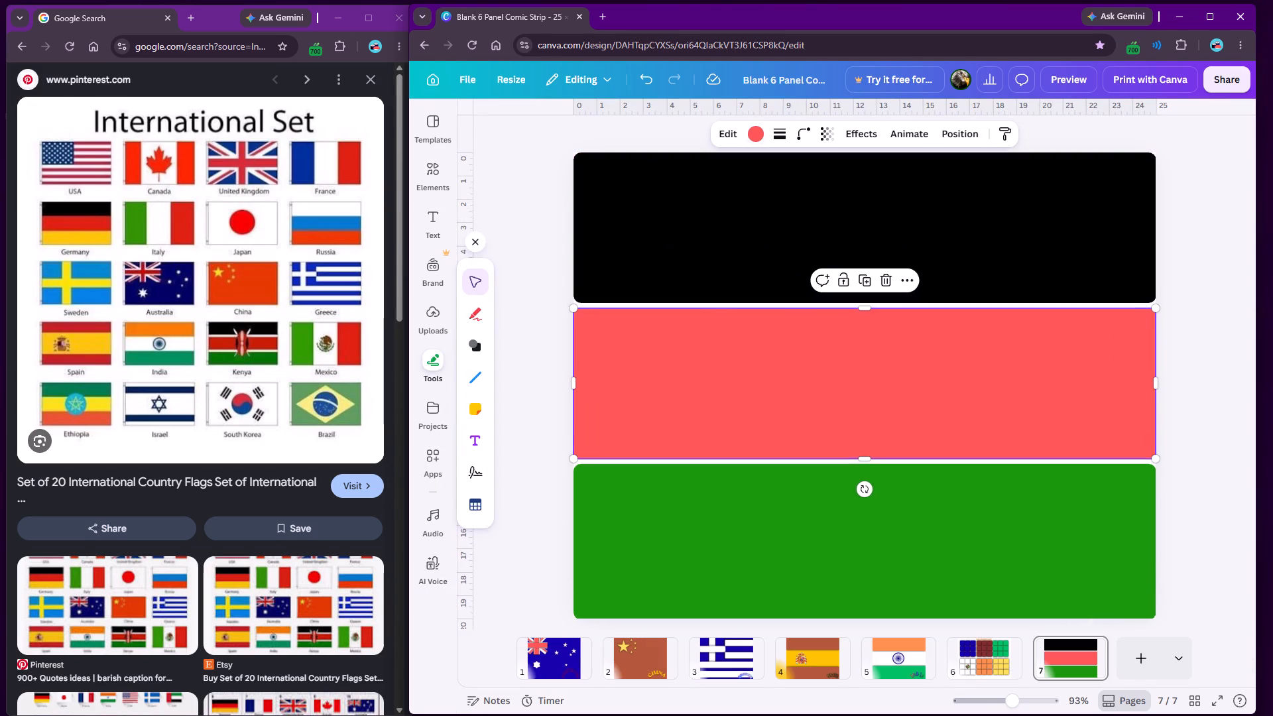
pyautogui.click(532, 228)
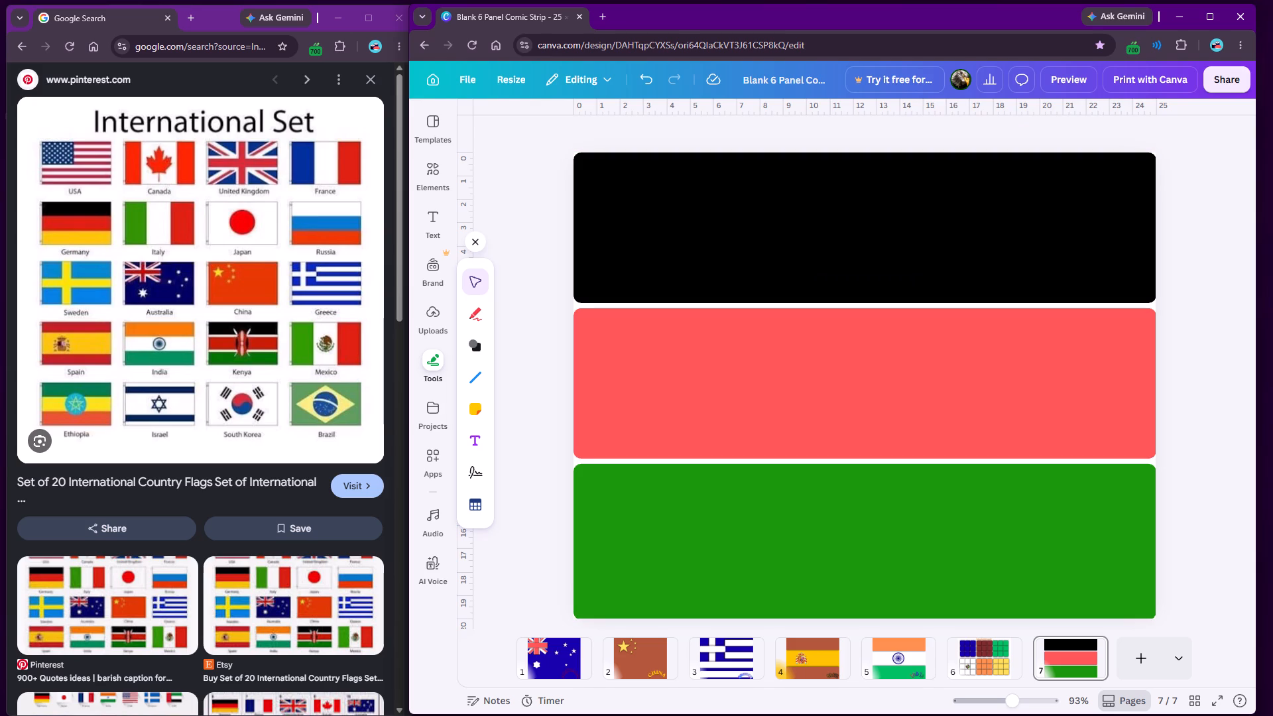
# Search the design elements for kenya.
pyautogui.click(422, 169)
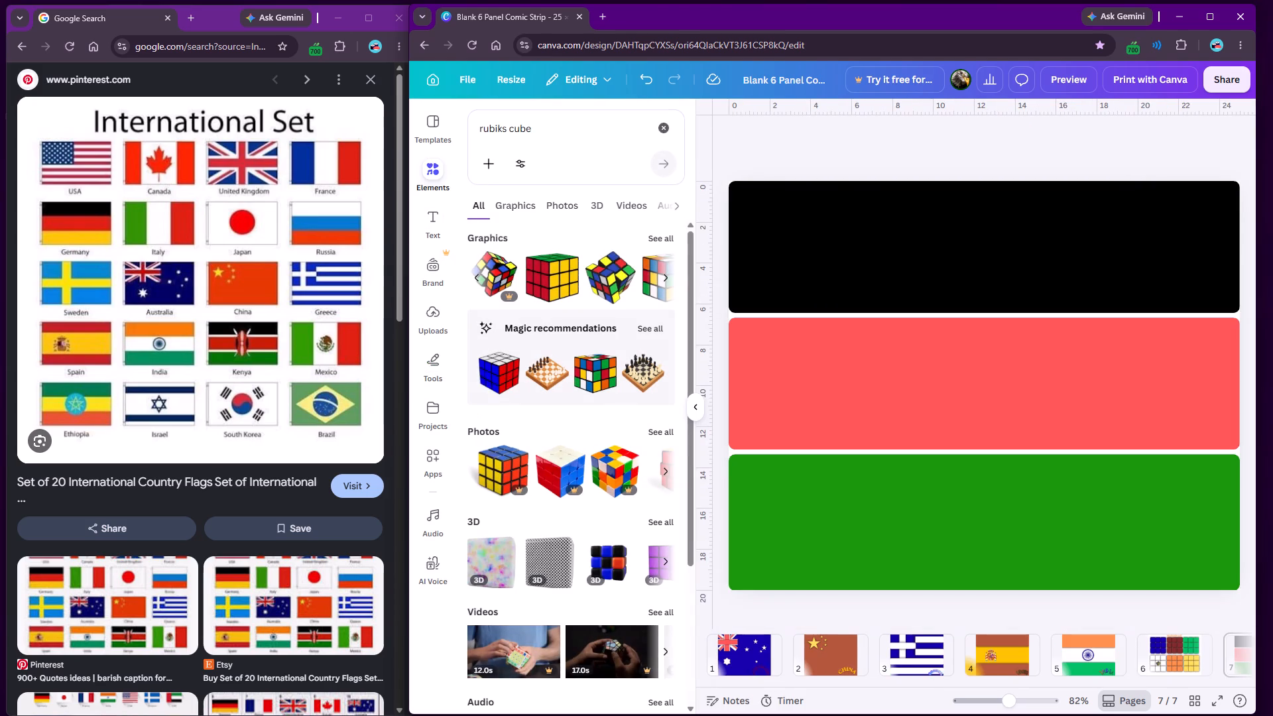
pyautogui.moveTo(541, 136); pyautogui.dragTo(442, 133)
pyautogui.write('kenya')
pyautogui.press('Return')
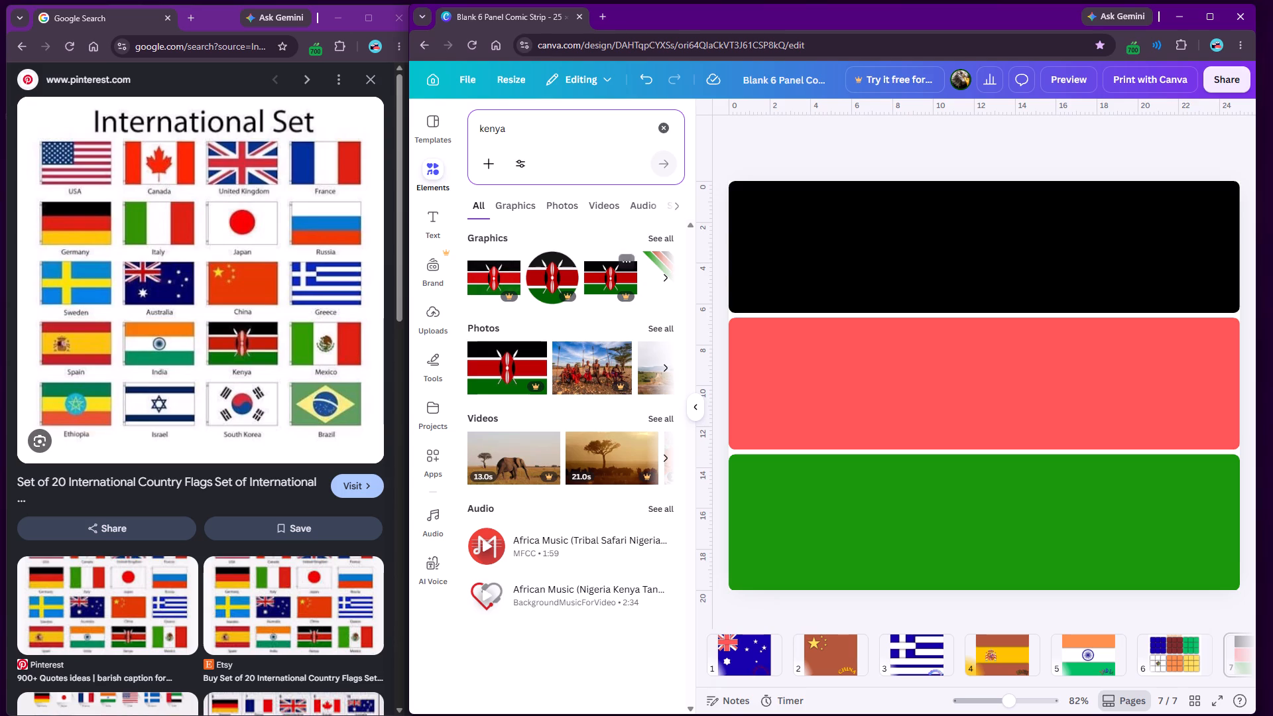
# Browse the Kenya graphics and insert the rounded-corner Kenya flag on the centre of page 7.
pyautogui.click(662, 279)
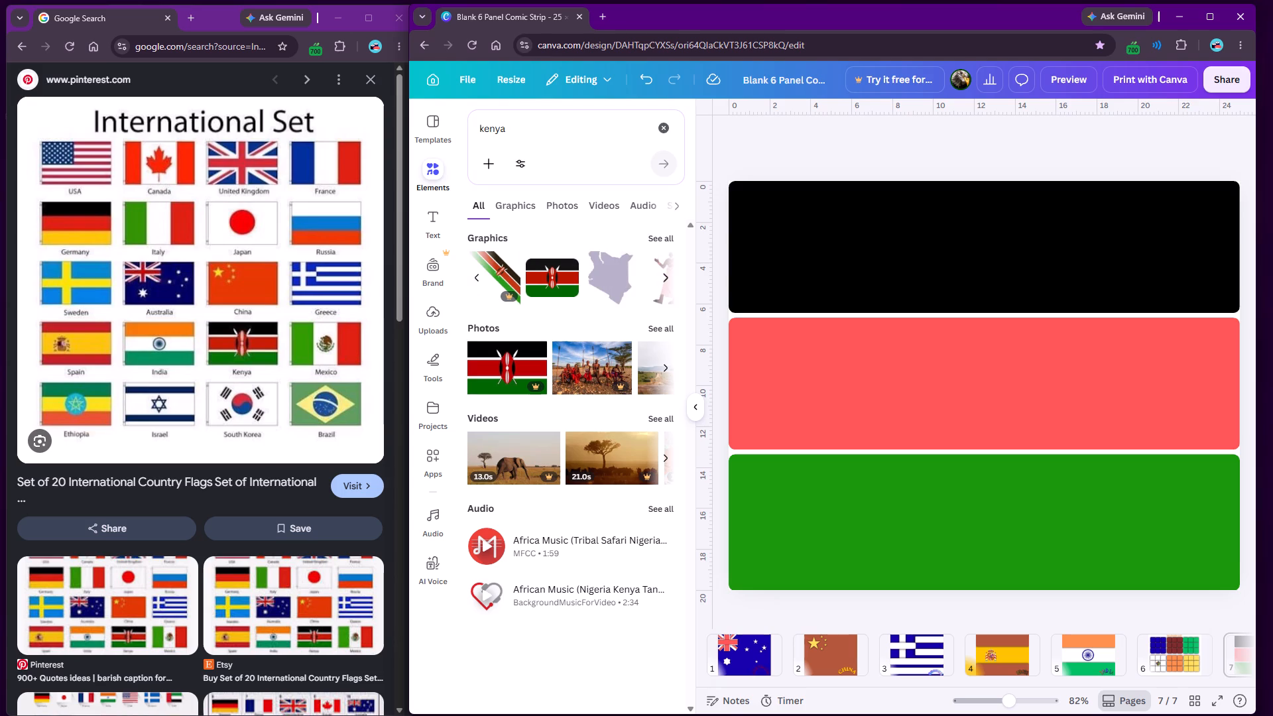
pyautogui.click(664, 278)
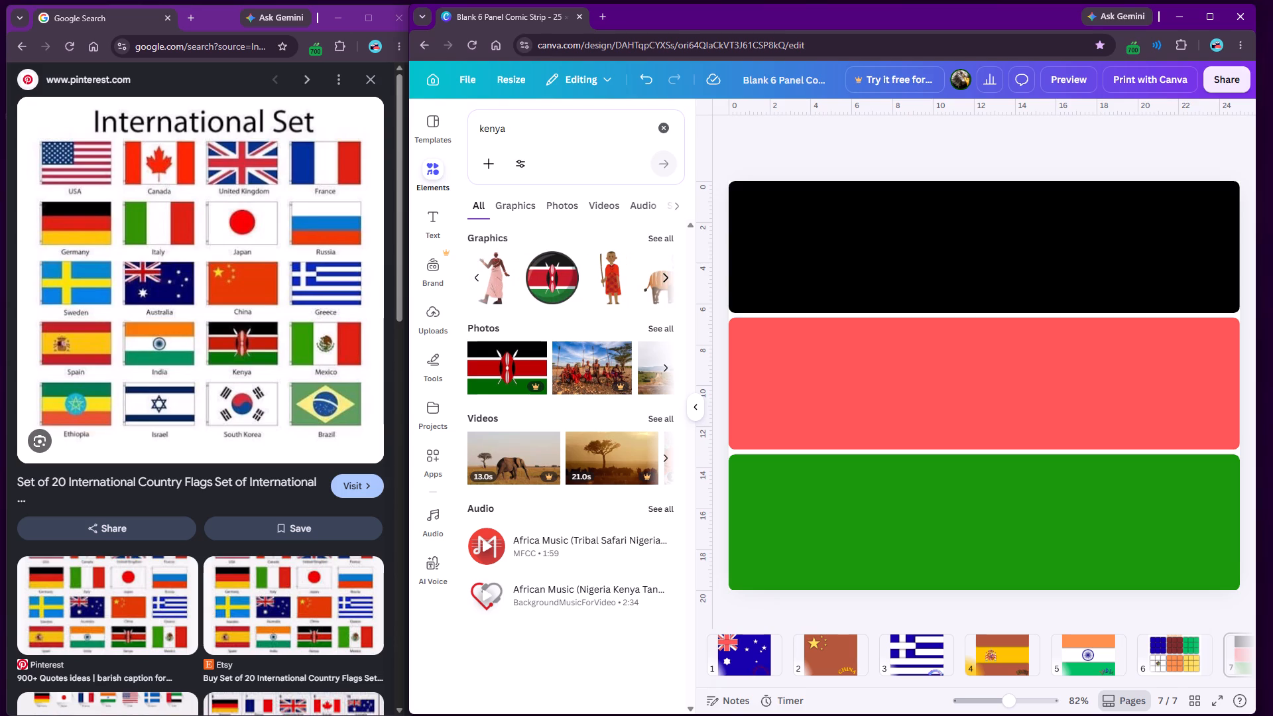
pyautogui.click(669, 278)
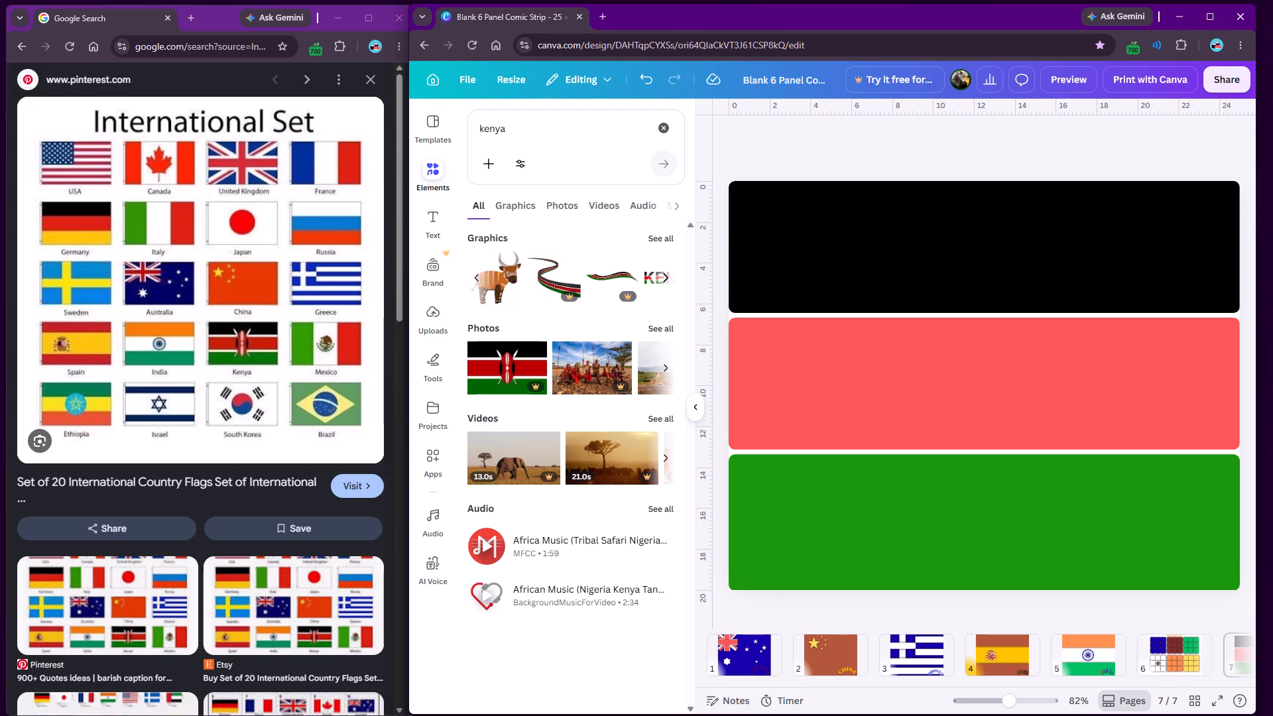
pyautogui.click(669, 278)
pyautogui.click(668, 279)
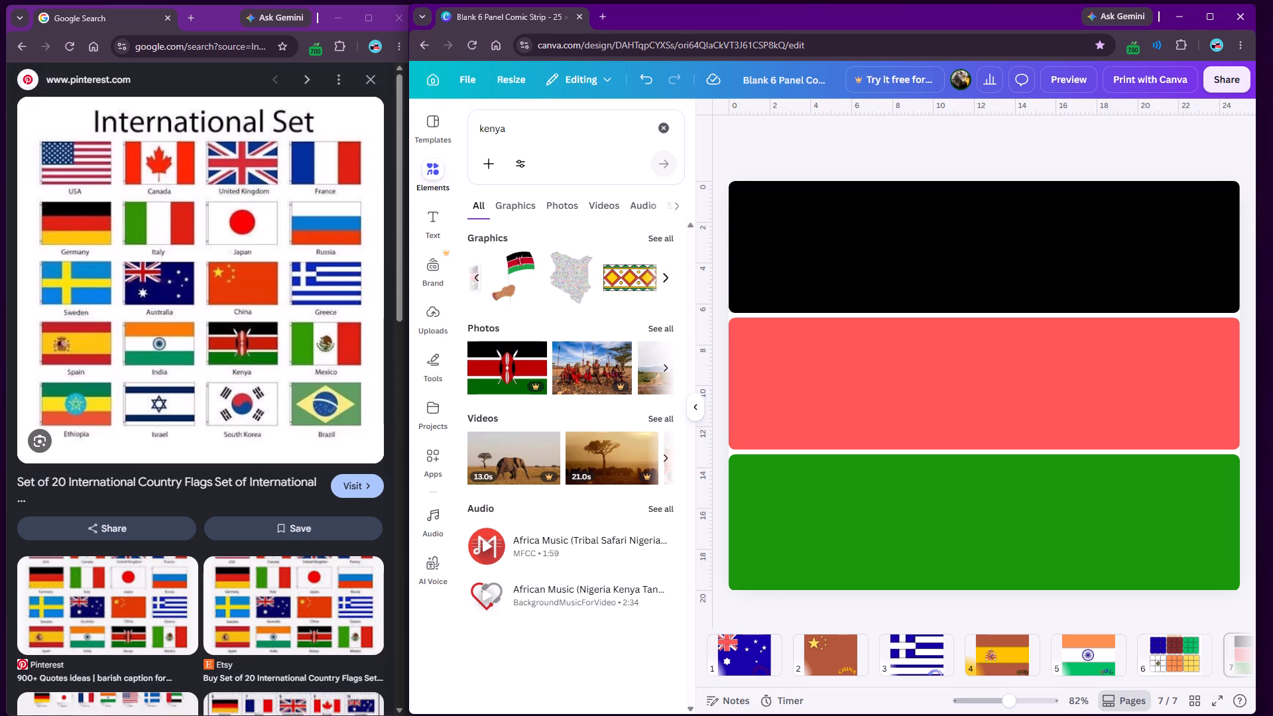
pyautogui.click(667, 279)
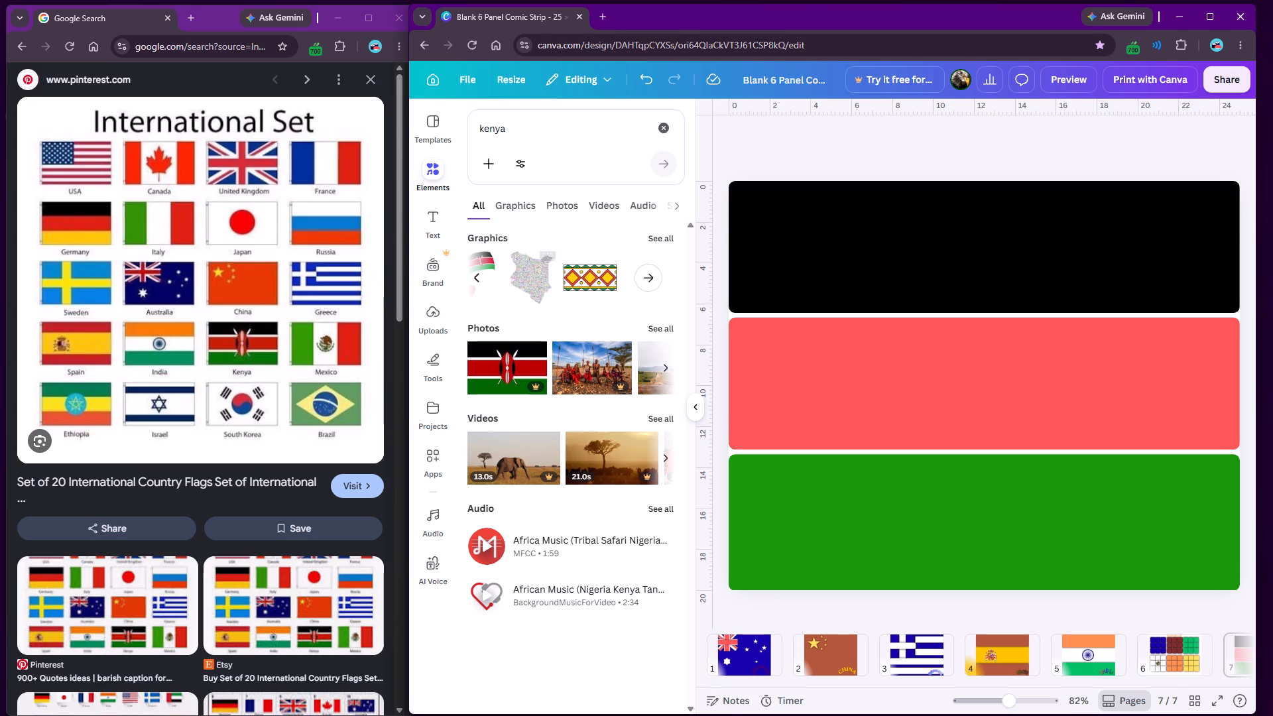
pyautogui.tripleClick(471, 276)
pyautogui.click(475, 276)
pyautogui.click(478, 276)
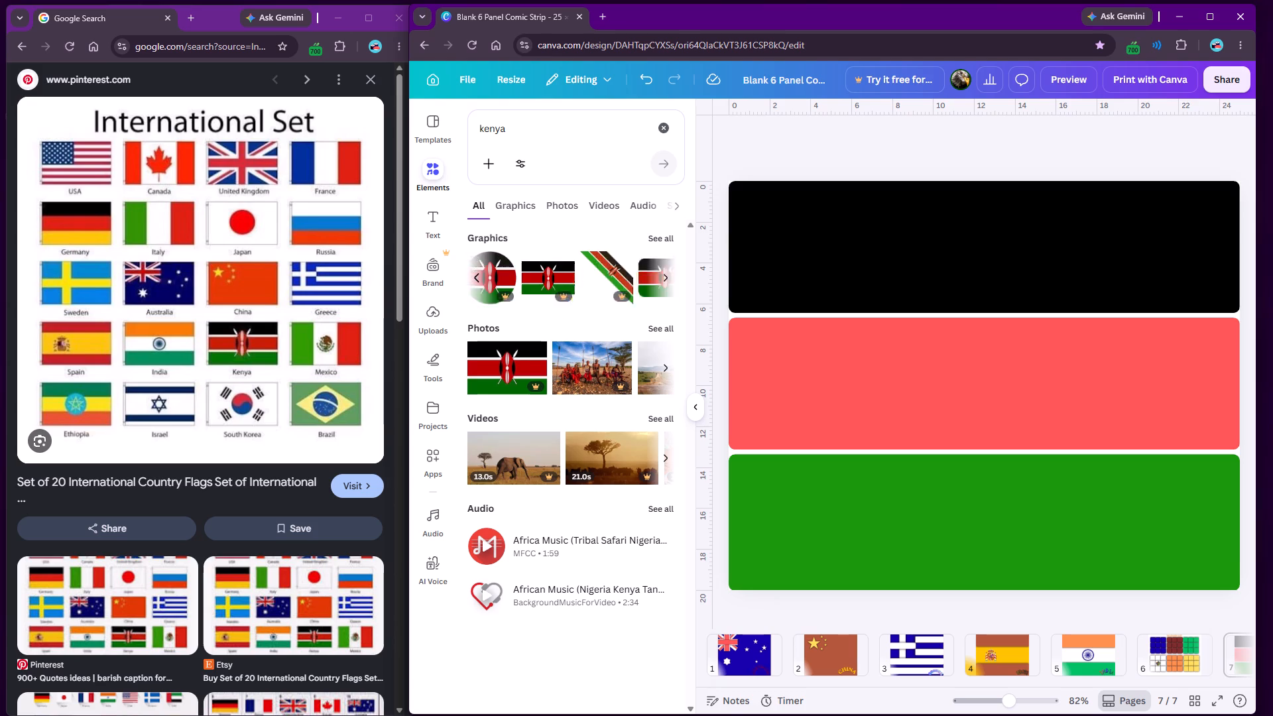
pyautogui.click(479, 276)
pyautogui.click(664, 278)
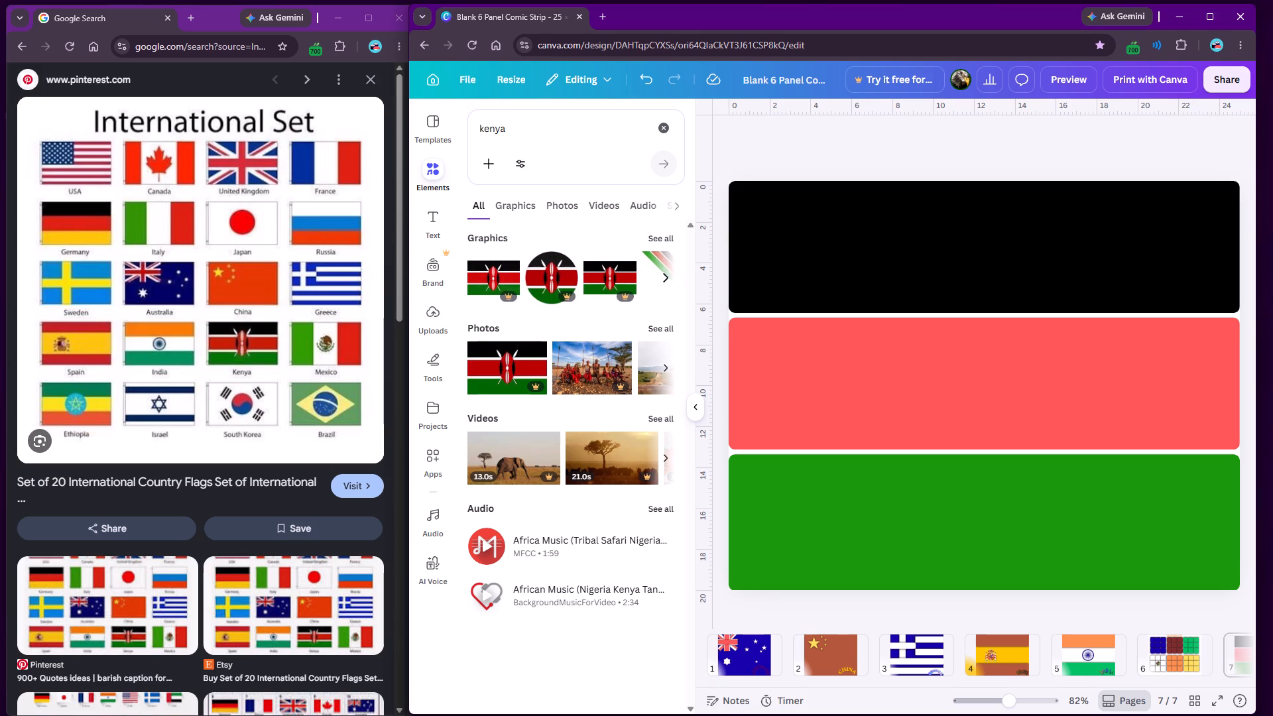
pyautogui.click(542, 277)
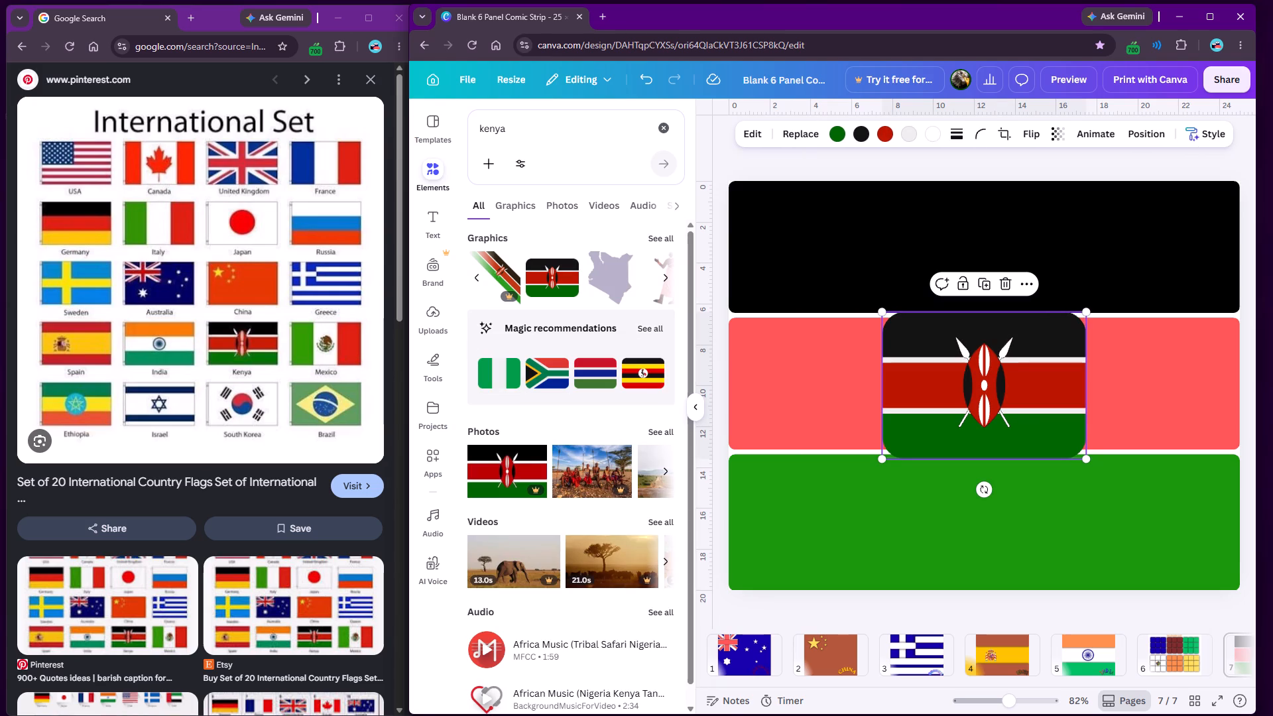
pyautogui.click(696, 400)
pyautogui.click(544, 361)
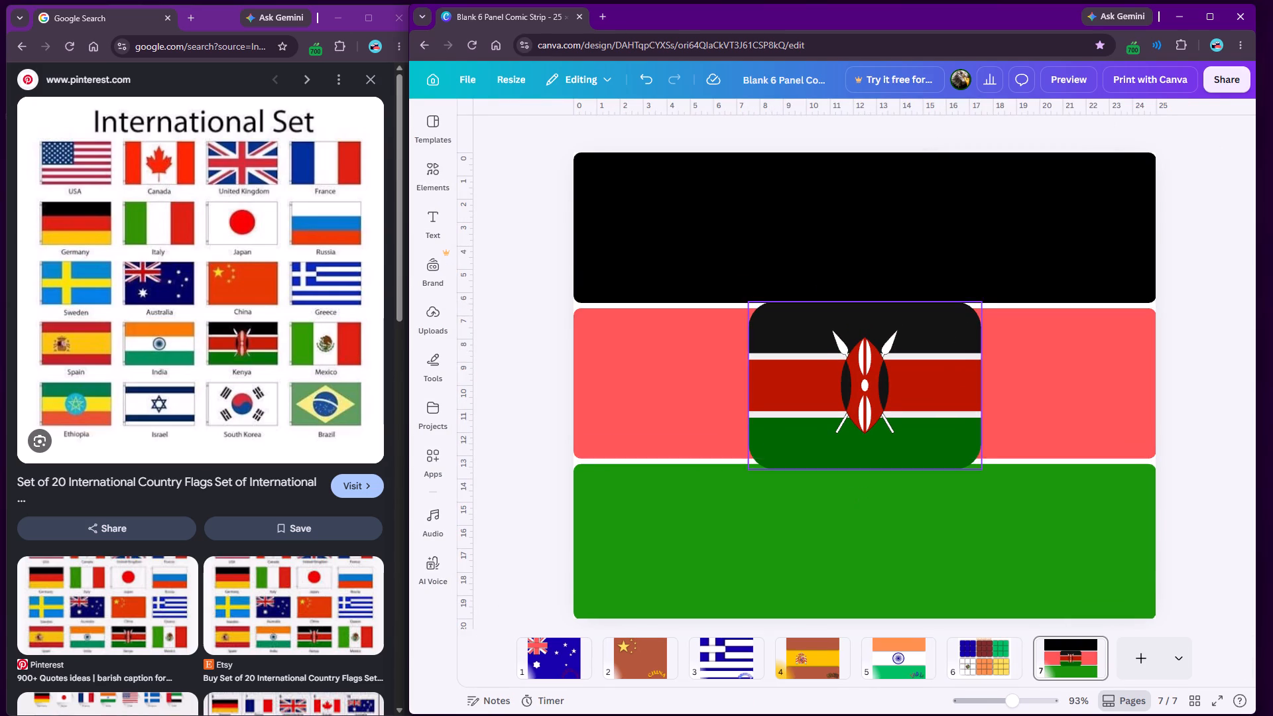
# Move the inserted Kenya flag graphic slightly and crop it closely around the shield and crossed spears.
pyautogui.moveTo(849, 375); pyautogui.dragTo(799, 363)
pyautogui.doubleClick(817, 359)
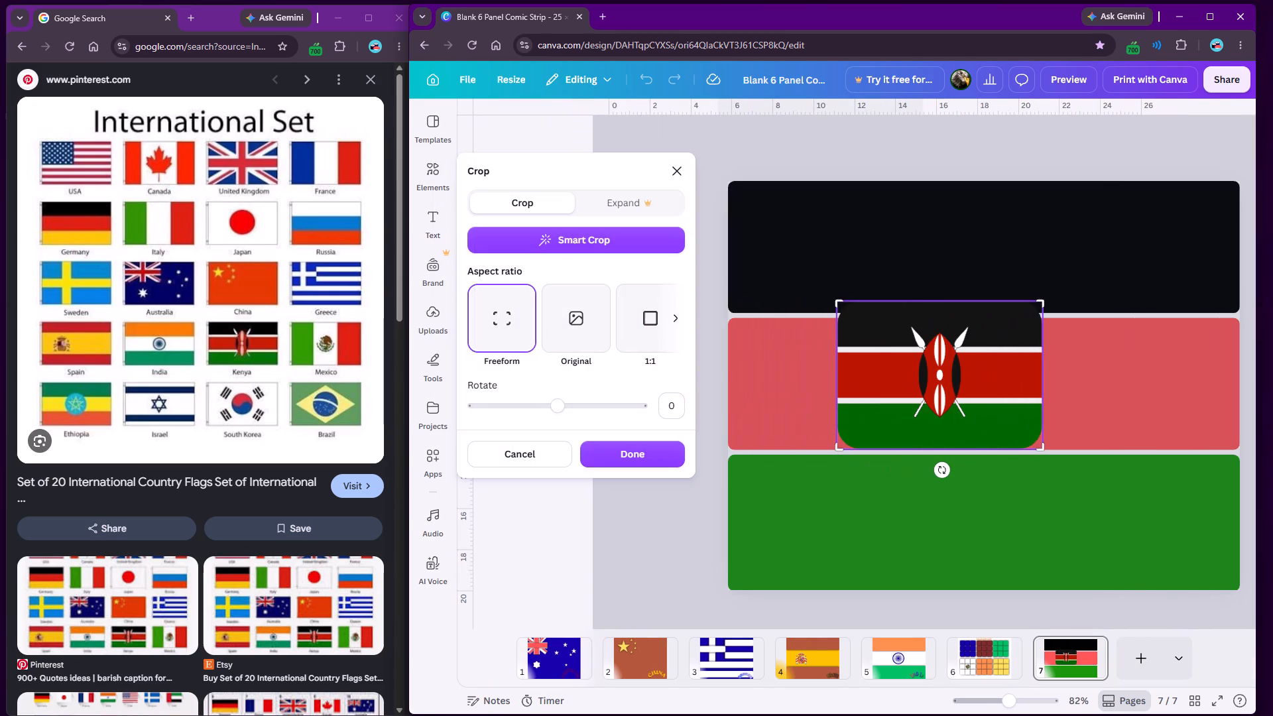
pyautogui.moveTo(839, 304); pyautogui.dragTo(887, 317)
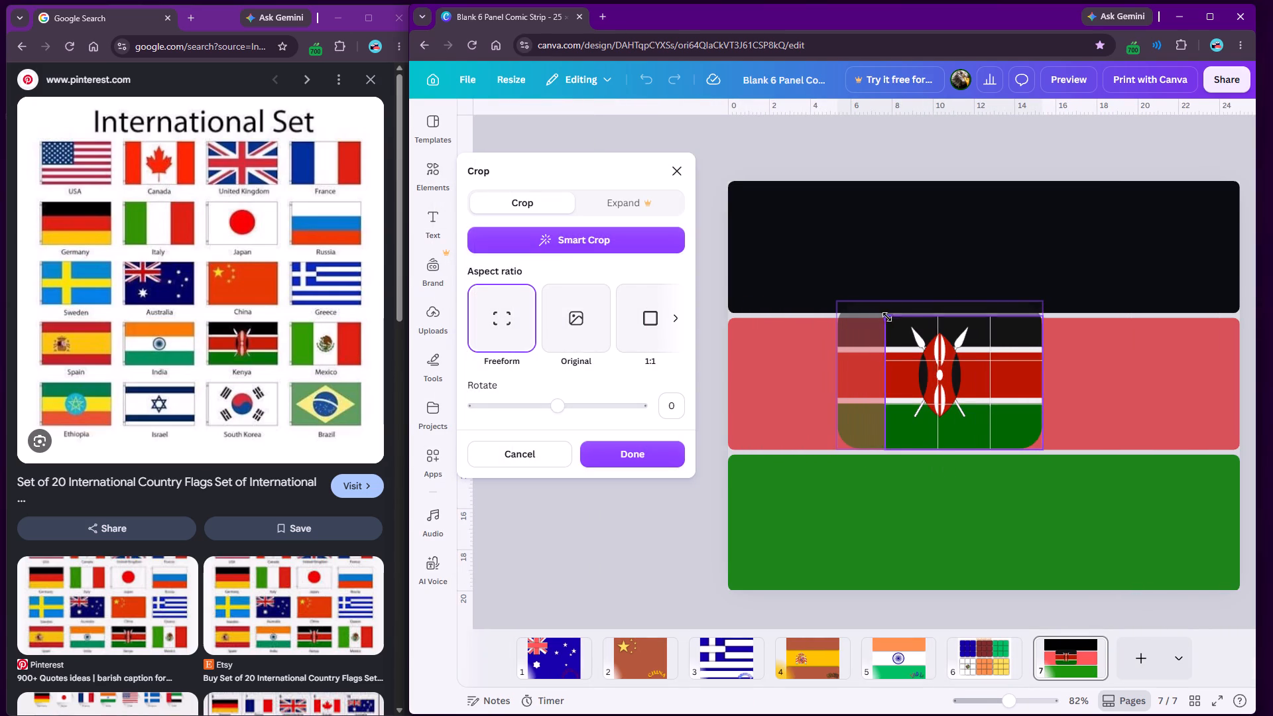
pyautogui.moveTo(887, 317); pyautogui.dragTo(903, 320)
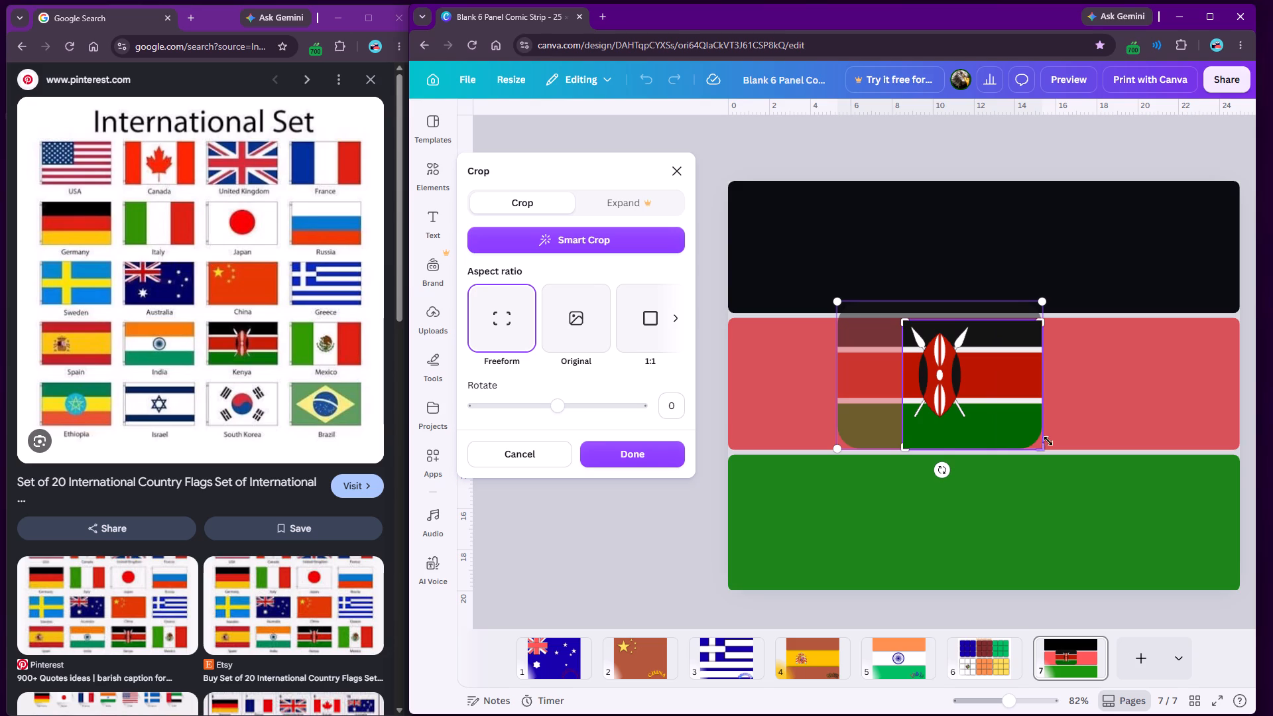
pyautogui.moveTo(1041, 447); pyautogui.dragTo(974, 424)
pyautogui.click(678, 497)
pyautogui.click(478, 416)
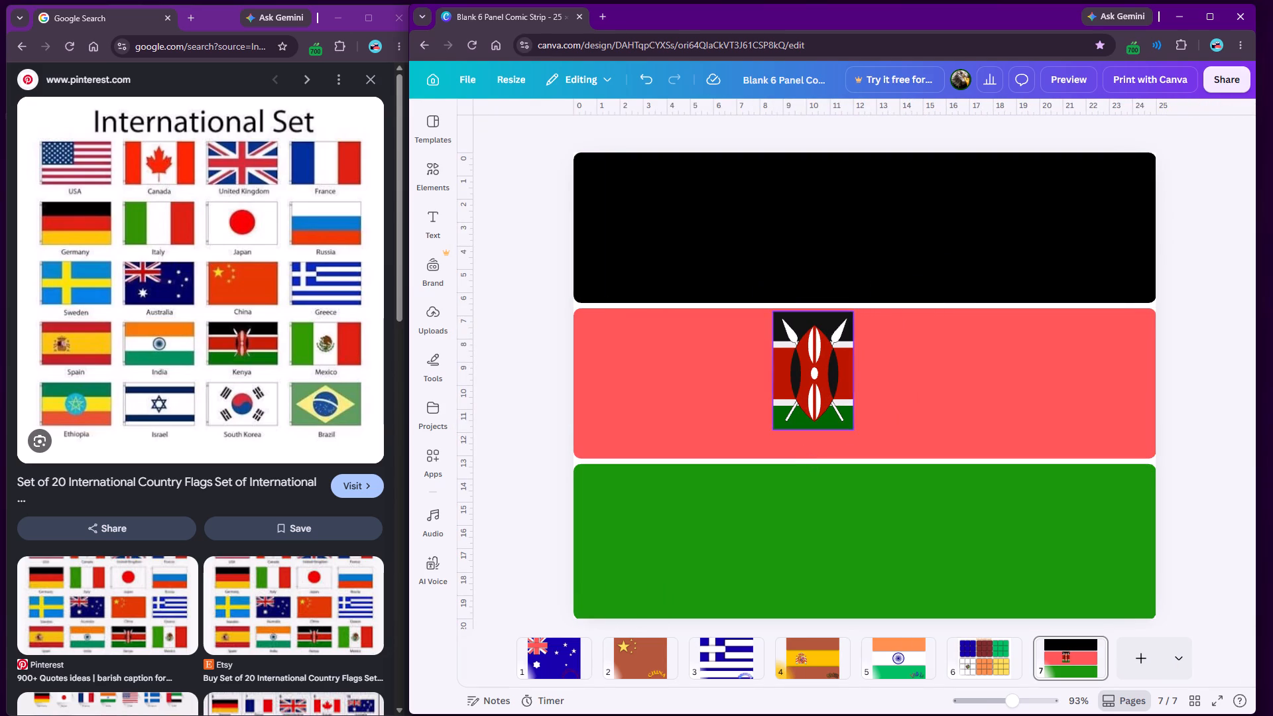
# Enlarge the cropped shield-and-spears emblem and position it across the middle band so it overlaps the black and green bands.
pyautogui.click(825, 353)
pyautogui.moveTo(853, 426); pyautogui.dragTo(985, 508)
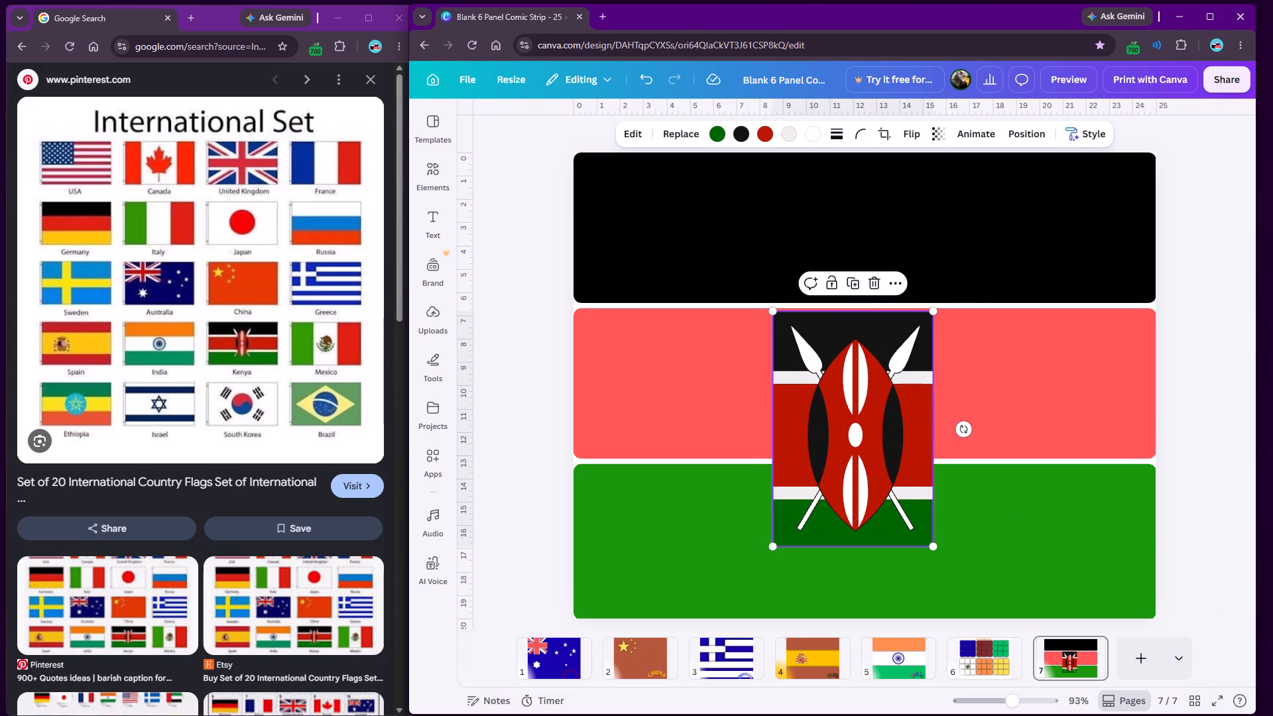
pyautogui.click(1203, 411)
pyautogui.moveTo(878, 402); pyautogui.dragTo(896, 333)
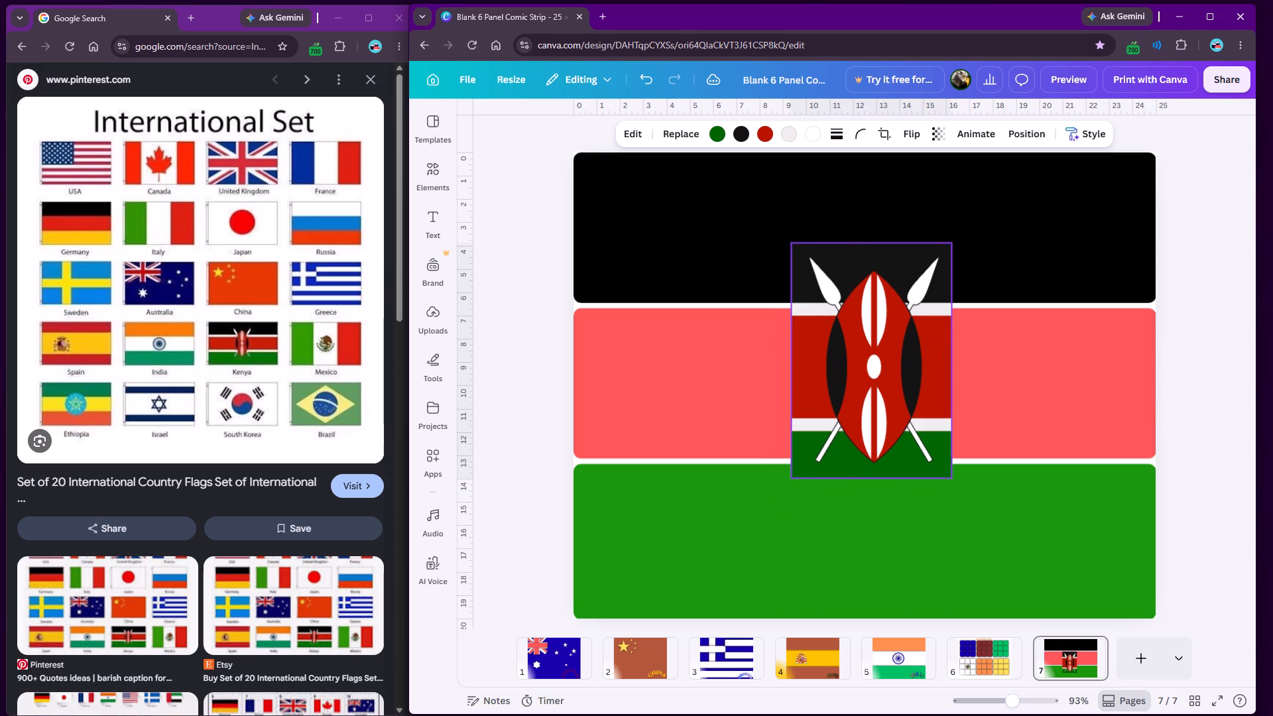
pyautogui.moveTo(896, 333); pyautogui.dragTo(896, 332)
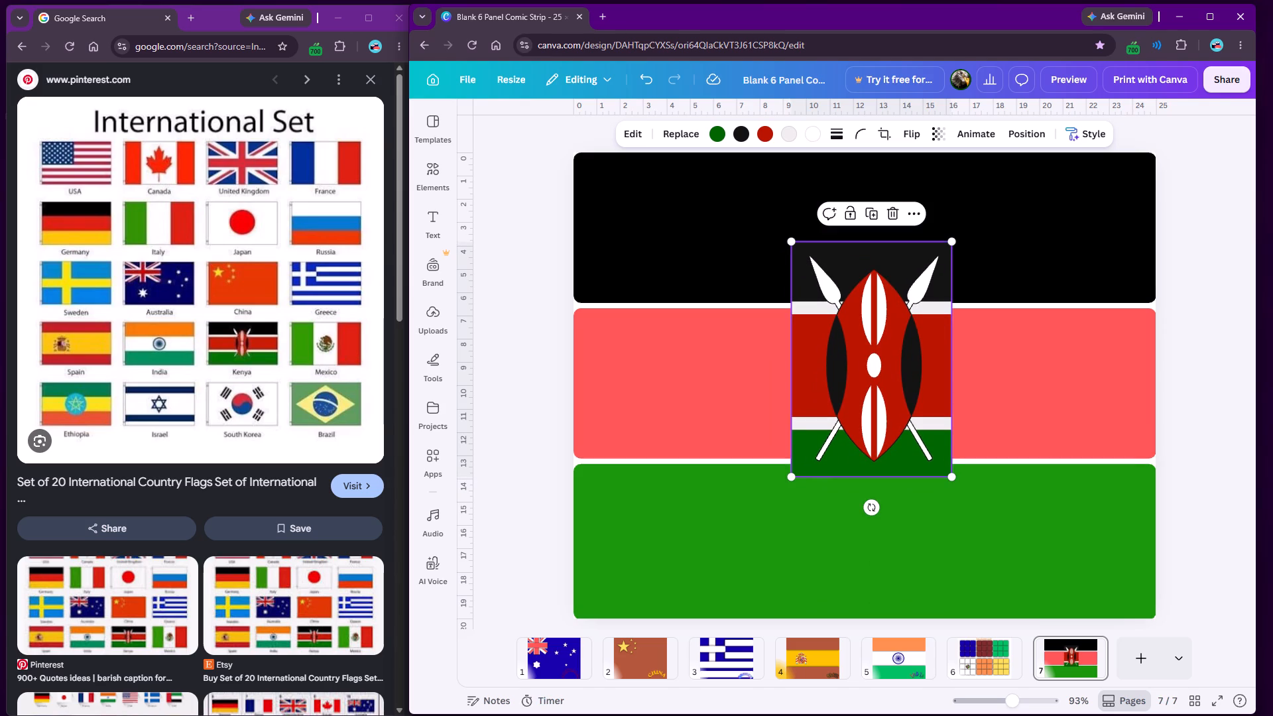
pyautogui.moveTo(954, 475); pyautogui.dragTo(932, 465)
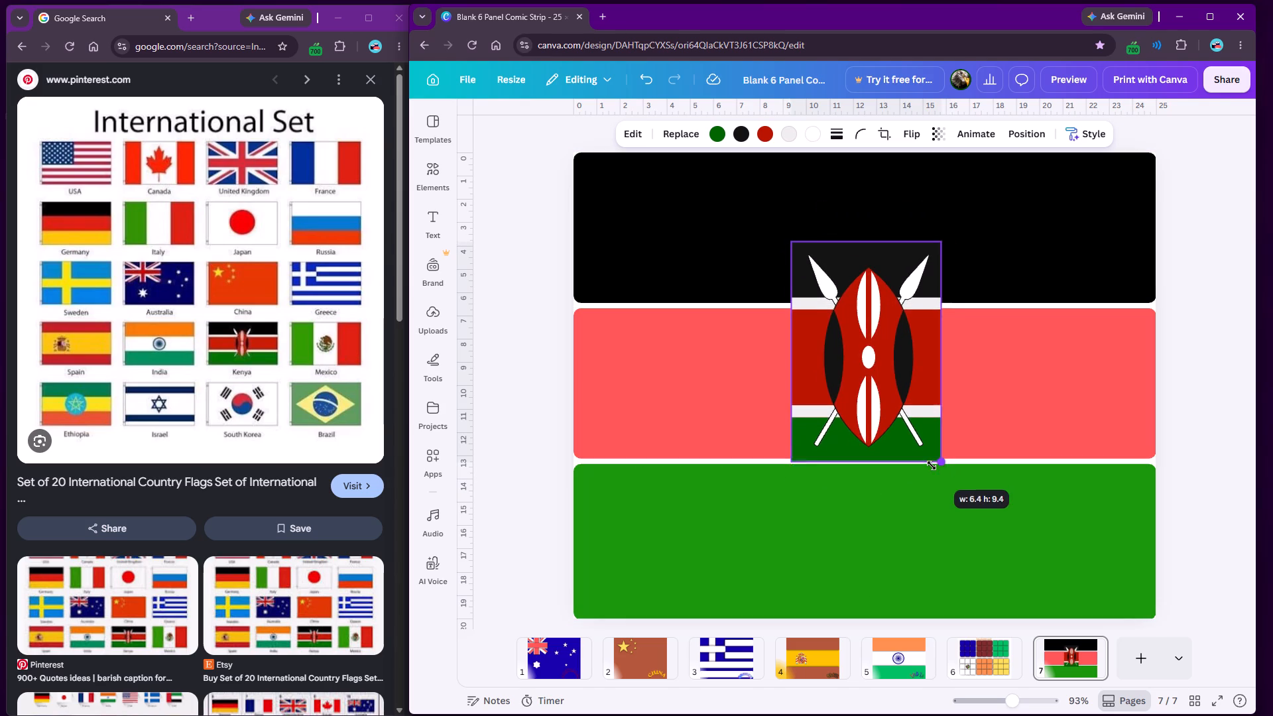
pyautogui.moveTo(932, 465); pyautogui.dragTo(928, 463)
pyautogui.moveTo(883, 373); pyautogui.dragTo(890, 380)
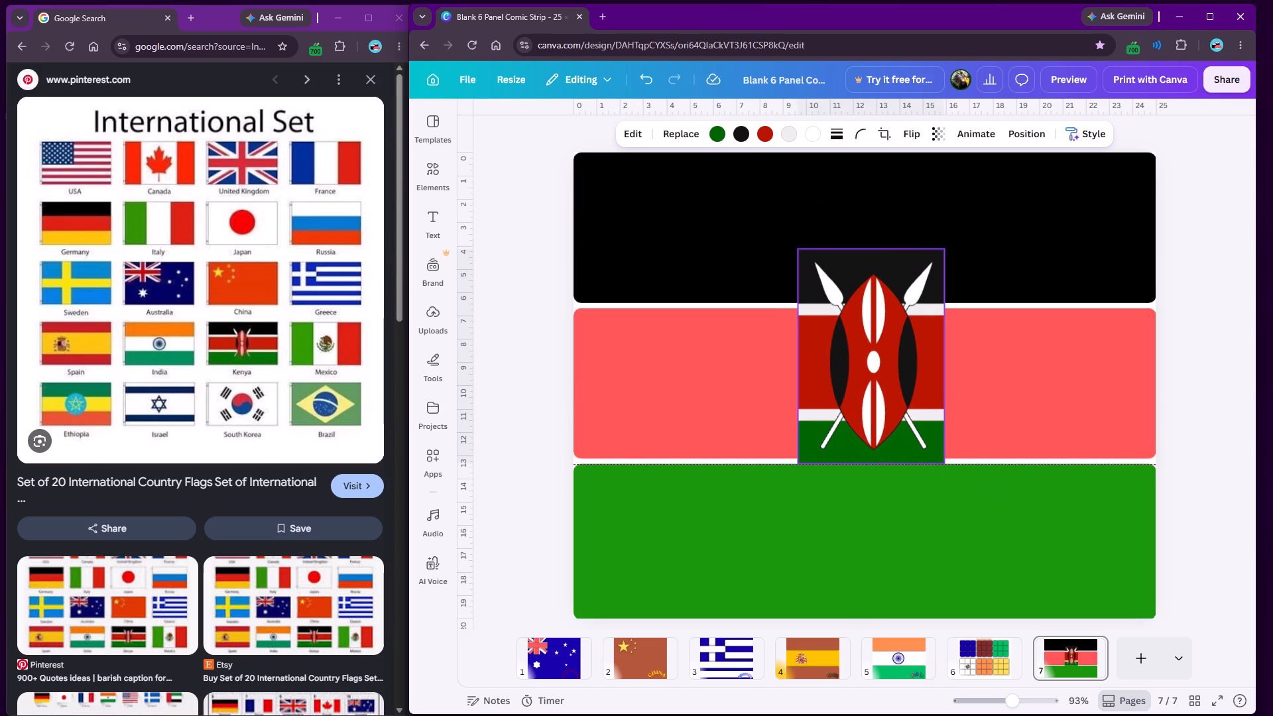
pyautogui.moveTo(890, 380); pyautogui.dragTo(893, 423)
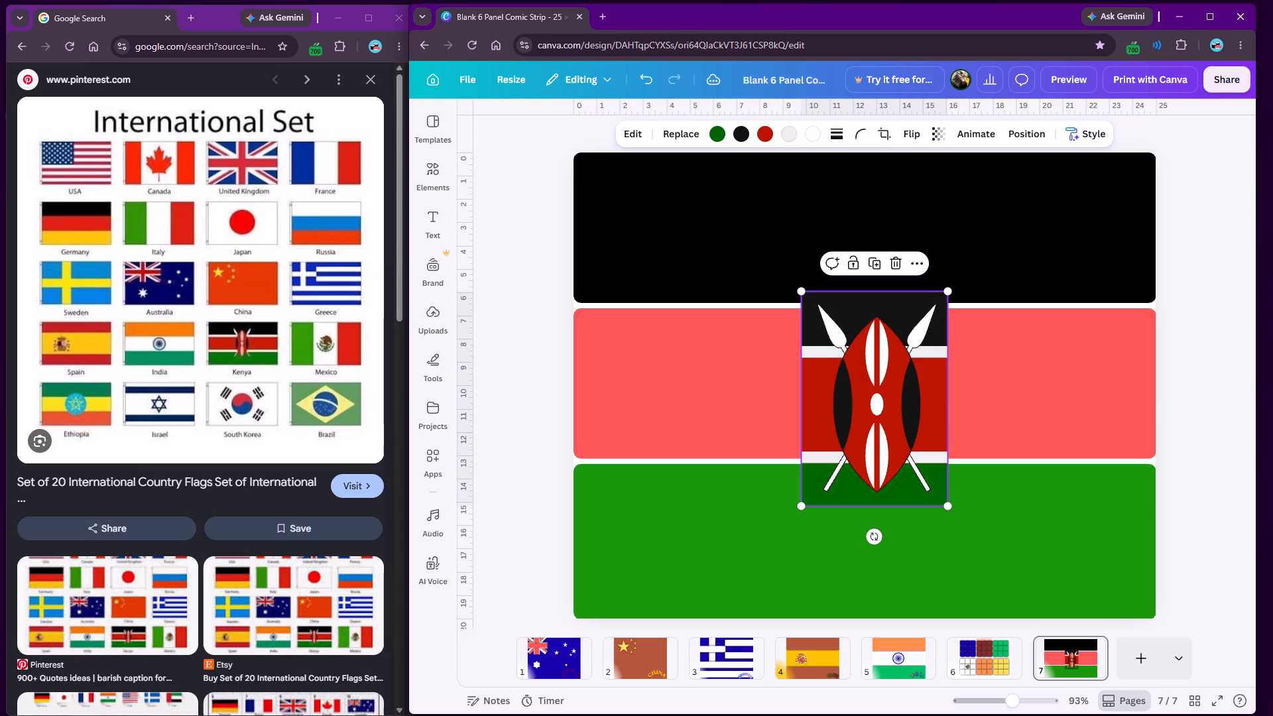
pyautogui.moveTo(797, 291); pyautogui.dragTo(714, 263)
pyautogui.moveTo(855, 328); pyautogui.dragTo(892, 360)
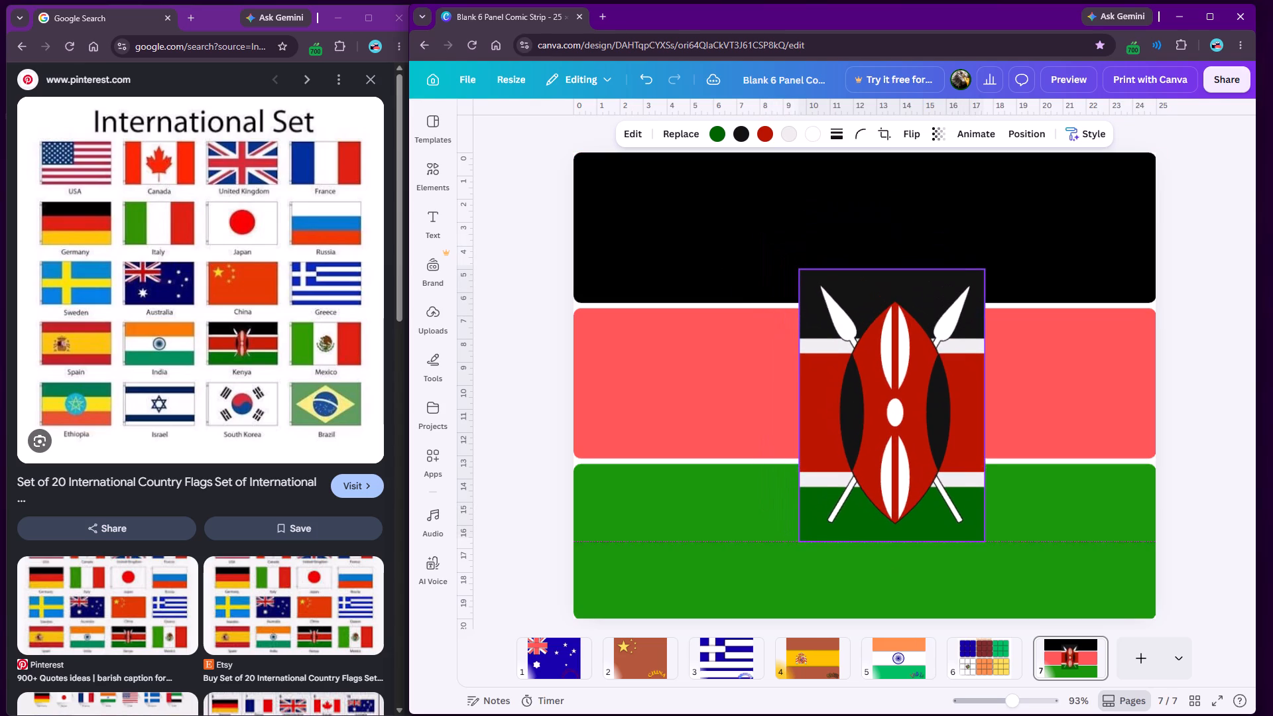
pyautogui.moveTo(892, 360); pyautogui.dragTo(892, 345)
# Recolour the coral middle band with the emblem's red from the colours already used in this design.
pyautogui.click(713, 343)
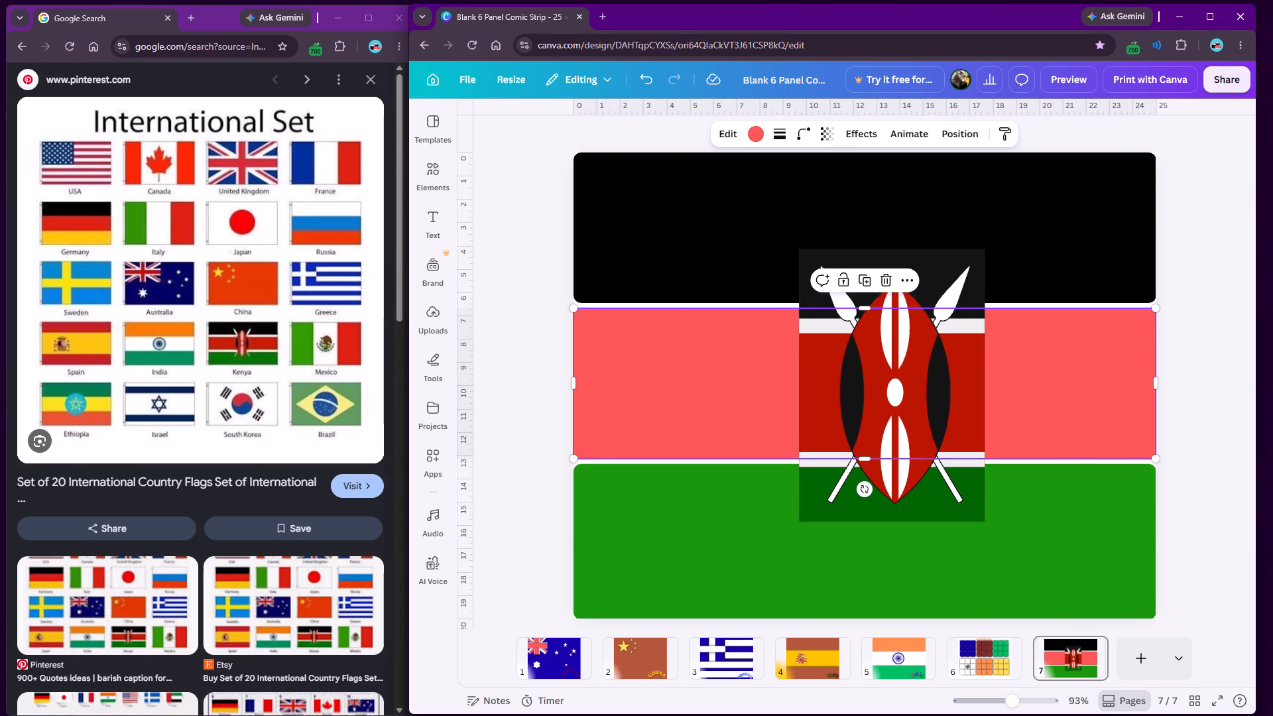
pyautogui.click(755, 133)
pyautogui.click(594, 219)
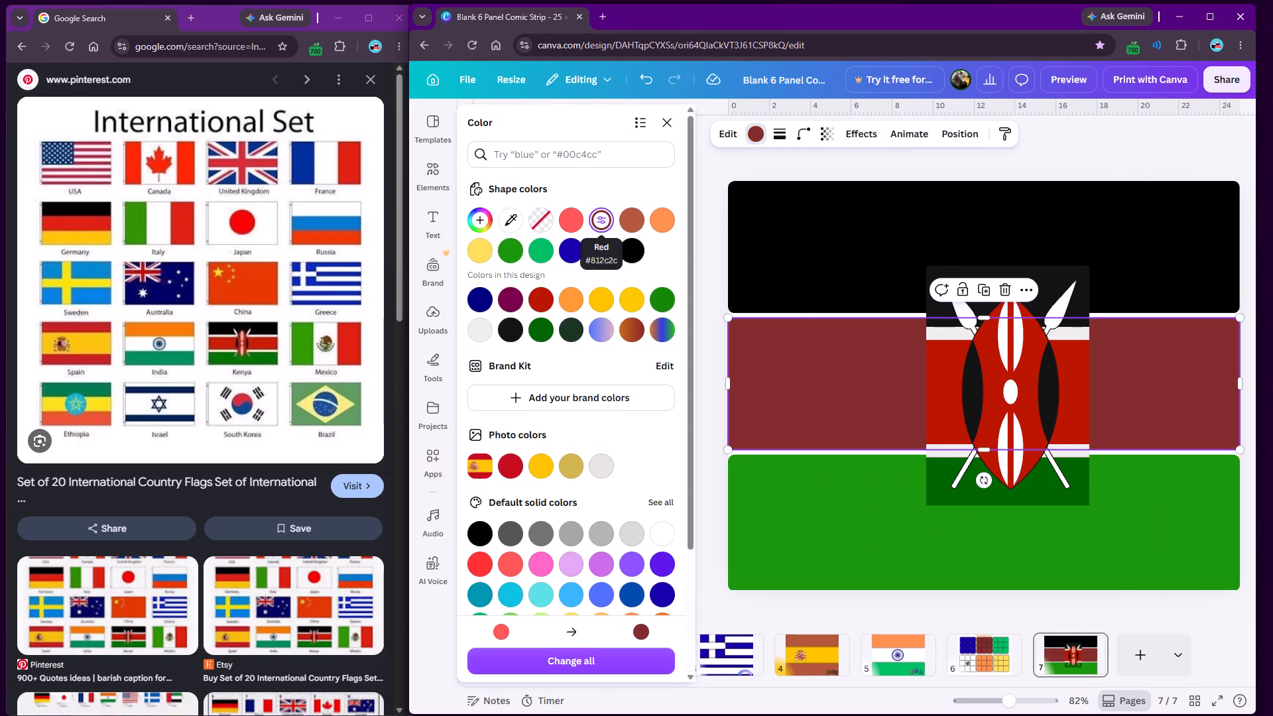
pyautogui.click(541, 304)
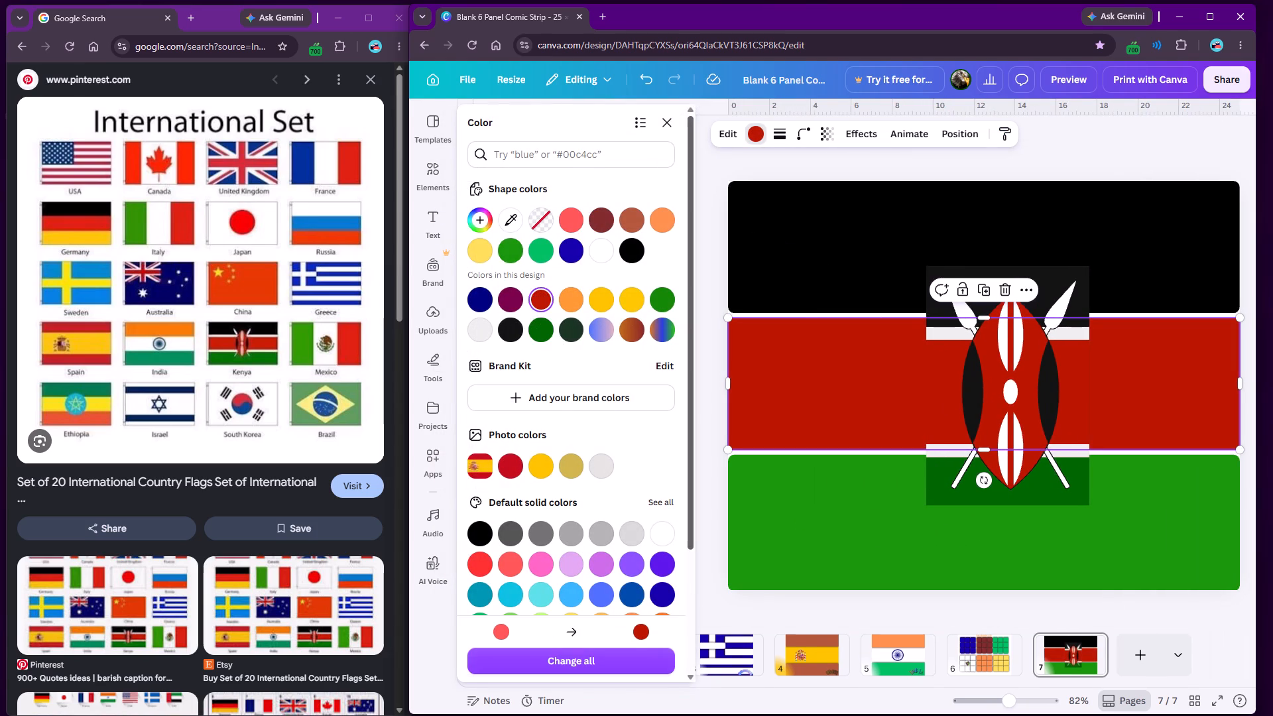
pyautogui.click(663, 124)
pyautogui.click(524, 227)
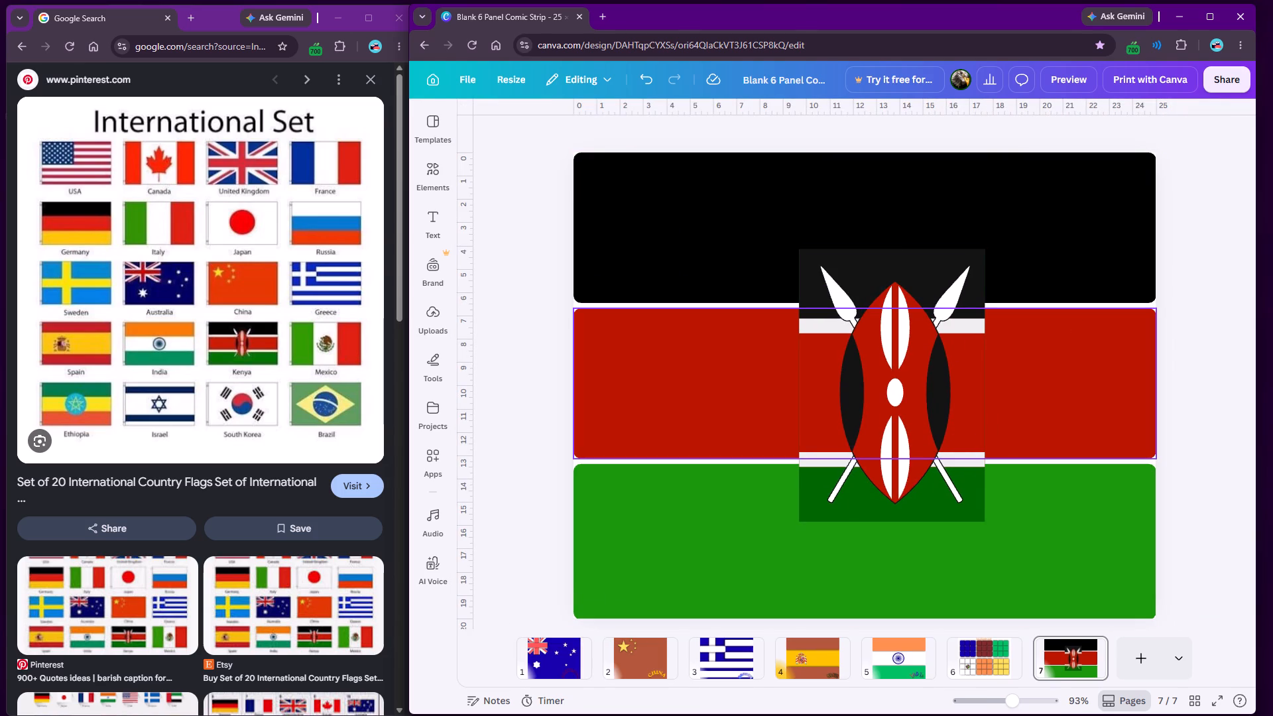
# Nudge the red middle band slightly to the left, between the black and green bands.
pyautogui.click(764, 329)
pyautogui.click(892, 354)
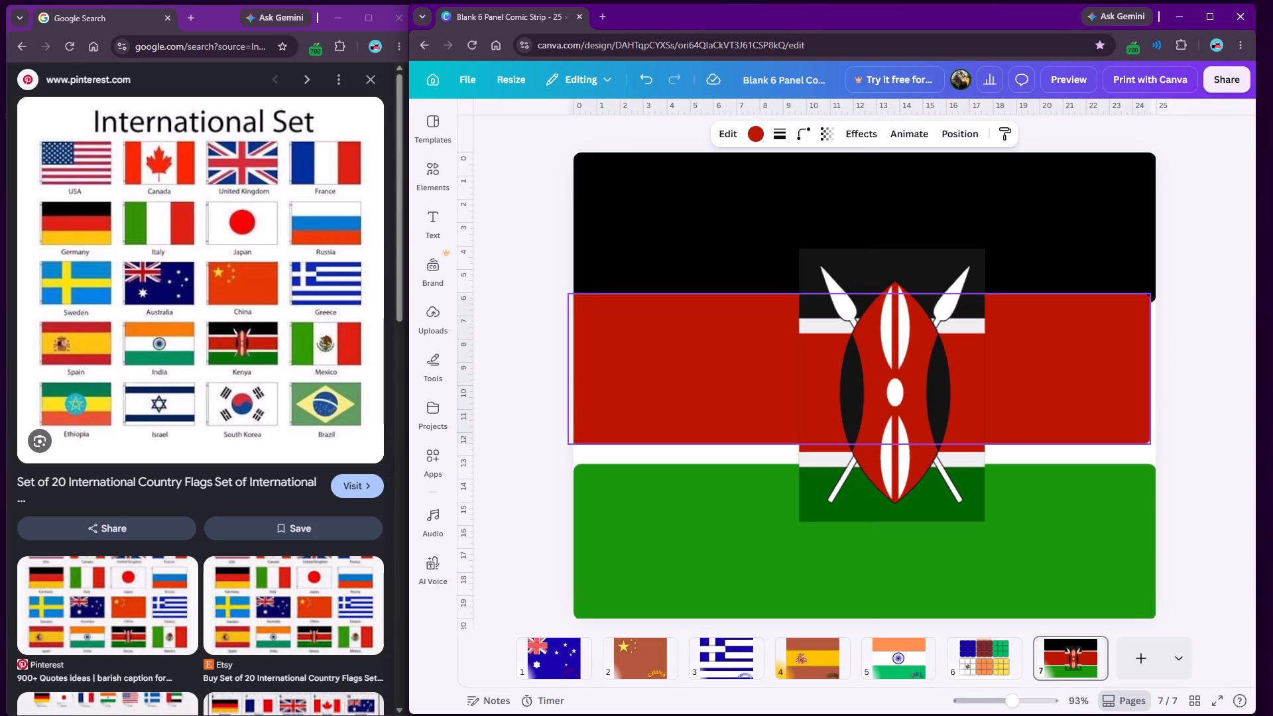
pyautogui.click(1220, 379)
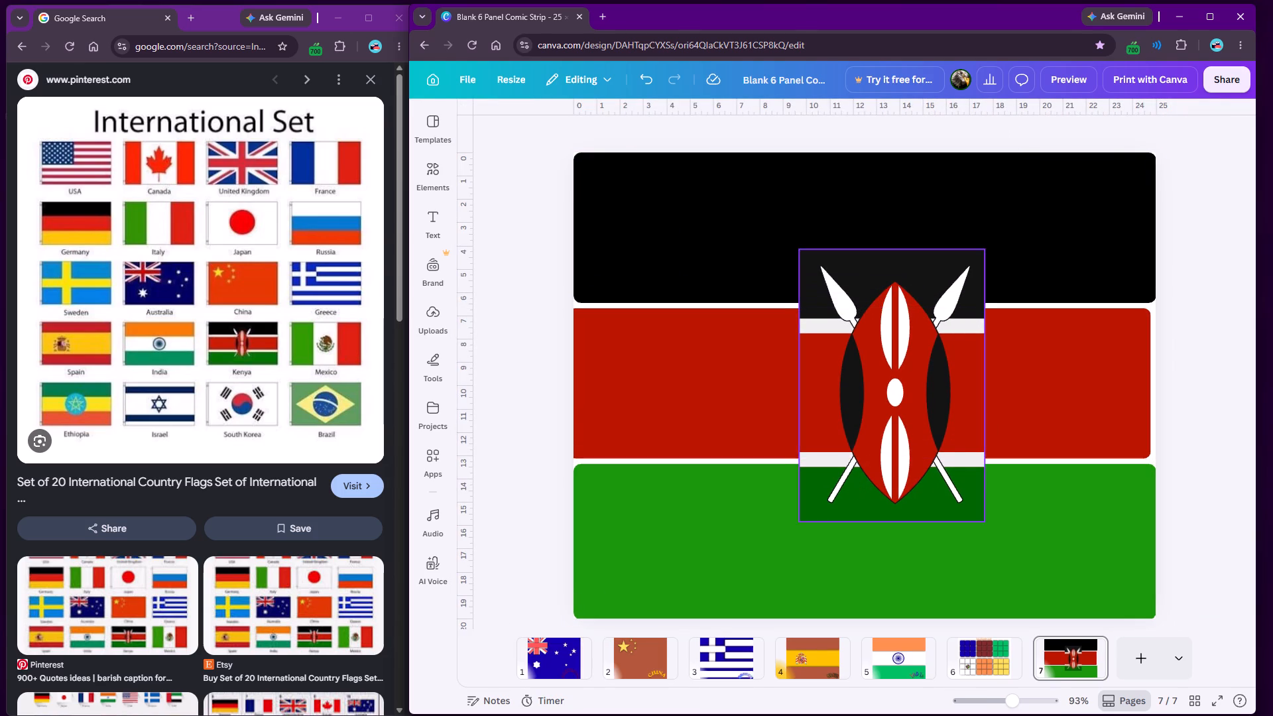
# Enlarge the shield-and-spears emblem further and reposition it near the centre of the flag.
pyautogui.moveTo(886, 377); pyautogui.dragTo(886, 403)
pyautogui.moveTo(800, 276); pyautogui.dragTo(752, 262)
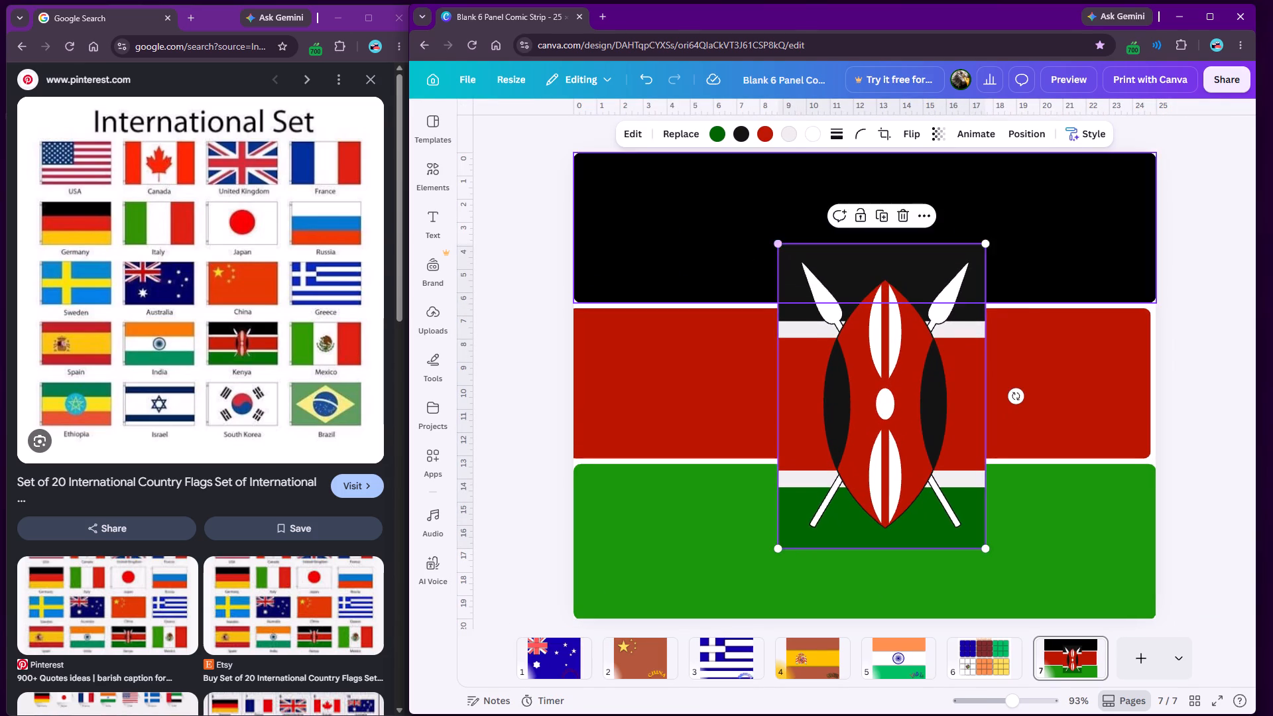
pyautogui.moveTo(847, 365); pyautogui.dragTo(866, 336)
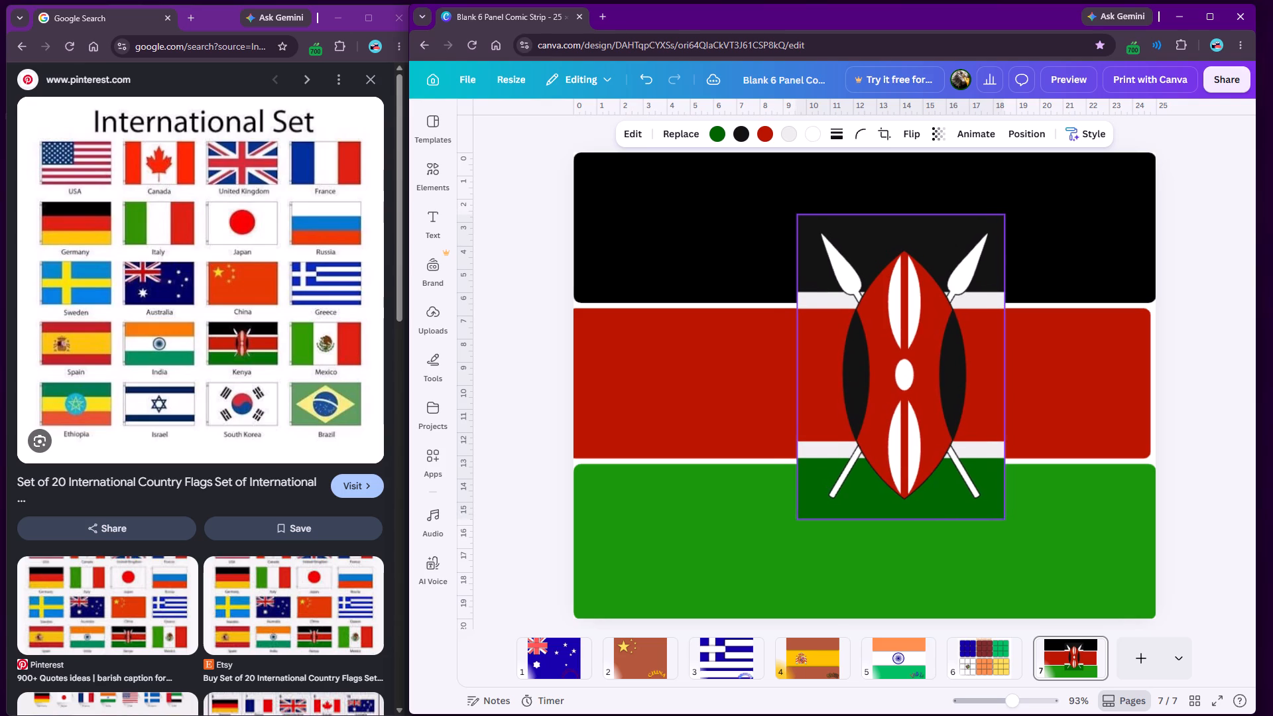
pyautogui.moveTo(866, 336); pyautogui.dragTo(851, 357)
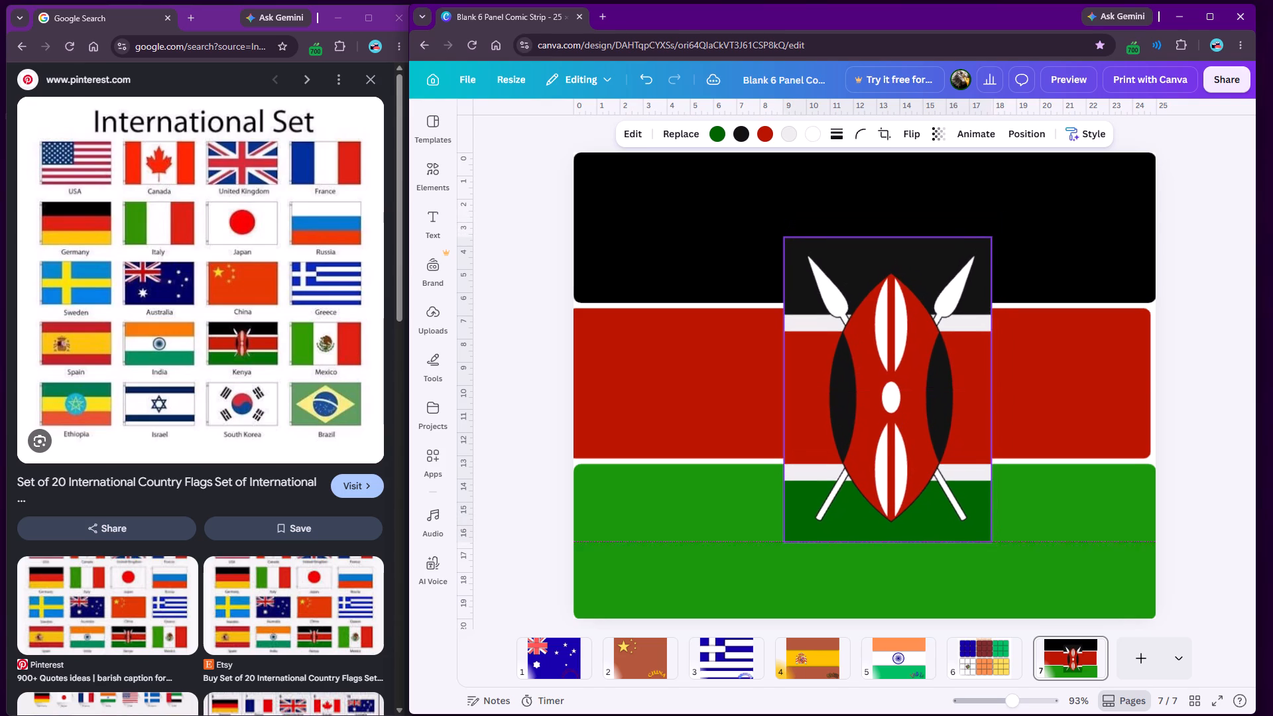
pyautogui.moveTo(851, 357); pyautogui.dragTo(847, 354)
pyautogui.click(1249, 365)
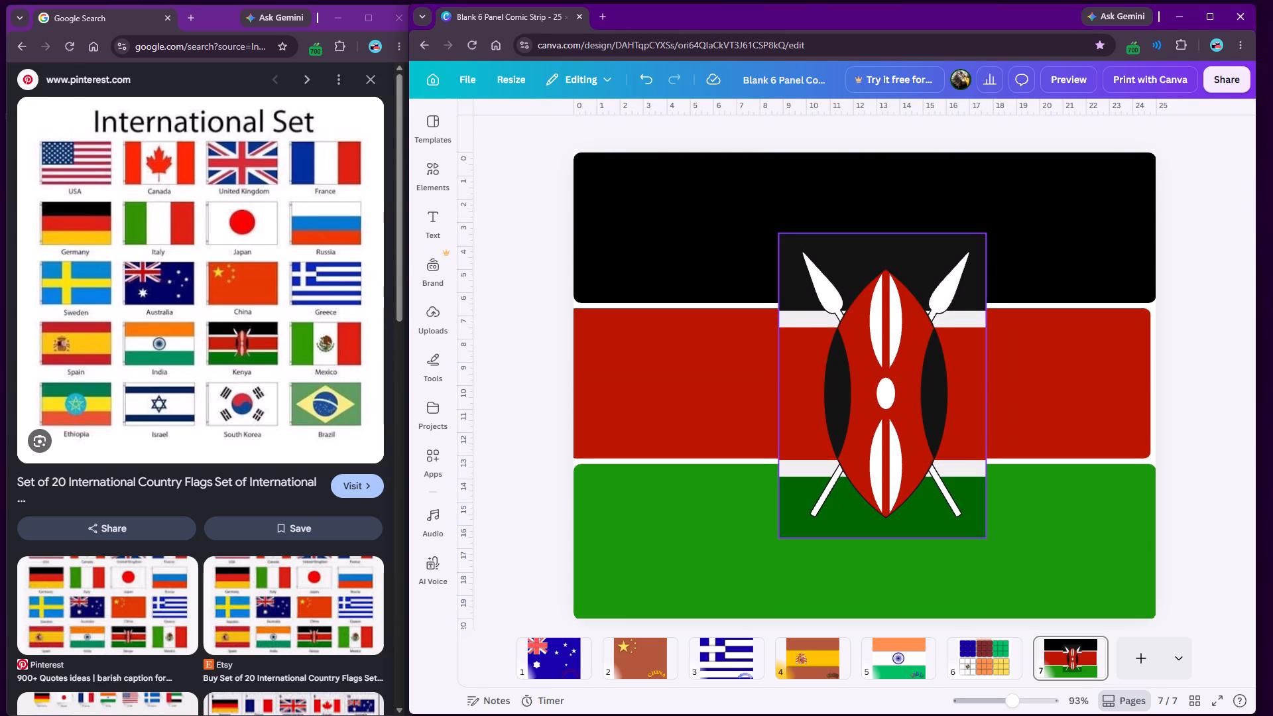
# Crop the emblem tighter so its edges meet the spear tips and the bottom of the shield.
pyautogui.doubleClick(894, 344)
pyautogui.doubleClick(930, 284)
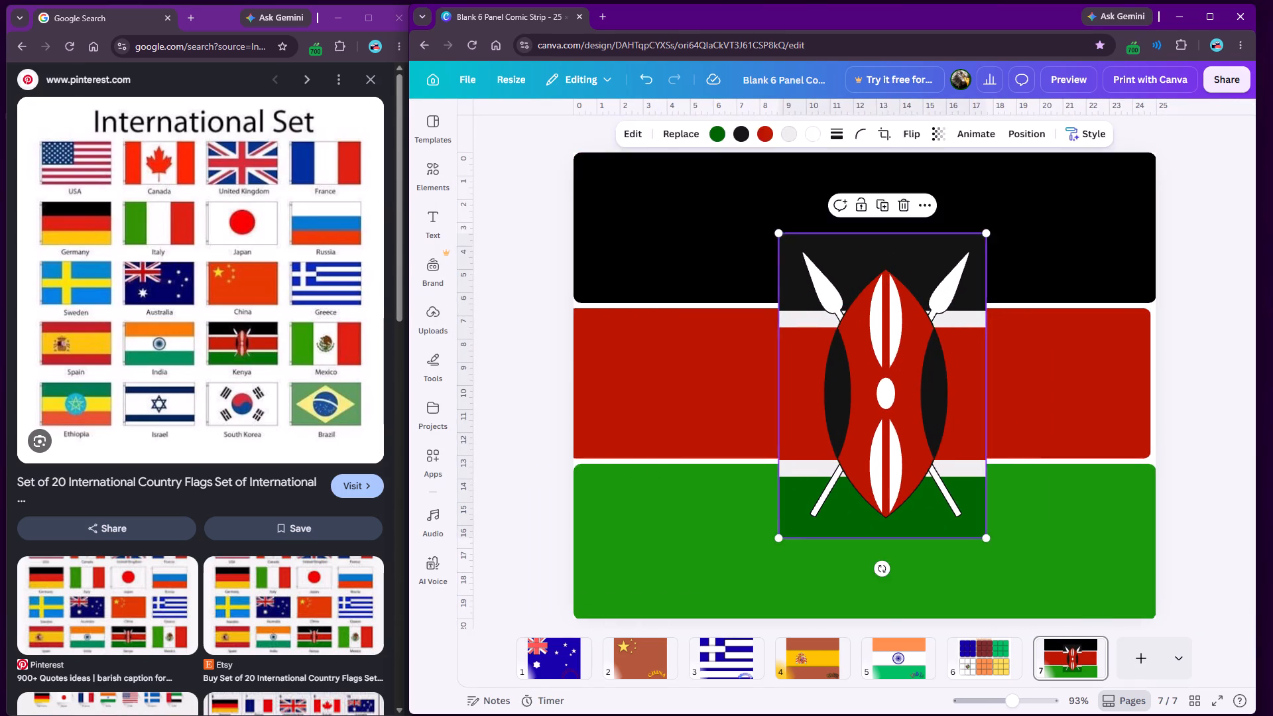
pyautogui.moveTo(1091, 255); pyautogui.dragTo(1087, 265)
pyautogui.moveTo(910, 520); pyautogui.dragTo(928, 520)
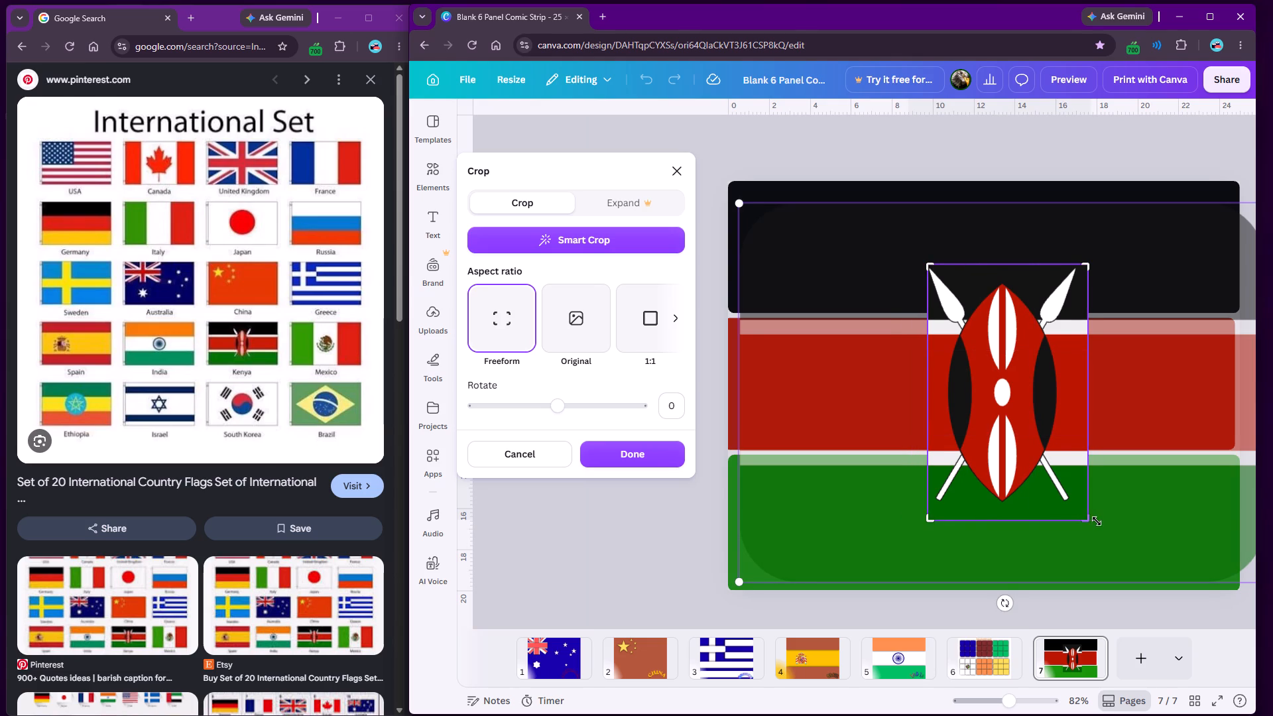
pyautogui.moveTo(1091, 522); pyautogui.dragTo(1071, 503)
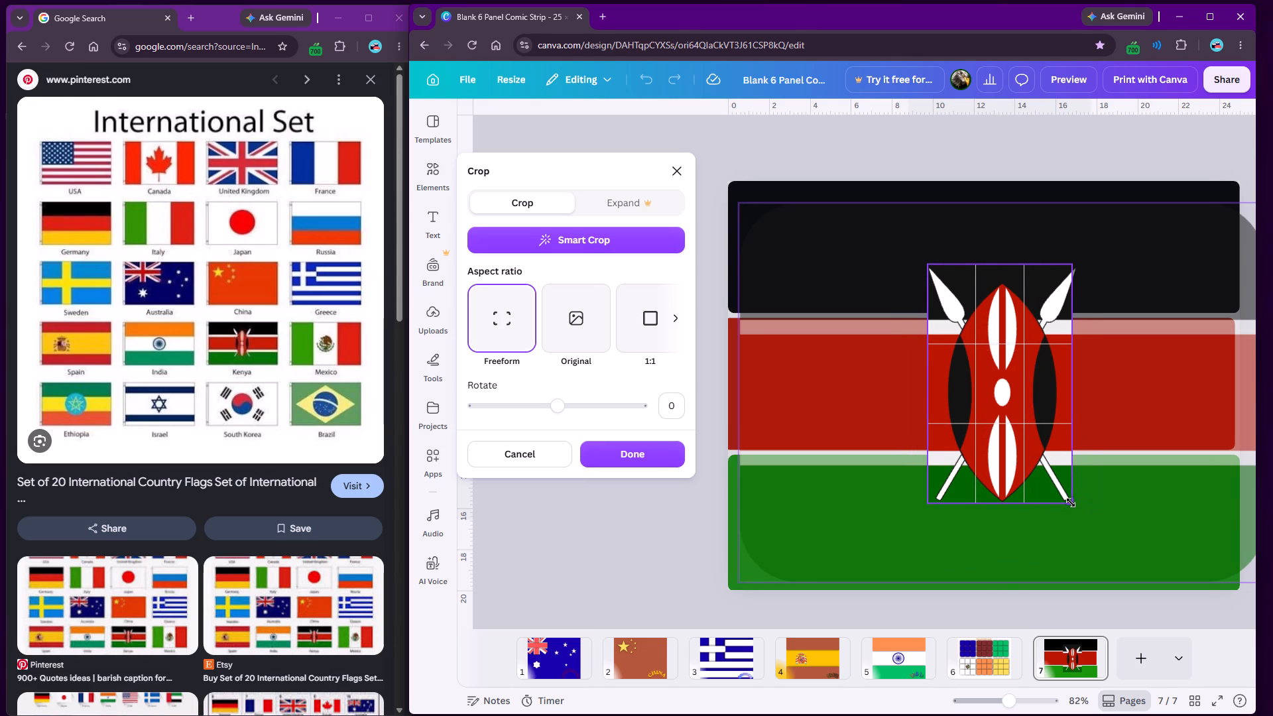
pyautogui.moveTo(1071, 503); pyautogui.dragTo(1075, 503)
pyautogui.click(614, 518)
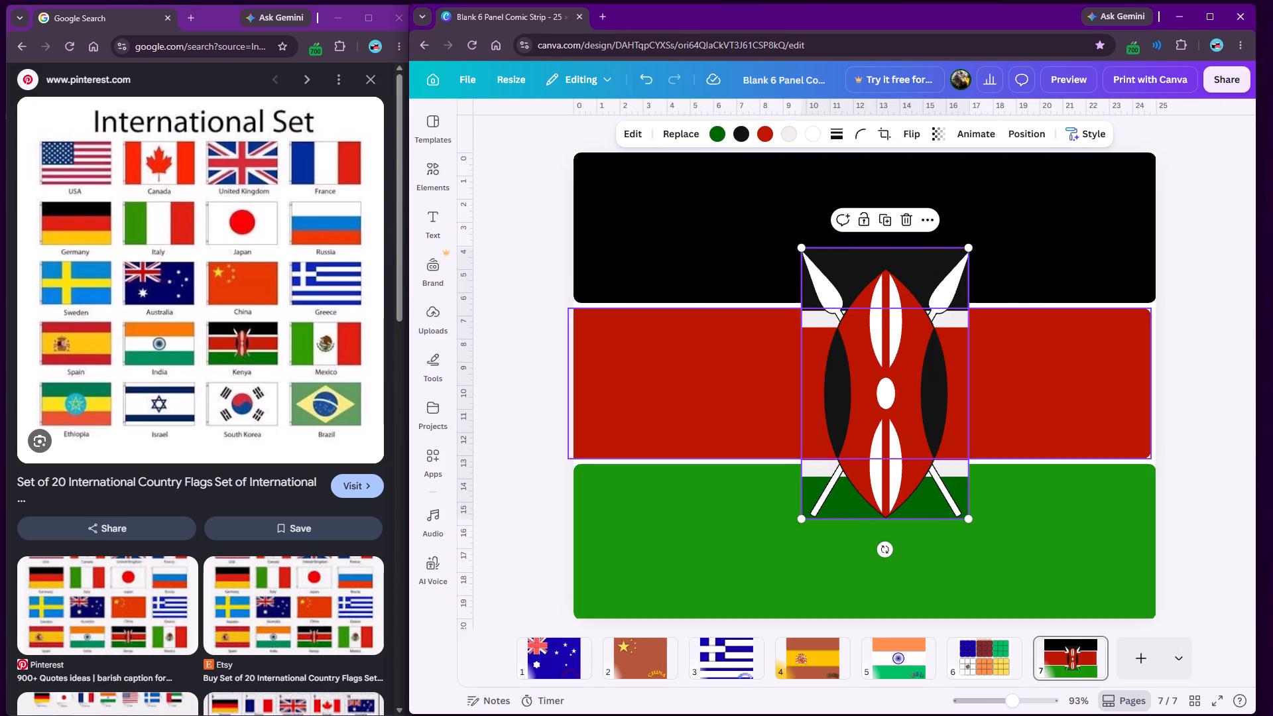
pyautogui.click(1213, 362)
# Enlarge the tightened emblem and move it so the shield's centre lines up with the red band's mid-height.
pyautogui.moveTo(921, 373); pyautogui.dragTo(920, 369)
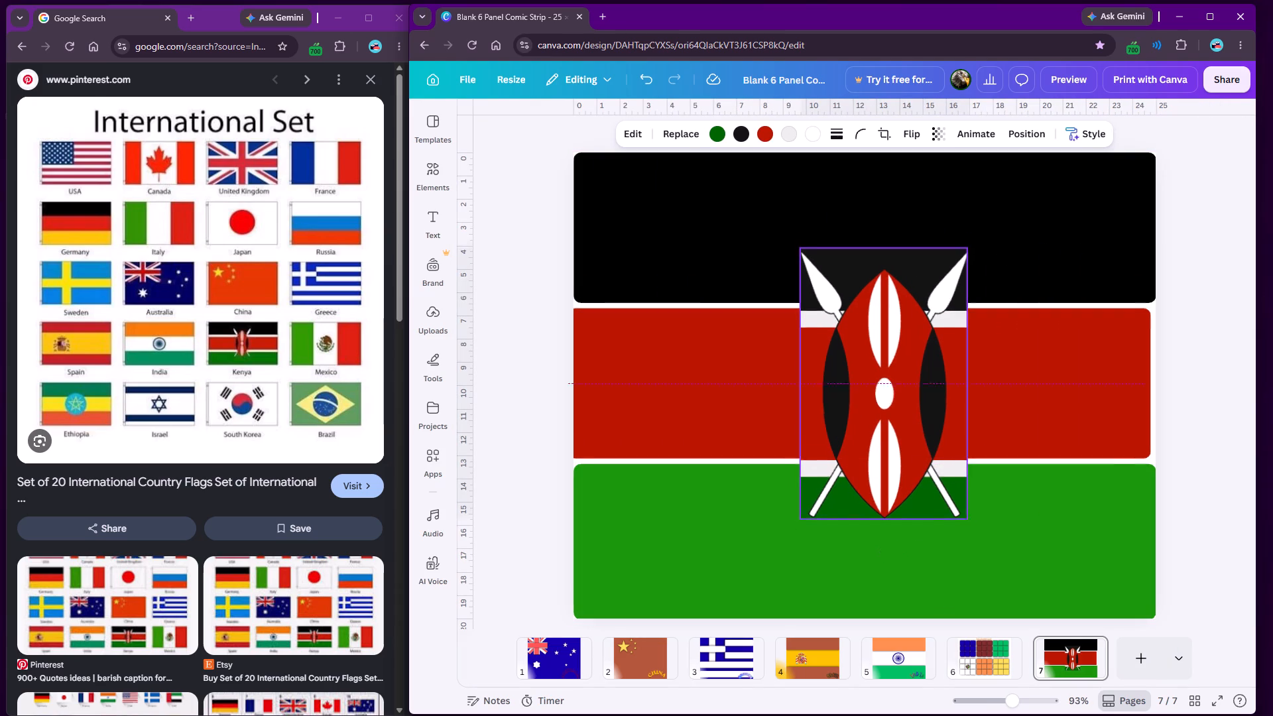
pyautogui.moveTo(920, 369); pyautogui.dragTo(920, 353)
pyautogui.moveTo(968, 501); pyautogui.dragTo(968, 503)
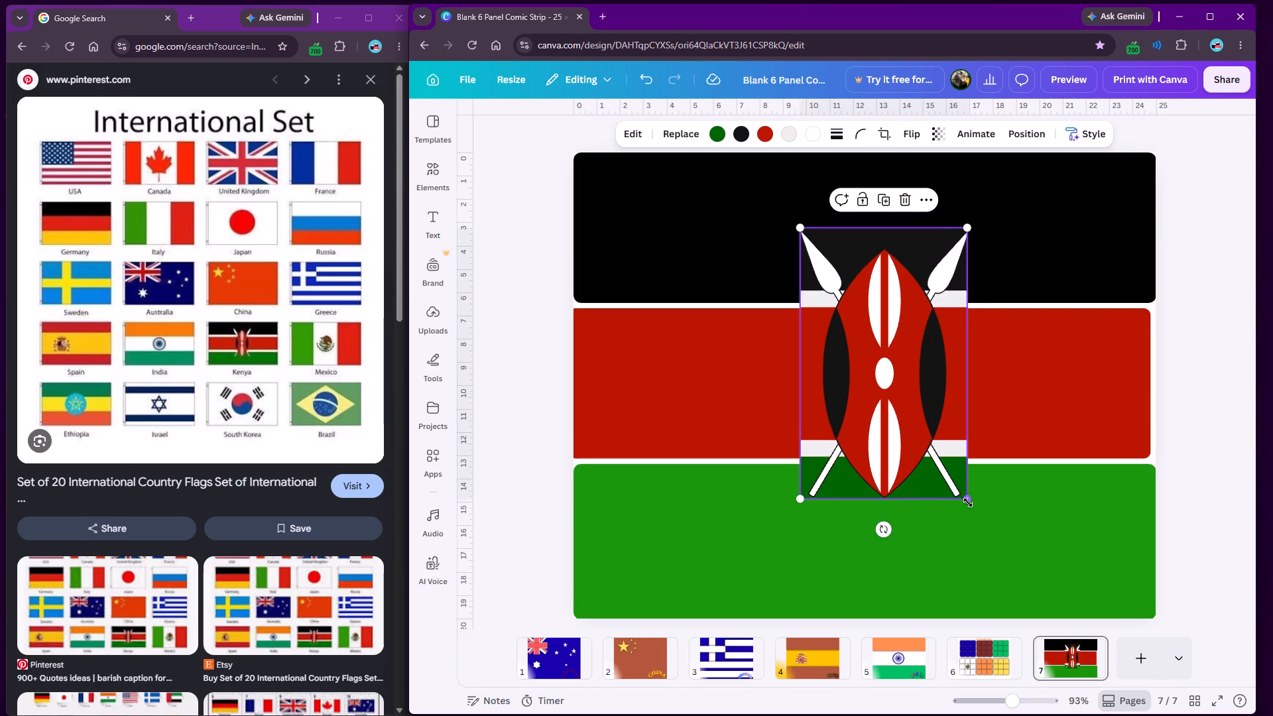
pyautogui.moveTo(968, 503); pyautogui.dragTo(996, 534)
pyautogui.moveTo(883, 421); pyautogui.dragTo(889, 411)
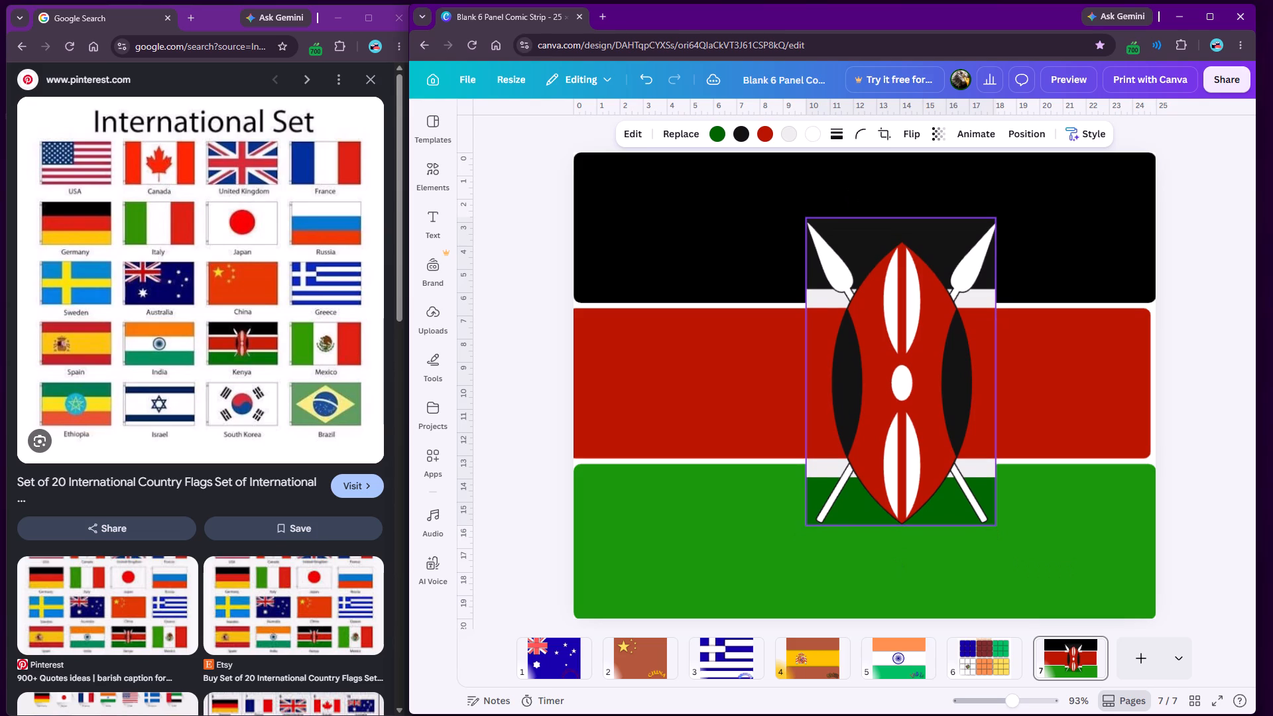
pyautogui.moveTo(889, 411); pyautogui.dragTo(891, 412)
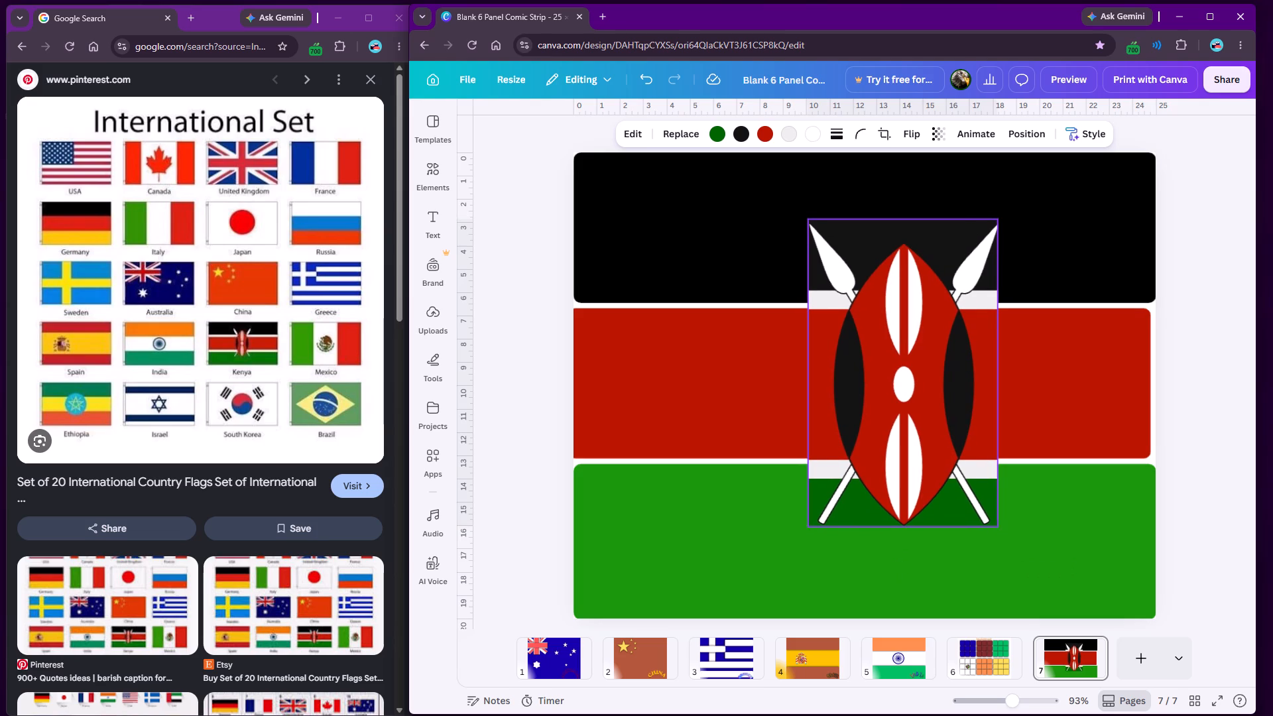
pyautogui.moveTo(891, 412); pyautogui.dragTo(891, 412)
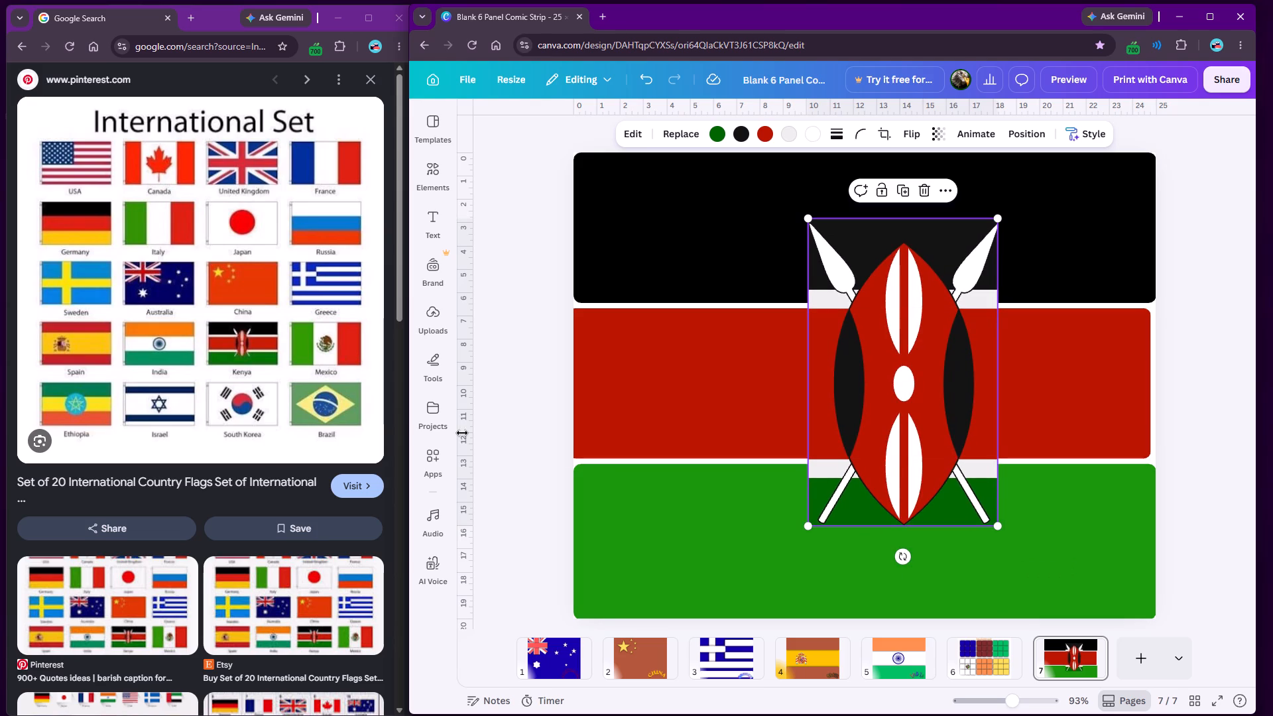
pyautogui.click(531, 416)
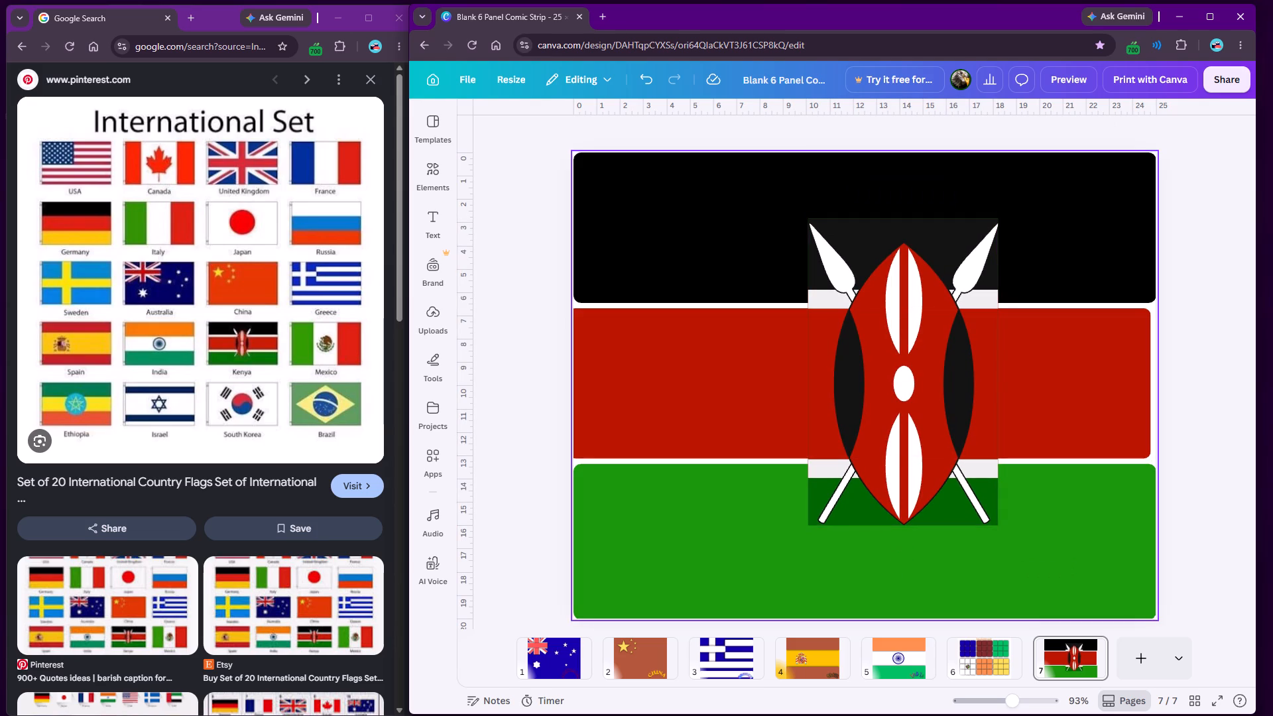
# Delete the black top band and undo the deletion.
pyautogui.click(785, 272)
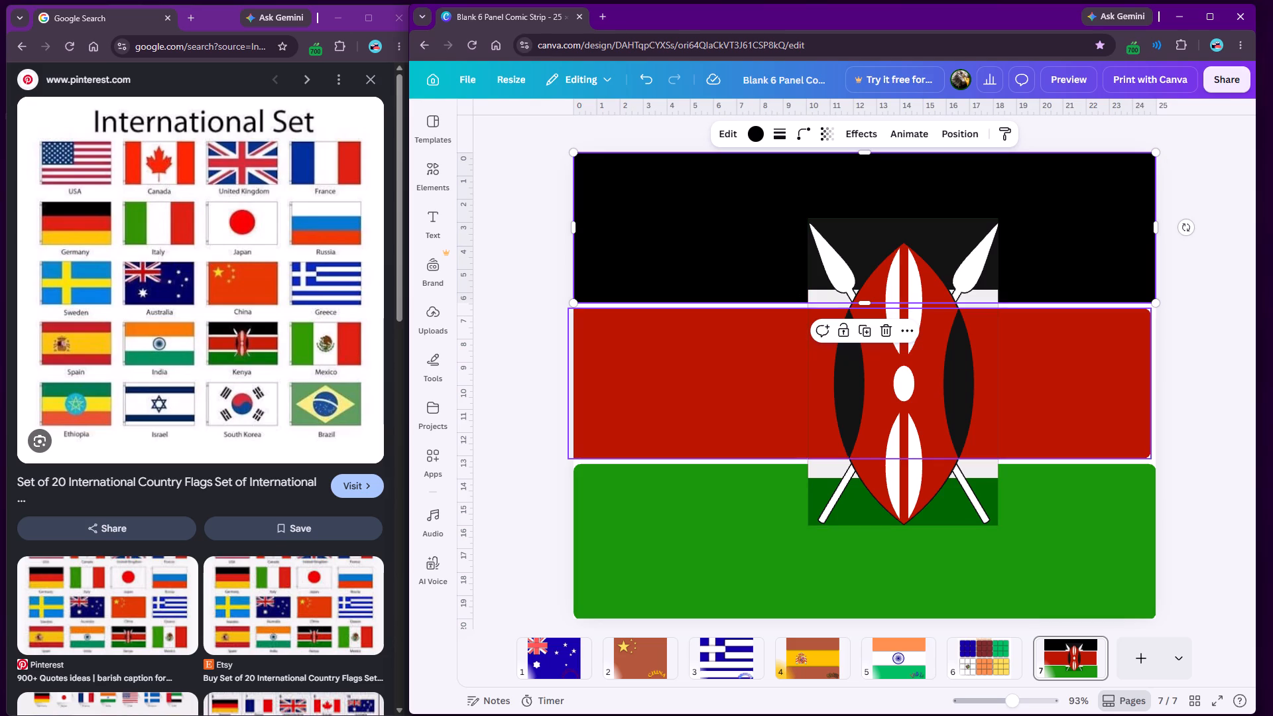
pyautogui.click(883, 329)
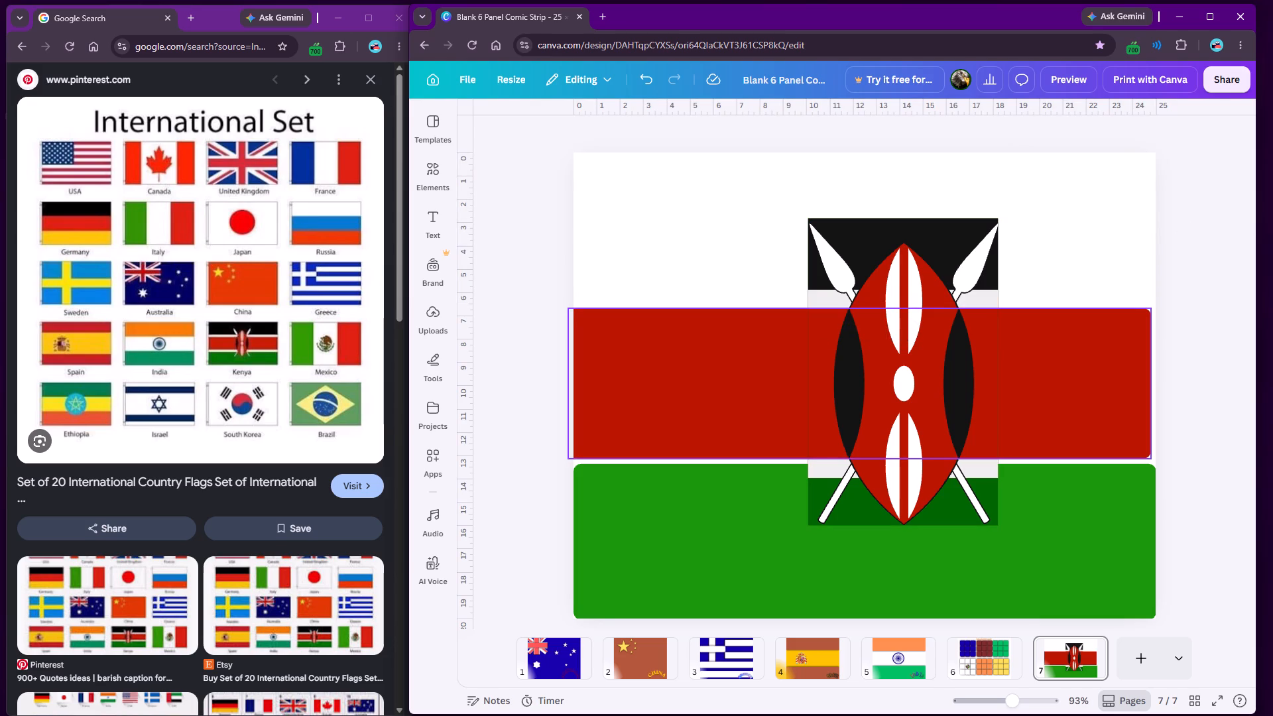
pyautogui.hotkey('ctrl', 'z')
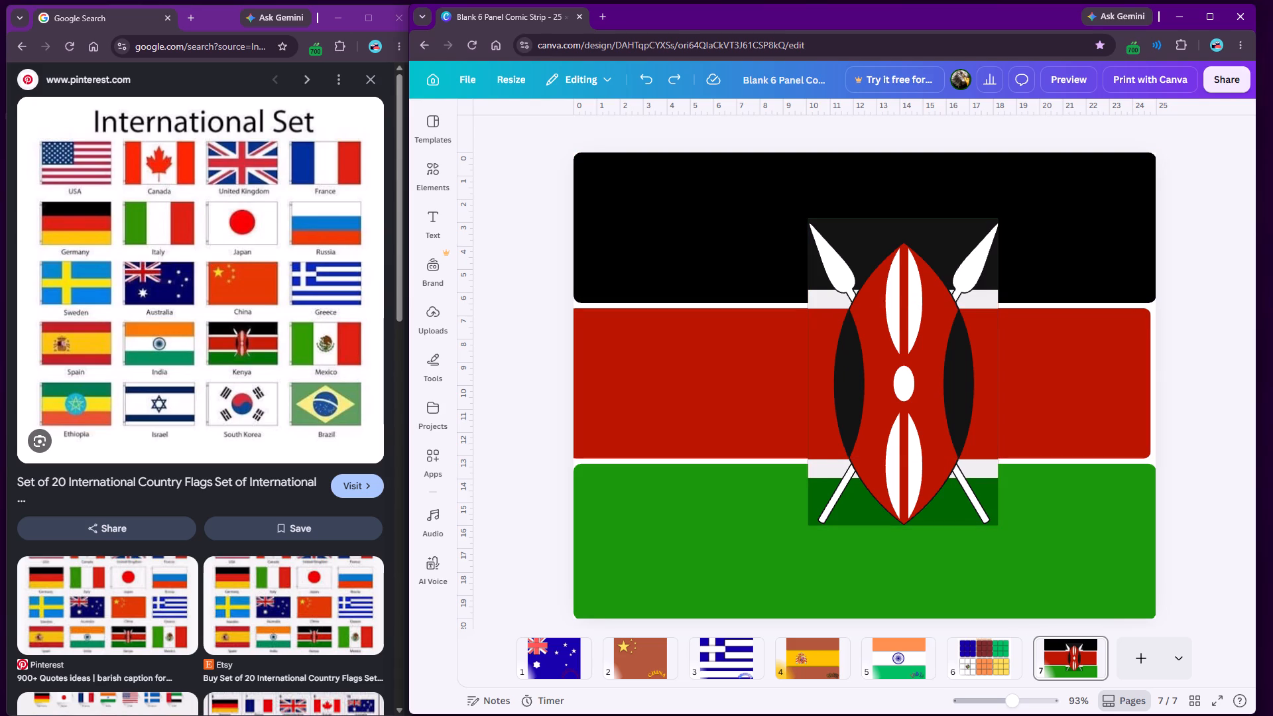
# Delete the cropped shield-and-spears emblem from the flag on page 7.
pyautogui.click(934, 374)
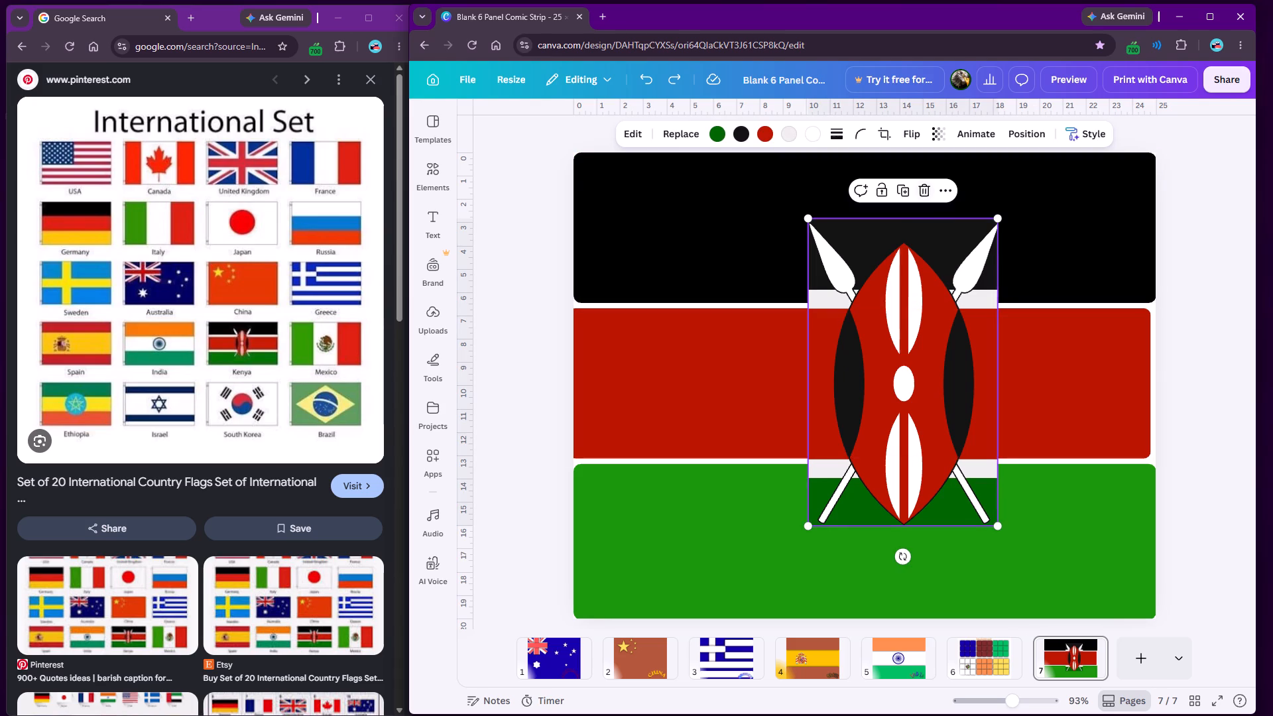
pyautogui.click(917, 187)
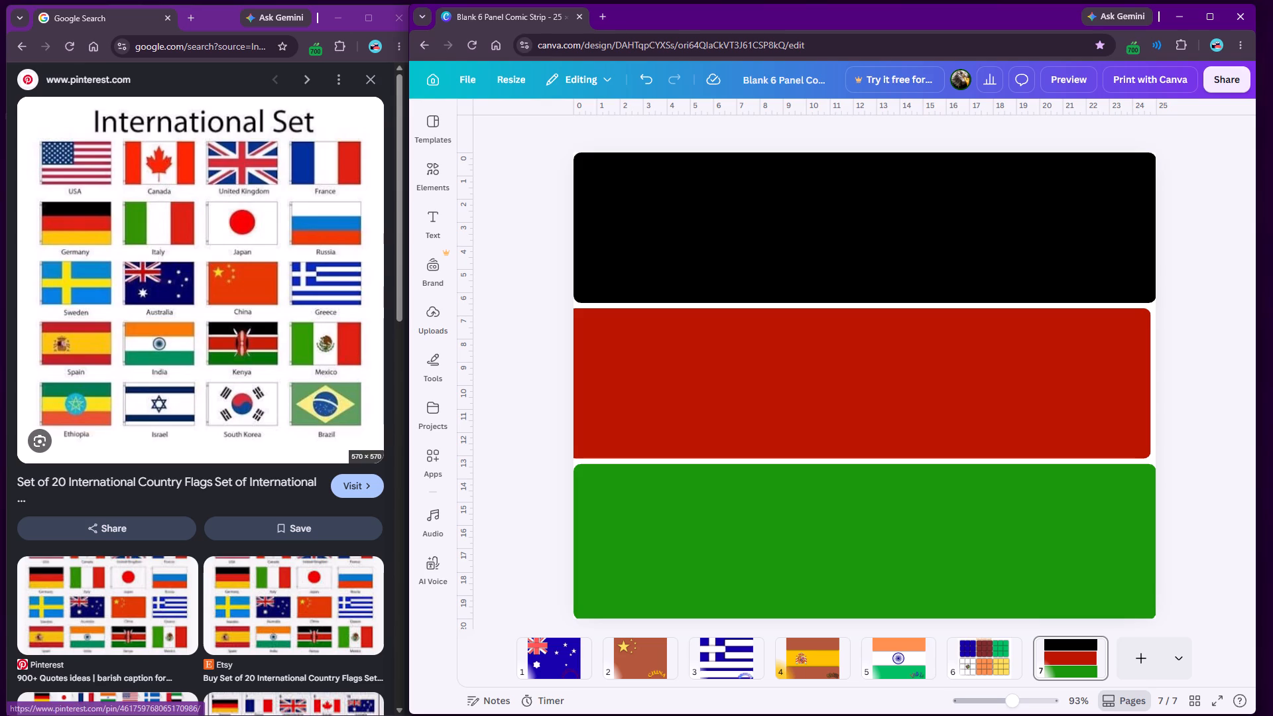
# Search the elements library for "kenya logo" and look through the suggested graphics and photos for a replacement emblem.
pyautogui.click(436, 182)
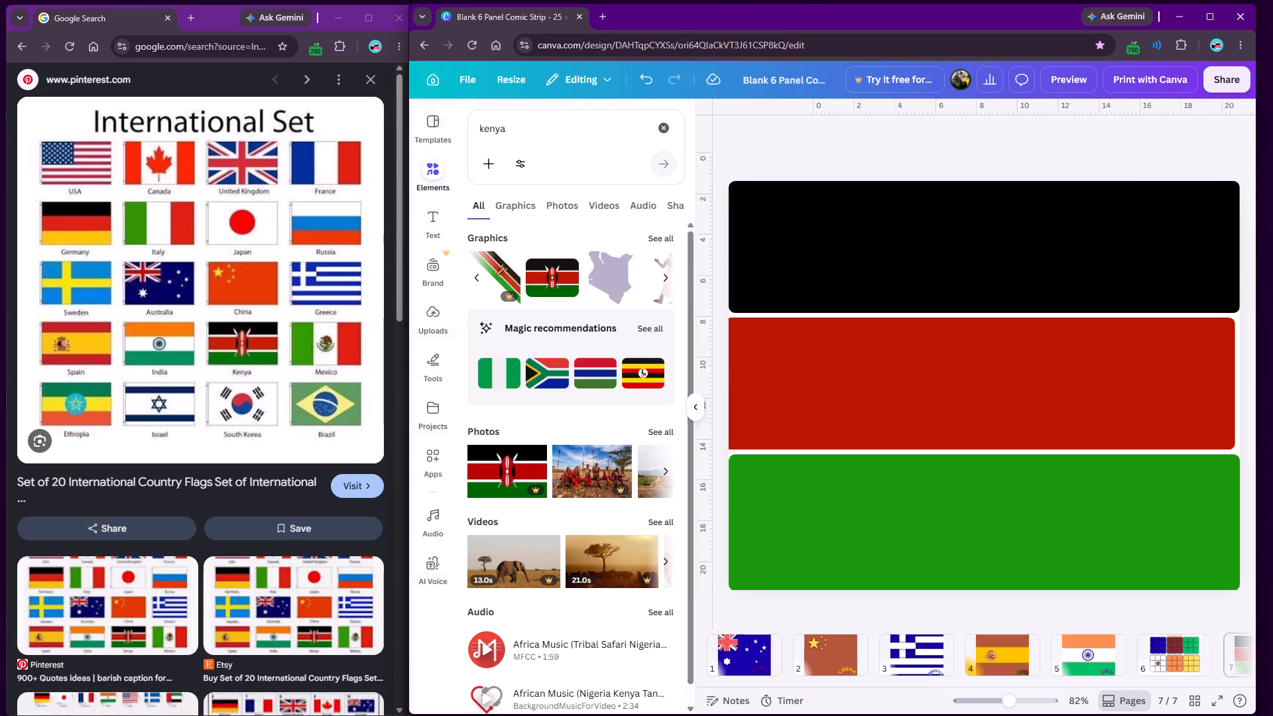
pyautogui.moveTo(516, 131); pyautogui.dragTo(507, 131)
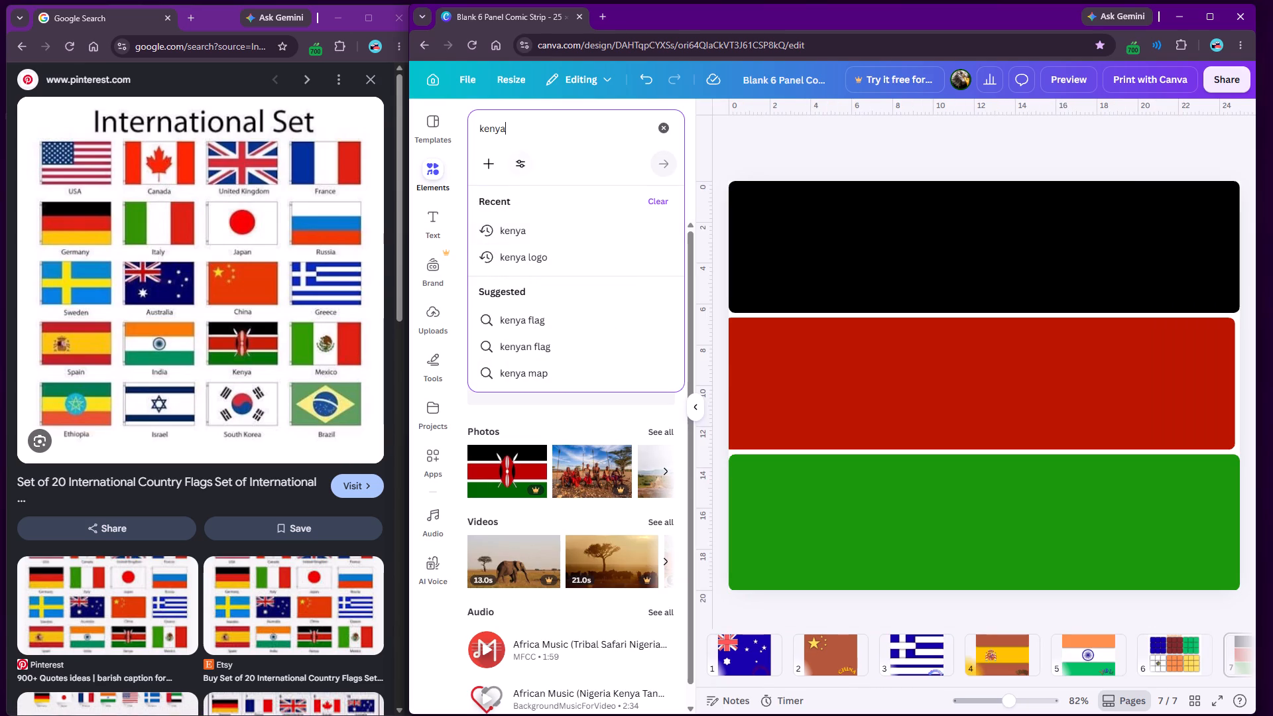
pyautogui.click(536, 256)
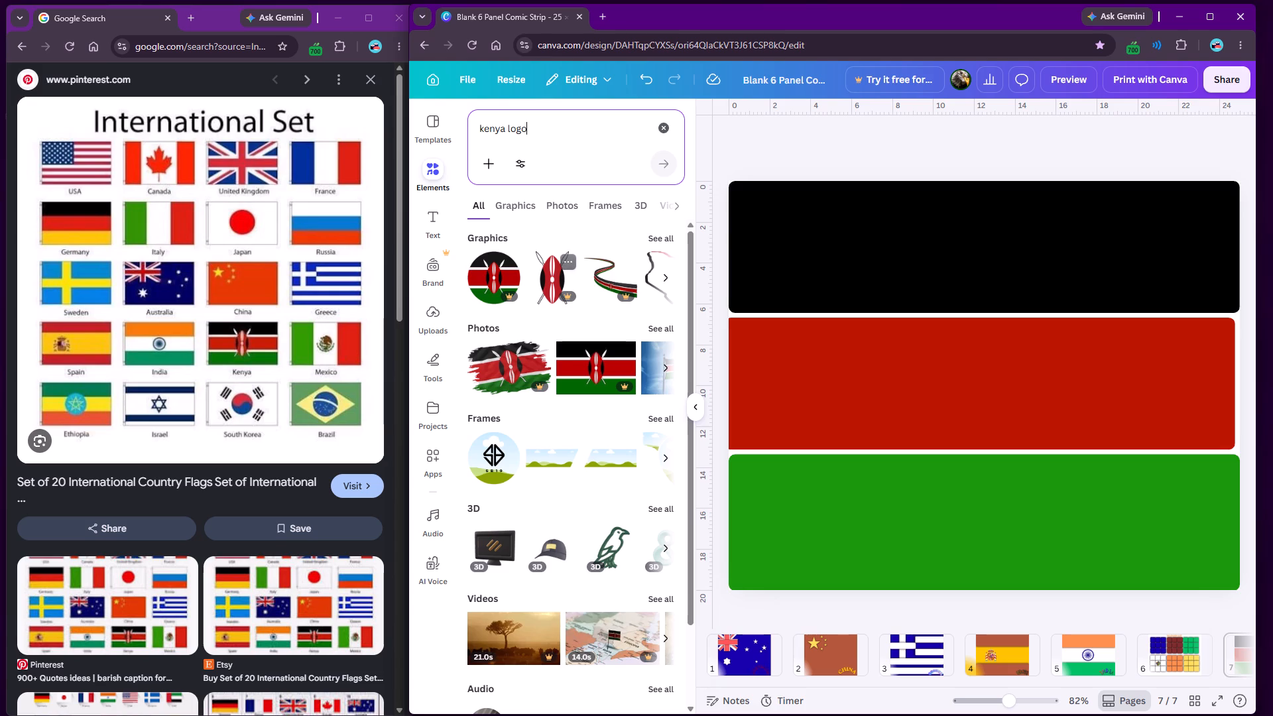
pyautogui.click(670, 272)
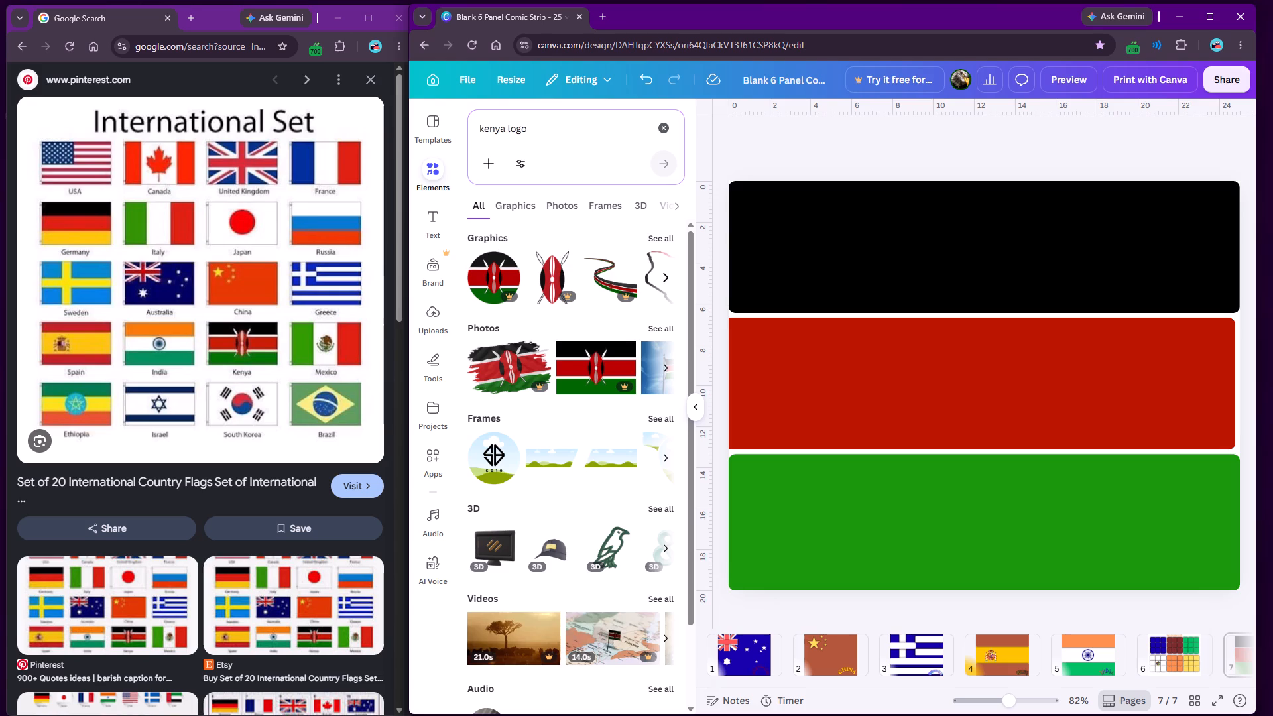
pyautogui.click(665, 276)
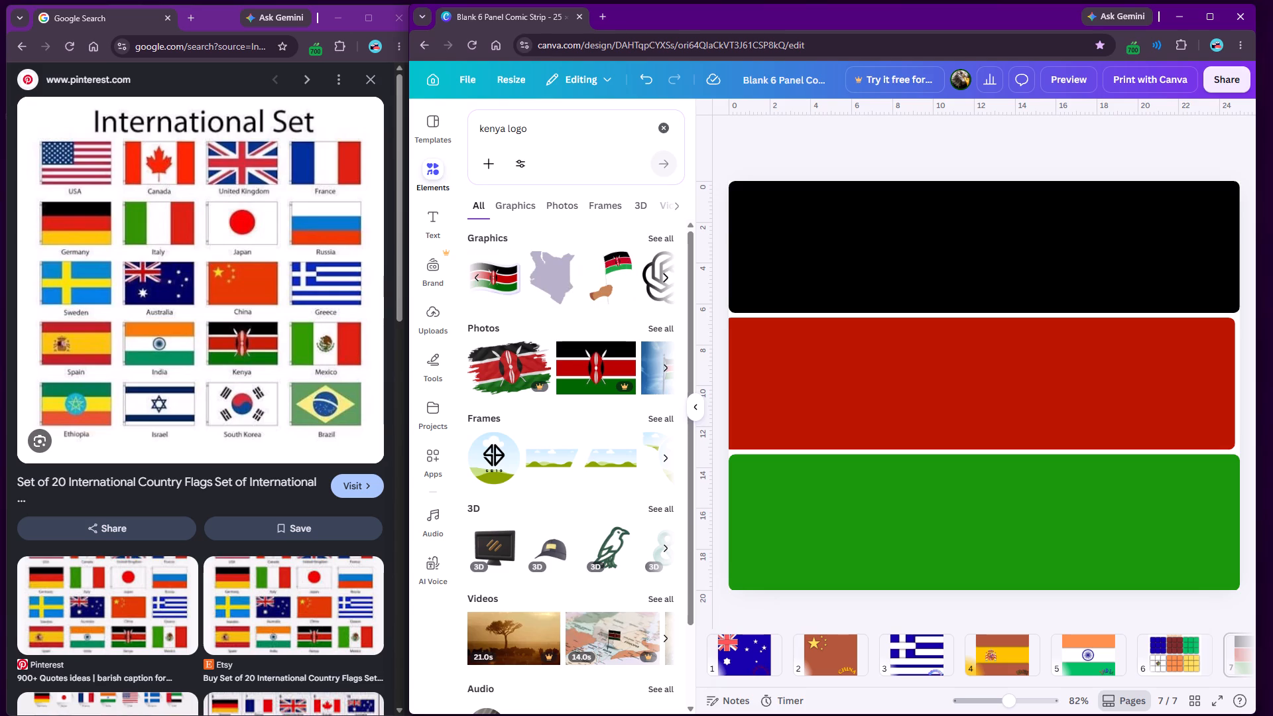
pyautogui.click(661, 282)
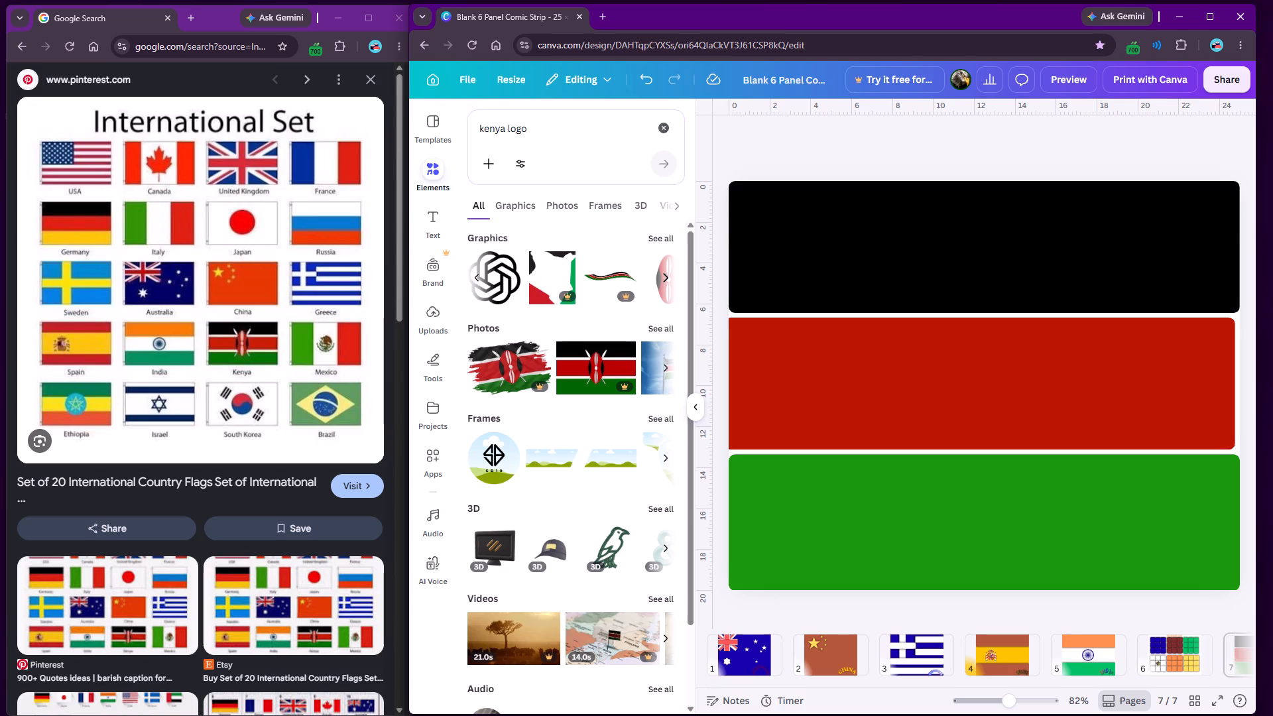
pyautogui.click(663, 277)
pyautogui.click(663, 274)
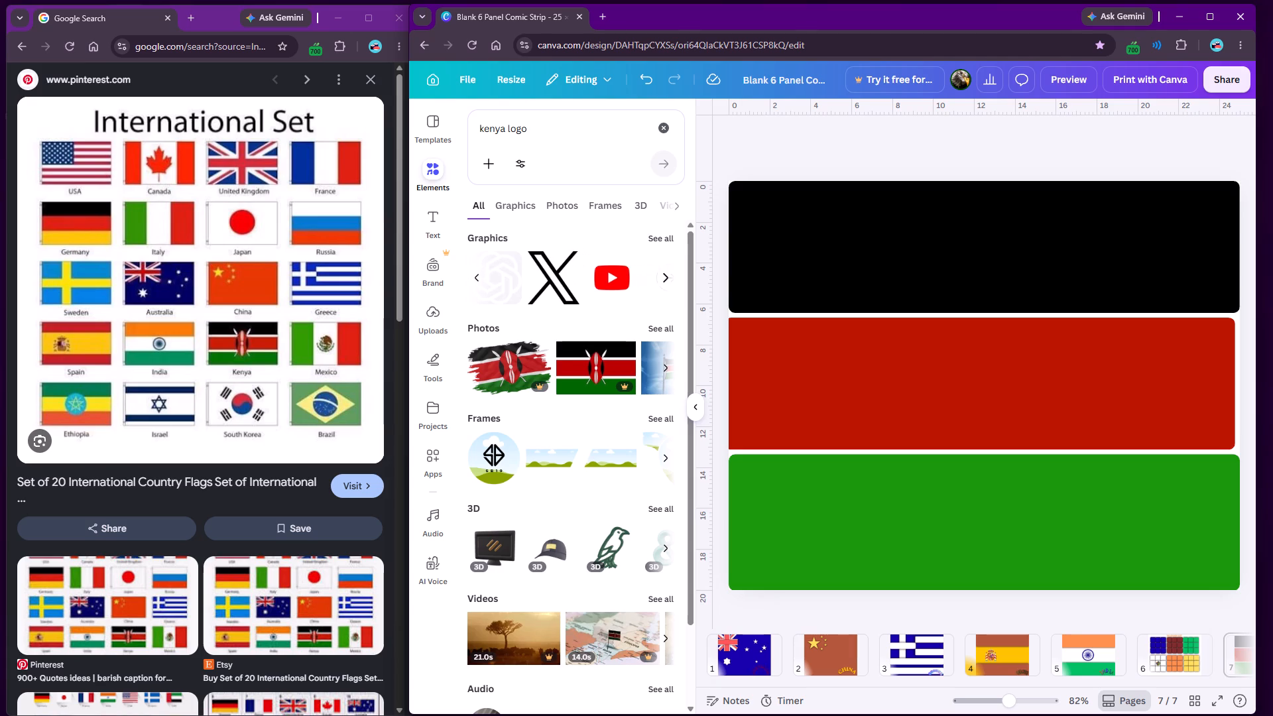
pyautogui.click(664, 280)
pyautogui.scroll(-1, 632, 322)
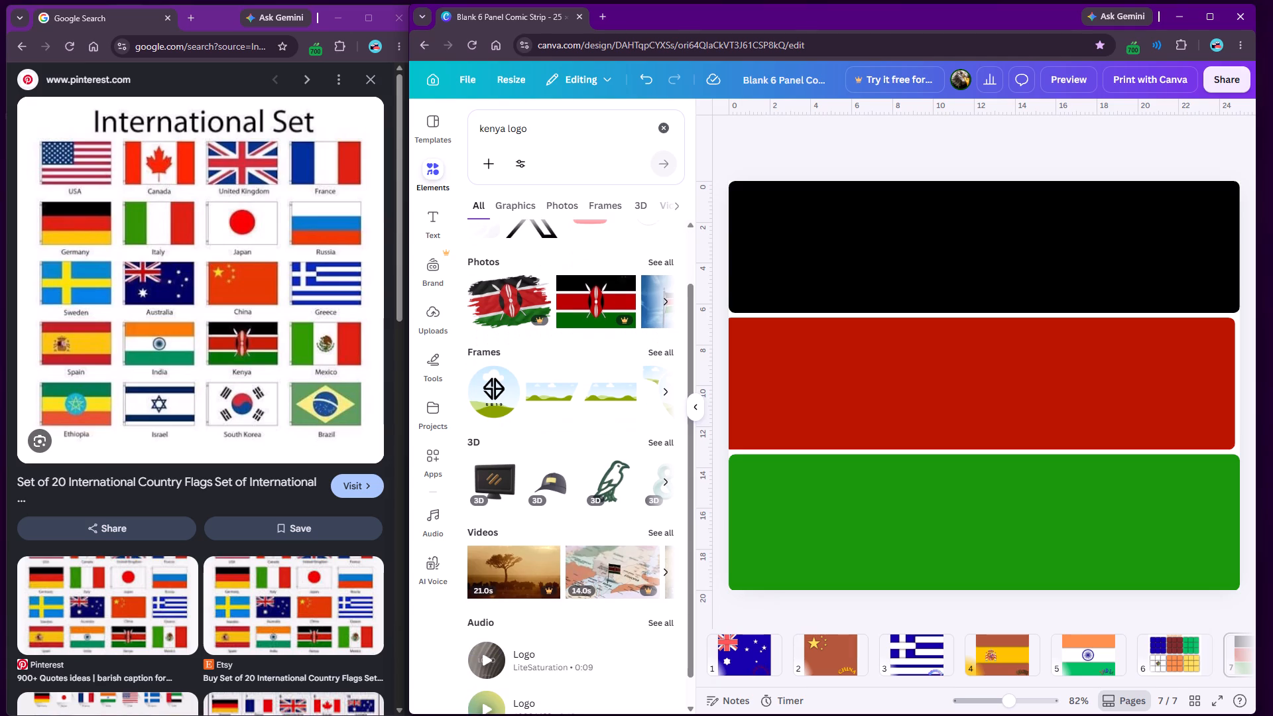
pyautogui.scroll(-6, 563, 346)
pyautogui.scroll(3, 566, 346)
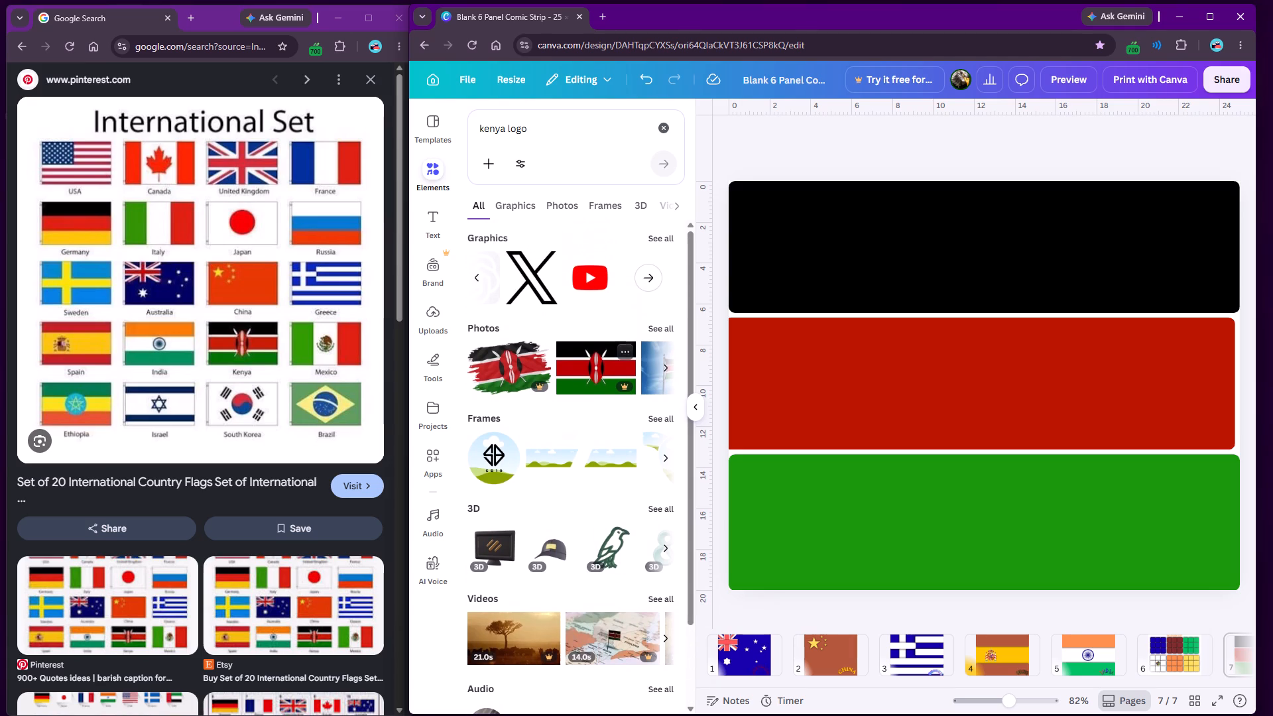
pyautogui.click(663, 363)
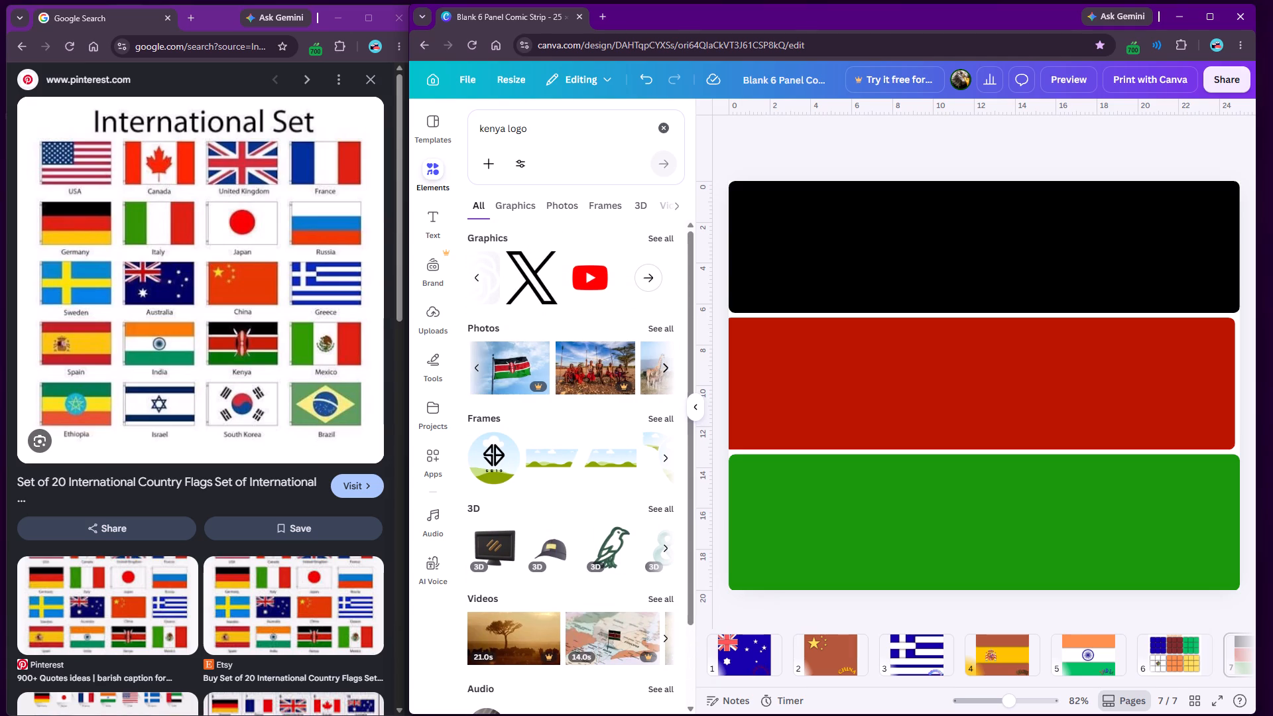
pyautogui.click(666, 372)
pyautogui.click(661, 367)
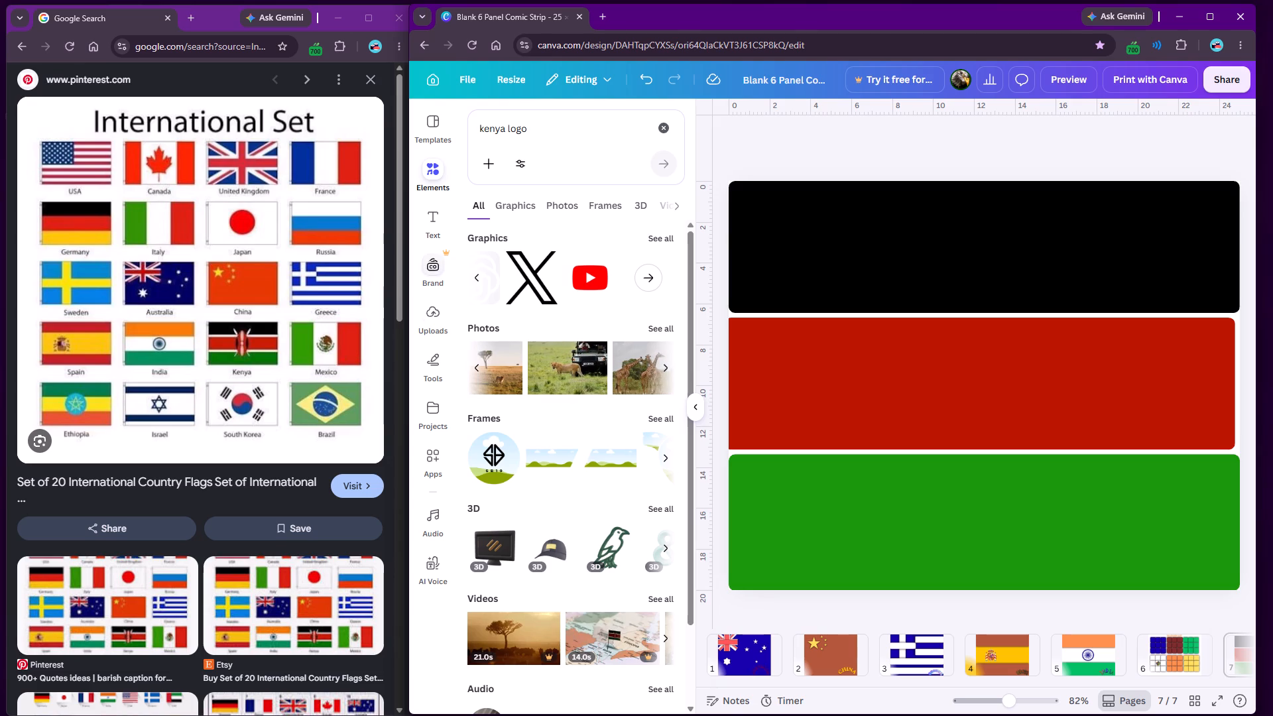
# Examine the full set of "kenya logo" graphics for a usable standalone shield-and-spears emblem.
pyautogui.click(658, 235)
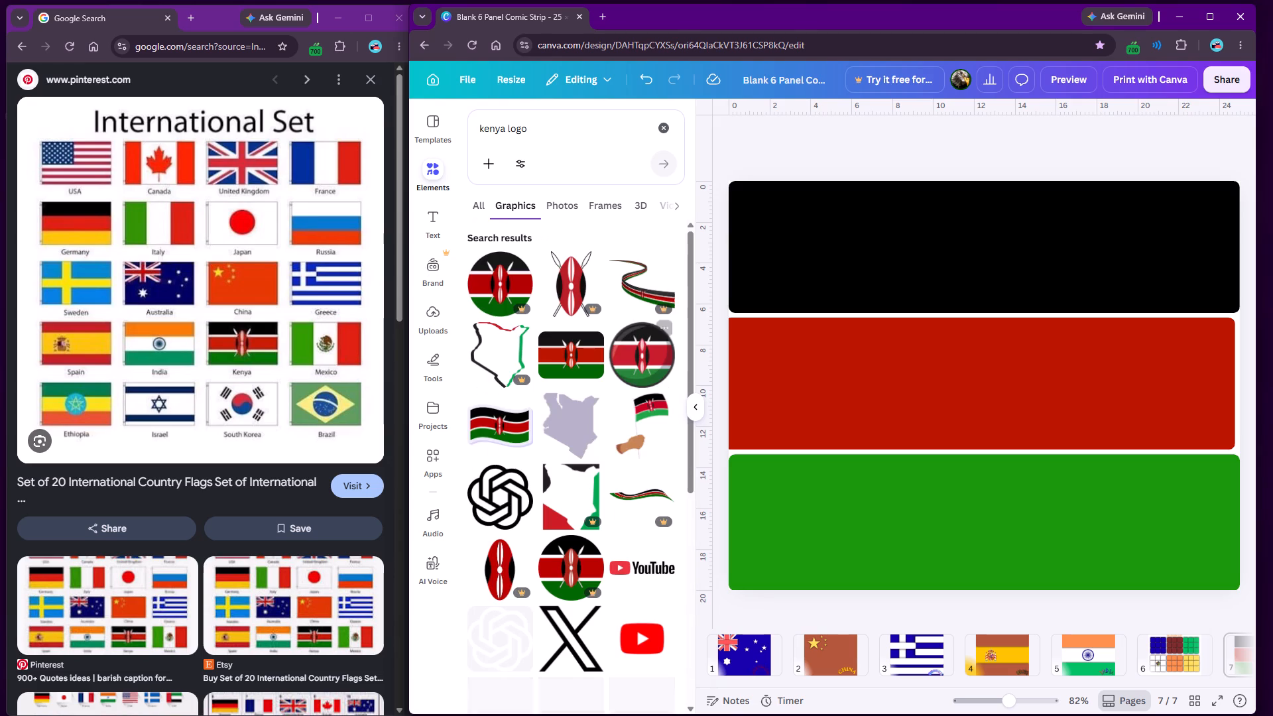
pyautogui.scroll(-3, 601, 353)
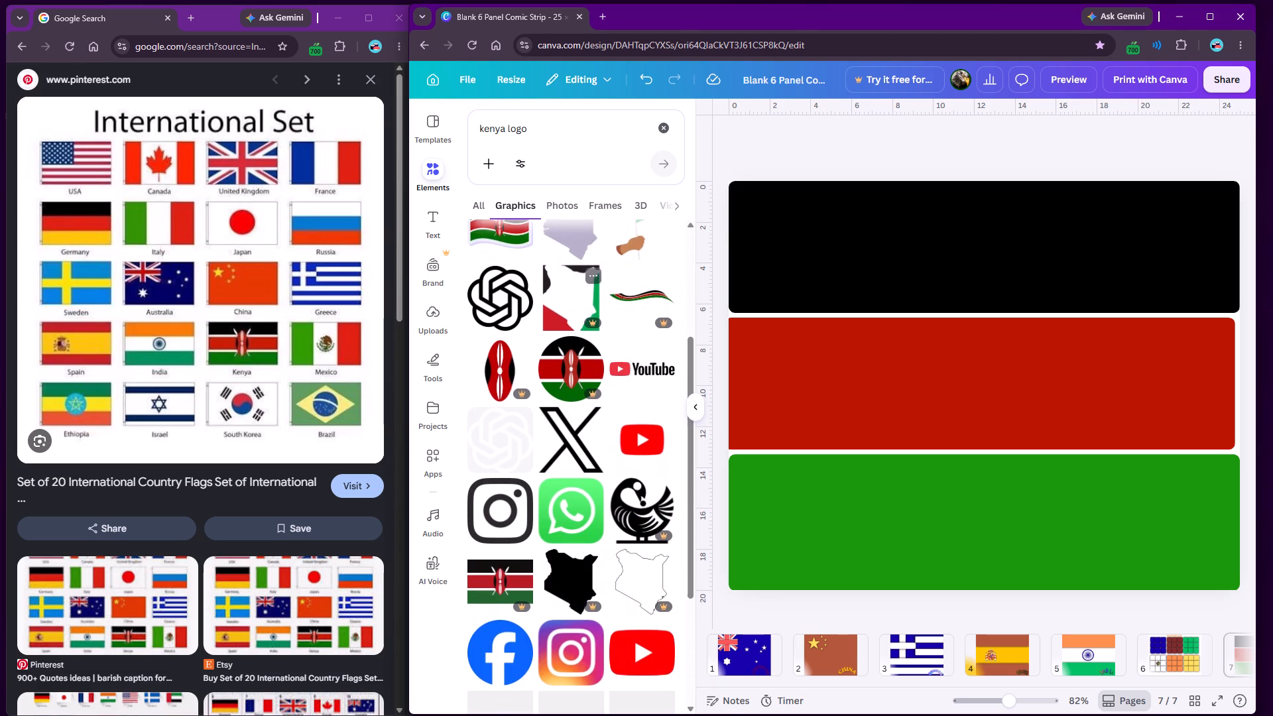
pyautogui.scroll(-7, 602, 344)
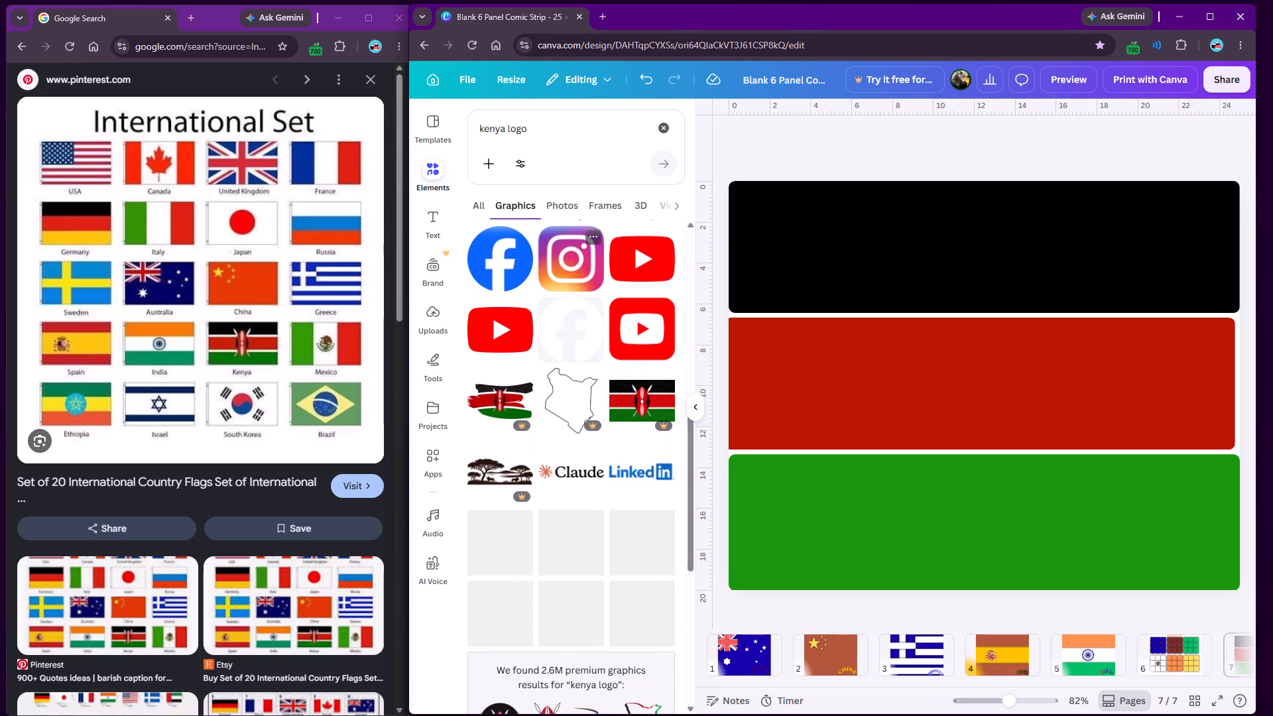
pyautogui.scroll(-5, 595, 361)
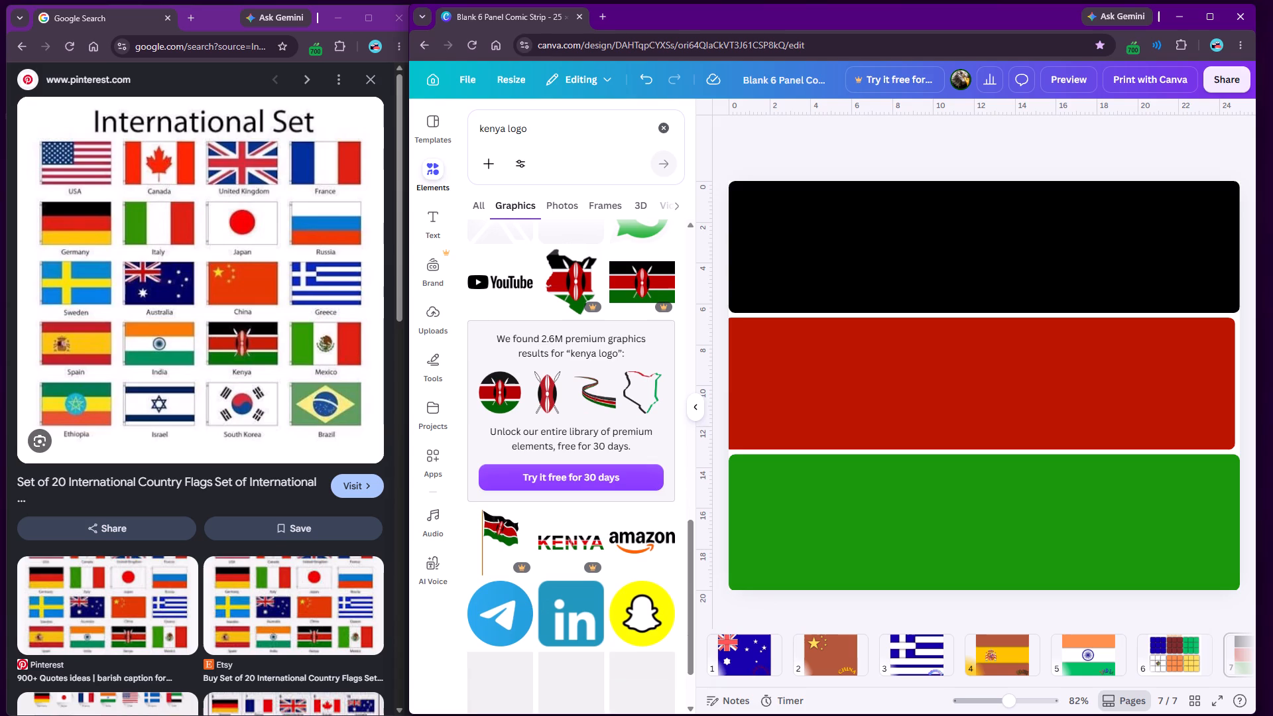
pyautogui.scroll(-2, 598, 337)
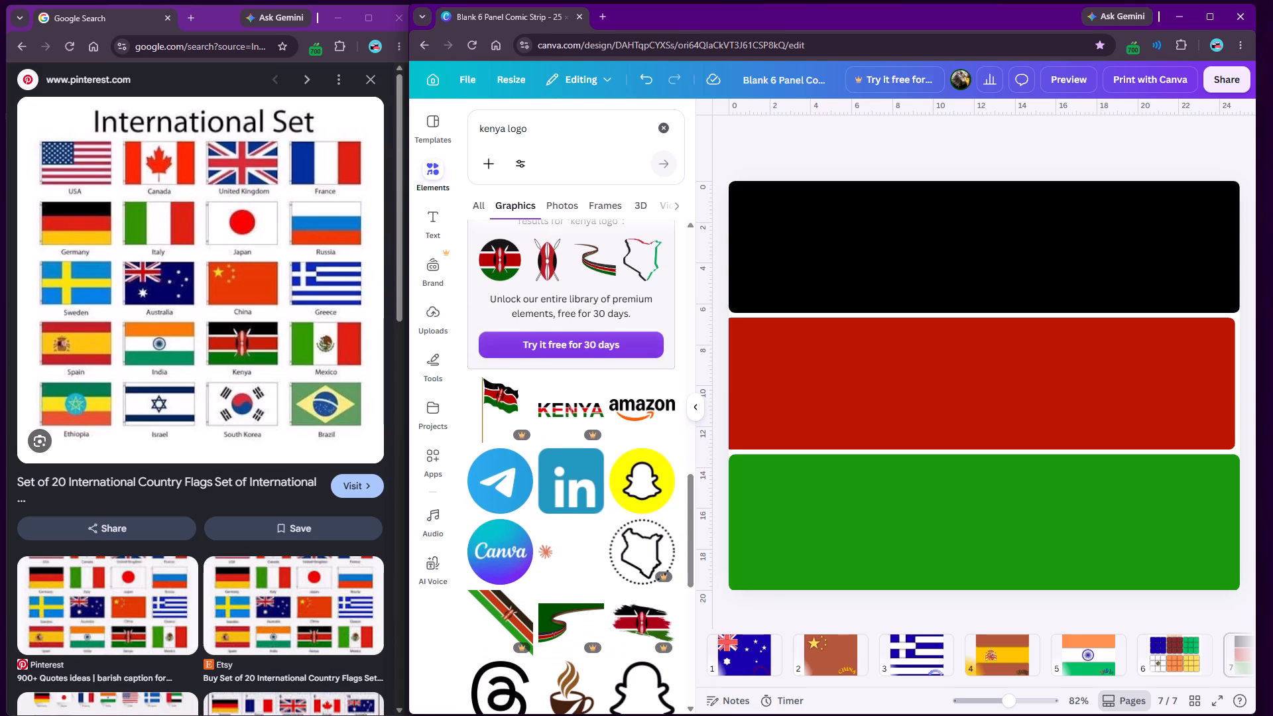
pyautogui.scroll(-3, 595, 348)
pyautogui.scroll(14, 595, 349)
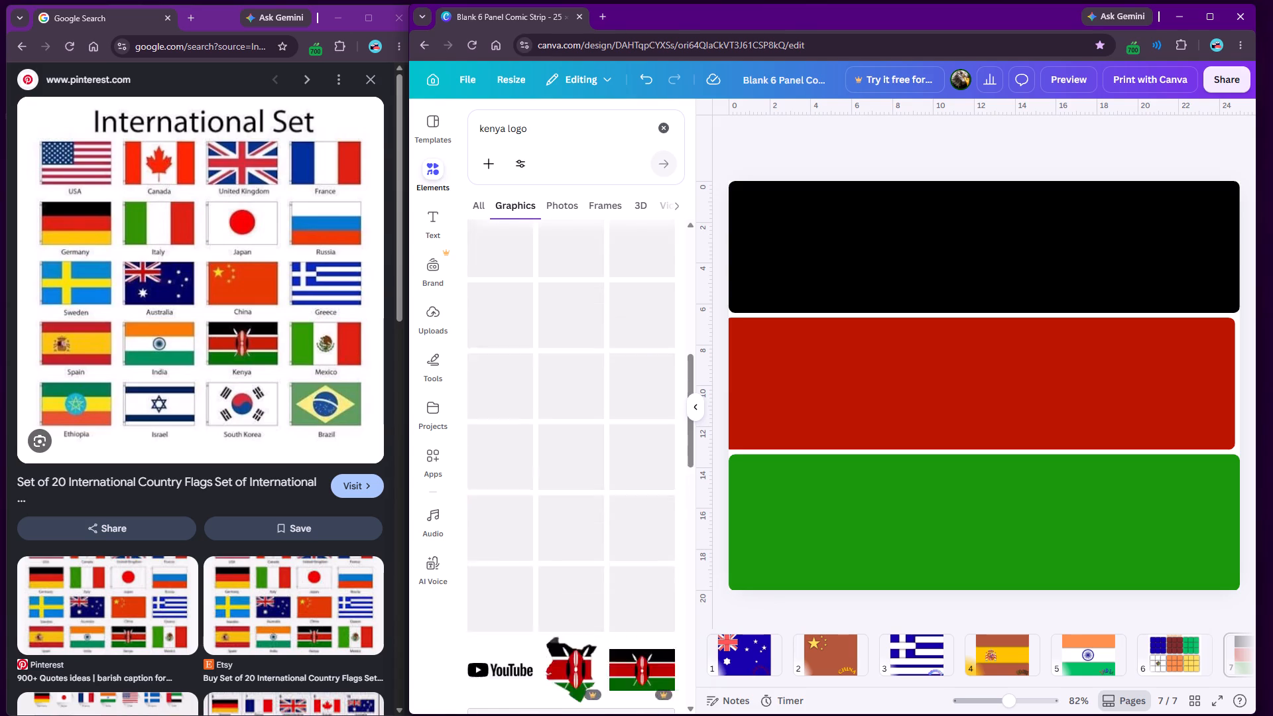
pyautogui.scroll(6, 593, 349)
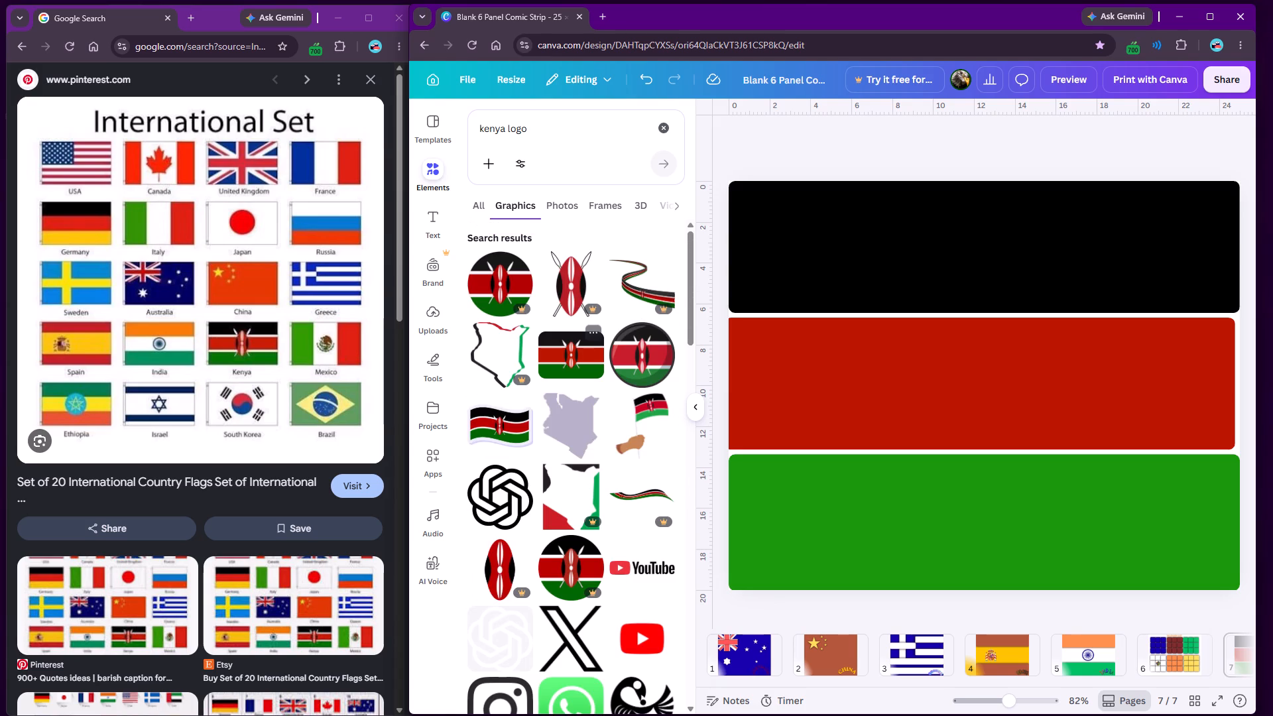
pyautogui.scroll(-1, 560, 363)
pyautogui.scroll(11, 573, 368)
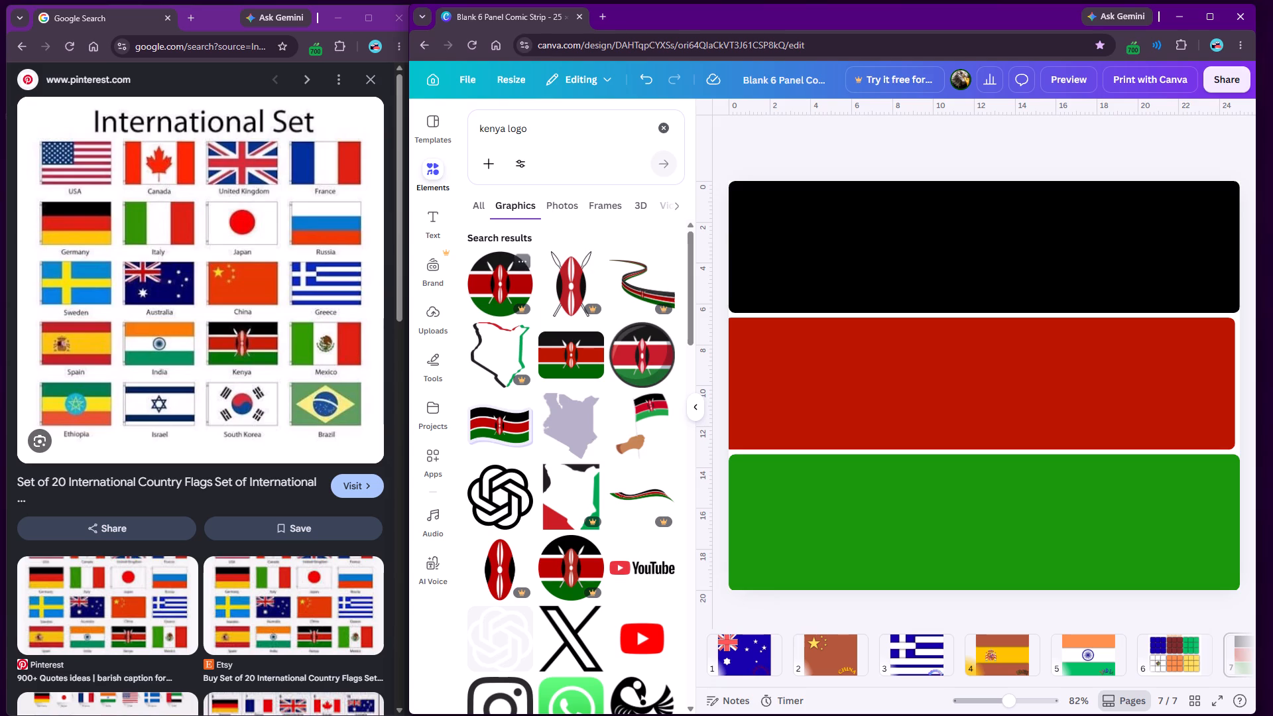
# Reopen the Blank 6 Panel Comic Strip design in Canva and go to page 7.
pyautogui.click(515, 321)
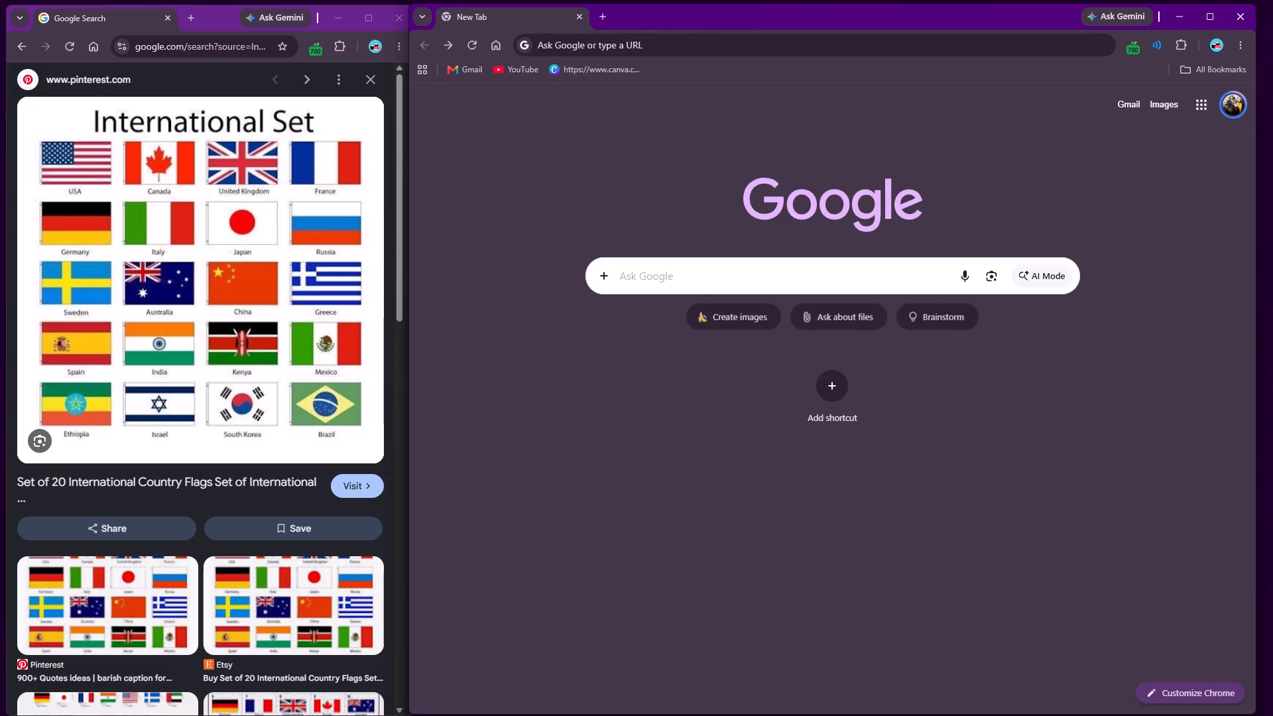
pyautogui.click(604, 300)
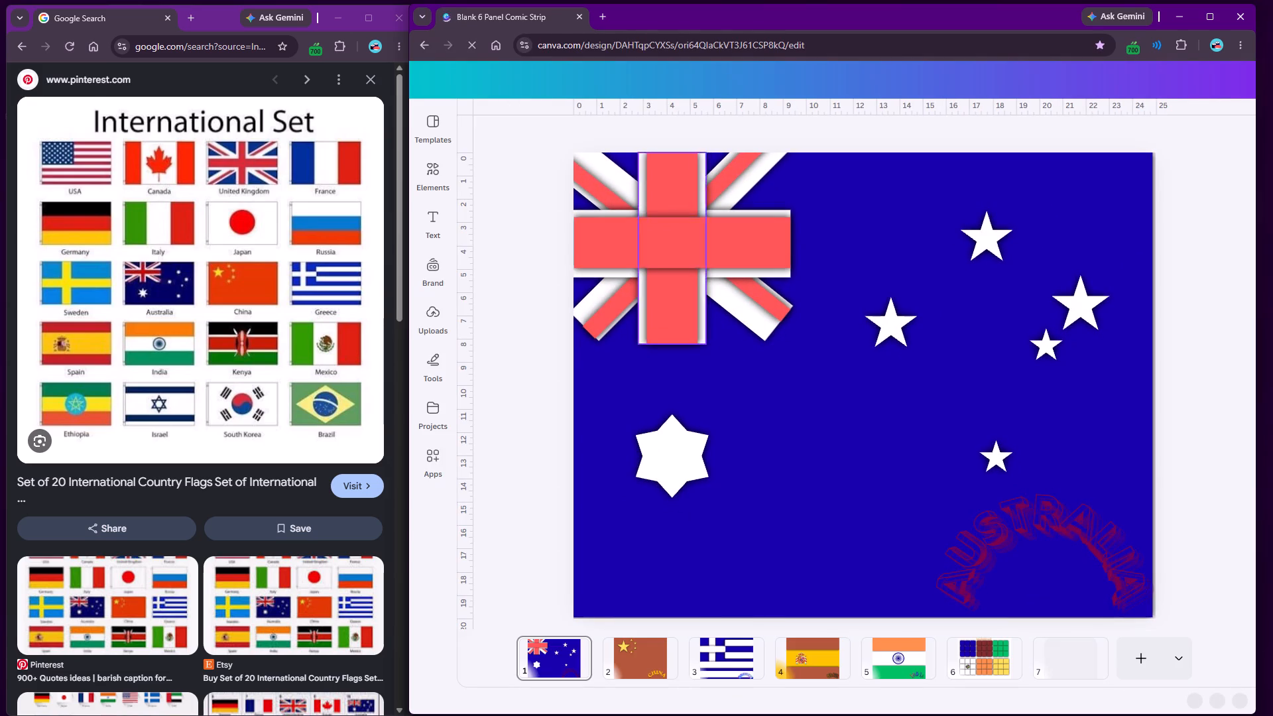
pyautogui.click(1065, 648)
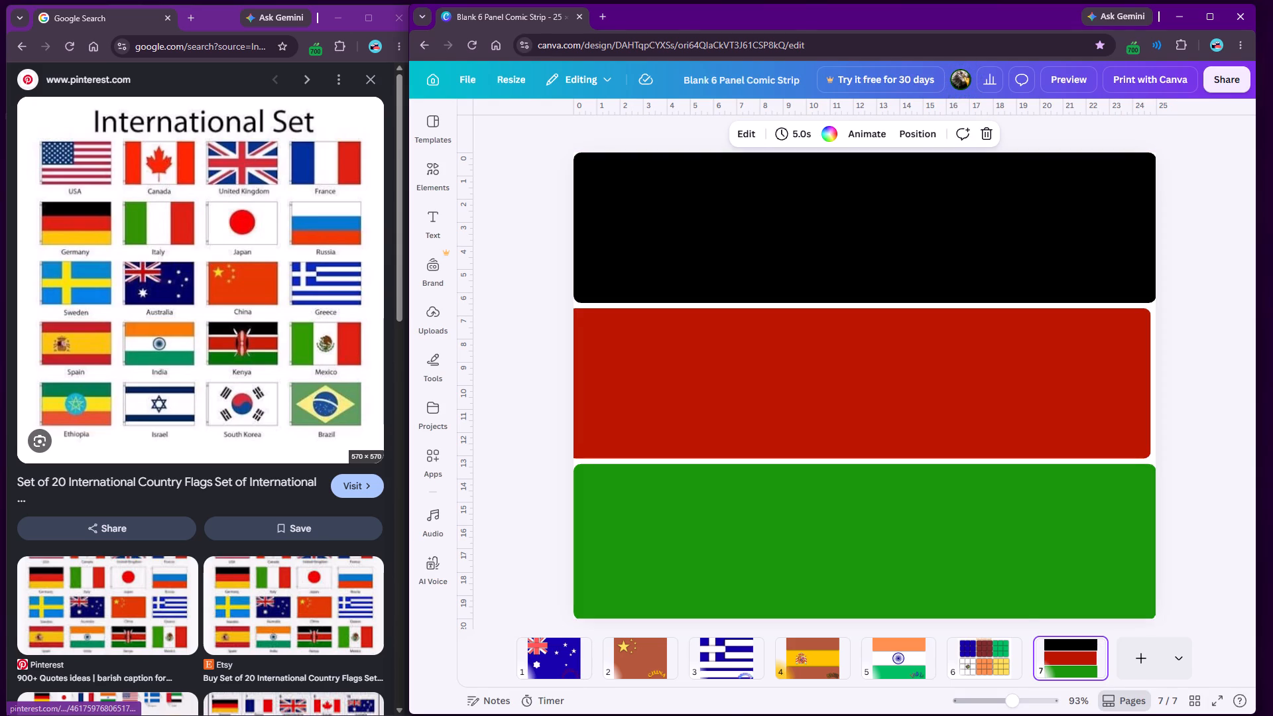
# Search the Graphics category of the elements library for "kenya".
pyautogui.click(428, 163)
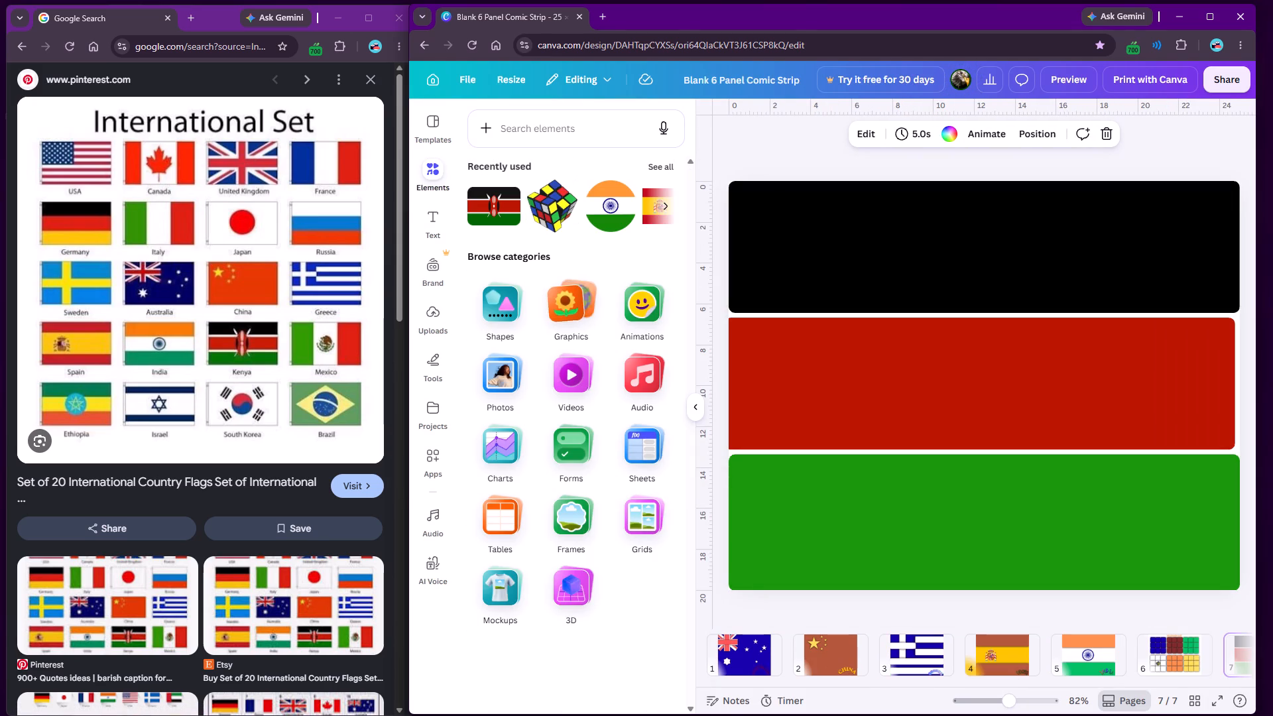
pyautogui.scroll(-2, 645, 414)
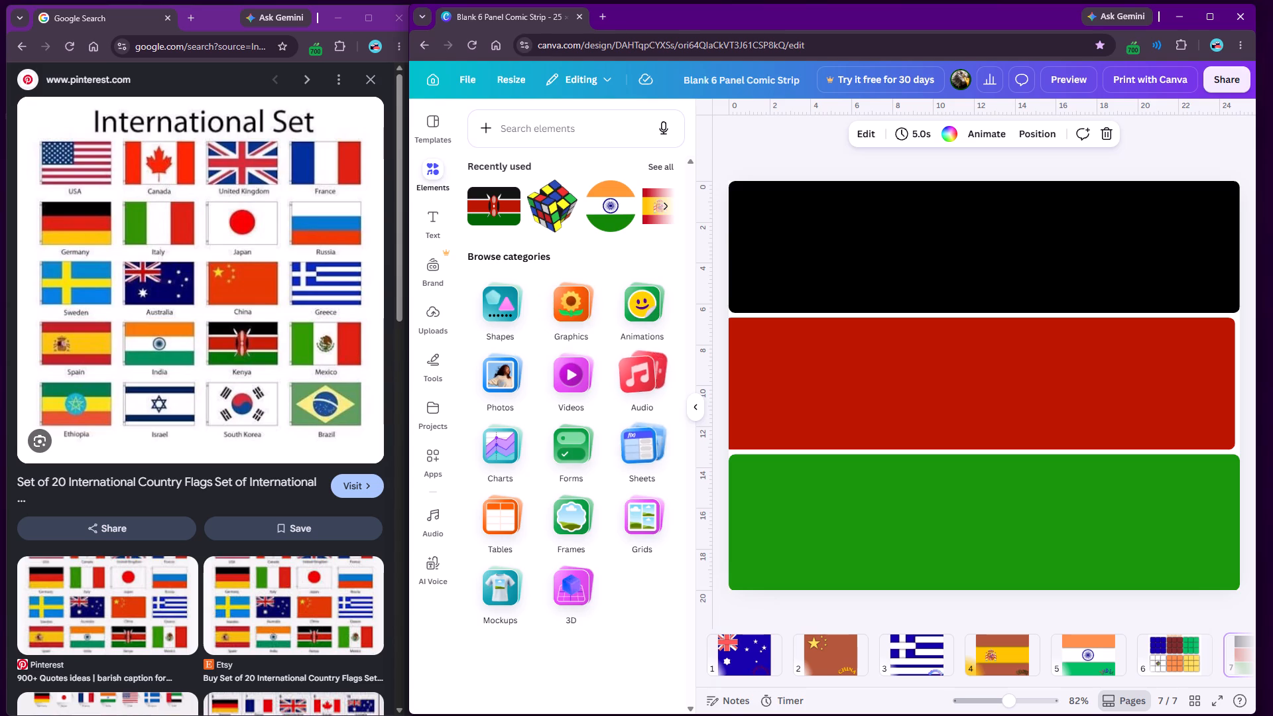
pyautogui.scroll(-1, 645, 416)
pyautogui.click(581, 313)
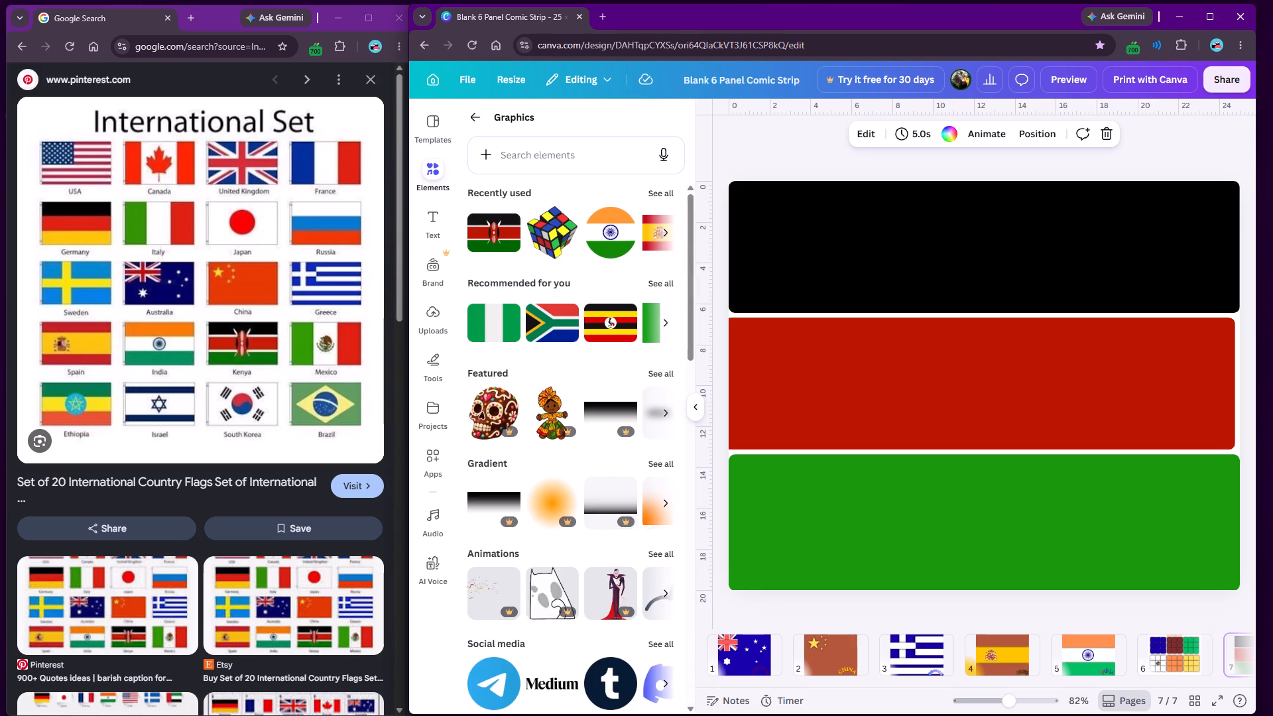
pyautogui.click(531, 164)
pyautogui.write('kenya')
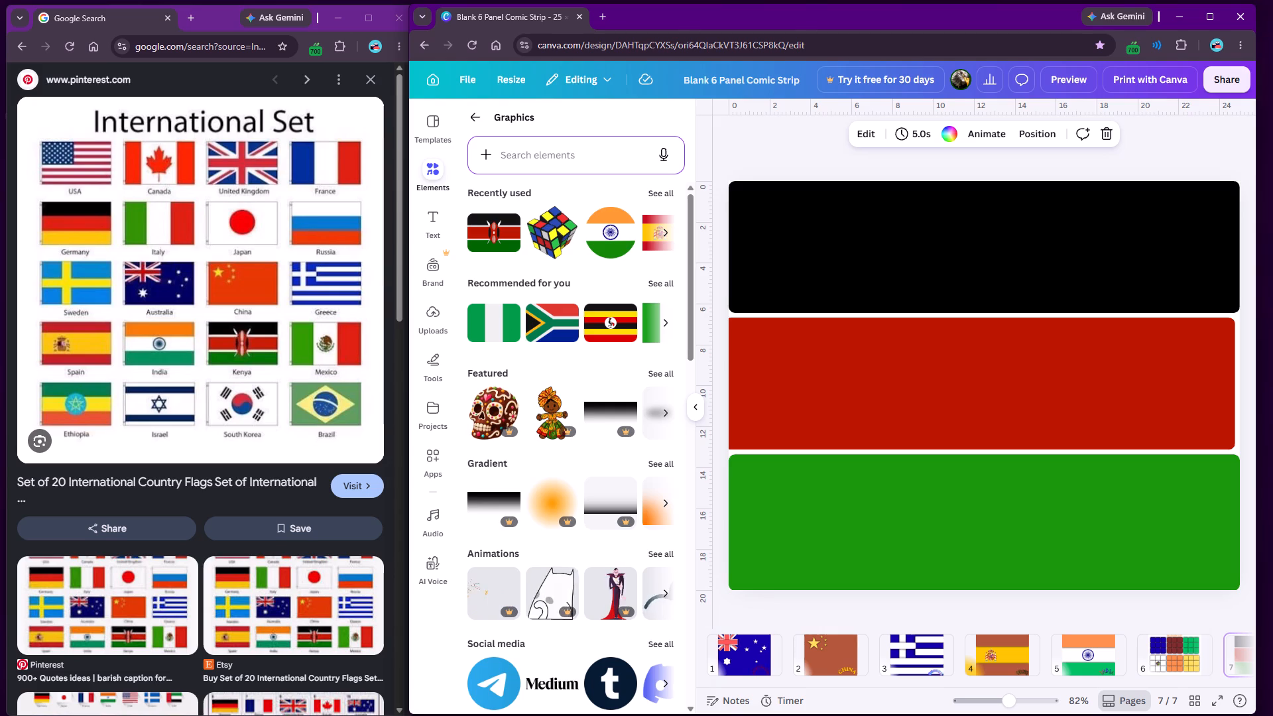
pyautogui.click(531, 162)
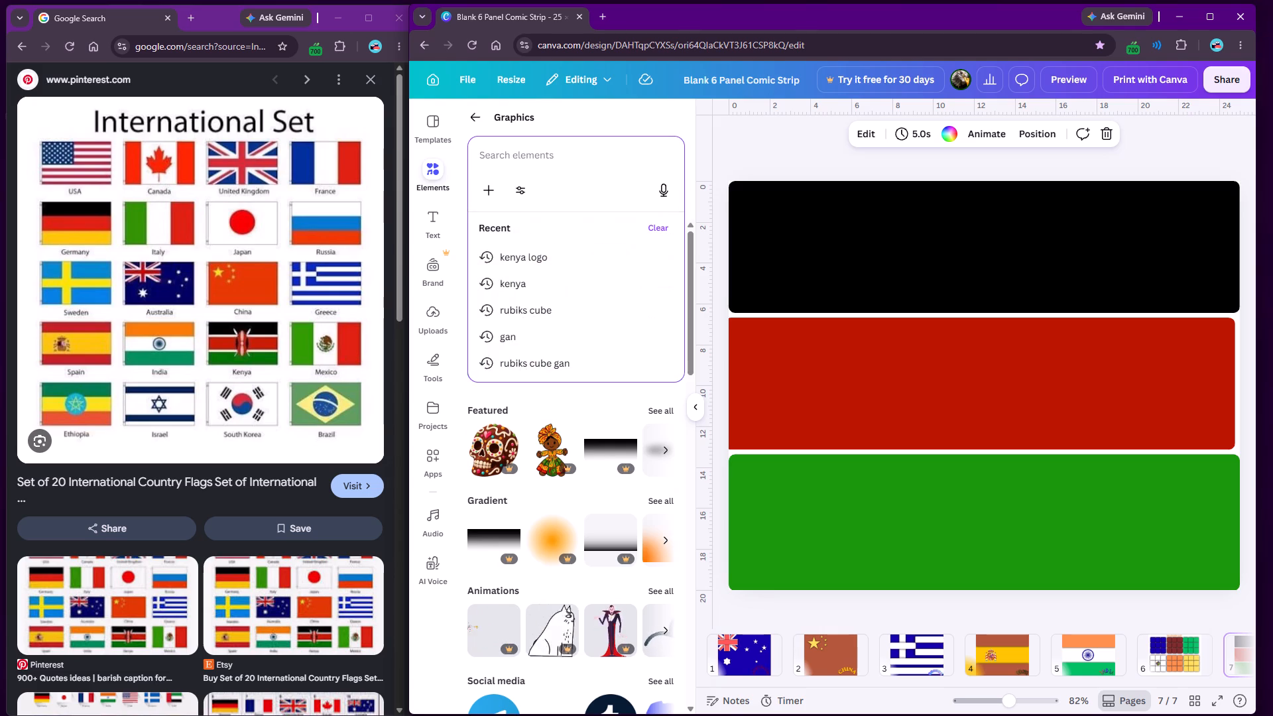
pyautogui.press('k')
pyautogui.press('Down')
pyautogui.press('Down')
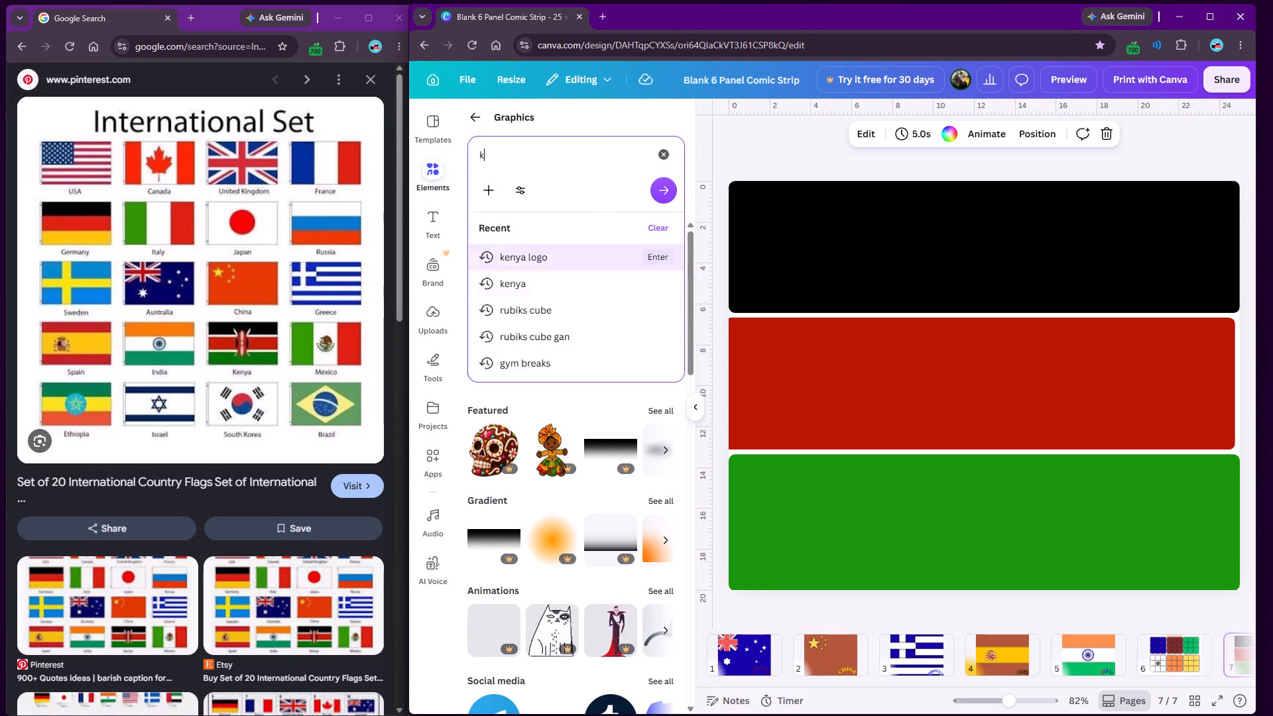
pyautogui.press('Return')
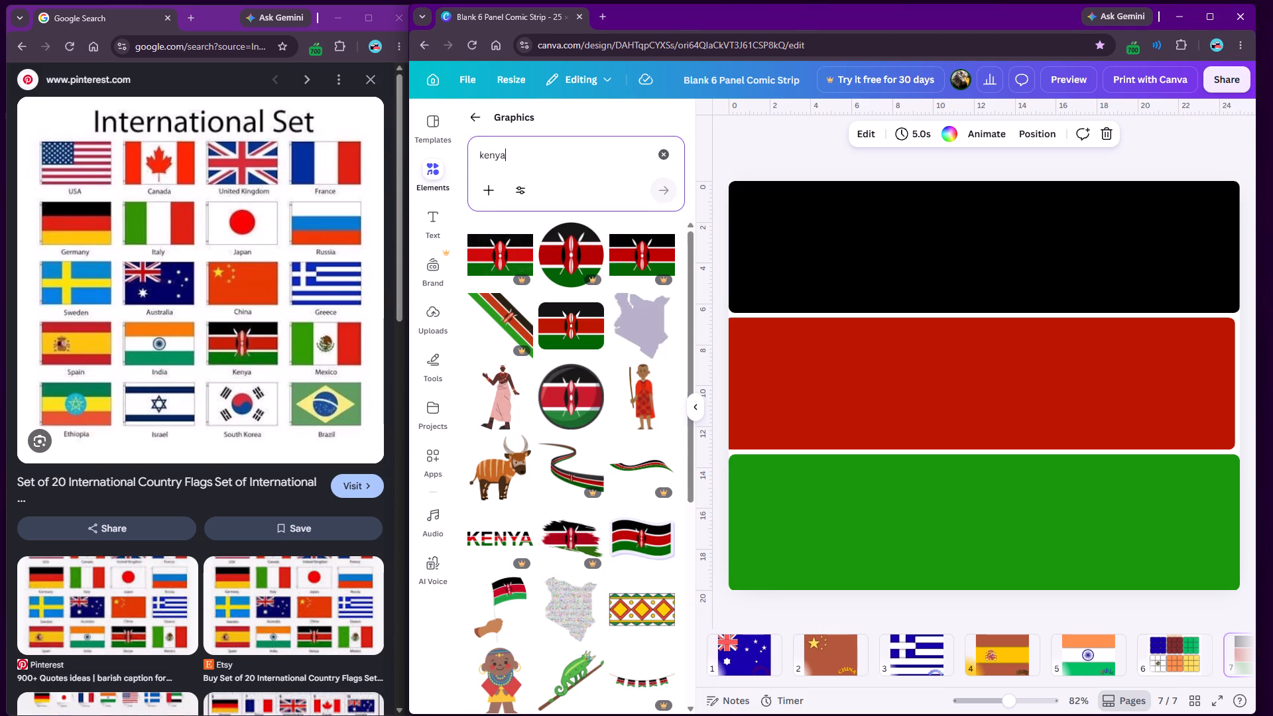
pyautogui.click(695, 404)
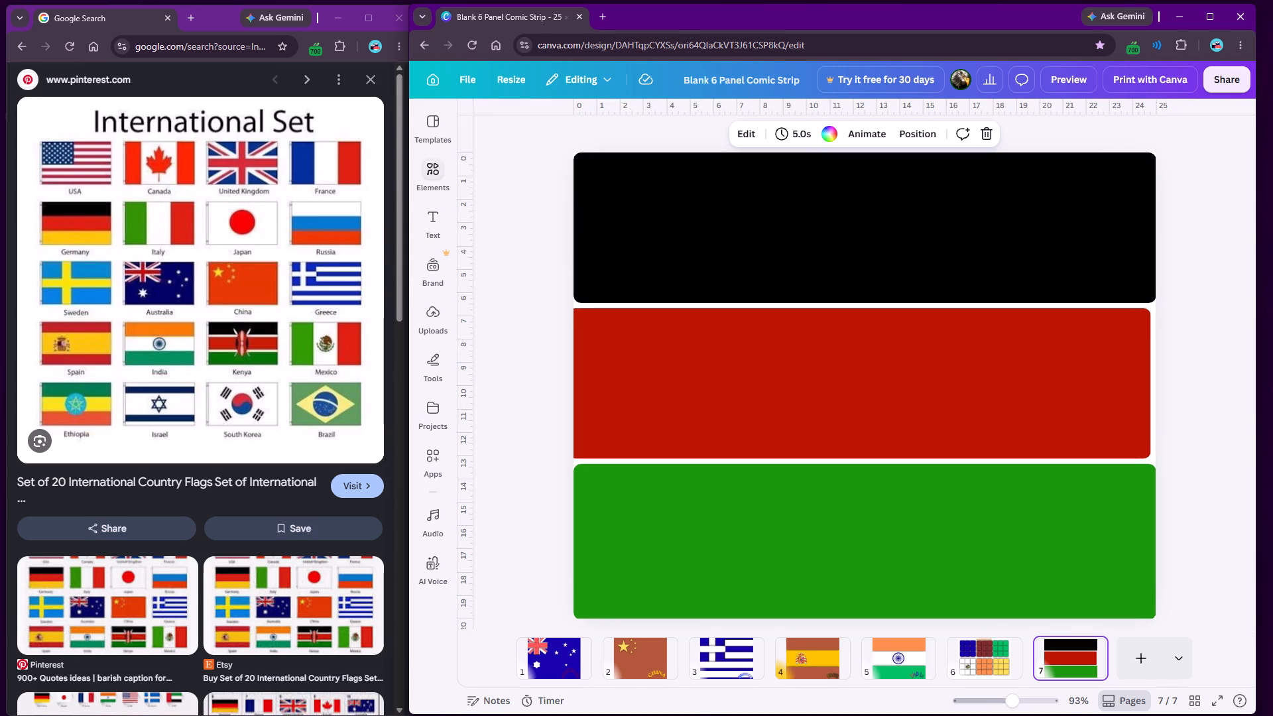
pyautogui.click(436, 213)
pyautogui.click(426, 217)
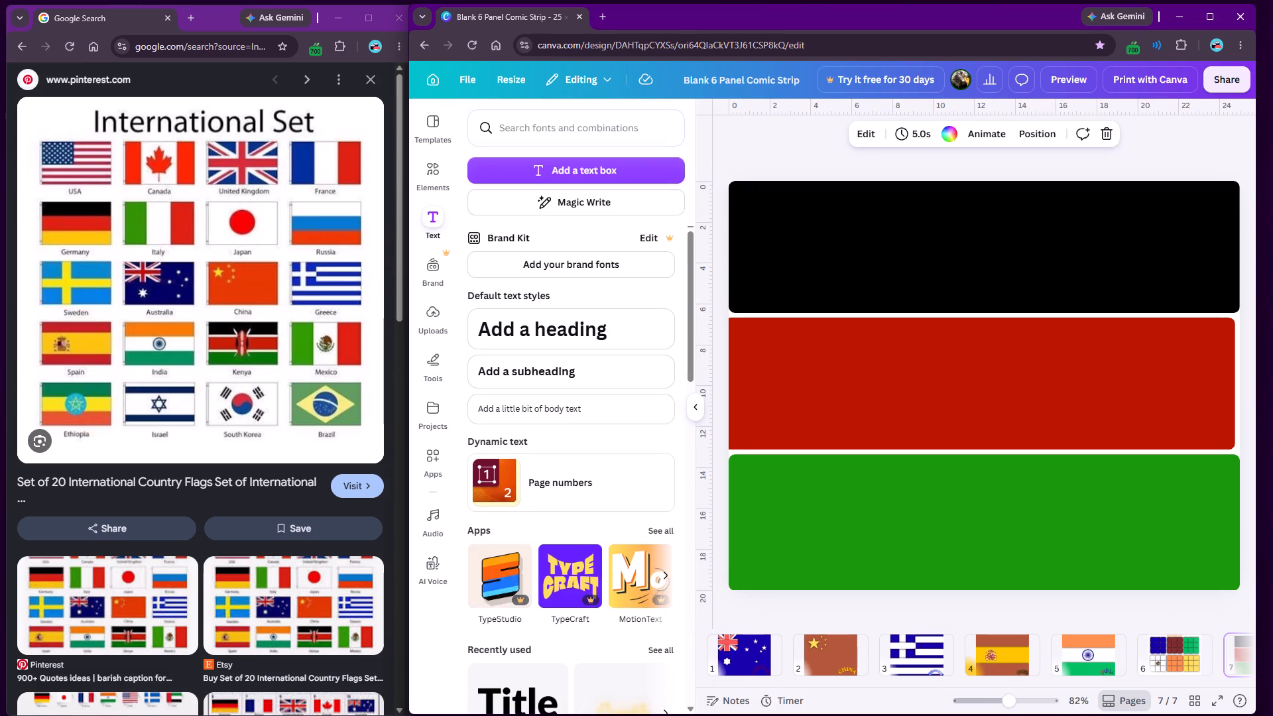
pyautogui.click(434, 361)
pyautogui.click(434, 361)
# Look through the "kenya" graphics and related suggestions for a usable standalone shield-and-spears emblem.
pyautogui.click(426, 189)
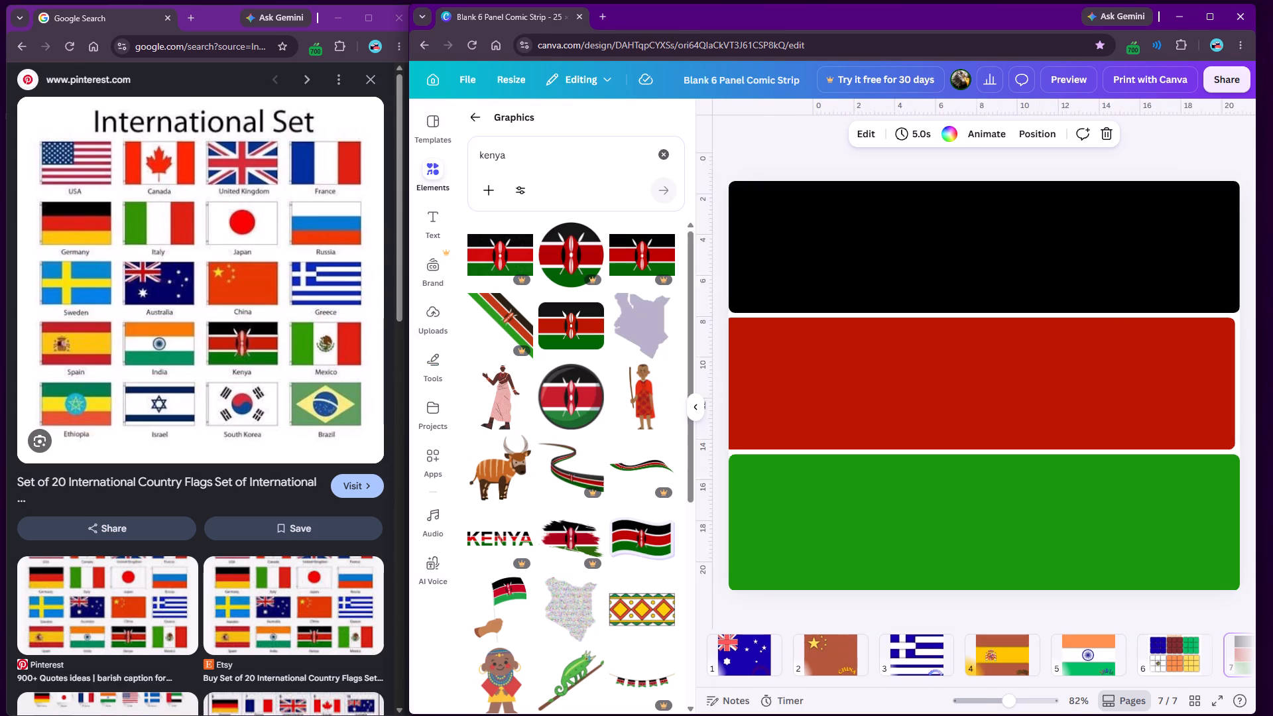
pyautogui.scroll(-2, 635, 262)
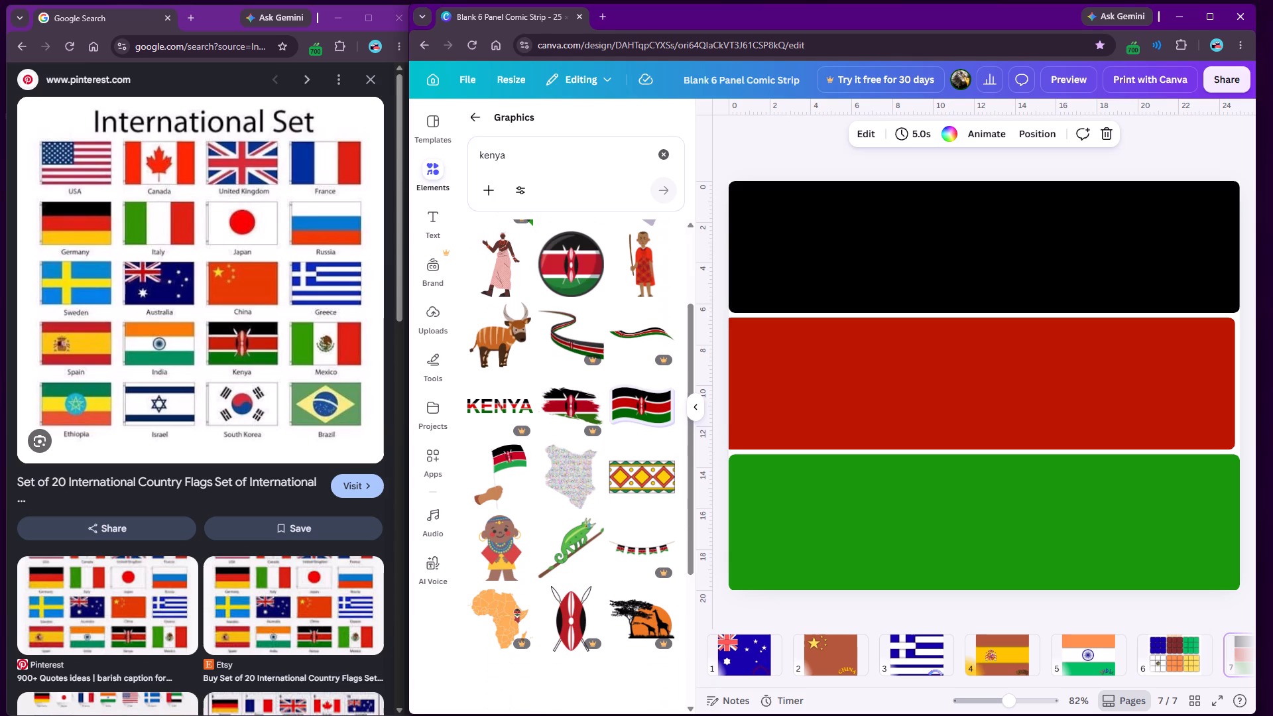
pyautogui.scroll(-5, 606, 348)
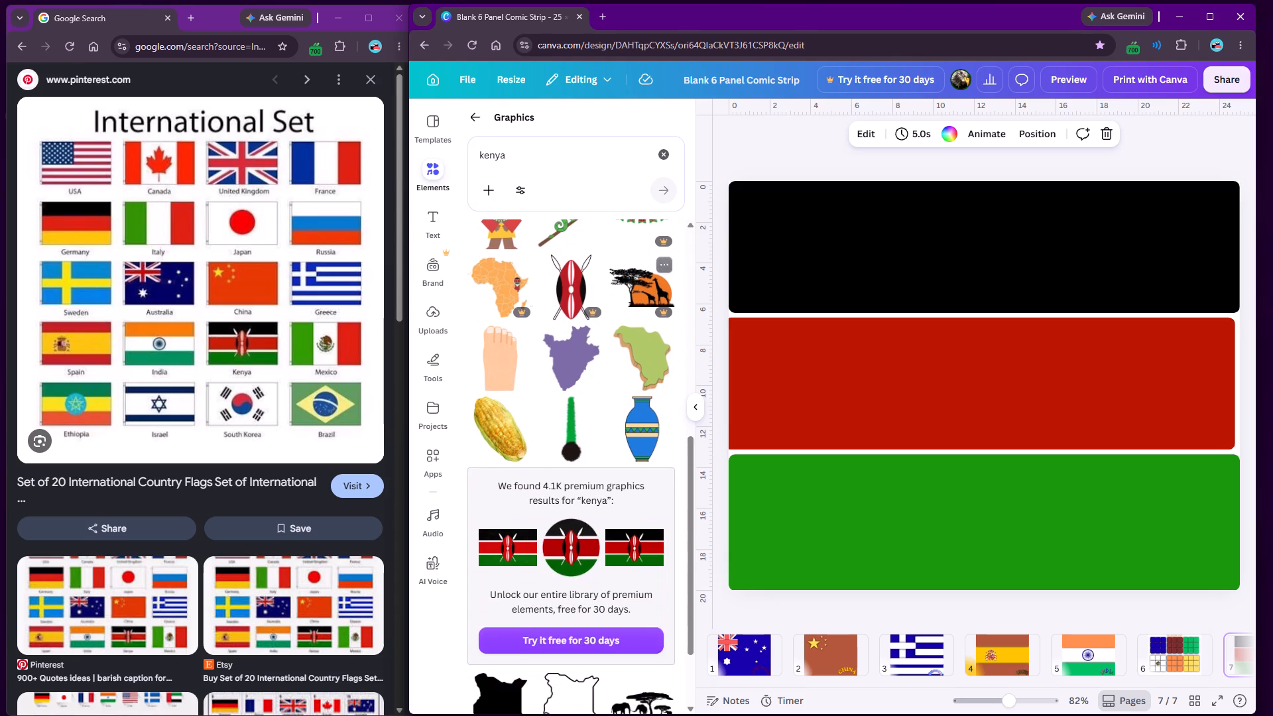
pyautogui.scroll(-7, 628, 385)
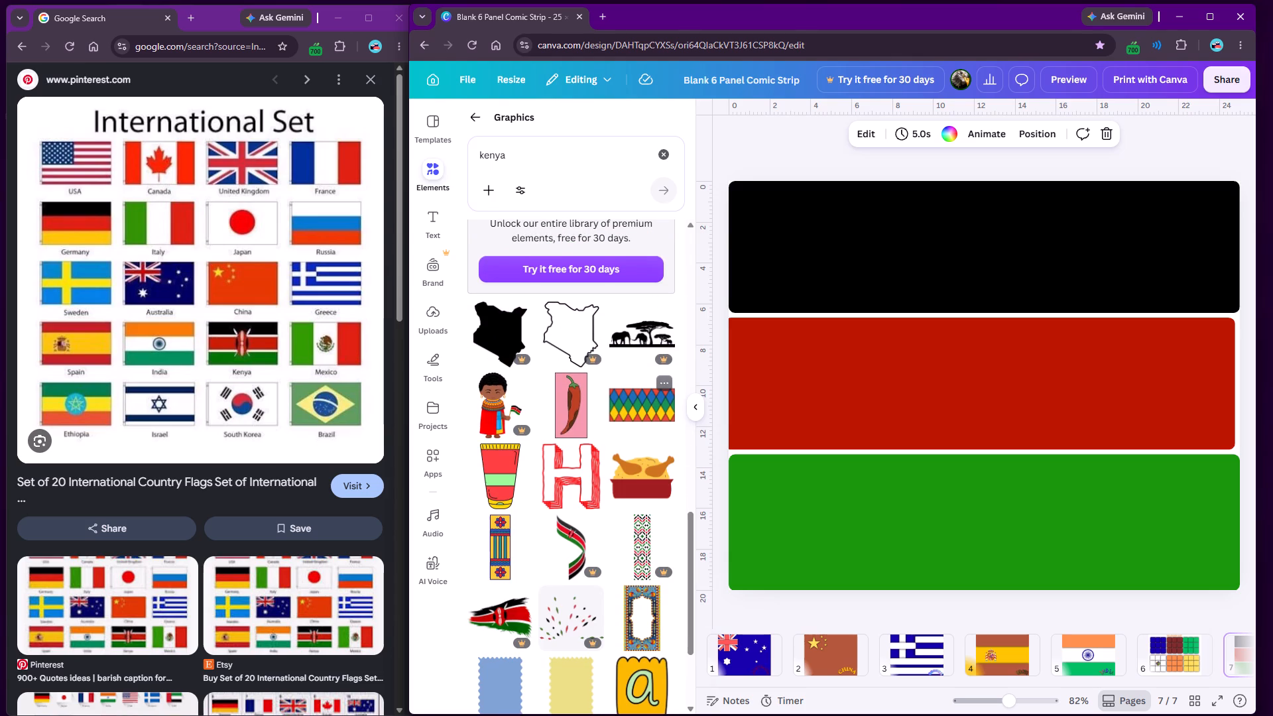
pyautogui.scroll(-11, 629, 384)
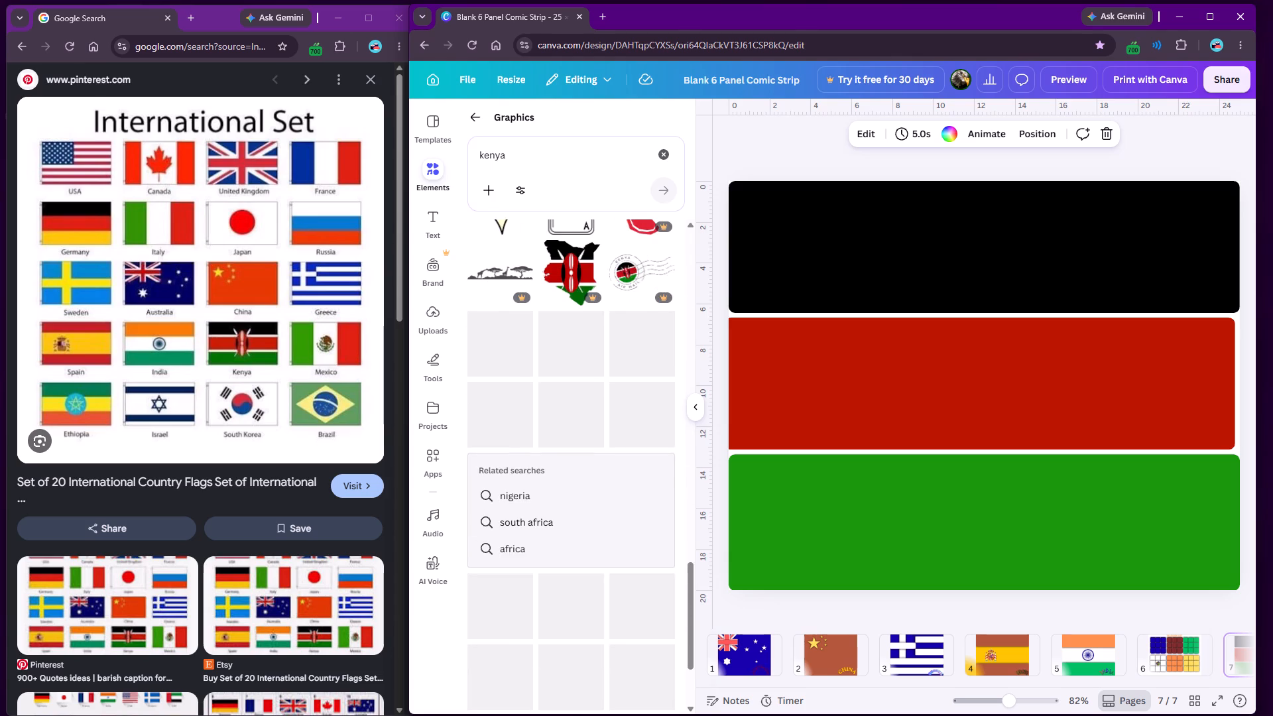
pyautogui.scroll(9, 633, 423)
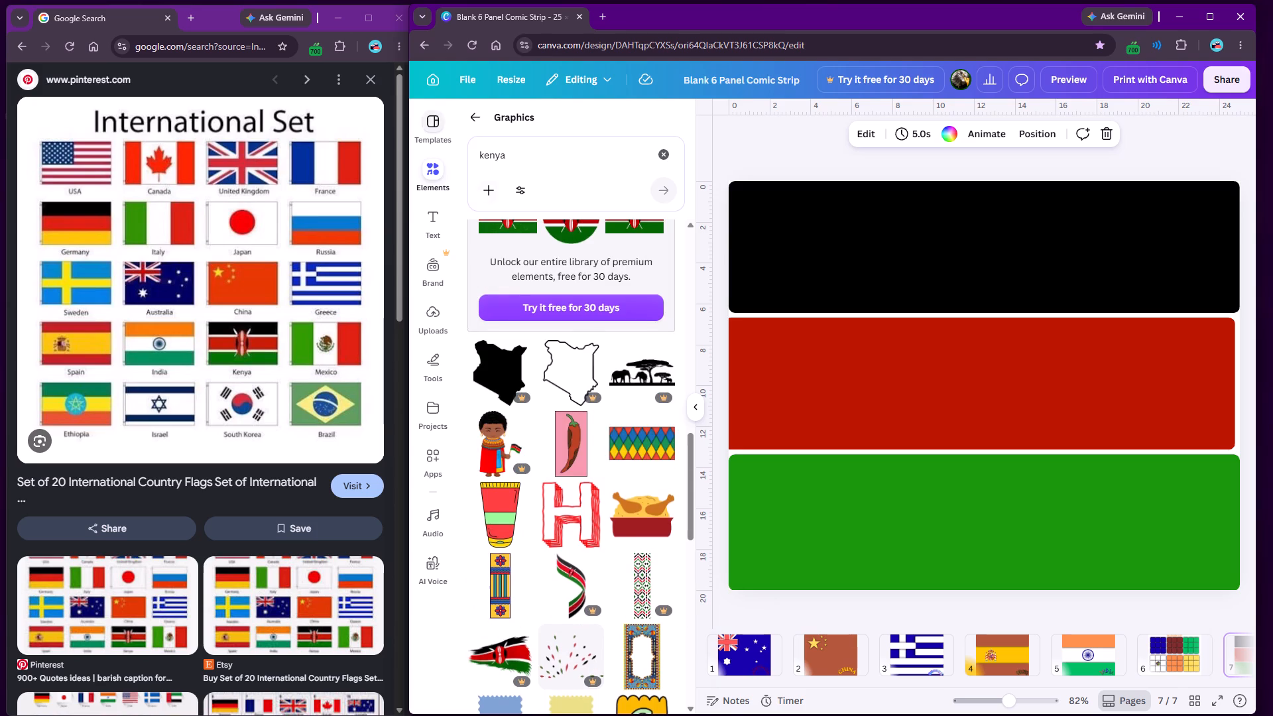
pyautogui.click(440, 135)
pyautogui.click(697, 409)
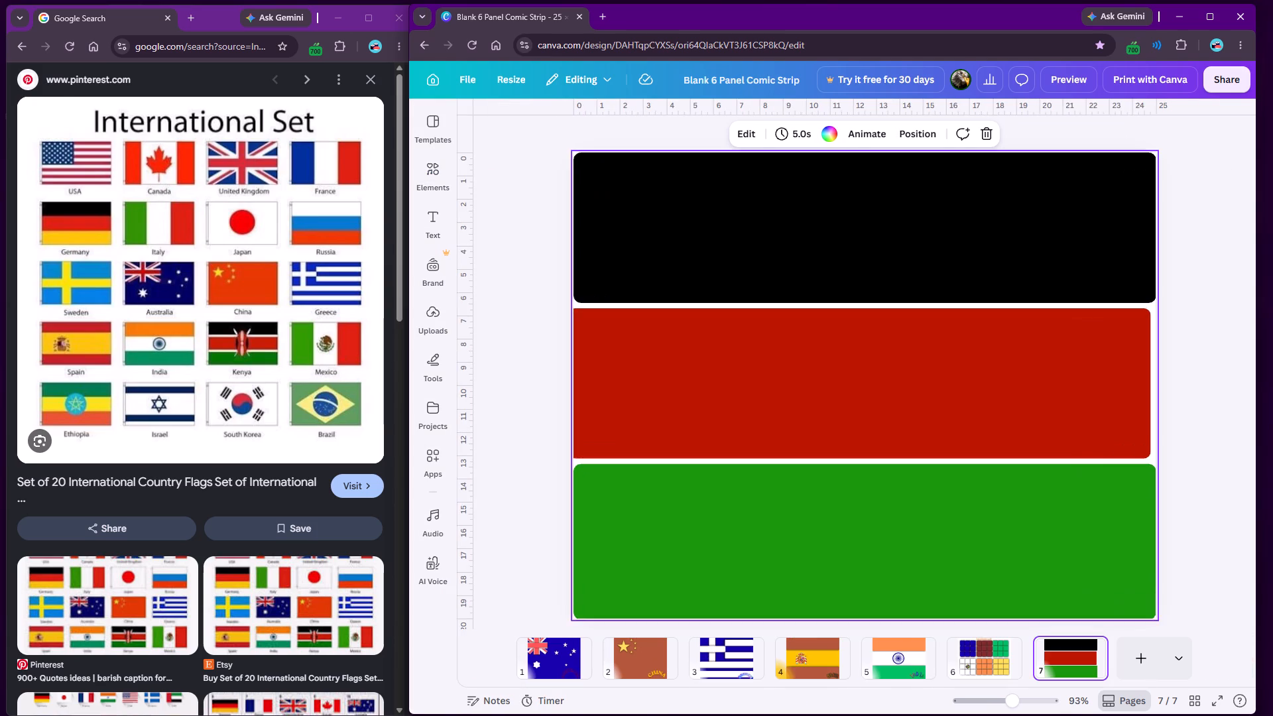
# Add a text box reading "KENYA" on the red band, enlarged to about 44.8 font size.
pyautogui.click(430, 225)
pyautogui.click(547, 166)
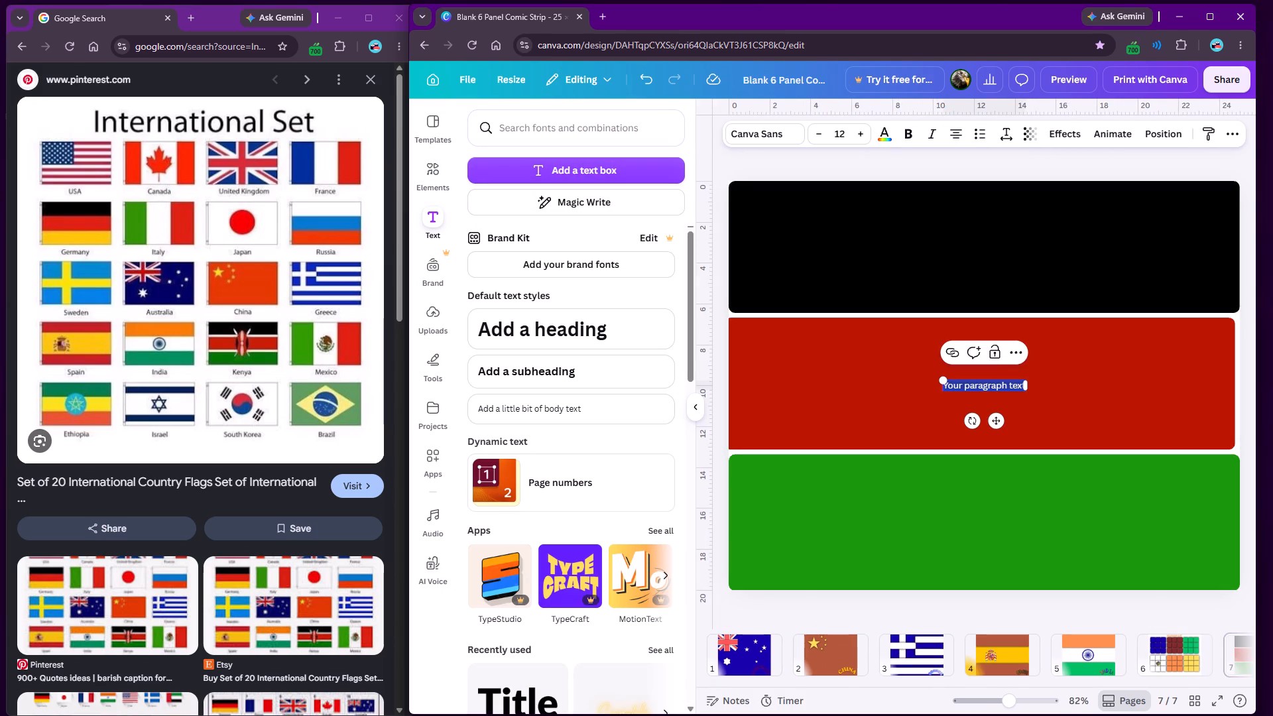
pyautogui.click(696, 410)
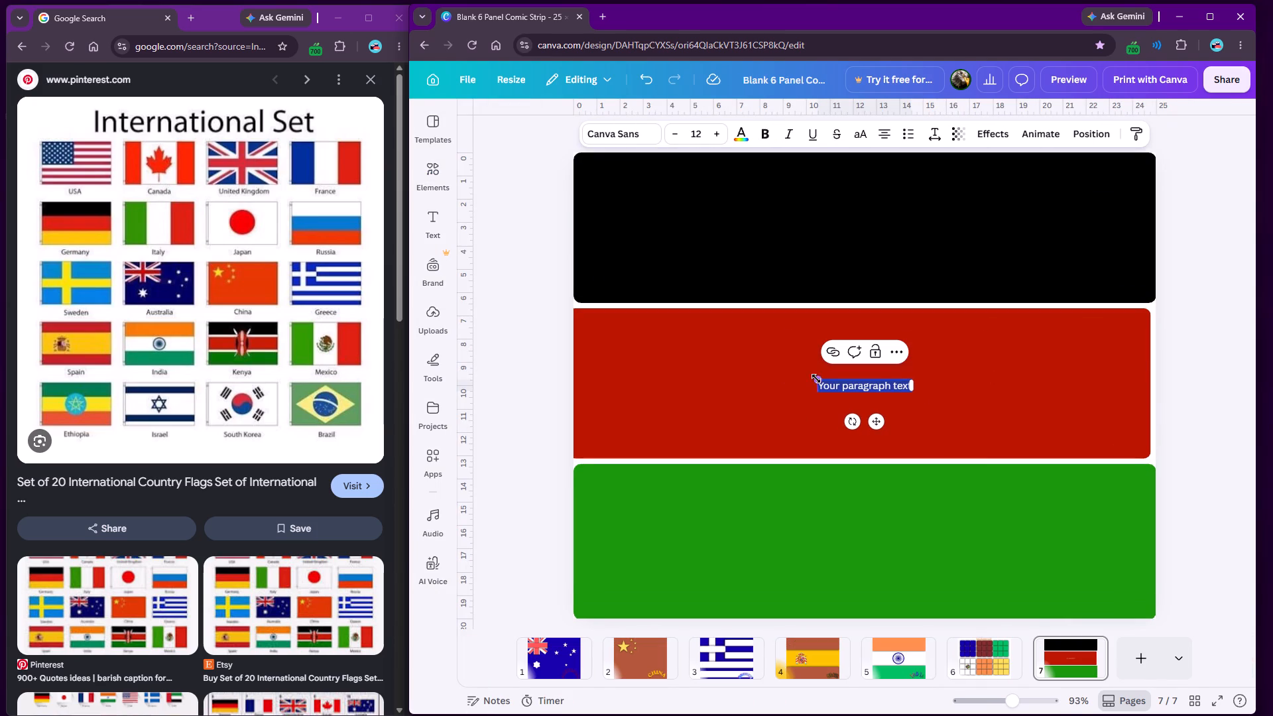
pyautogui.moveTo(816, 379); pyautogui.dragTo(569, 274)
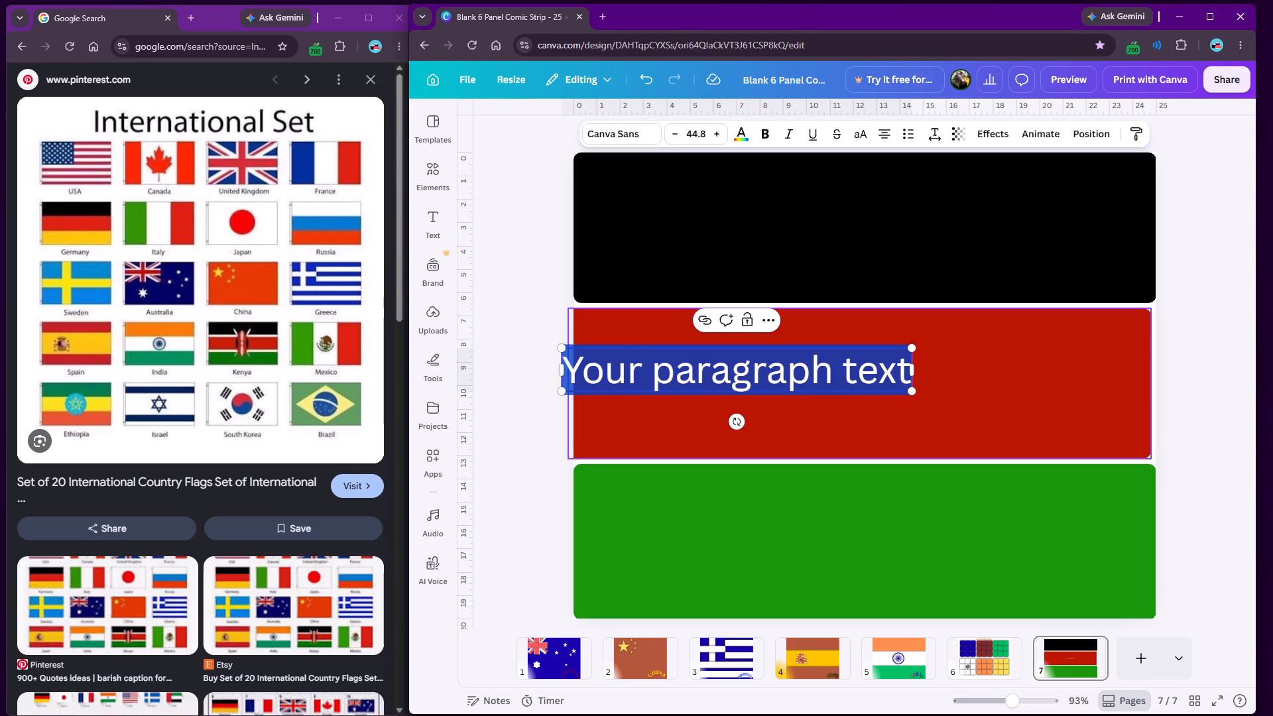
pyautogui.write('KE')
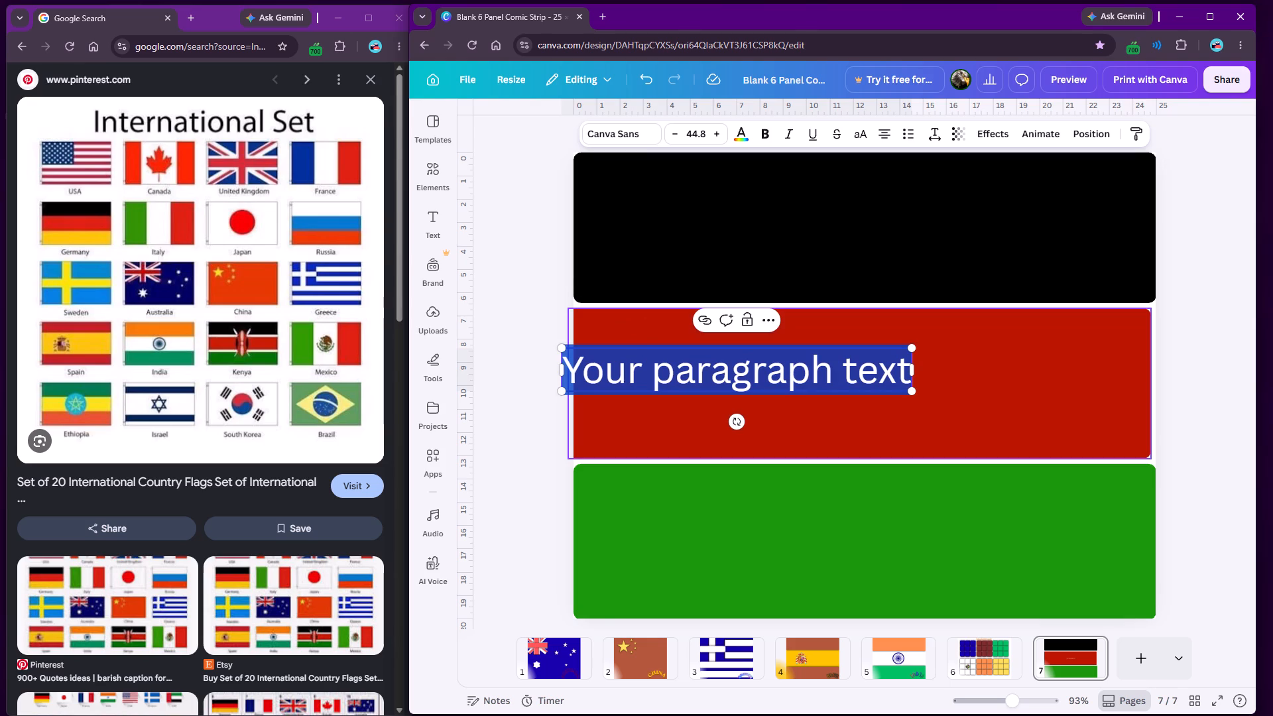
pyautogui.click(754, 377)
pyautogui.tripleClick(728, 390)
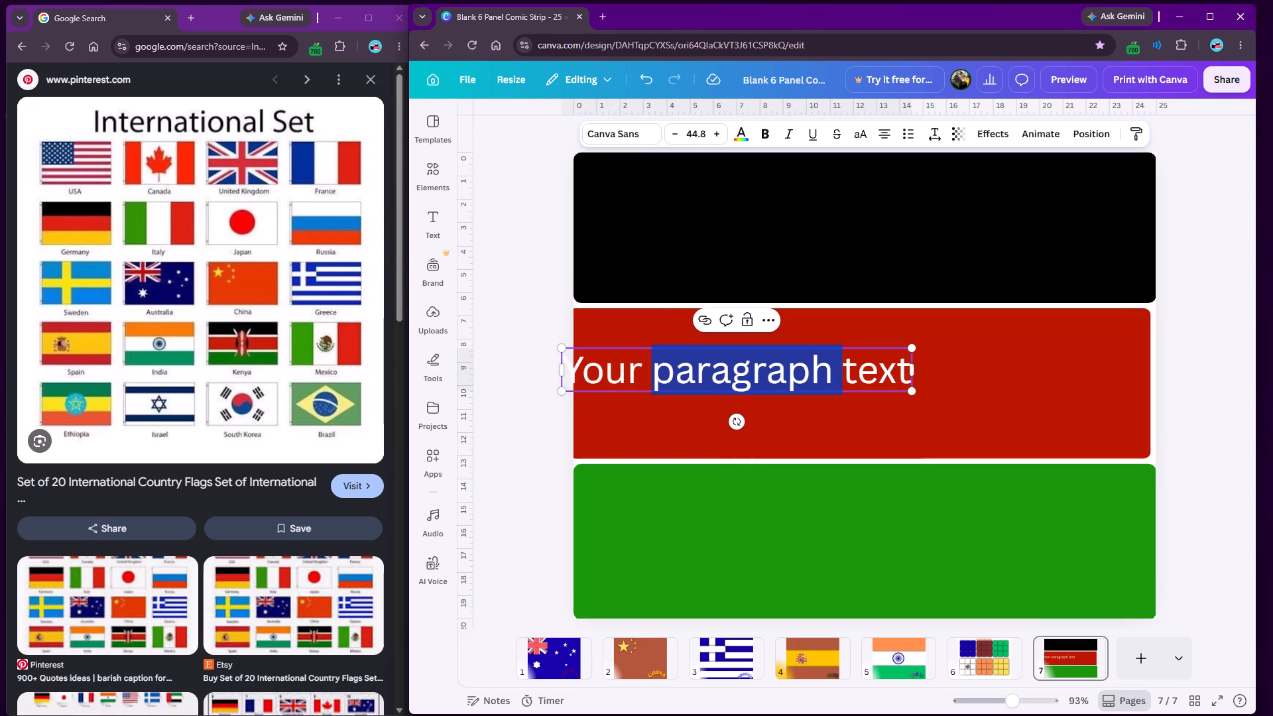
pyautogui.write('KENTYA')
pyautogui.hotkey('shift', 'BackSpace')
pyautogui.hotkey('shift', 'BackSpace')
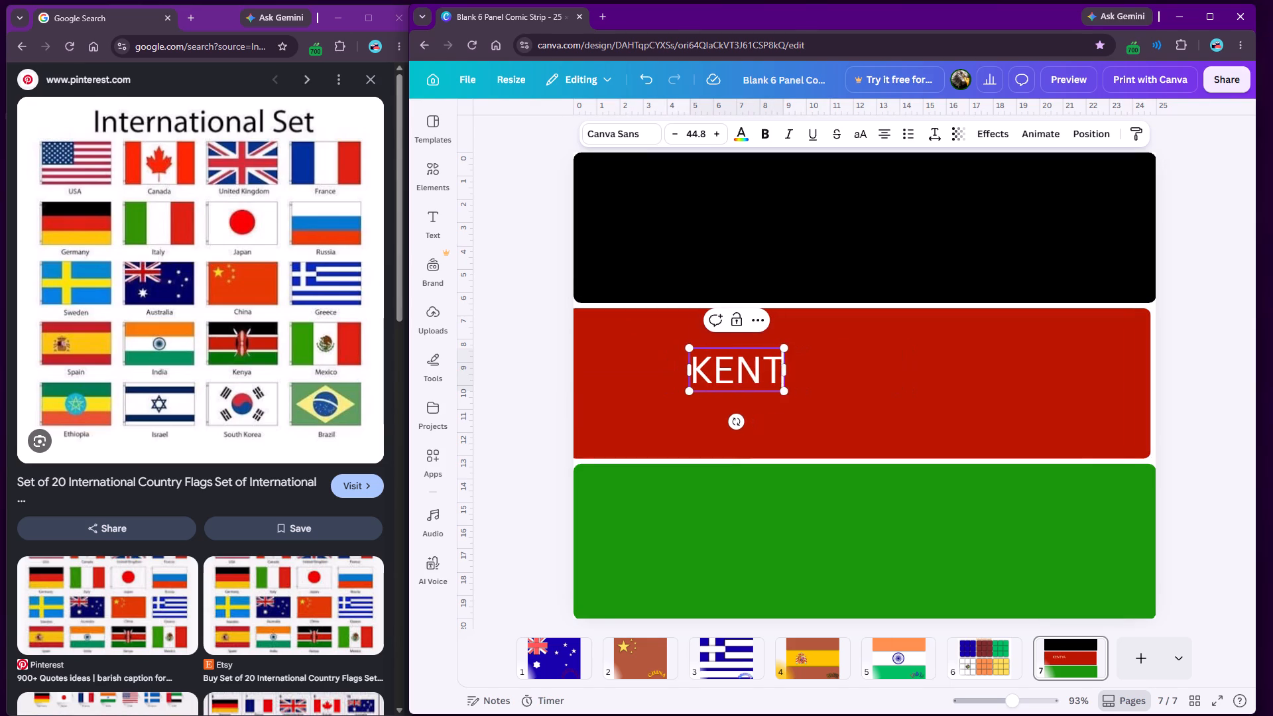
pyautogui.hotkey('shift', 'BackSpace')
pyautogui.write('YA')
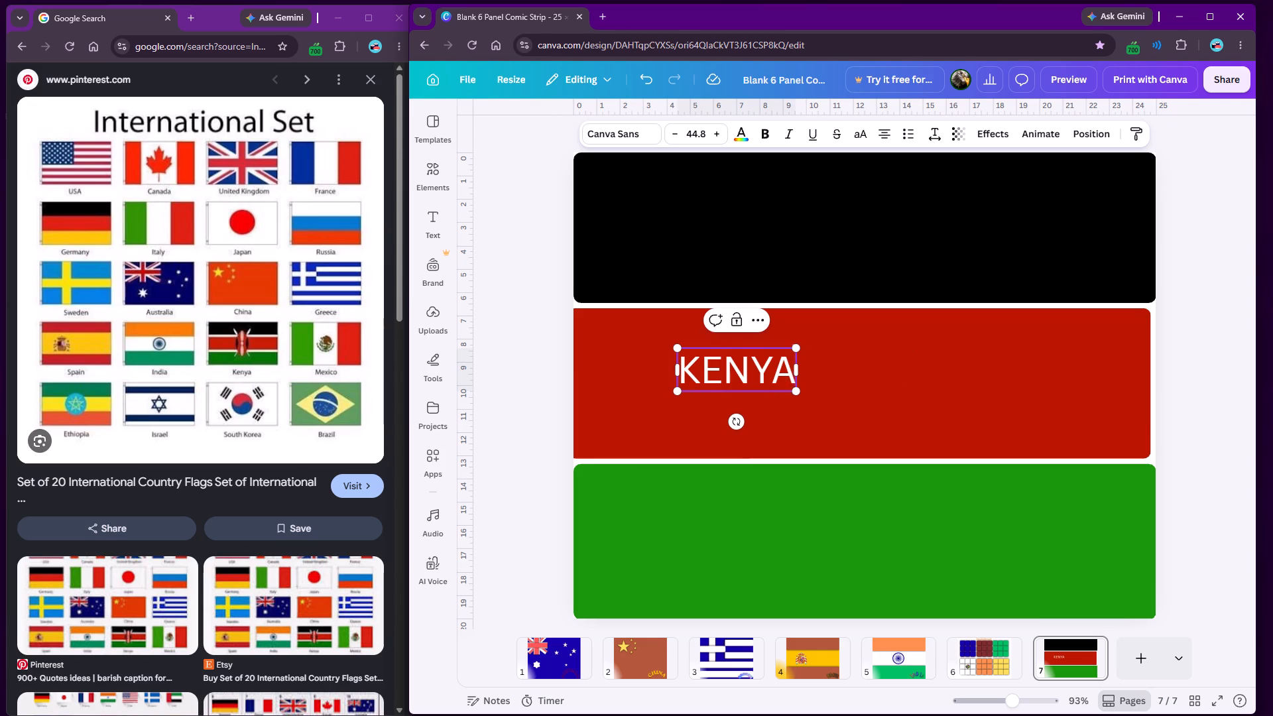
# Move the KENYA text to the lower-right corner of the green band and enlarge it to about 59.3 font size.
pyautogui.click(518, 355)
pyautogui.moveTo(732, 377); pyautogui.dragTo(1083, 597)
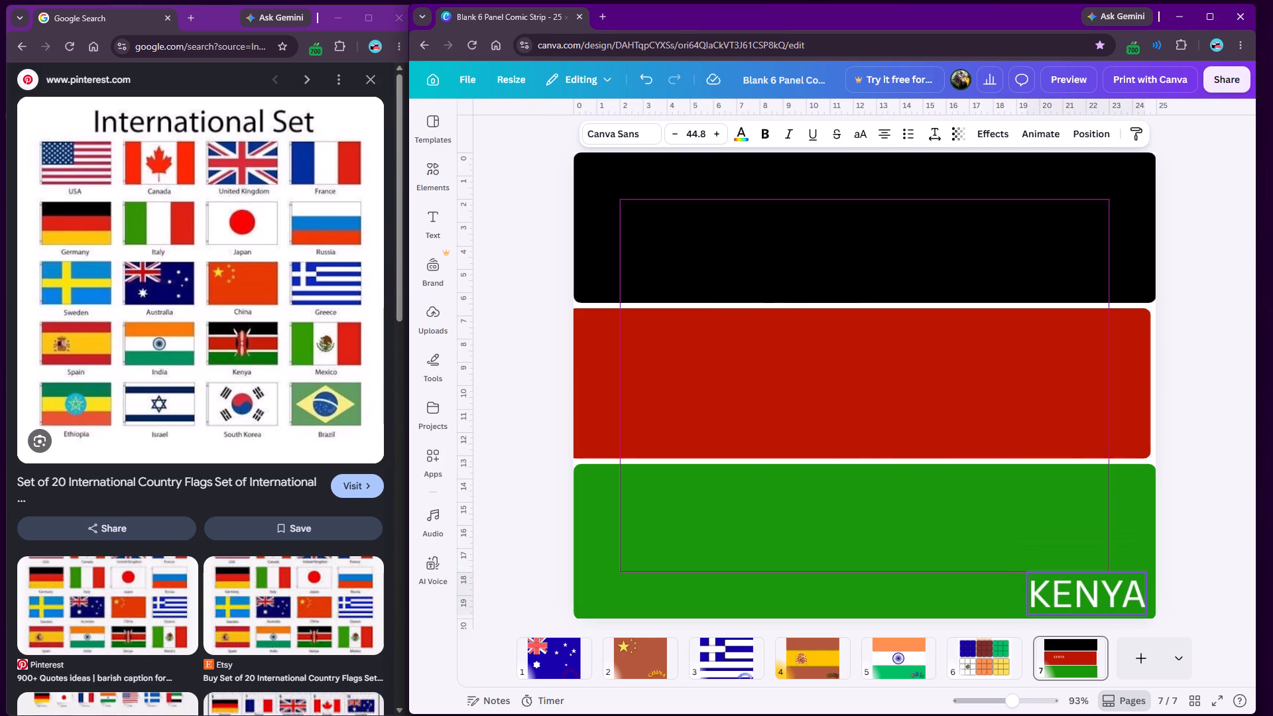
pyautogui.moveTo(1083, 597); pyautogui.dragTo(1085, 596)
pyautogui.moveTo(1029, 567); pyautogui.dragTo(991, 551)
pyautogui.click(1216, 557)
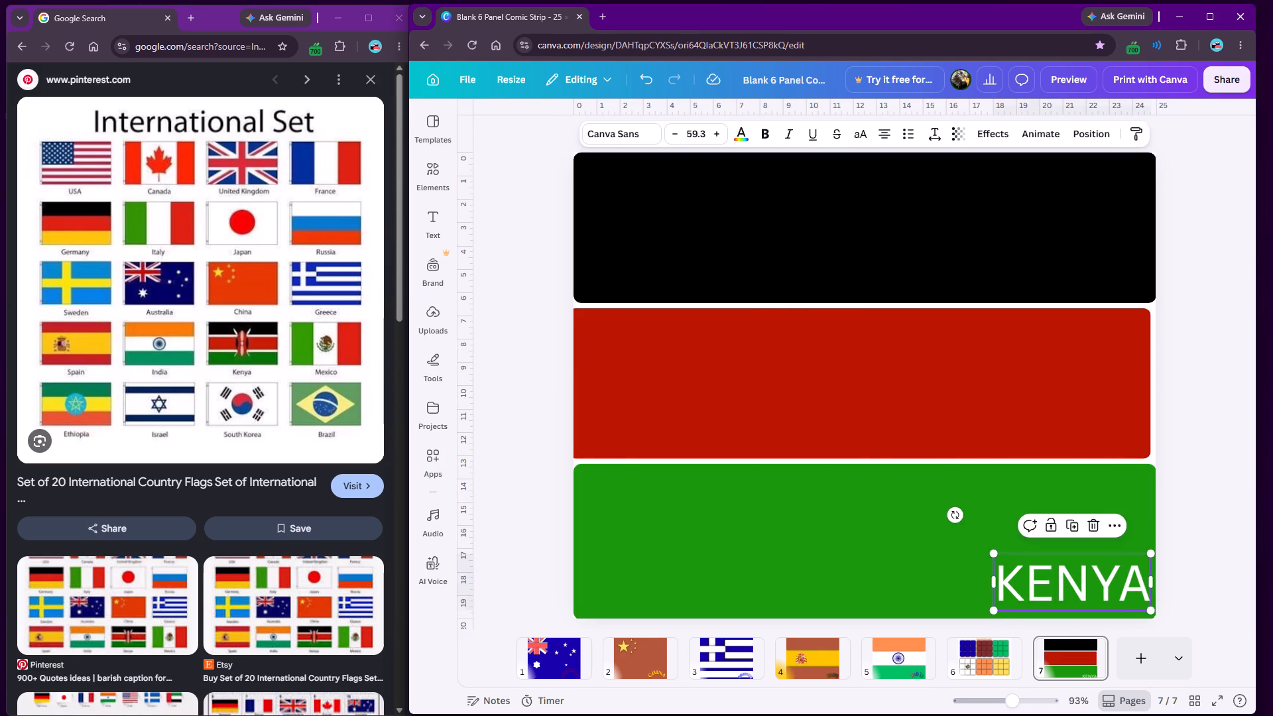
pyautogui.click(1104, 573)
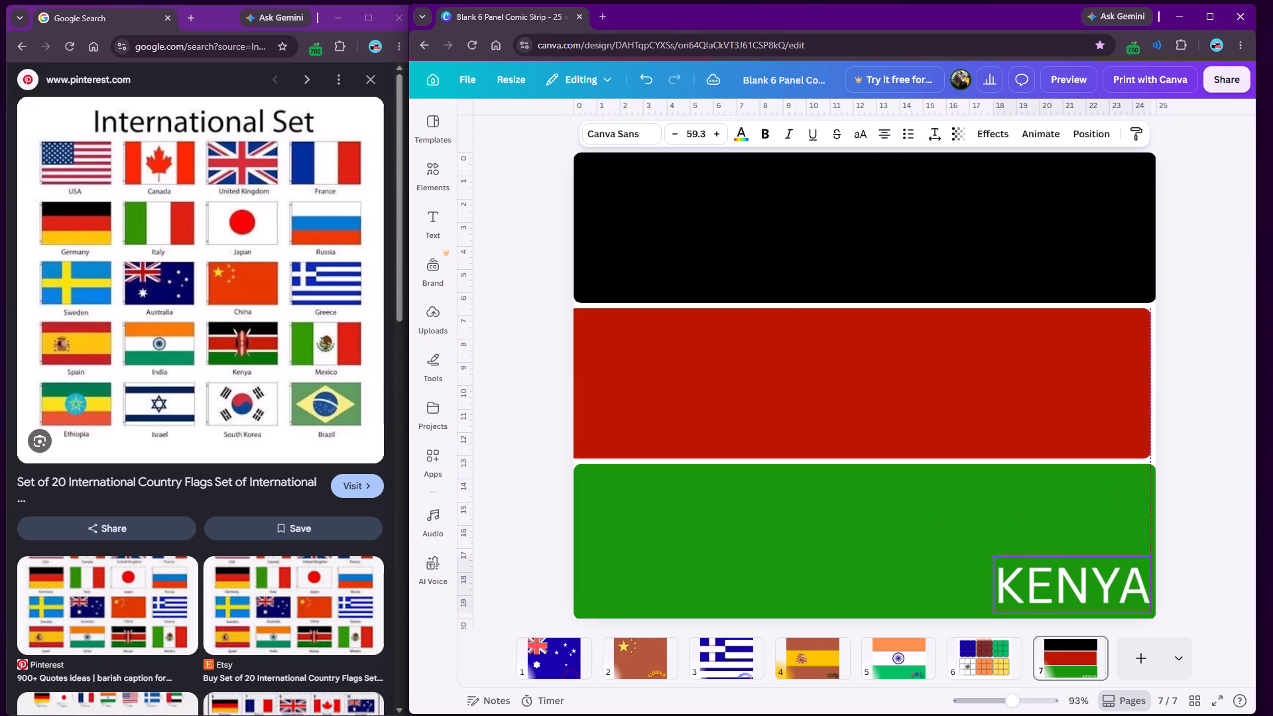
# Search all elements for "kenya" and insert the rounded-corner Kenya flag graphic on page 7.
pyautogui.click(430, 165)
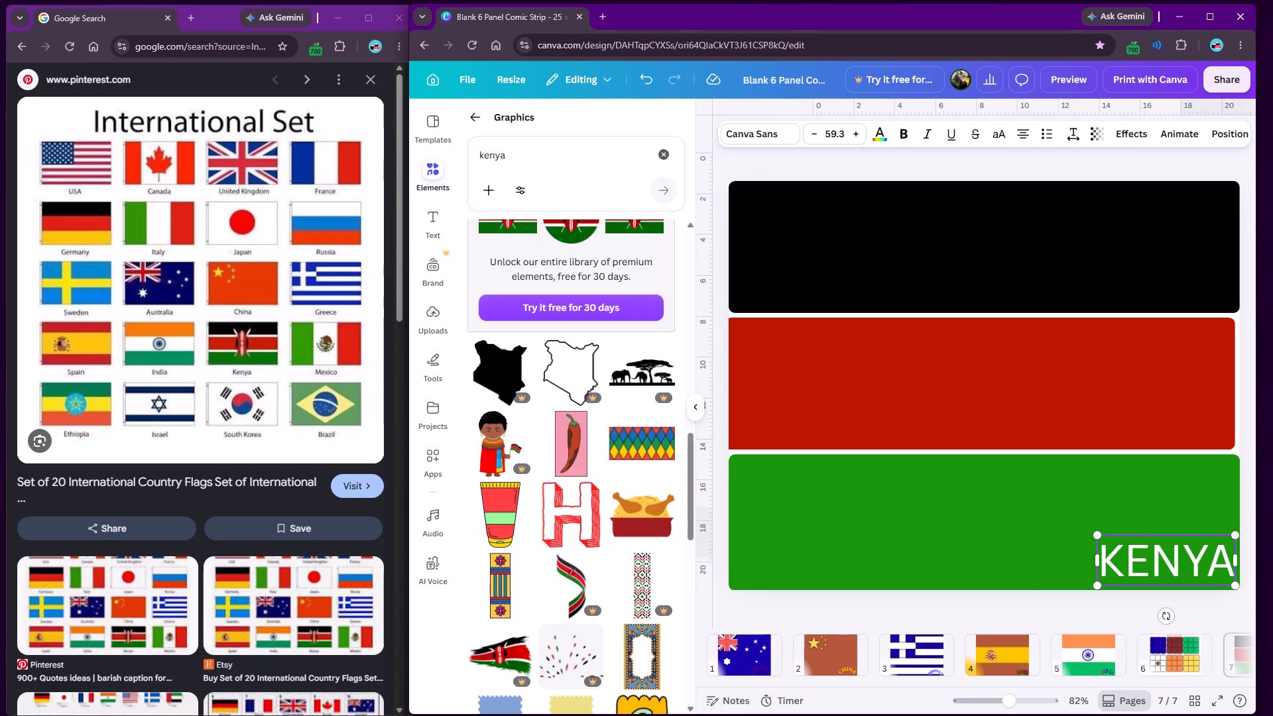
pyautogui.click(527, 152)
pyautogui.click(471, 124)
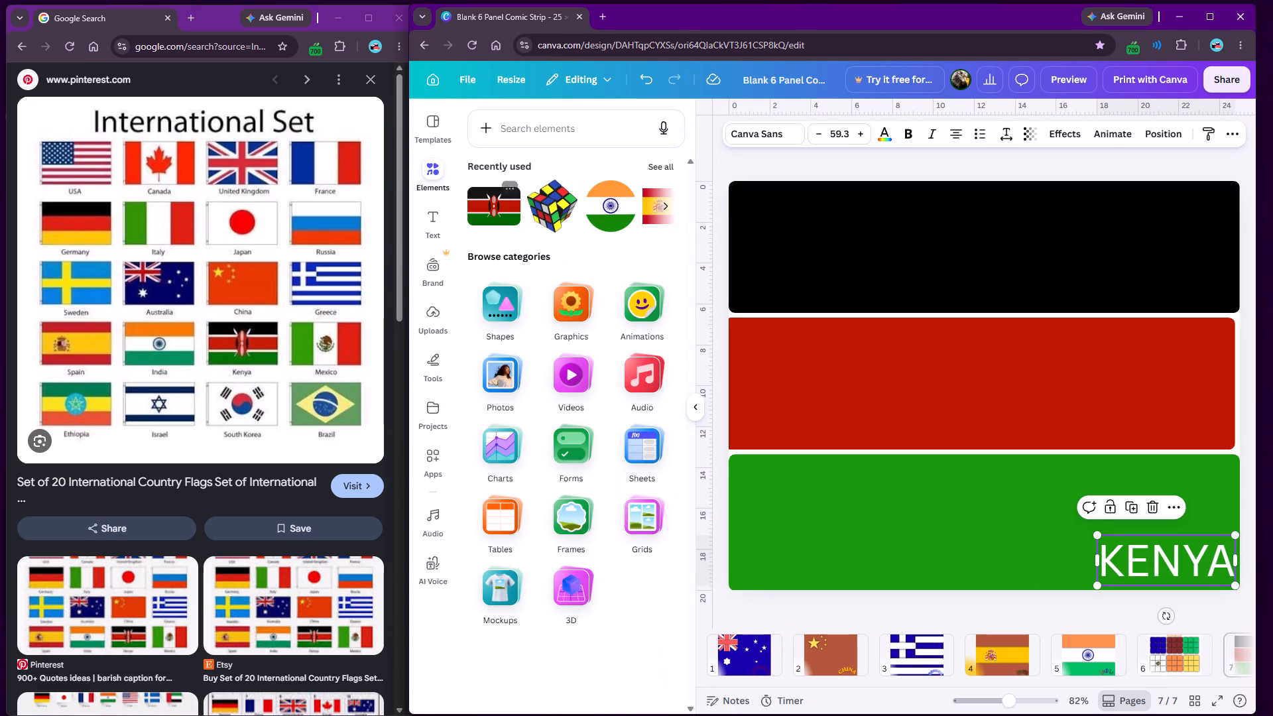
pyautogui.click(528, 129)
pyautogui.click(493, 243)
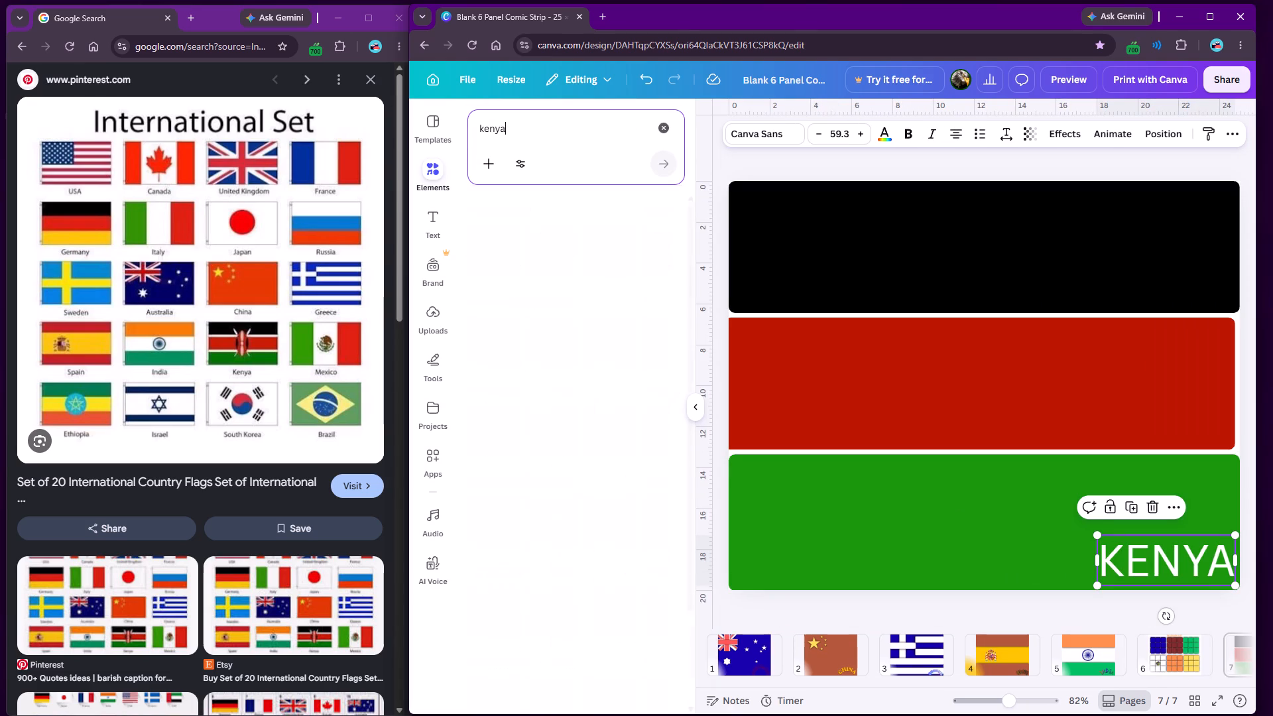
pyautogui.click(669, 274)
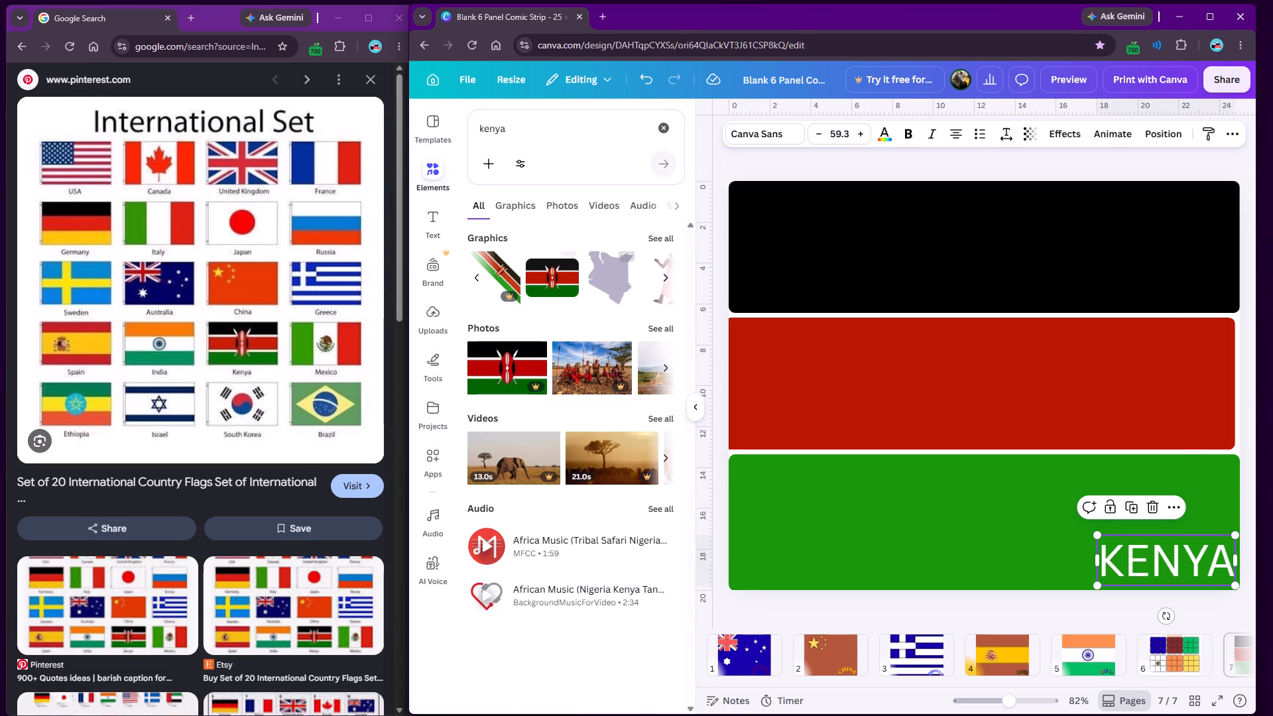
pyautogui.click(548, 280)
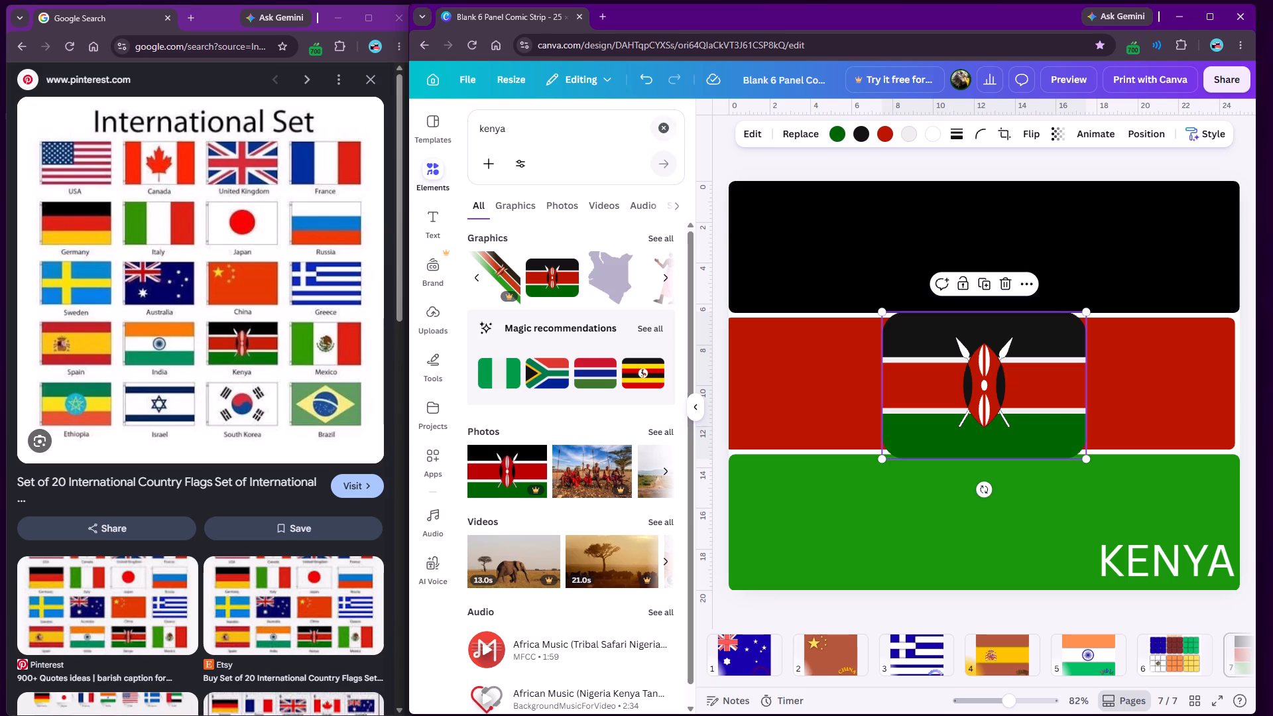
pyautogui.click(664, 133)
pyautogui.click(692, 404)
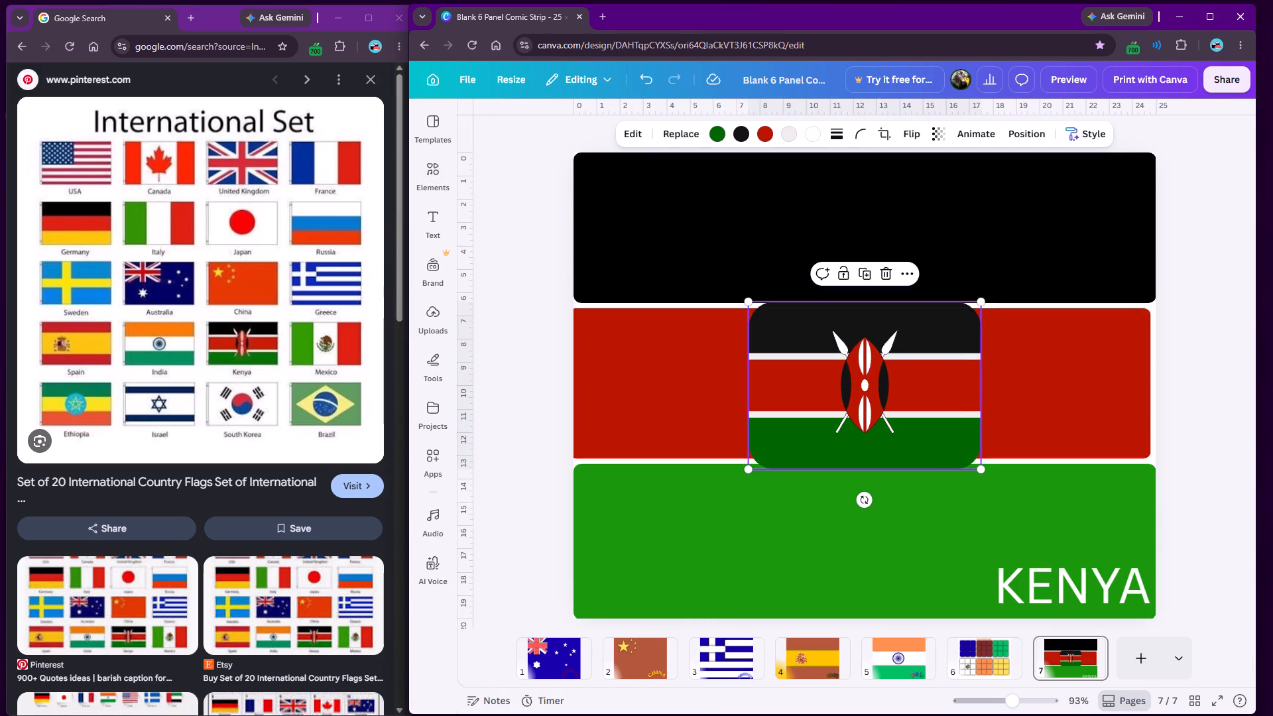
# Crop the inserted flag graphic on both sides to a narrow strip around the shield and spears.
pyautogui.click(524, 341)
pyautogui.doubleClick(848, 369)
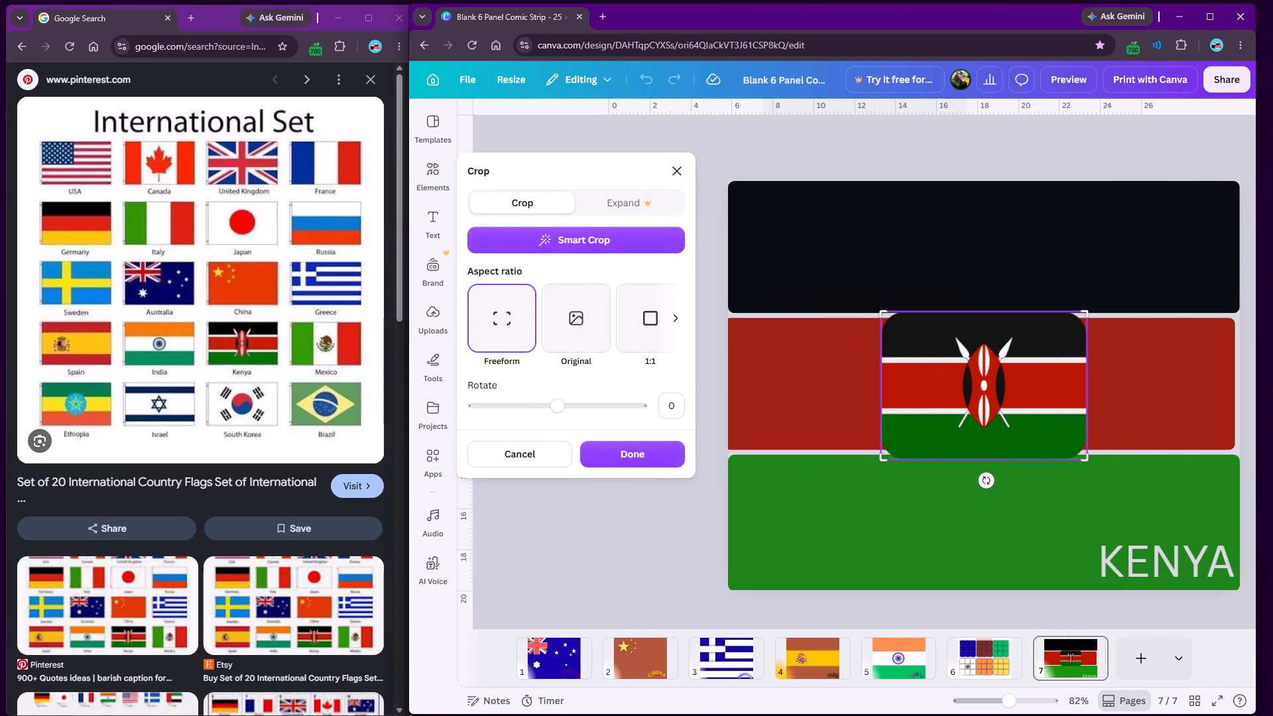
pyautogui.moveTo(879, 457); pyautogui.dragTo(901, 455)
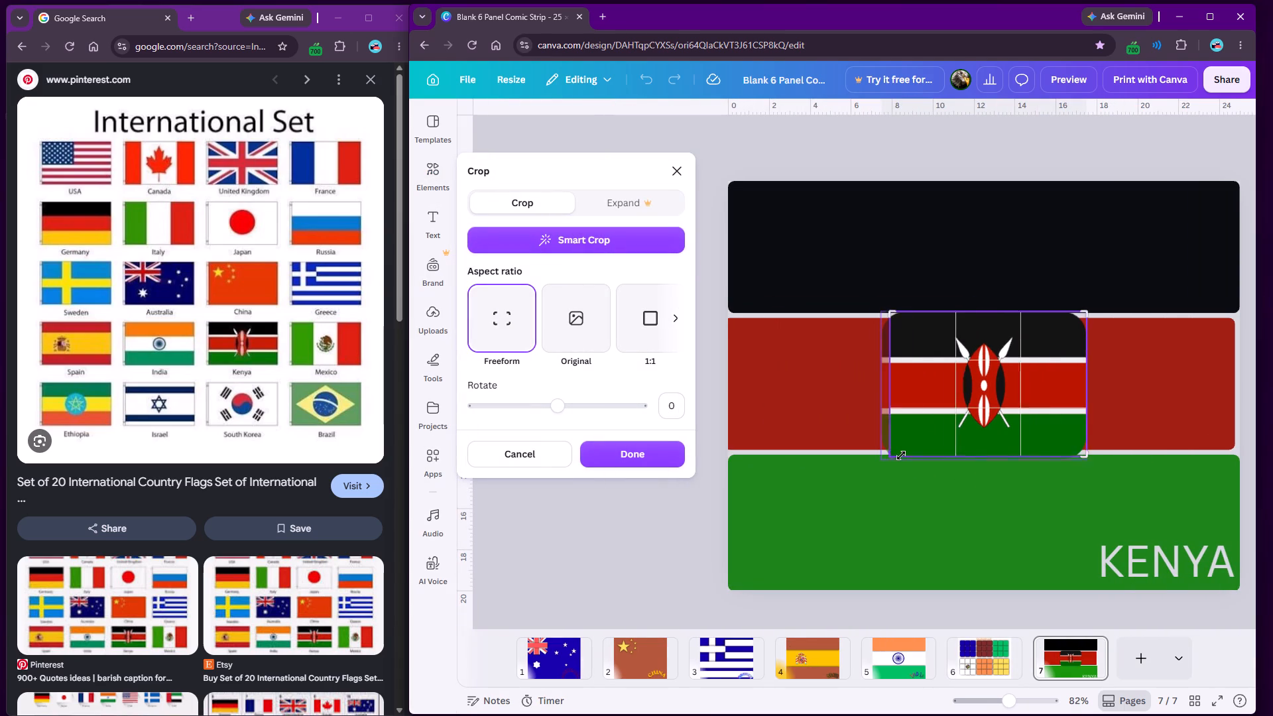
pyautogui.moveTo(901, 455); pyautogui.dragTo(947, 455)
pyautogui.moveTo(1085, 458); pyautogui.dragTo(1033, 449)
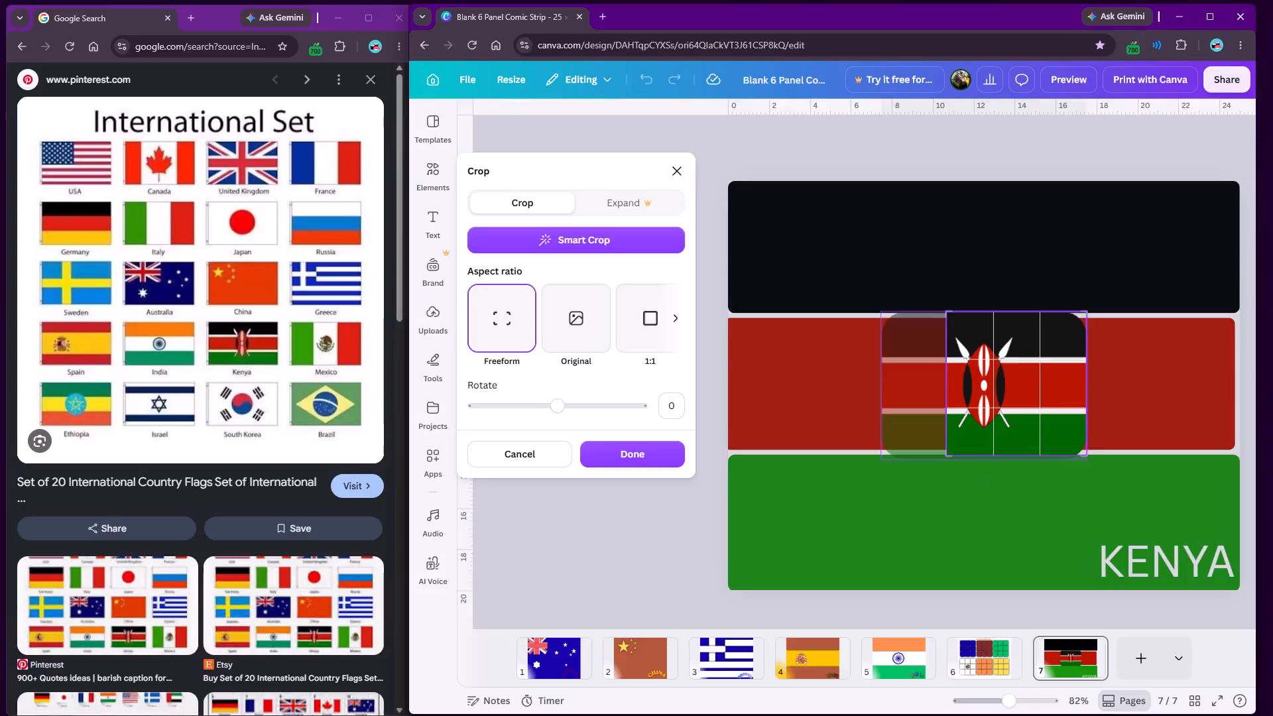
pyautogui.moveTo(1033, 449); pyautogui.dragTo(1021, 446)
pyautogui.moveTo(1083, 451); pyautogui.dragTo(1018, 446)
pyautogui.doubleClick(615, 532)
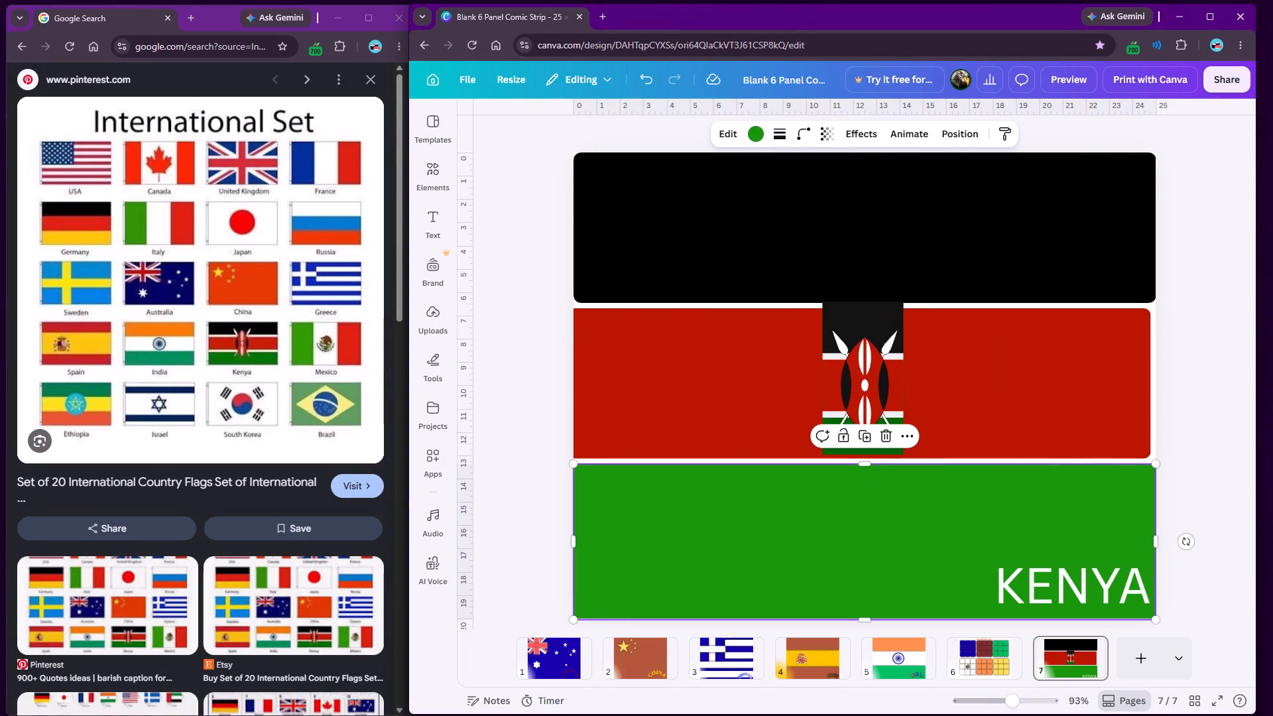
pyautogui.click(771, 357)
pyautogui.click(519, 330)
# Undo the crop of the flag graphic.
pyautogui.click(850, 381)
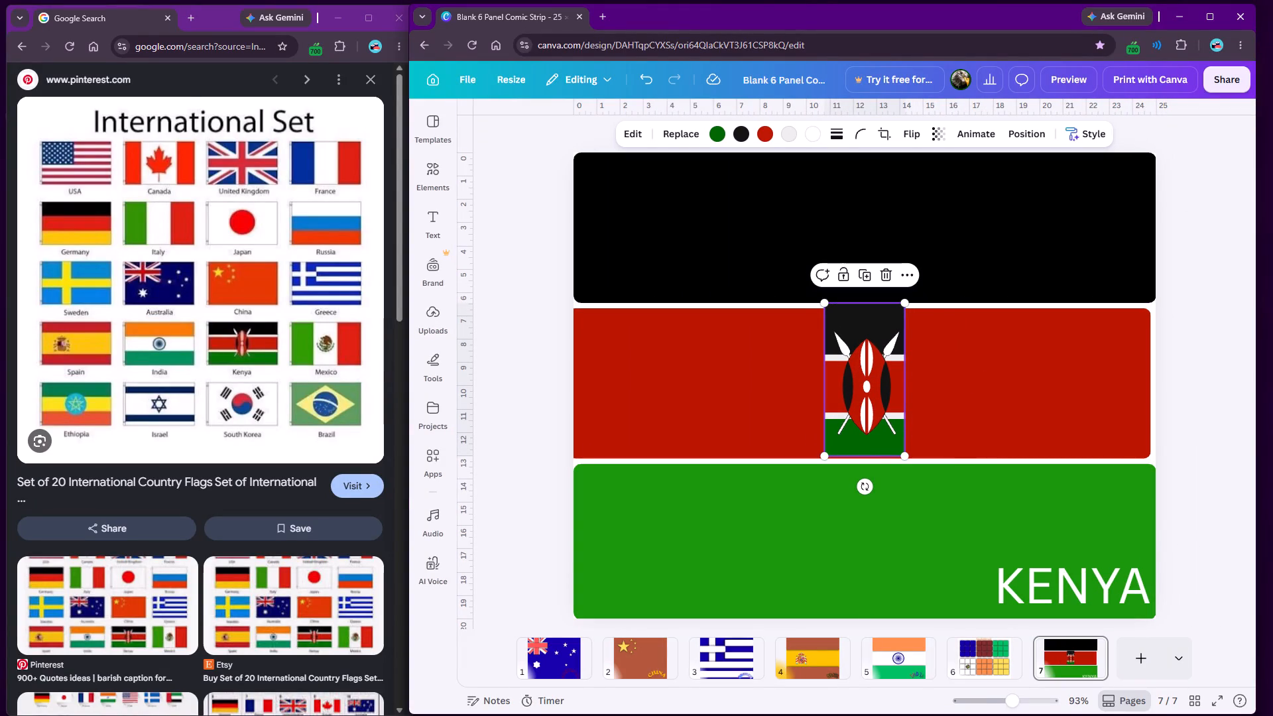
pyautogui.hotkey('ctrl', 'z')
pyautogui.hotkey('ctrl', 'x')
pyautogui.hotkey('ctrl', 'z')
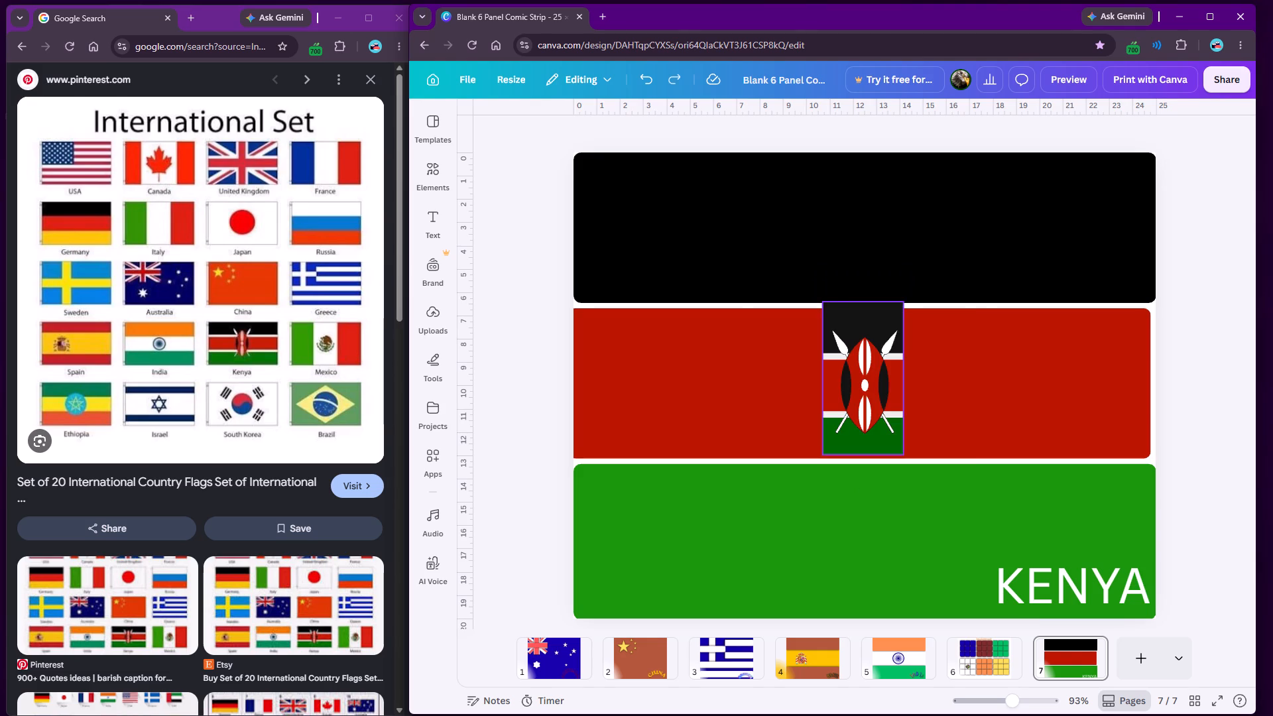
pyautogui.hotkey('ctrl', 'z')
# Enlarge and reposition the flag graphic over the bands to span the page width, about 25 wide by 18 high.
pyautogui.click(520, 335)
pyautogui.click(869, 400)
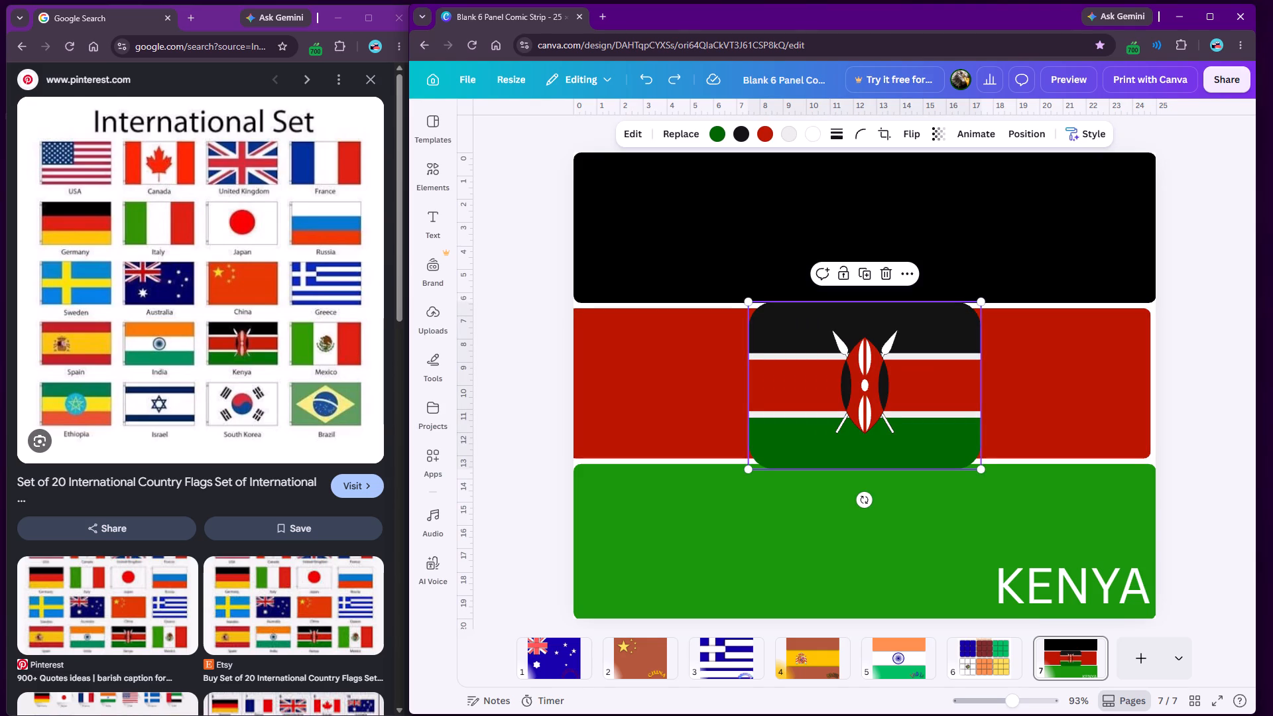
pyautogui.moveTo(747, 298); pyautogui.dragTo(587, 265)
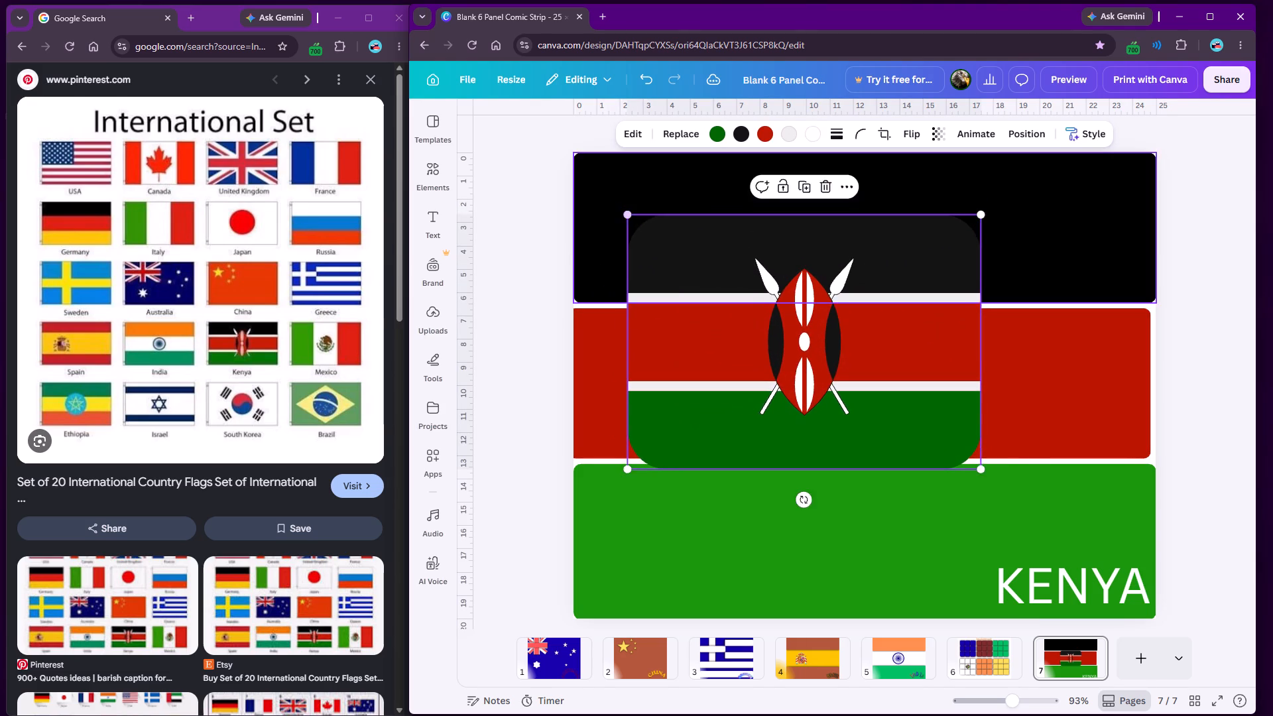
pyautogui.moveTo(809, 323); pyautogui.dragTo(879, 328)
pyautogui.moveTo(1050, 475); pyautogui.dragTo(1111, 542)
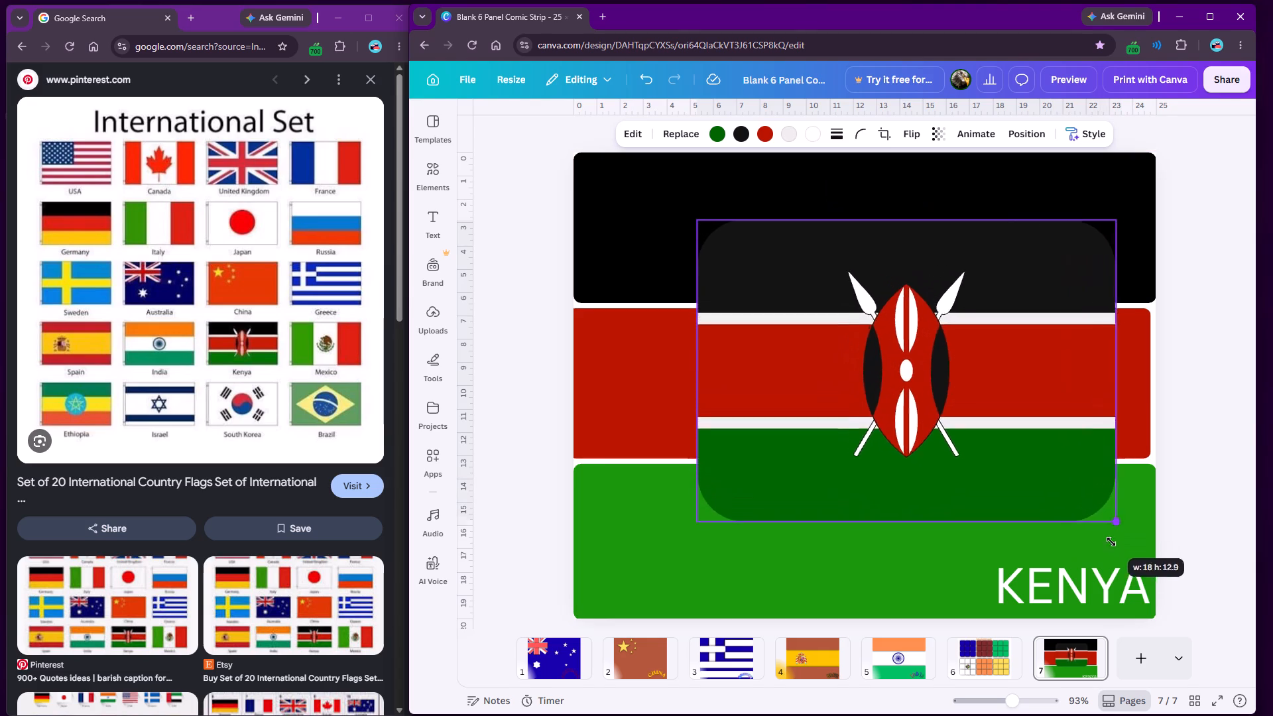
pyautogui.moveTo(1111, 542); pyautogui.dragTo(1122, 574)
pyautogui.moveTo(697, 222); pyautogui.dragTo(597, 202)
pyautogui.moveTo(873, 282); pyautogui.dragTo(869, 316)
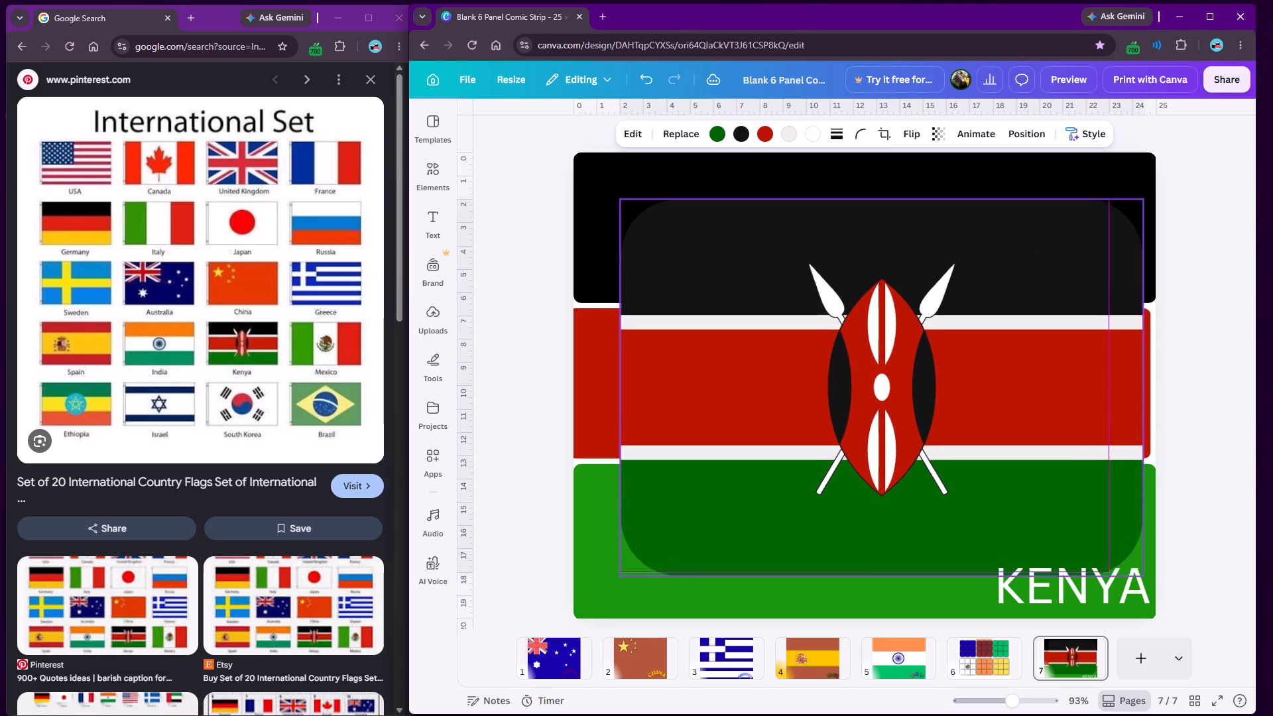
pyautogui.moveTo(869, 316); pyautogui.dragTo(869, 329)
pyautogui.moveTo(619, 212); pyautogui.dragTo(581, 176)
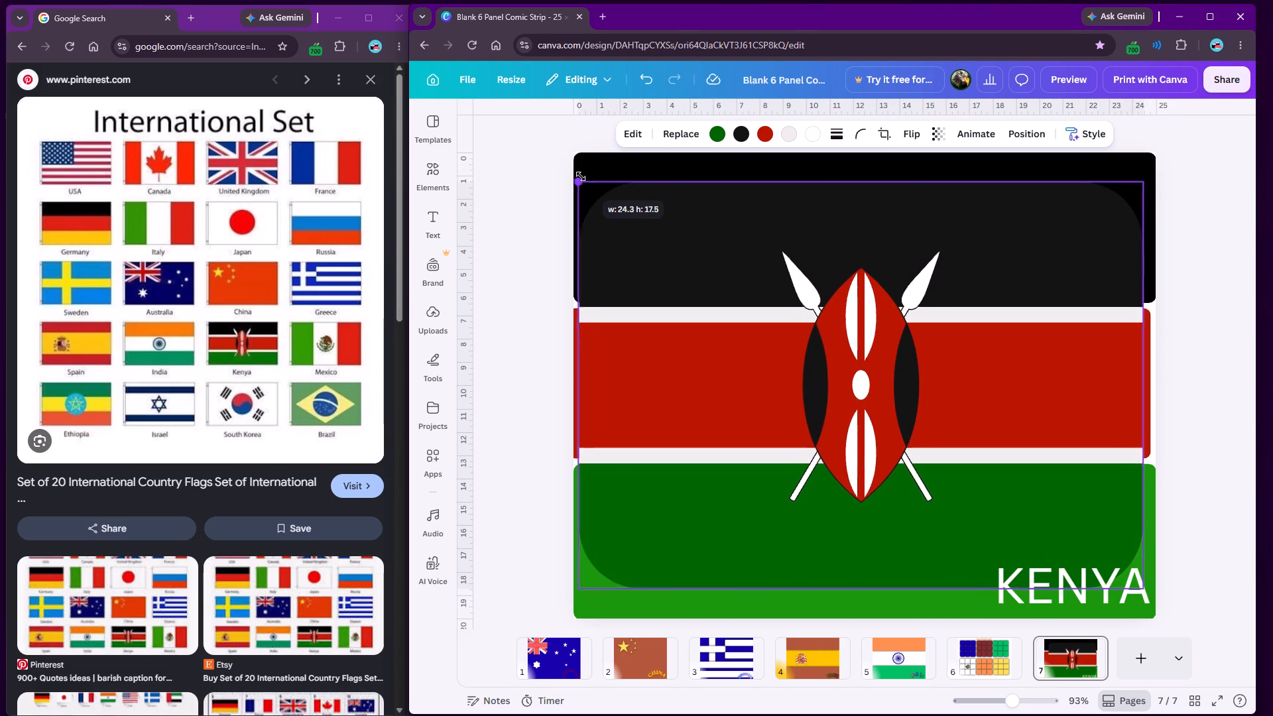
pyautogui.moveTo(581, 176); pyautogui.dragTo(577, 174)
pyautogui.moveTo(1140, 178); pyautogui.dragTo(1154, 163)
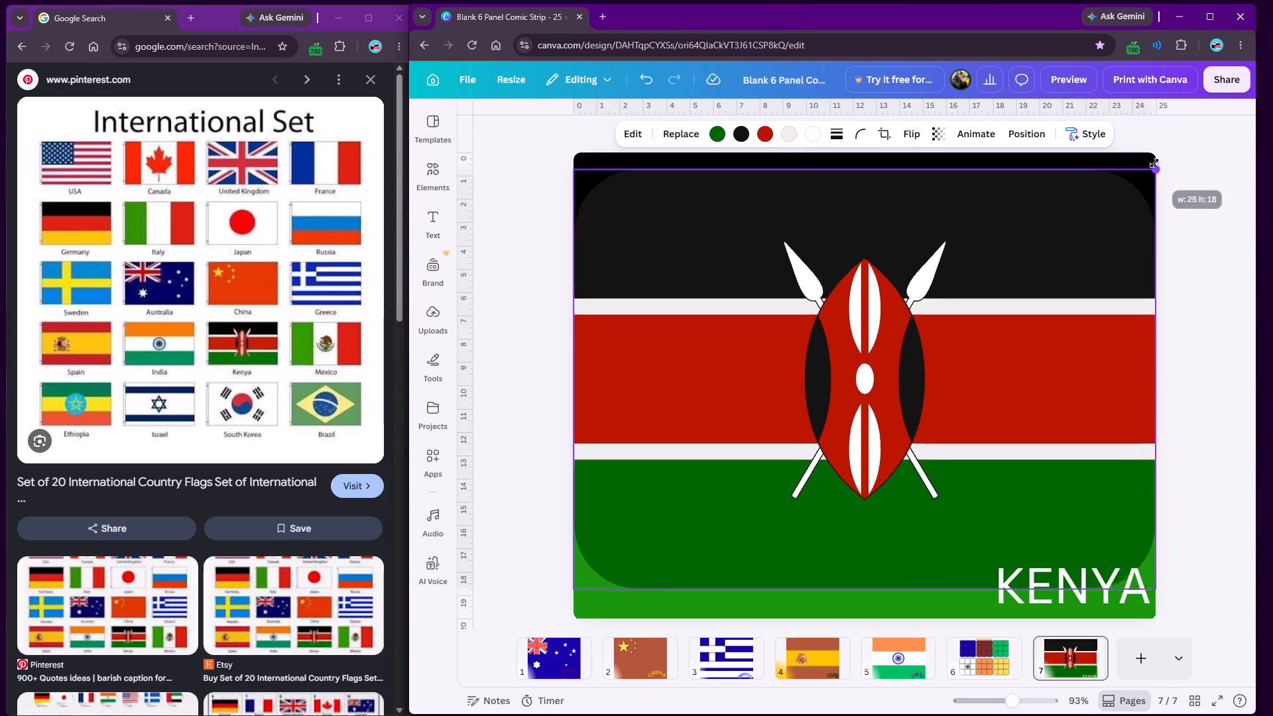
# Move the flag graphic to the page's top edge and enlarge it past the page edges, about 28 wide by 20 high.
pyautogui.moveTo(1154, 163); pyautogui.dragTo(1147, 165)
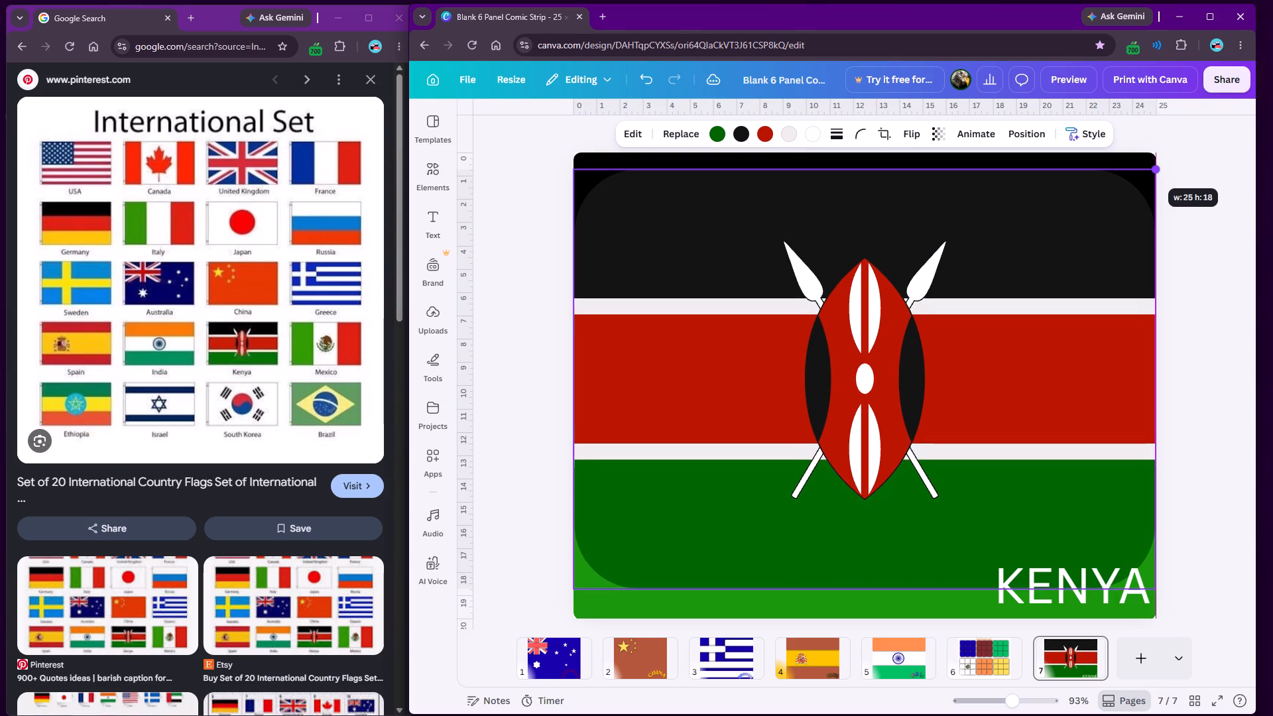
pyautogui.moveTo(1147, 165); pyautogui.dragTo(1147, 164)
pyautogui.click(1251, 296)
pyautogui.moveTo(1054, 349); pyautogui.dragTo(1054, 333)
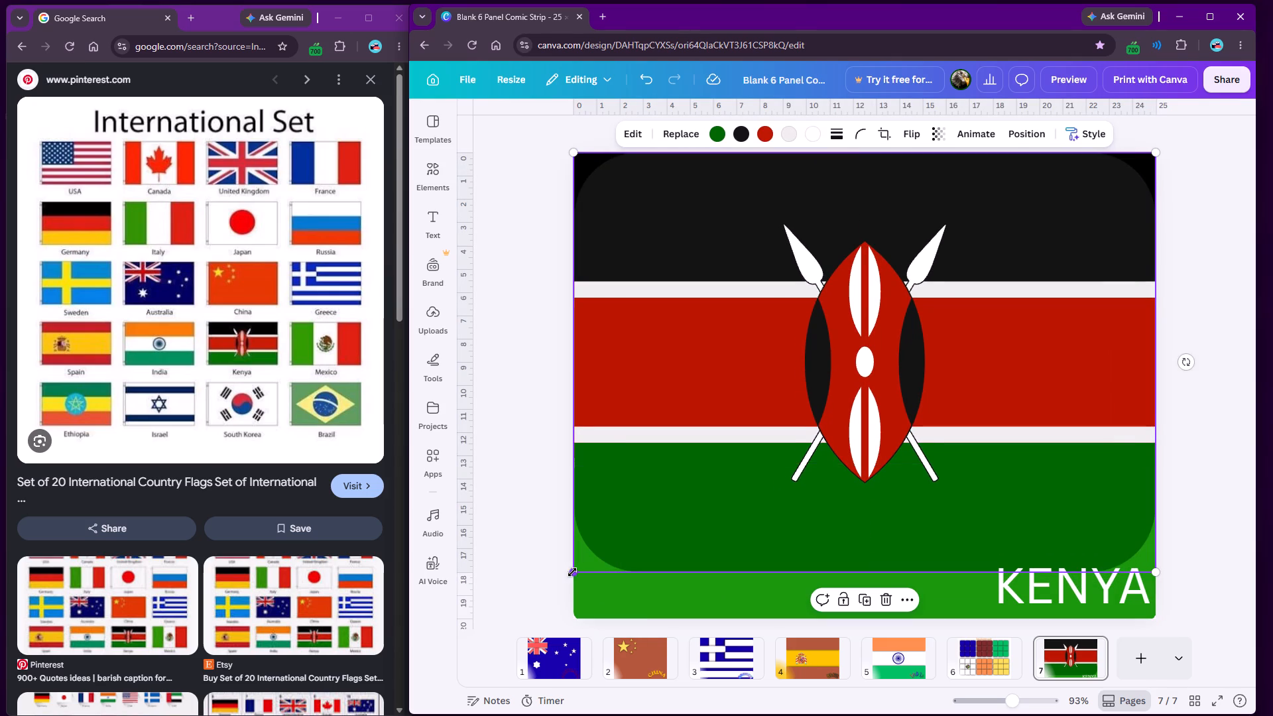
pyautogui.moveTo(572, 572); pyautogui.dragTo(534, 629)
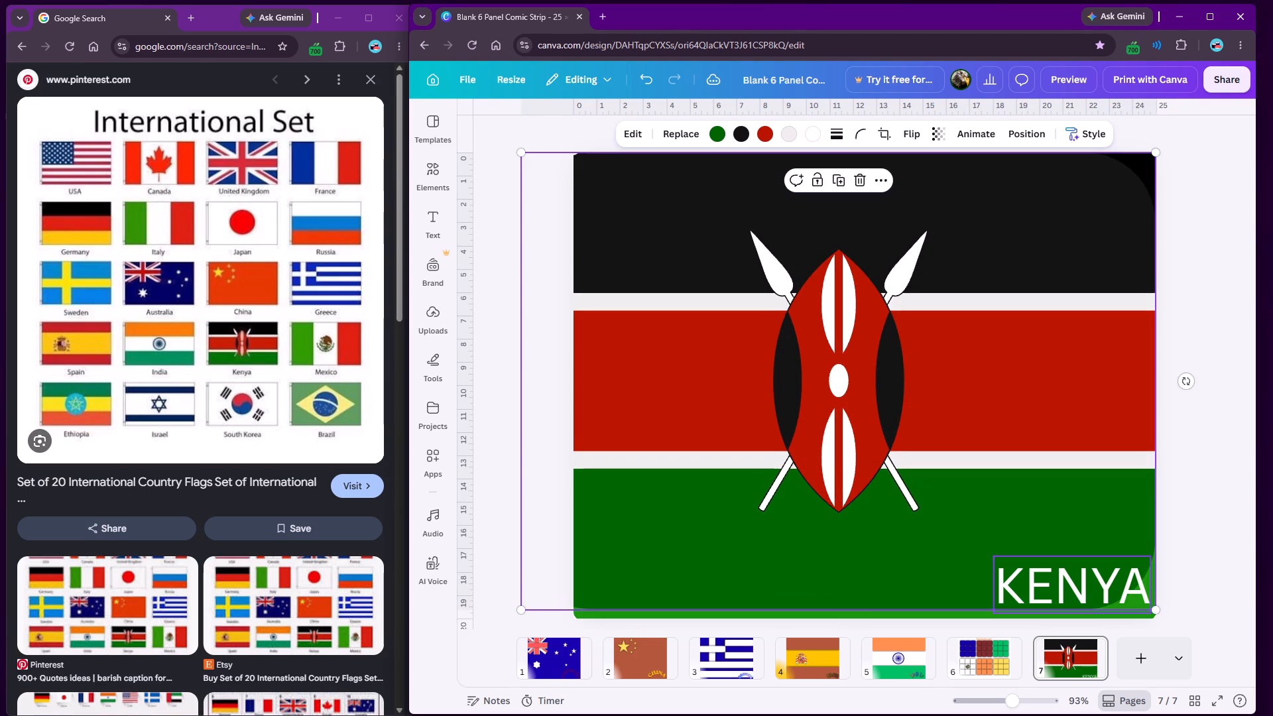
pyautogui.moveTo(1156, 611); pyautogui.dragTo(1182, 642)
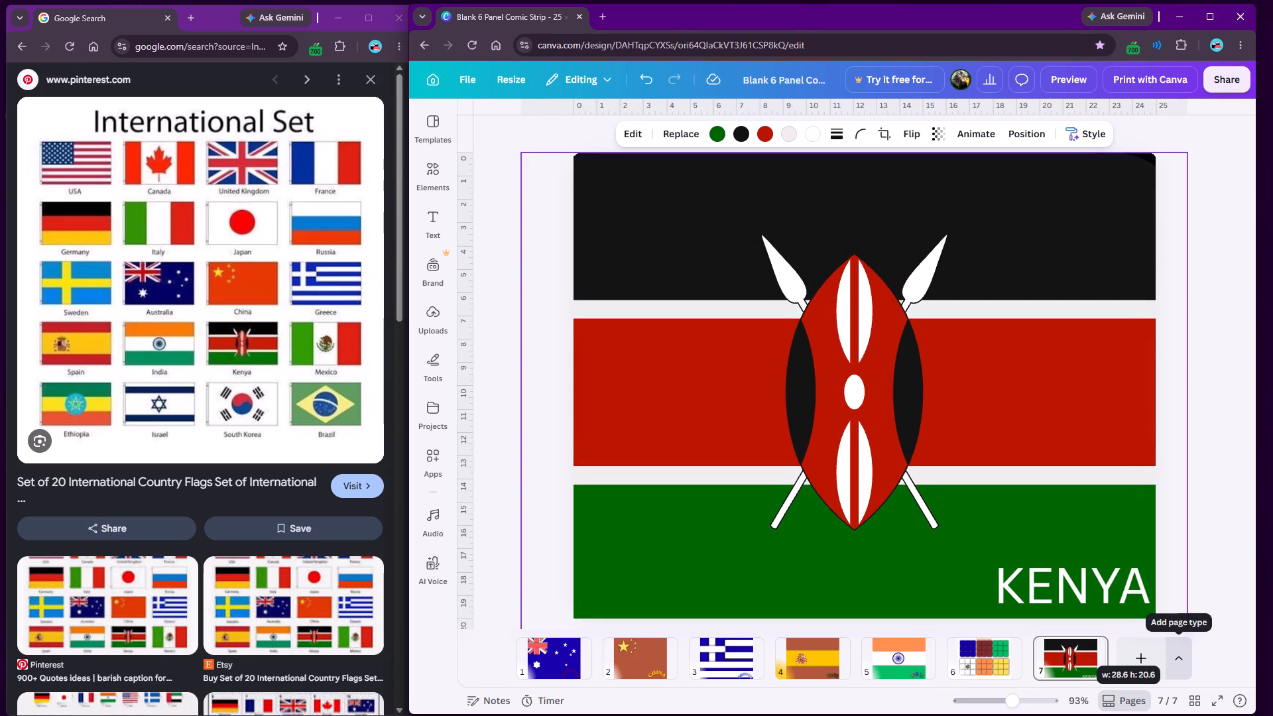
pyautogui.moveTo(1182, 642); pyautogui.dragTo(1173, 640)
pyautogui.click(1218, 443)
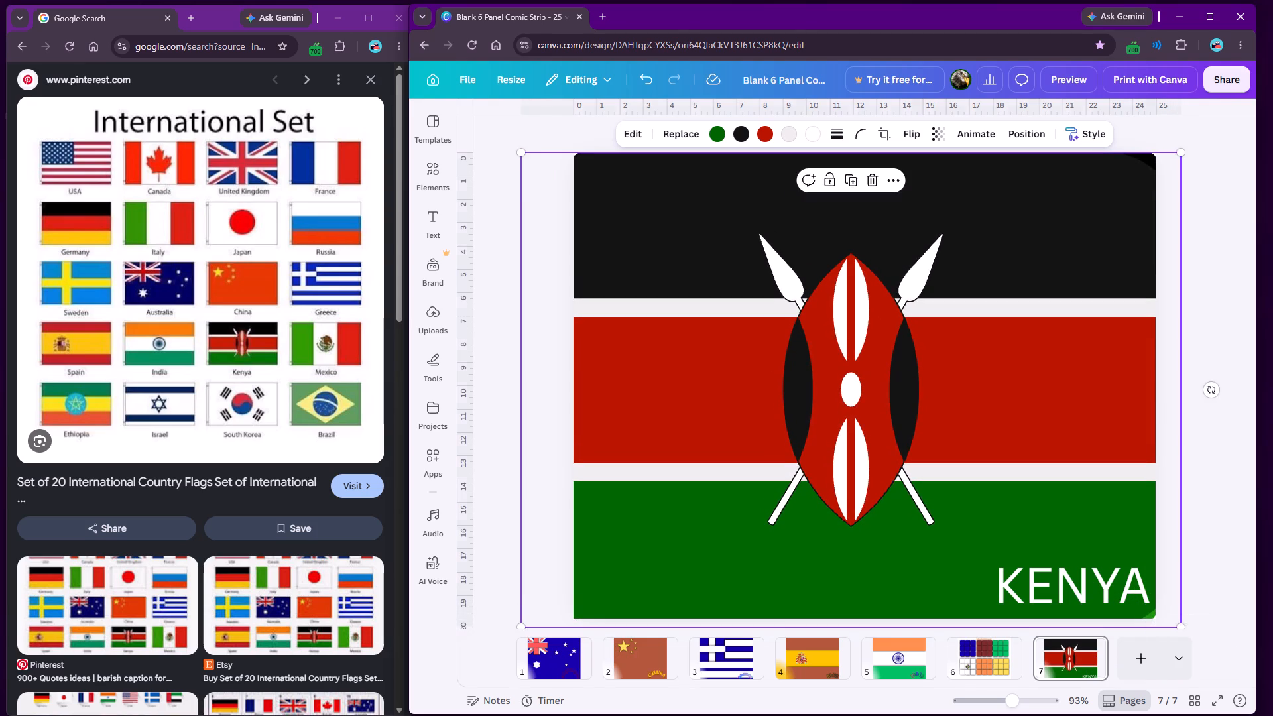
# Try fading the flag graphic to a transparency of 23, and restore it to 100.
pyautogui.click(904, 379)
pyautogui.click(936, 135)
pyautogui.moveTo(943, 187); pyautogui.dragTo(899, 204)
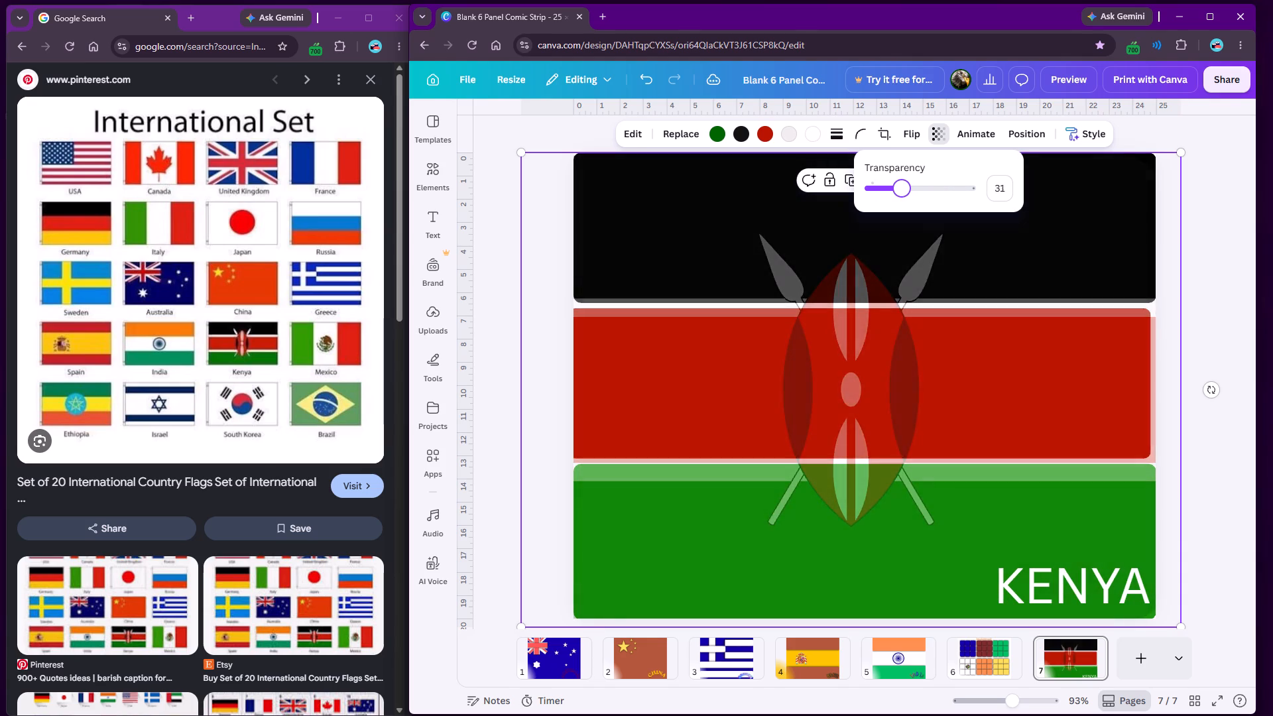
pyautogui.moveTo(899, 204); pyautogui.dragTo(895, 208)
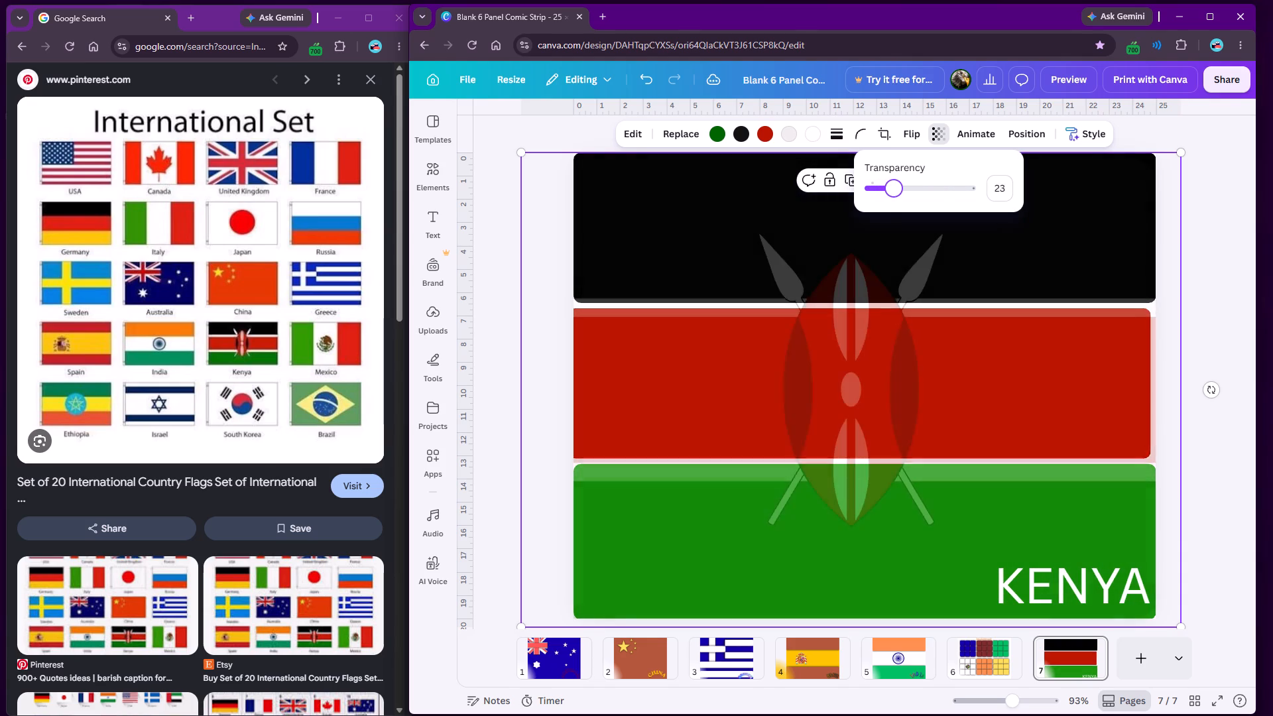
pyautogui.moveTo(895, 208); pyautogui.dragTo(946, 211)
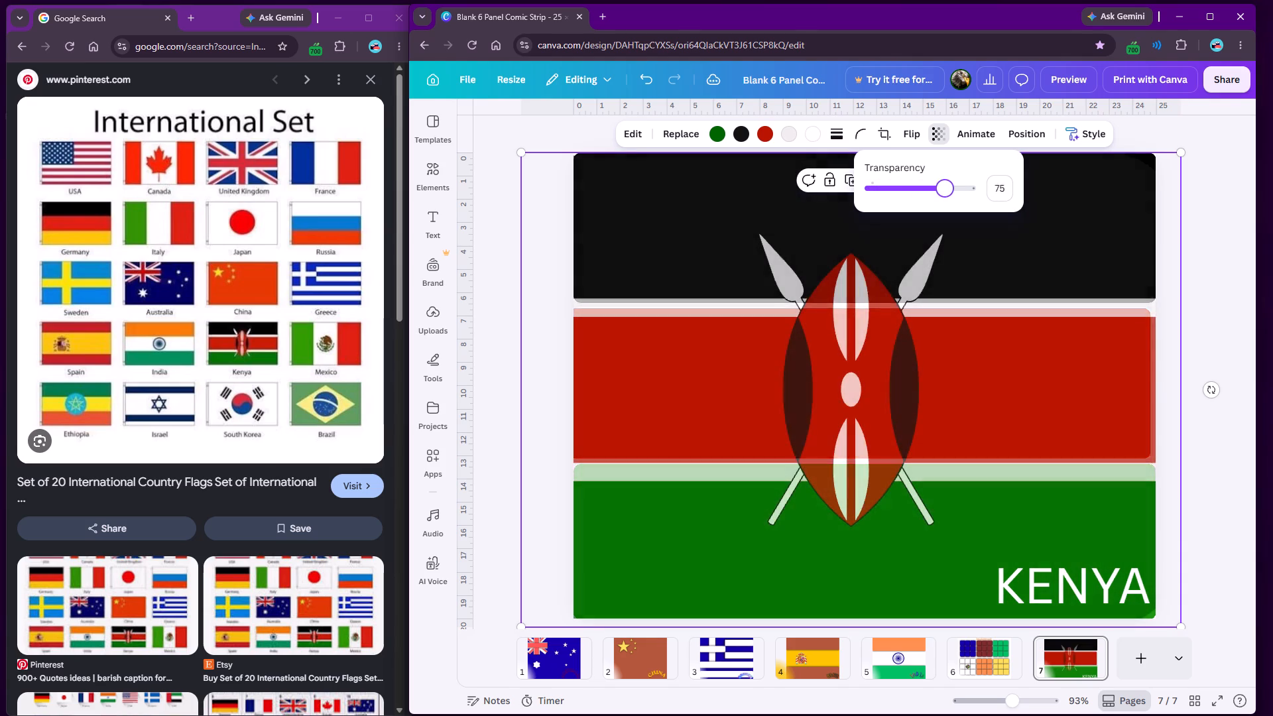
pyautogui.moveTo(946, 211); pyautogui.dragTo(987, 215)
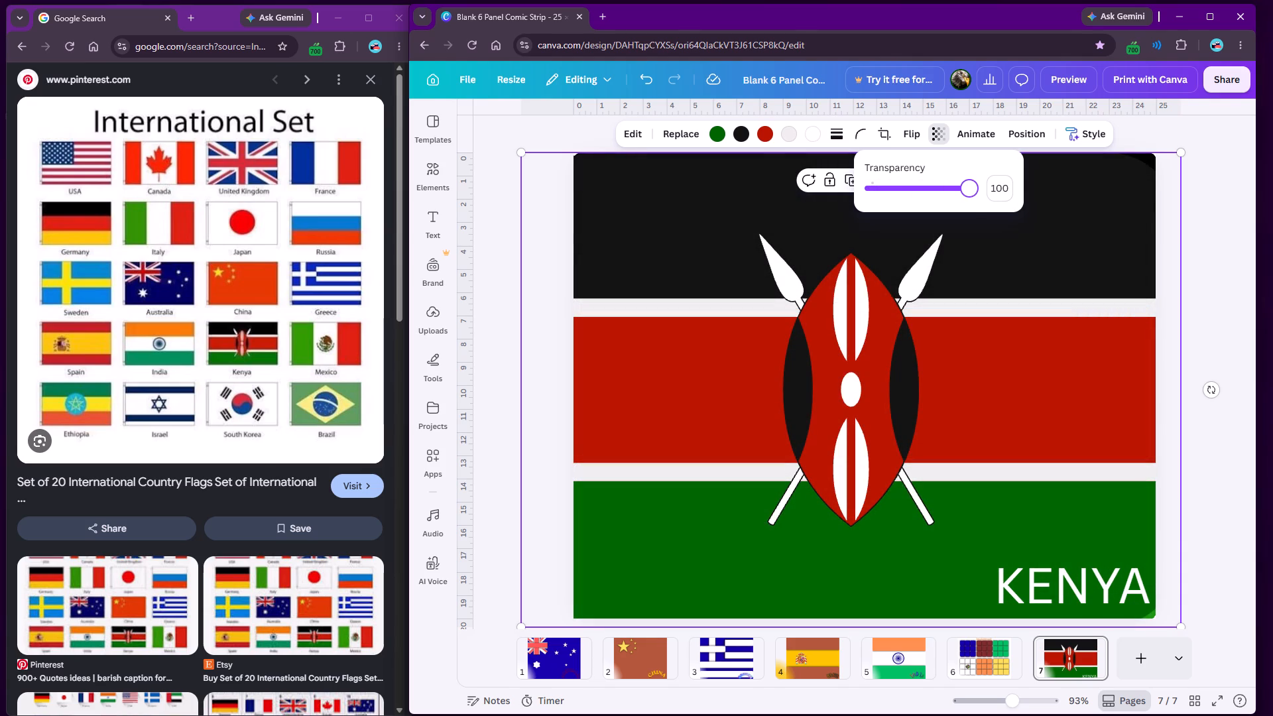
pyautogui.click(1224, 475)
# Change the KENYA label's text colour to a three-colour gradient with black as the first colour.
pyautogui.click(1065, 595)
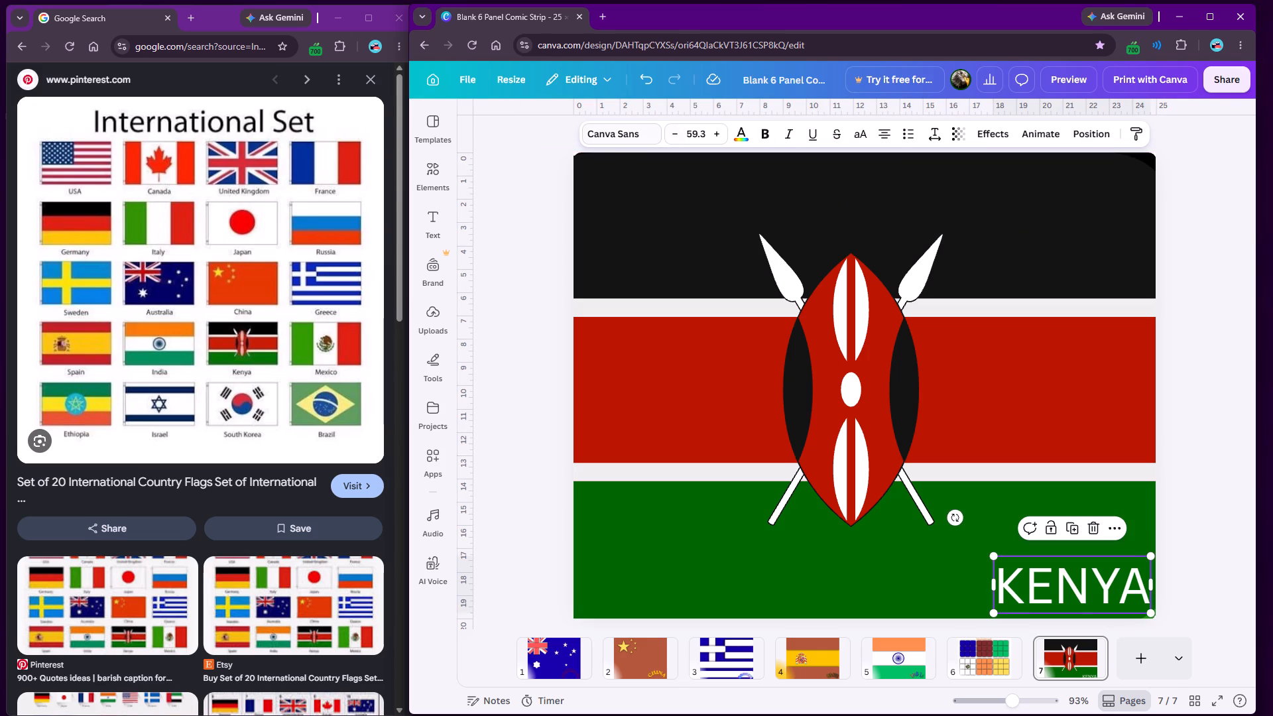
pyautogui.click(744, 131)
pyautogui.scroll(-2, 501, 518)
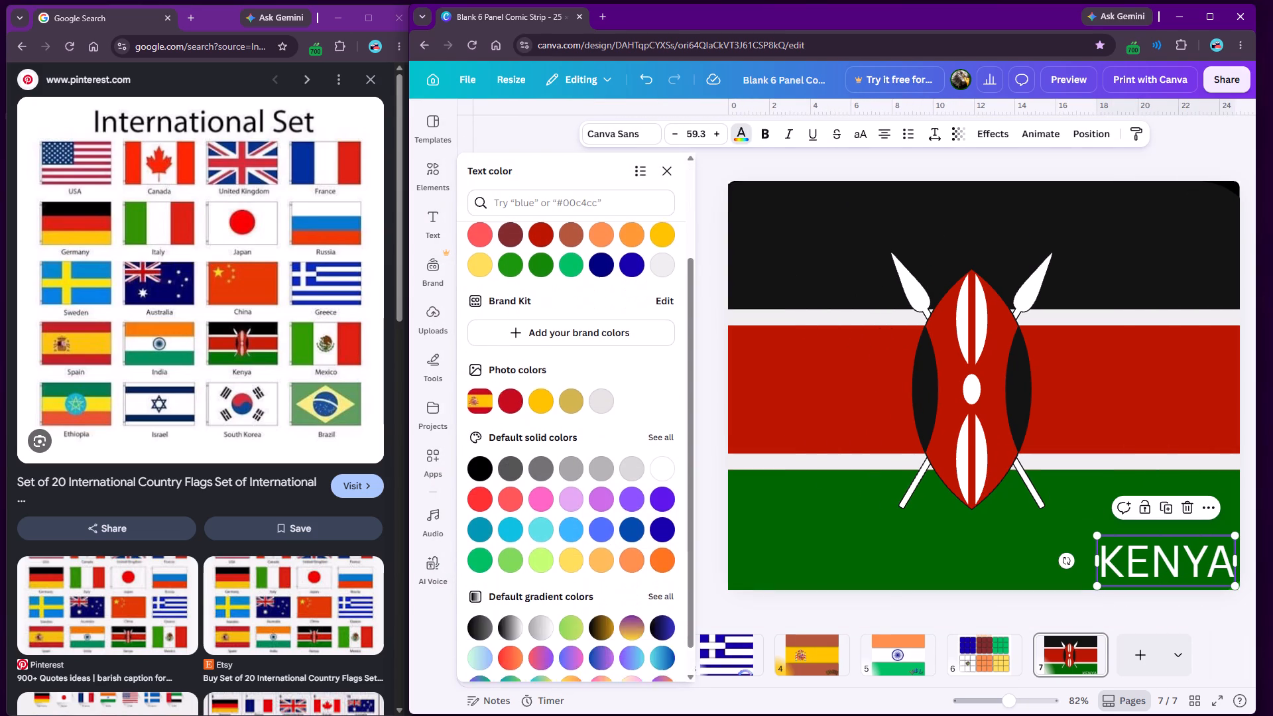
pyautogui.scroll(5, 500, 511)
pyautogui.click(487, 271)
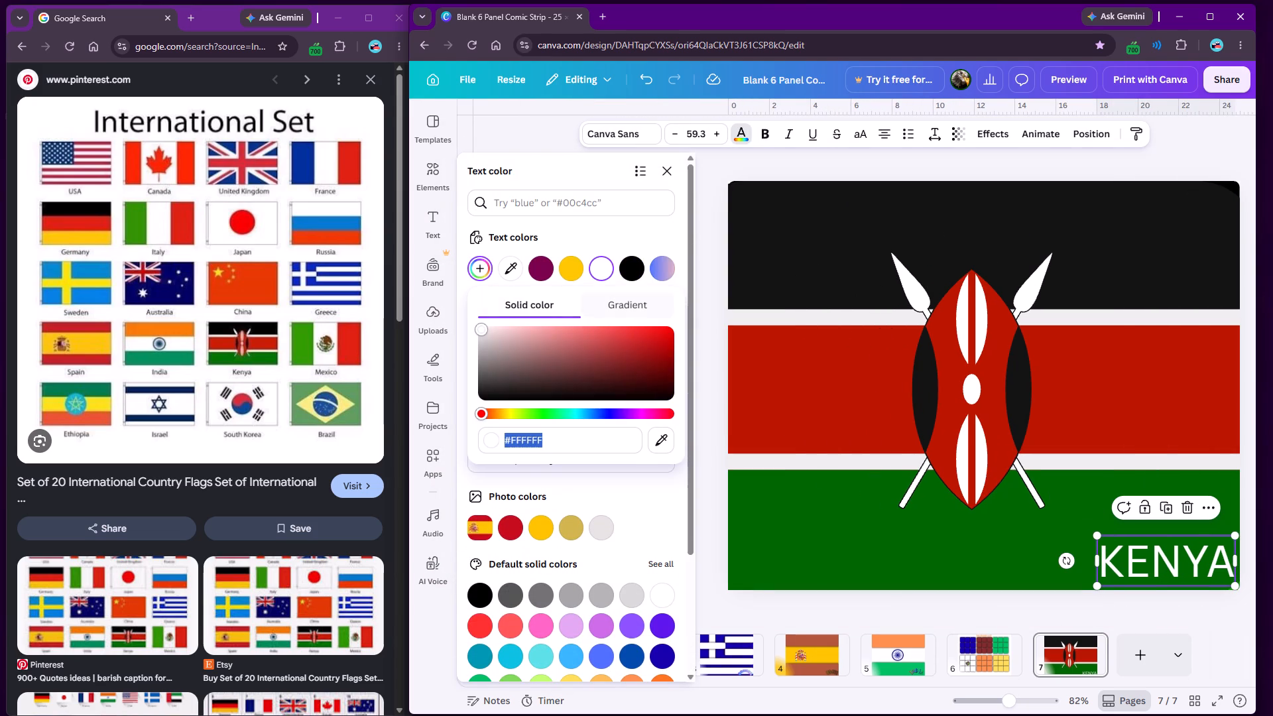
pyautogui.click(614, 312)
pyautogui.click(548, 363)
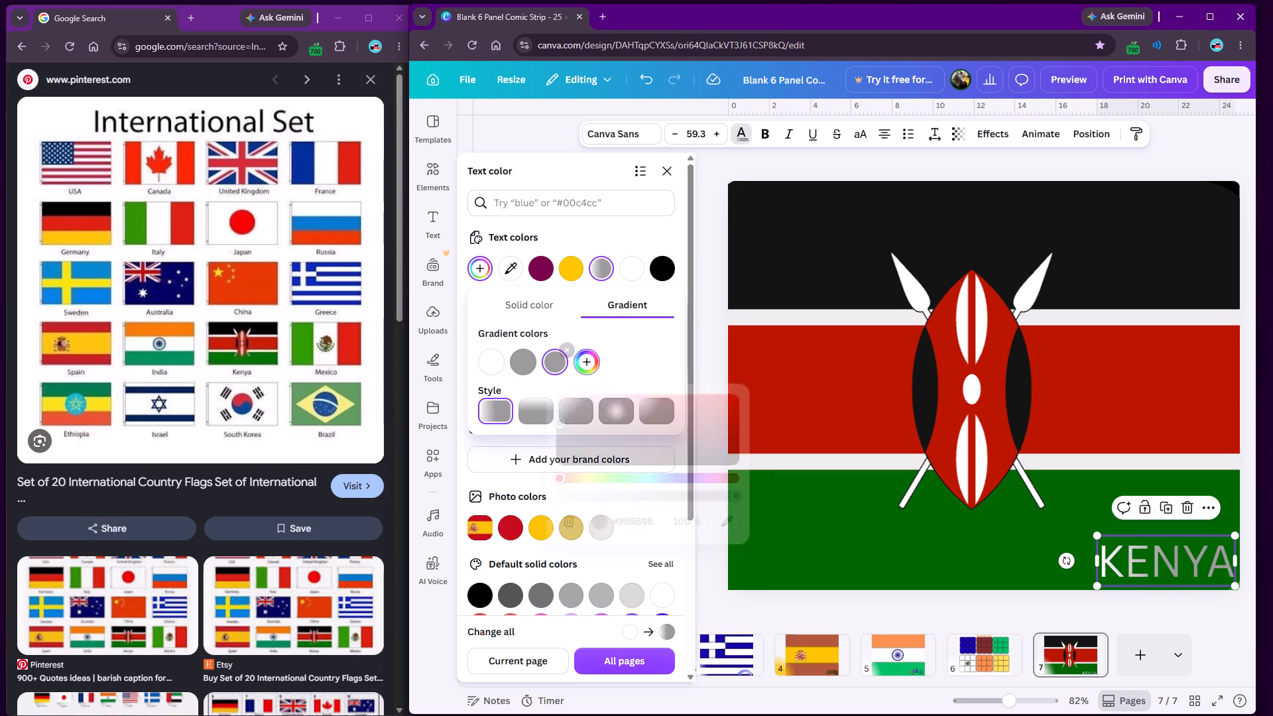
pyautogui.click(488, 361)
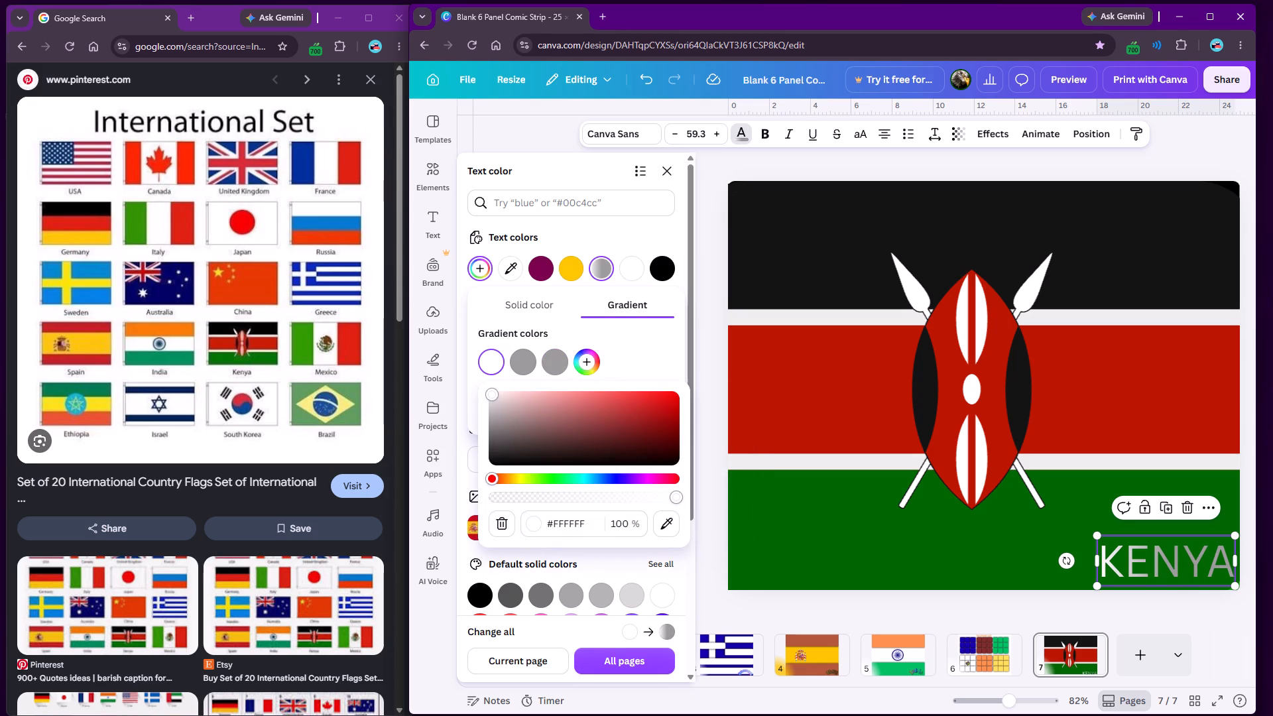
pyautogui.click(577, 461)
# Set the label gradient's second colour to red #D61010 and its third colour to green.
pyautogui.click(525, 361)
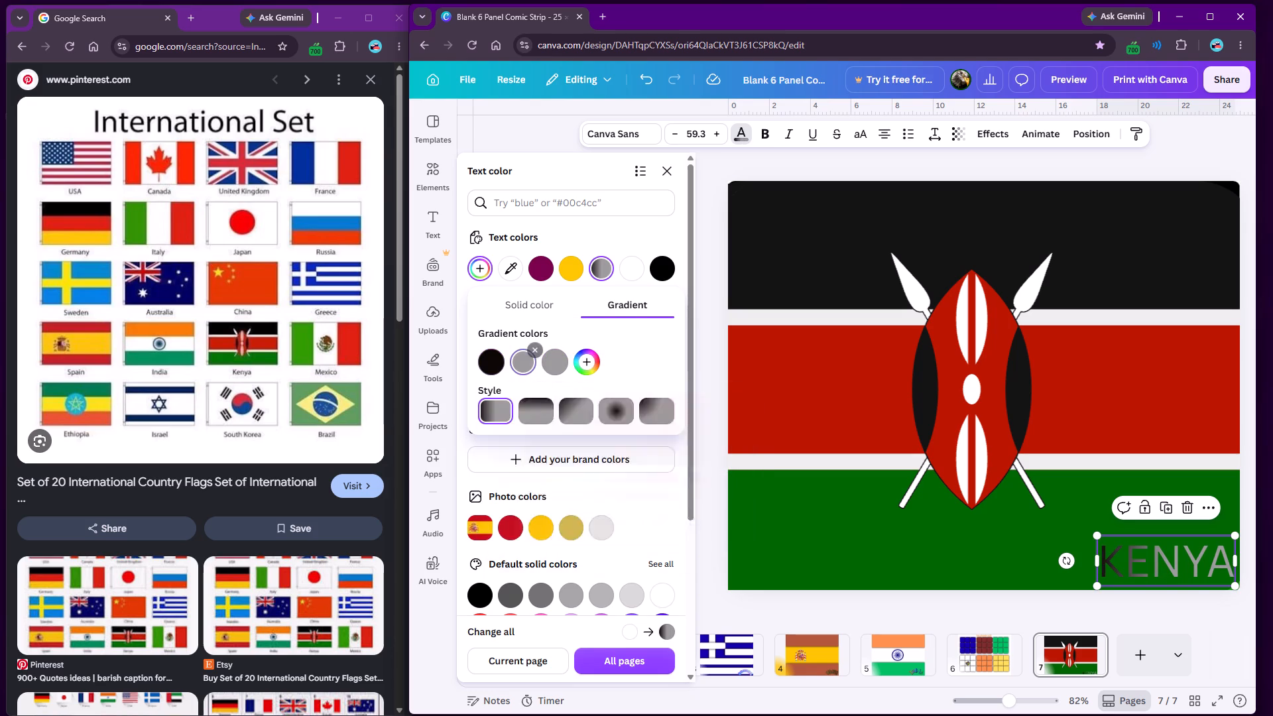
pyautogui.moveTo(638, 406); pyautogui.dragTo(697, 403)
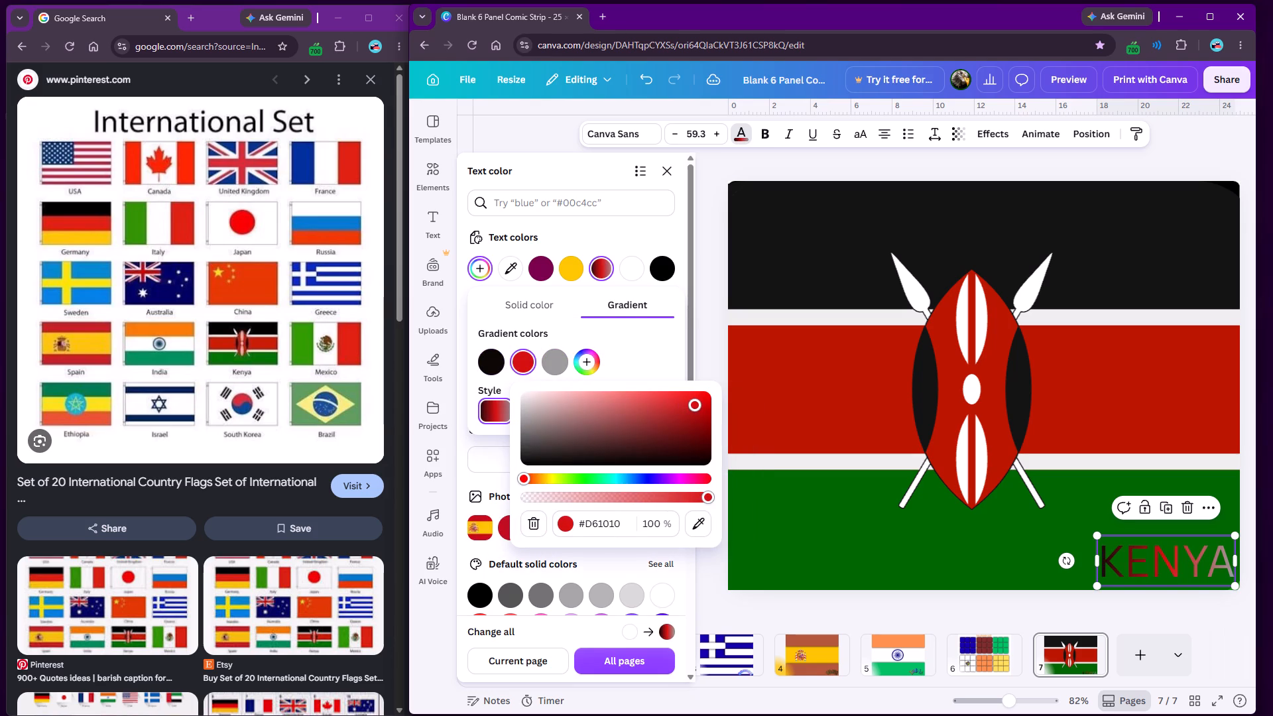
pyautogui.click(556, 361)
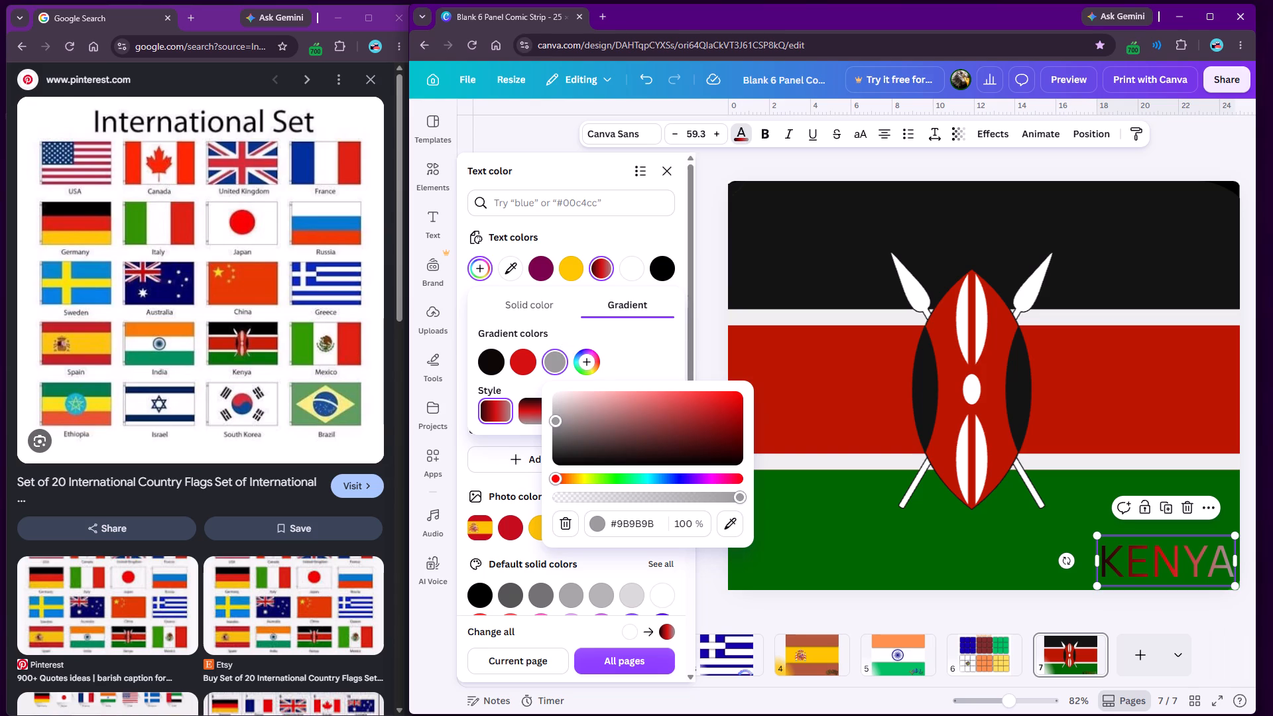
pyautogui.click(608, 476)
pyautogui.moveTo(692, 434); pyautogui.dragTo(699, 433)
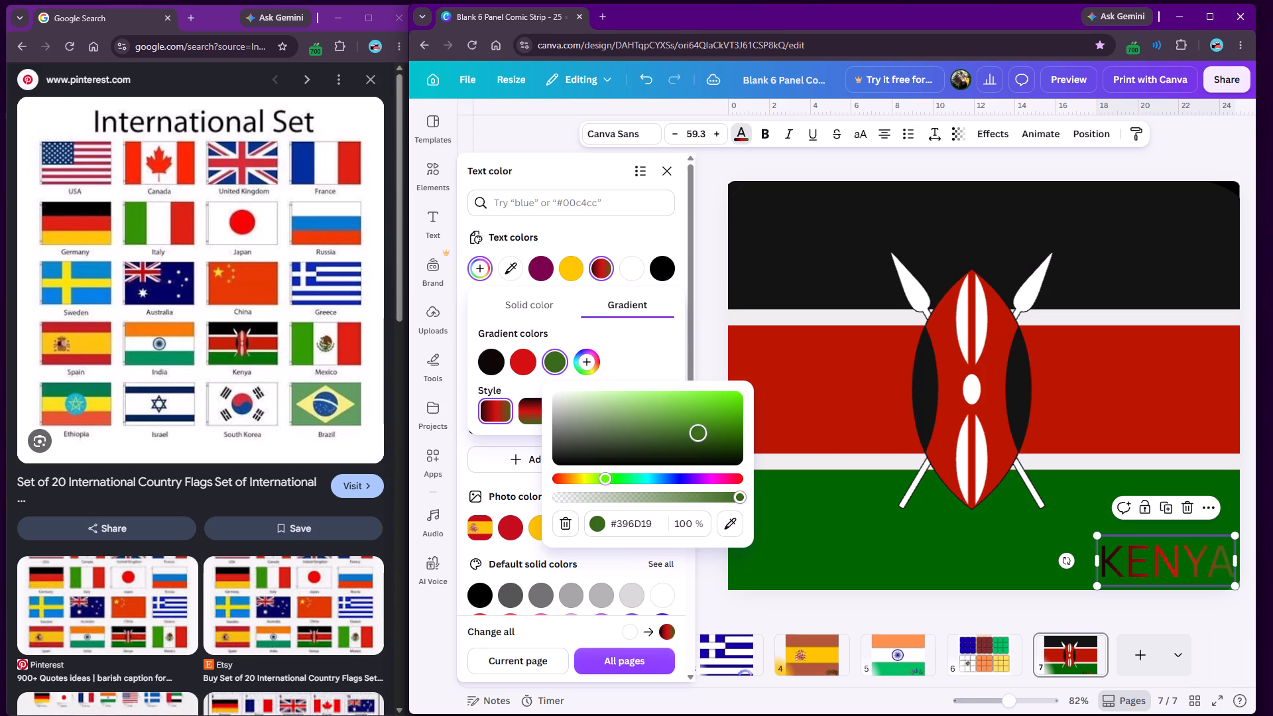
pyautogui.moveTo(699, 433); pyautogui.dragTo(730, 422)
pyautogui.click(706, 356)
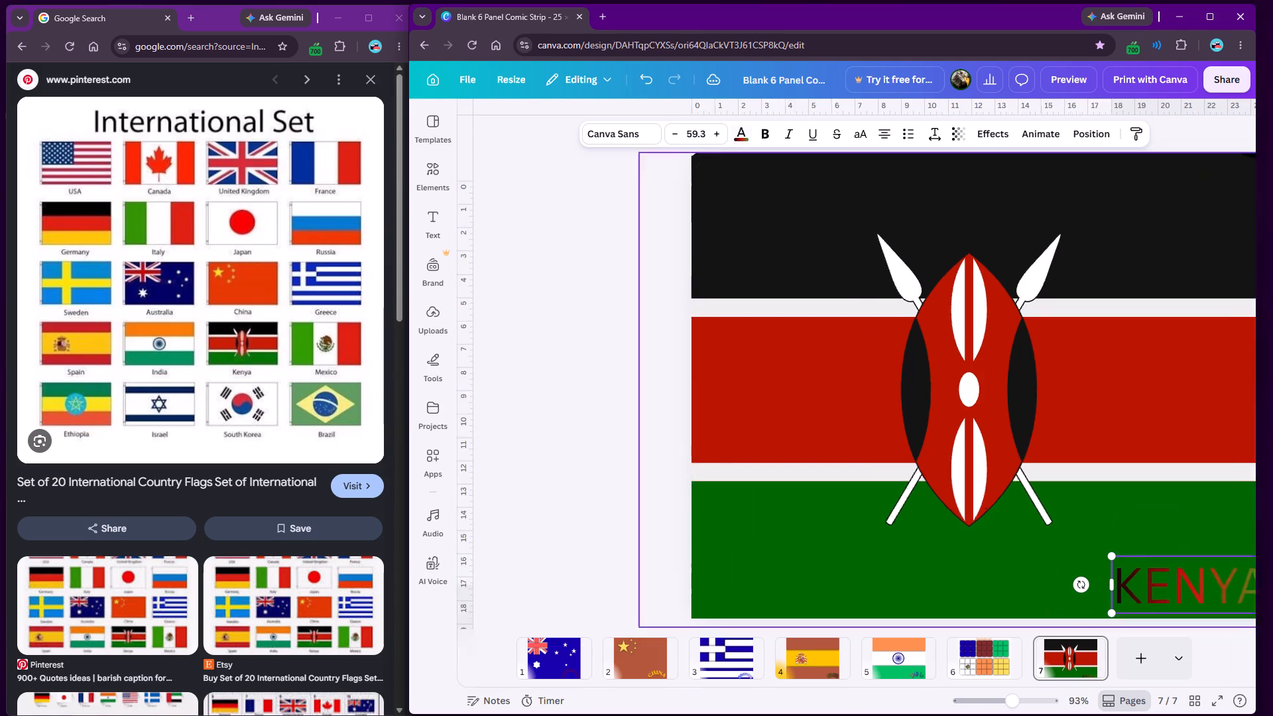
pyautogui.click(1186, 457)
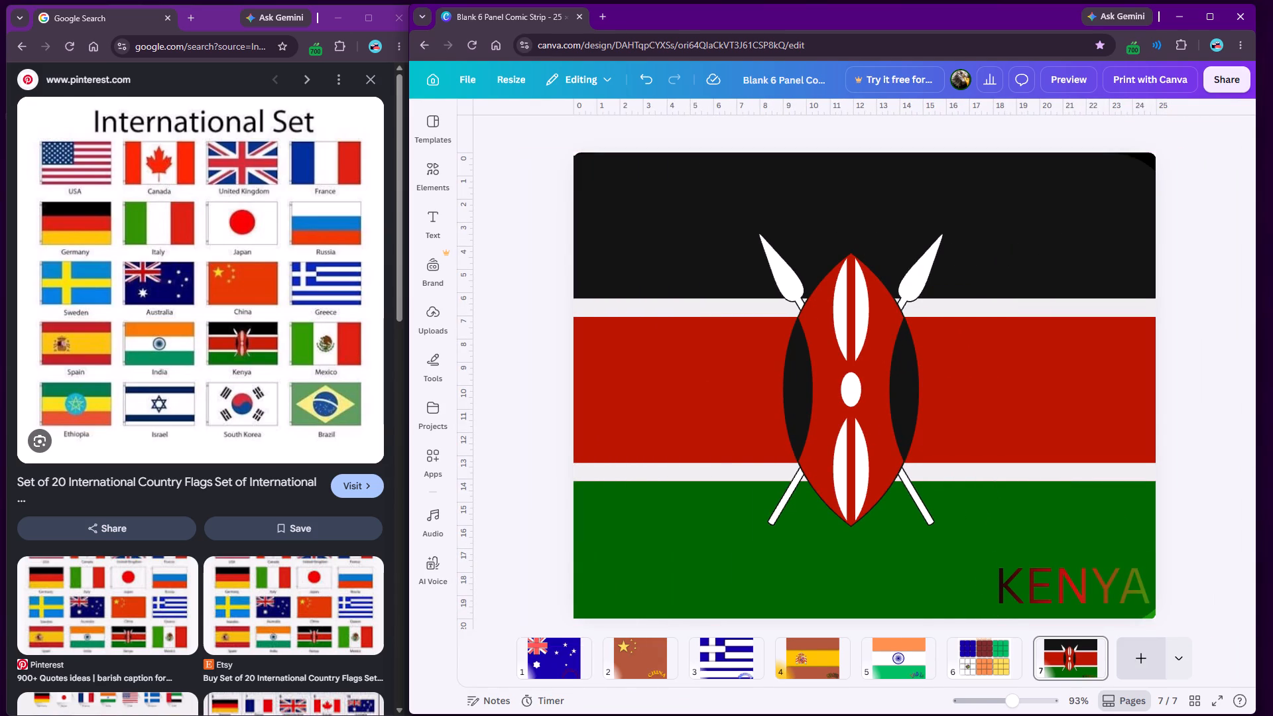
# Add a blank page 8 after the Kenya flag page.
pyautogui.click(1127, 650)
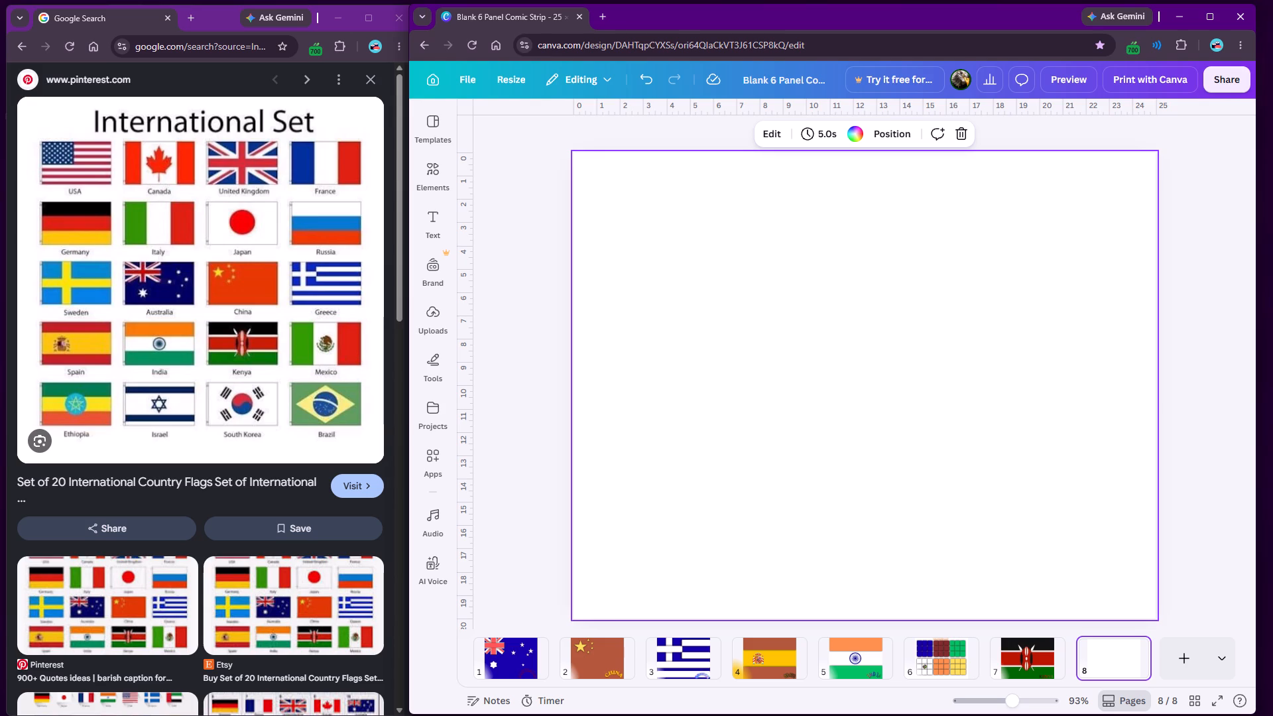
# On page 7, give the KENYA label a Drop shadow with direction 0, offset 22, transparency 100 and a moderately increased blur.
pyautogui.click(1038, 653)
pyautogui.moveTo(557, 182); pyautogui.dragTo(660, 259)
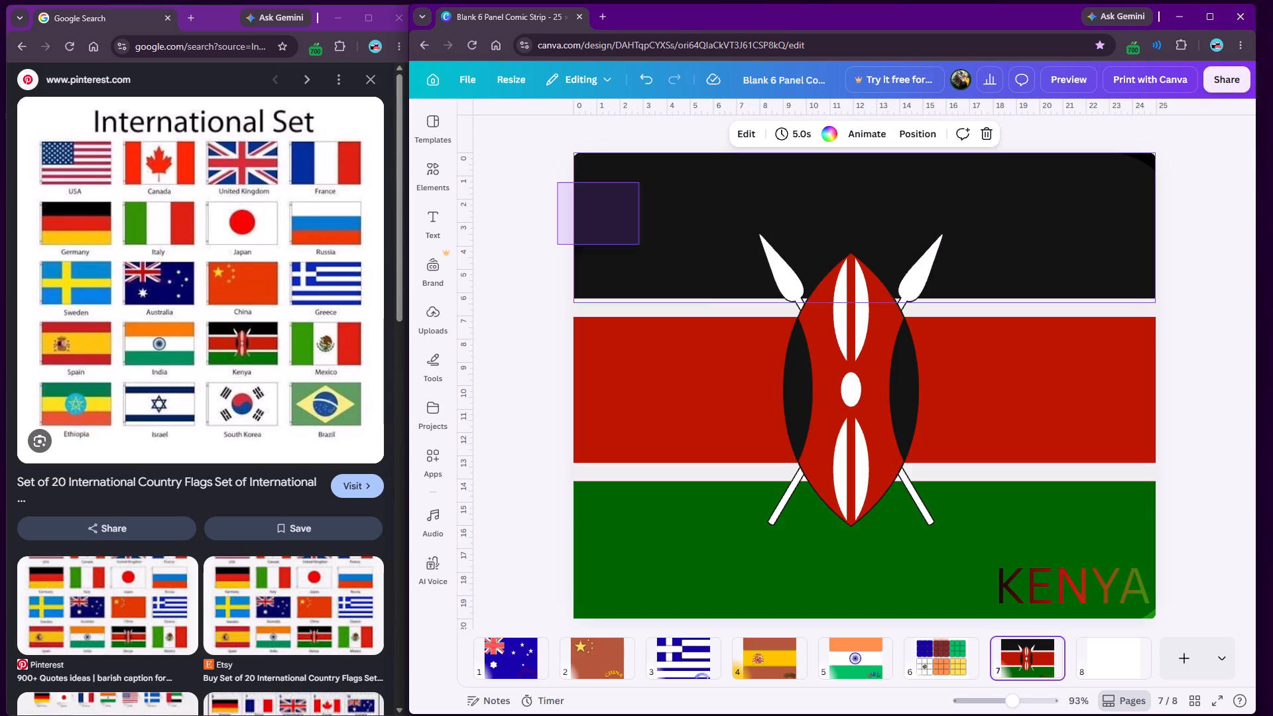
pyautogui.moveTo(660, 259); pyautogui.dragTo(922, 522)
pyautogui.click(1075, 568)
pyautogui.click(994, 131)
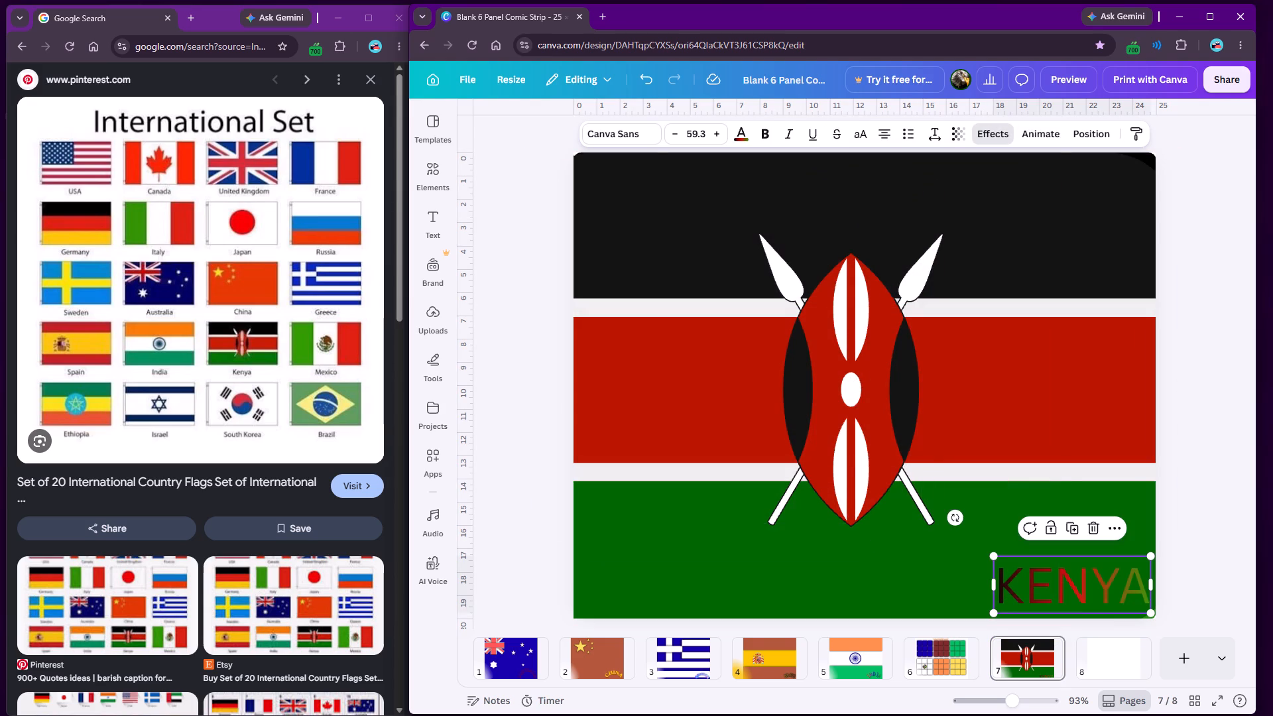
pyautogui.click(508, 235)
pyautogui.scroll(-2, 556, 329)
pyautogui.scroll(3, 511, 261)
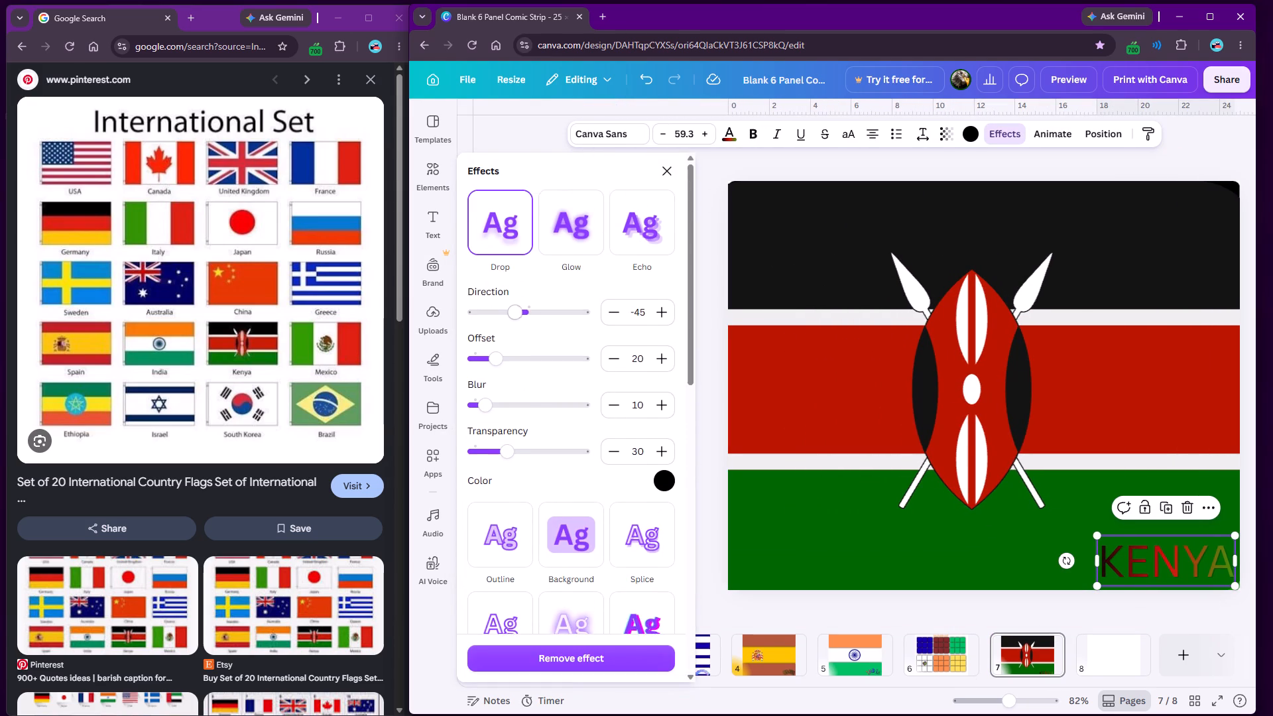
pyautogui.moveTo(519, 314); pyautogui.dragTo(529, 314)
pyautogui.moveTo(488, 360); pyautogui.dragTo(475, 361)
pyautogui.moveTo(485, 410); pyautogui.dragTo(497, 411)
pyautogui.moveTo(501, 449); pyautogui.dragTo(609, 456)
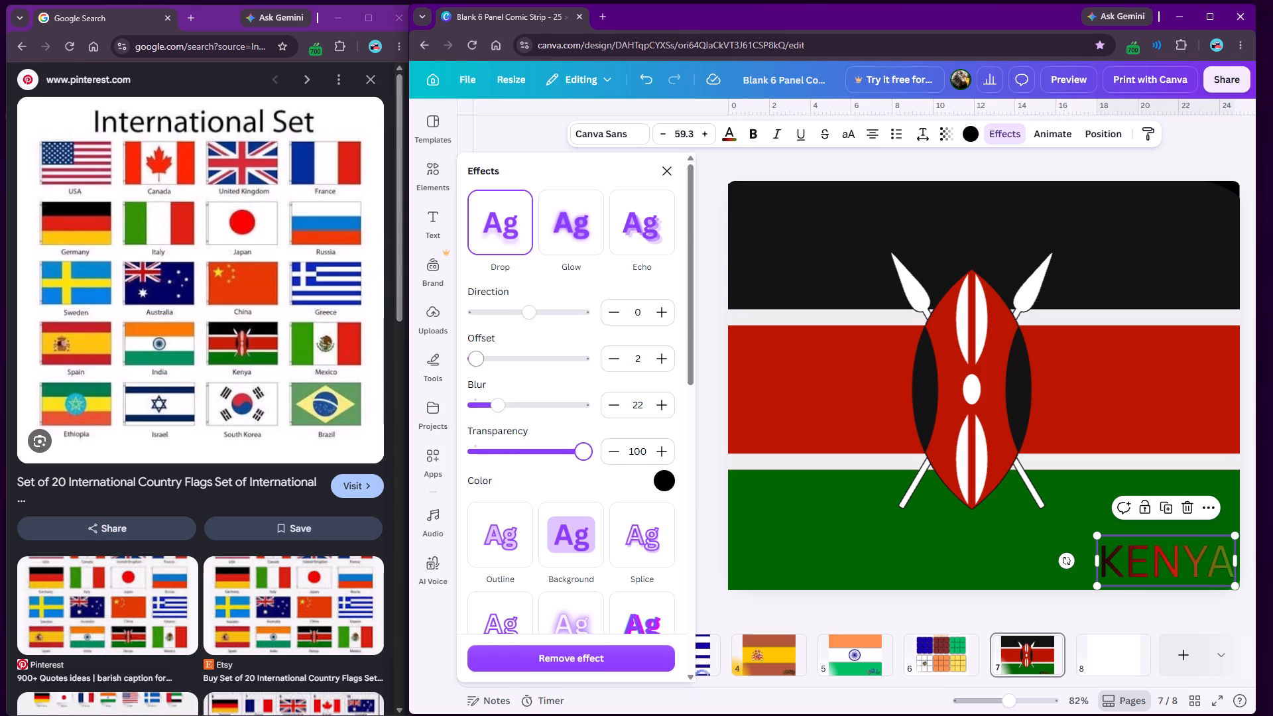
pyautogui.moveTo(477, 355); pyautogui.dragTo(498, 359)
pyautogui.moveTo(497, 402); pyautogui.dragTo(530, 403)
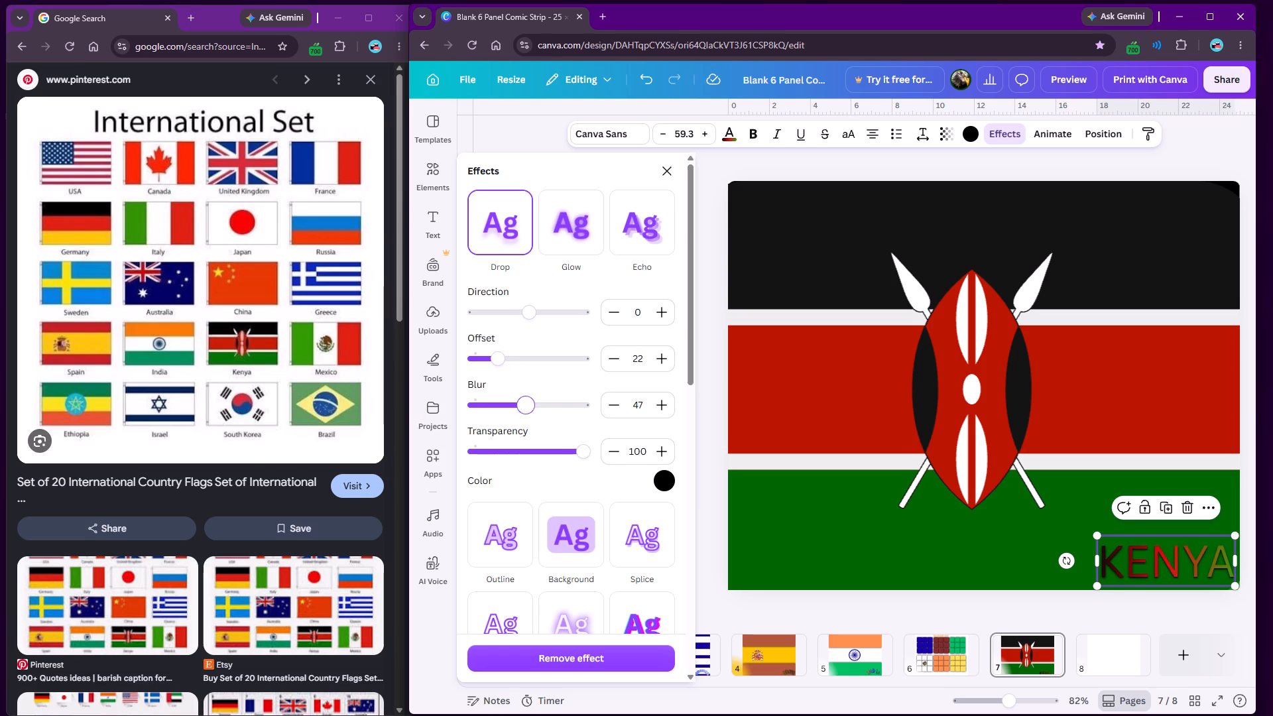
pyautogui.moveTo(530, 403); pyautogui.dragTo(504, 405)
# Apply the Curve shape to the KENYA label, adjust its curvature, and fit the arched text inside the green band.
pyautogui.scroll(-4, 538, 363)
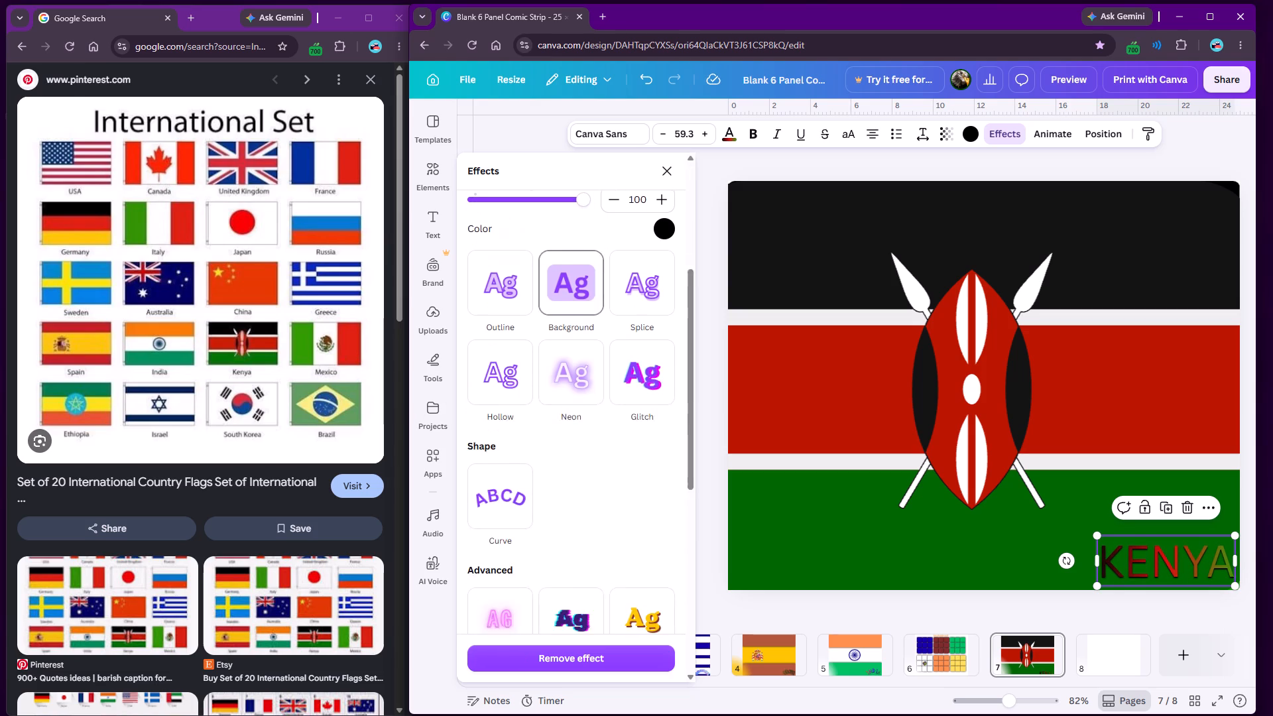
pyautogui.scroll(-3, 554, 362)
pyautogui.click(518, 291)
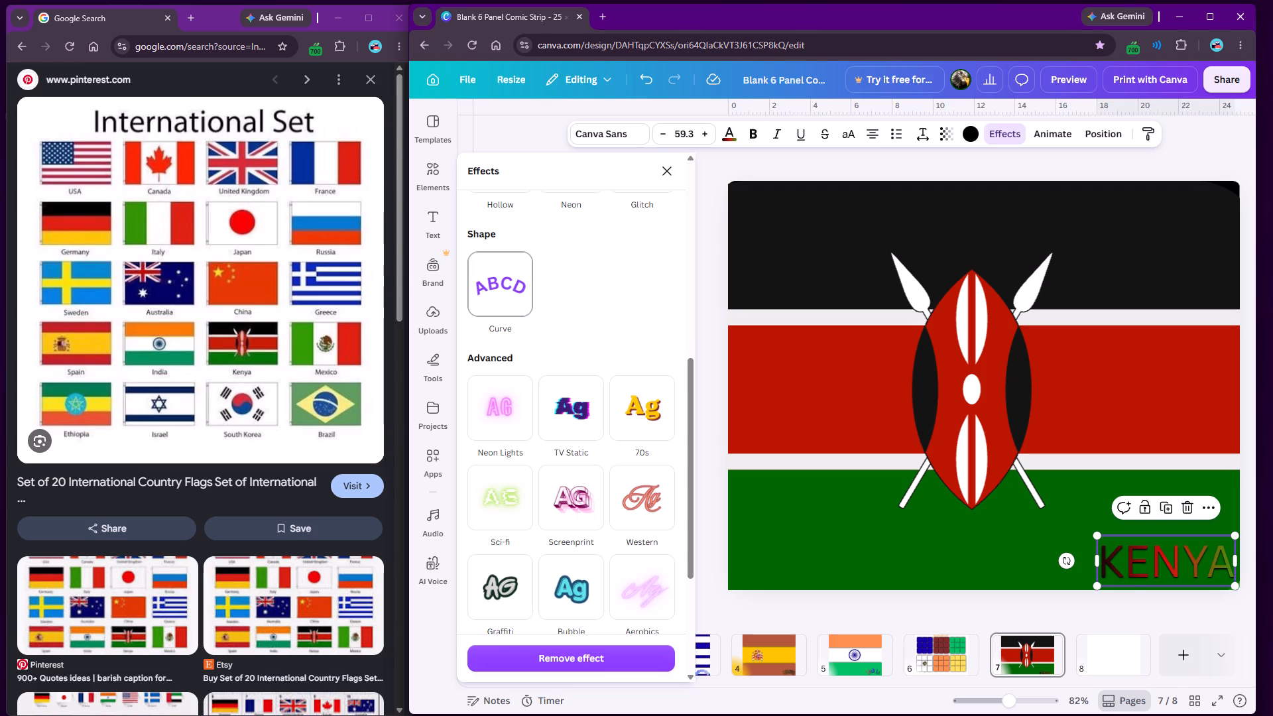
pyautogui.moveTo(576, 378); pyautogui.dragTo(618, 372)
pyautogui.click(668, 169)
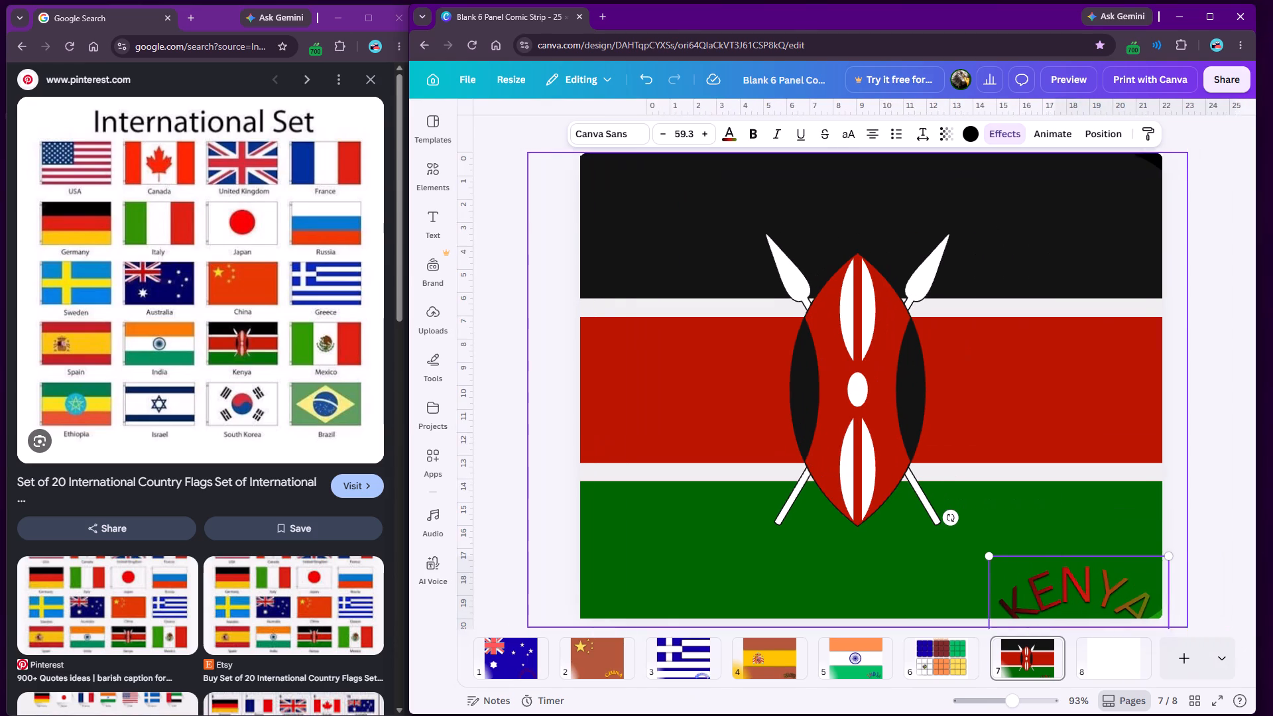
pyautogui.click(499, 340)
pyautogui.moveTo(1053, 588); pyautogui.dragTo(1051, 566)
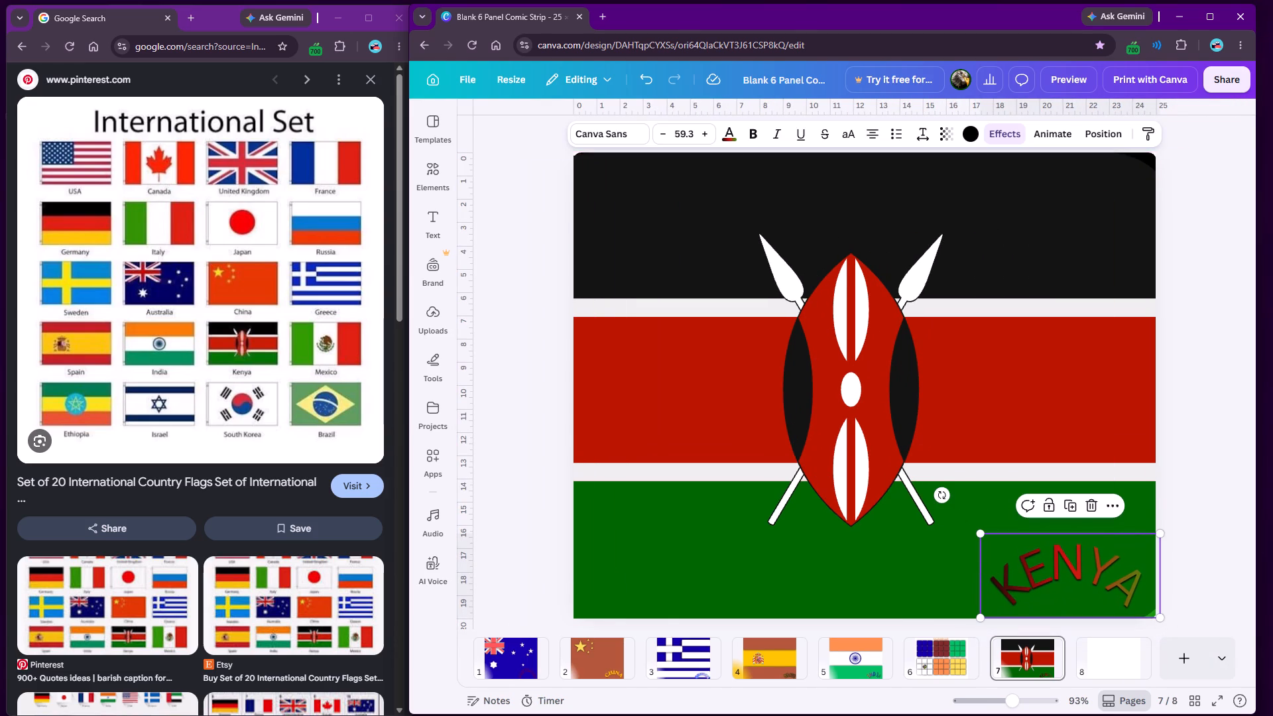
# On page 6, apply the Curve shape to the RUBIKS CUBE title and shift it up to the page's top edge.
pyautogui.click(936, 640)
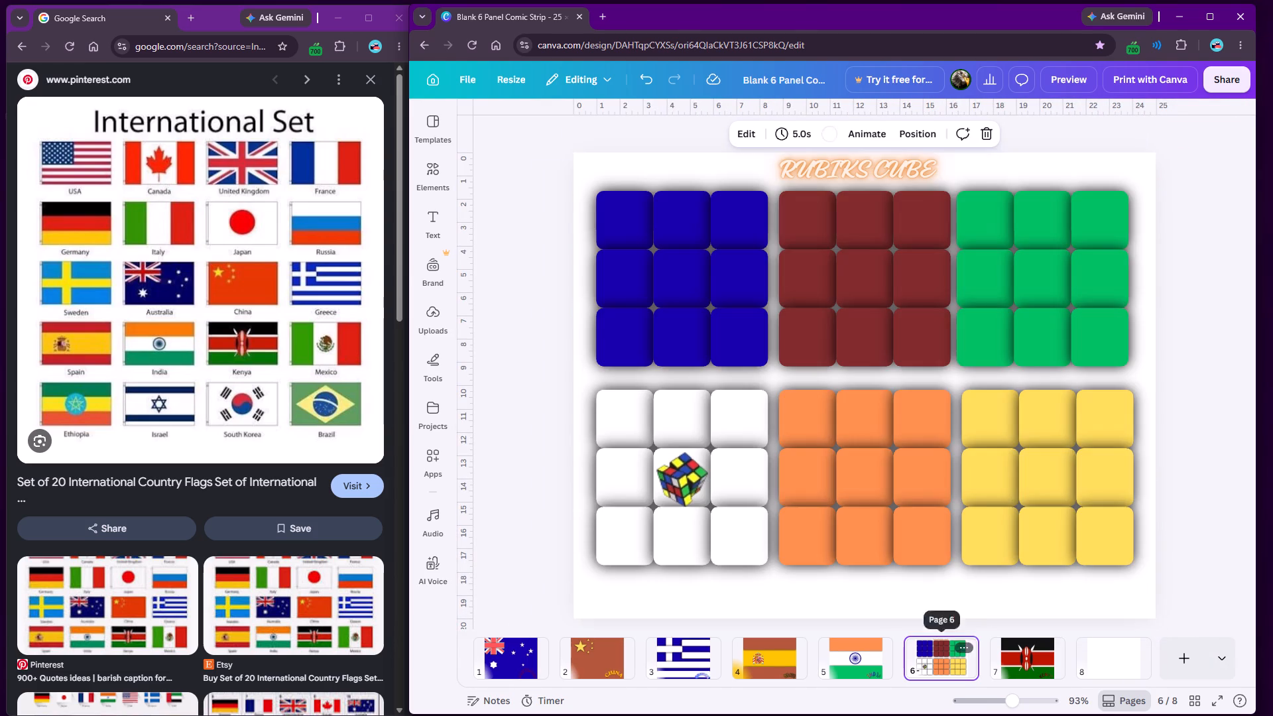
pyautogui.click(843, 177)
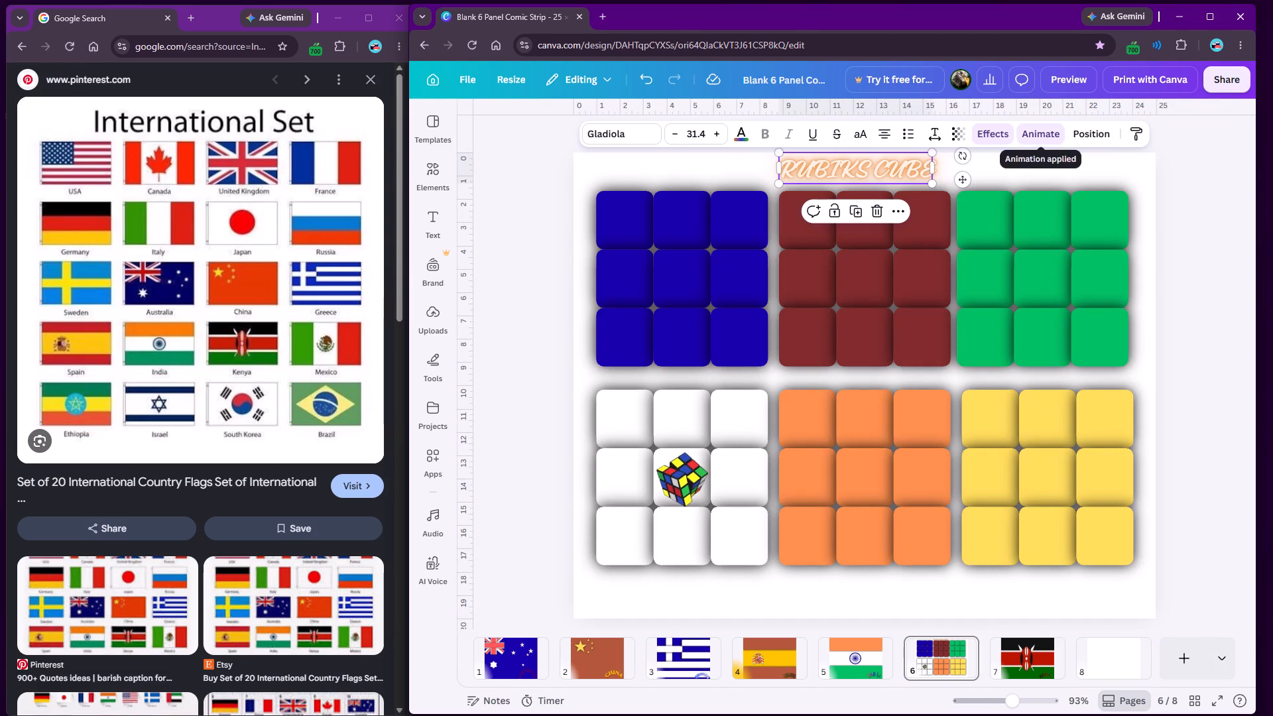
pyautogui.click(996, 131)
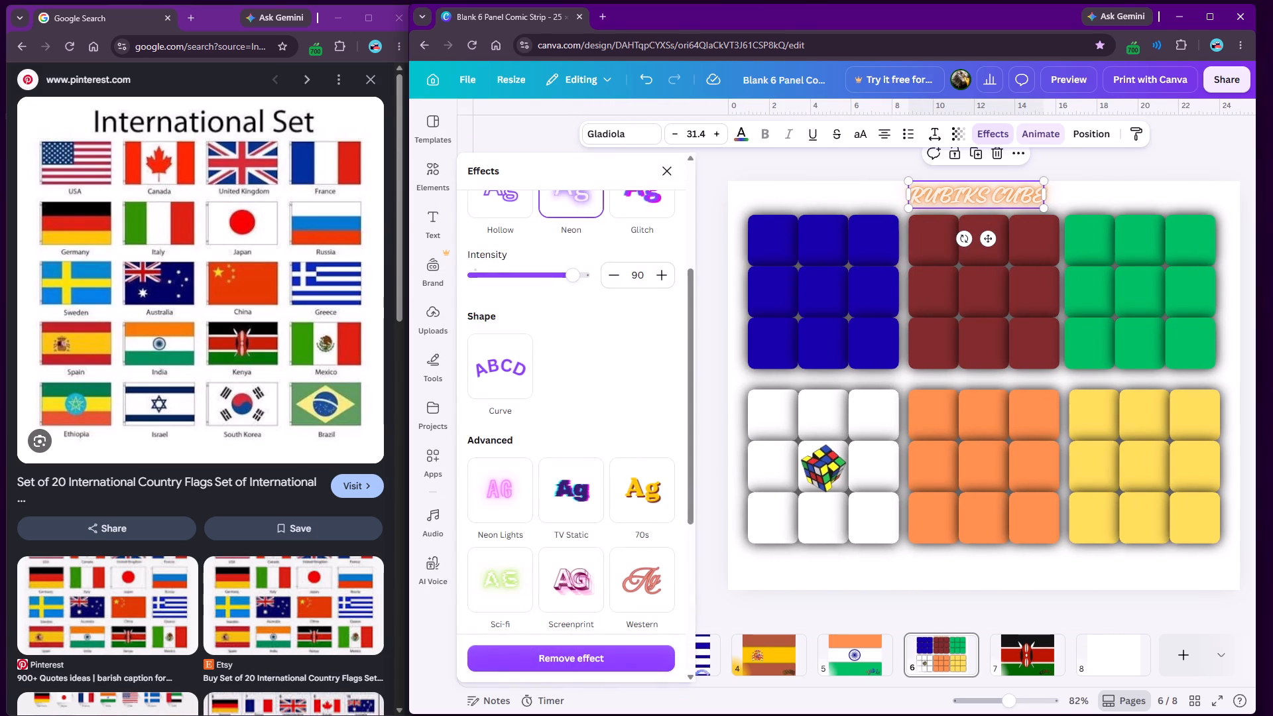
pyautogui.scroll(-2, 596, 348)
pyautogui.click(502, 254)
pyautogui.click(672, 172)
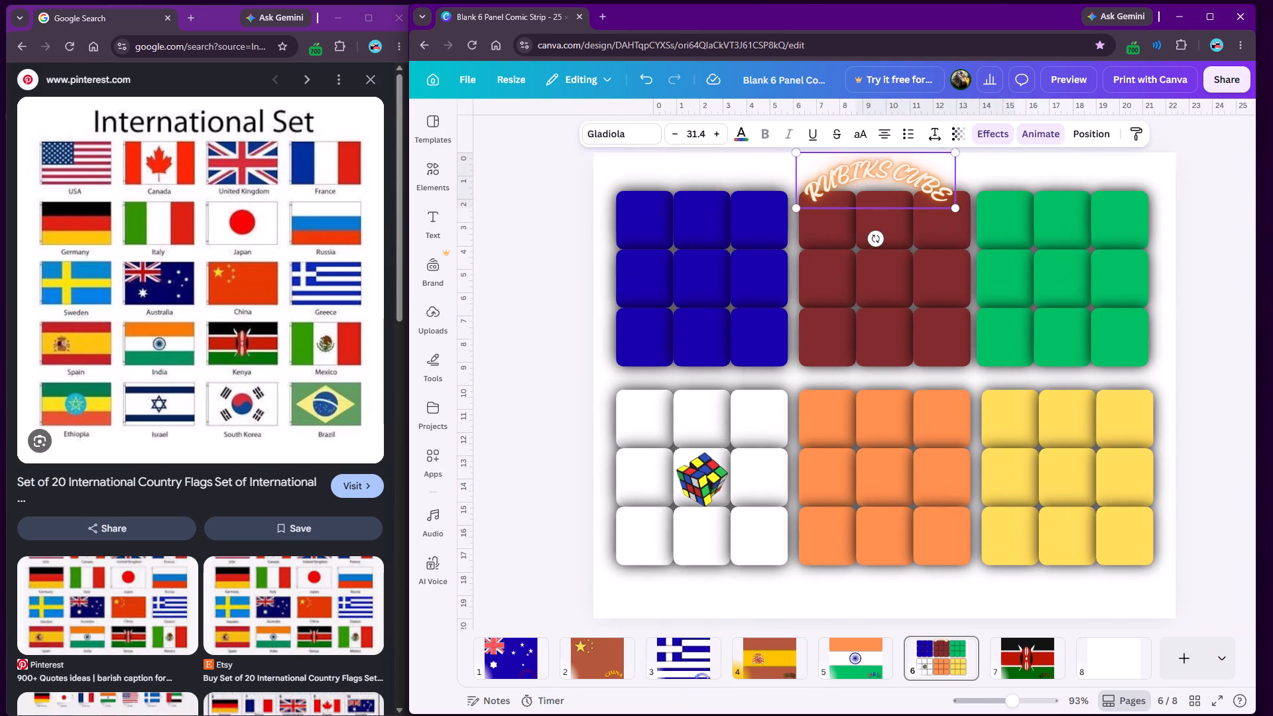
pyautogui.click(538, 252)
pyautogui.moveTo(859, 171); pyautogui.dragTo(857, 155)
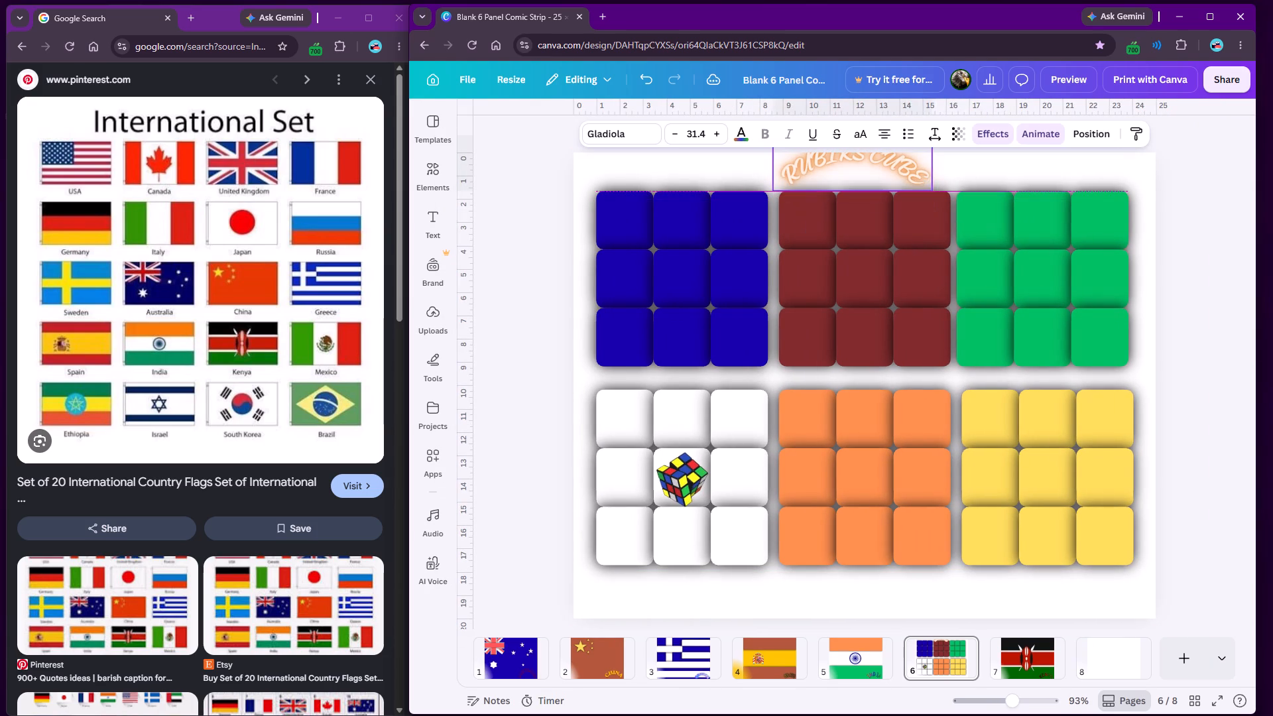
pyautogui.moveTo(857, 155); pyautogui.dragTo(857, 157)
# Select all six cube faces with the cube picture and move them straight down to make room below the title.
pyautogui.click(511, 223)
pyautogui.moveTo(516, 211); pyautogui.dragTo(1088, 475)
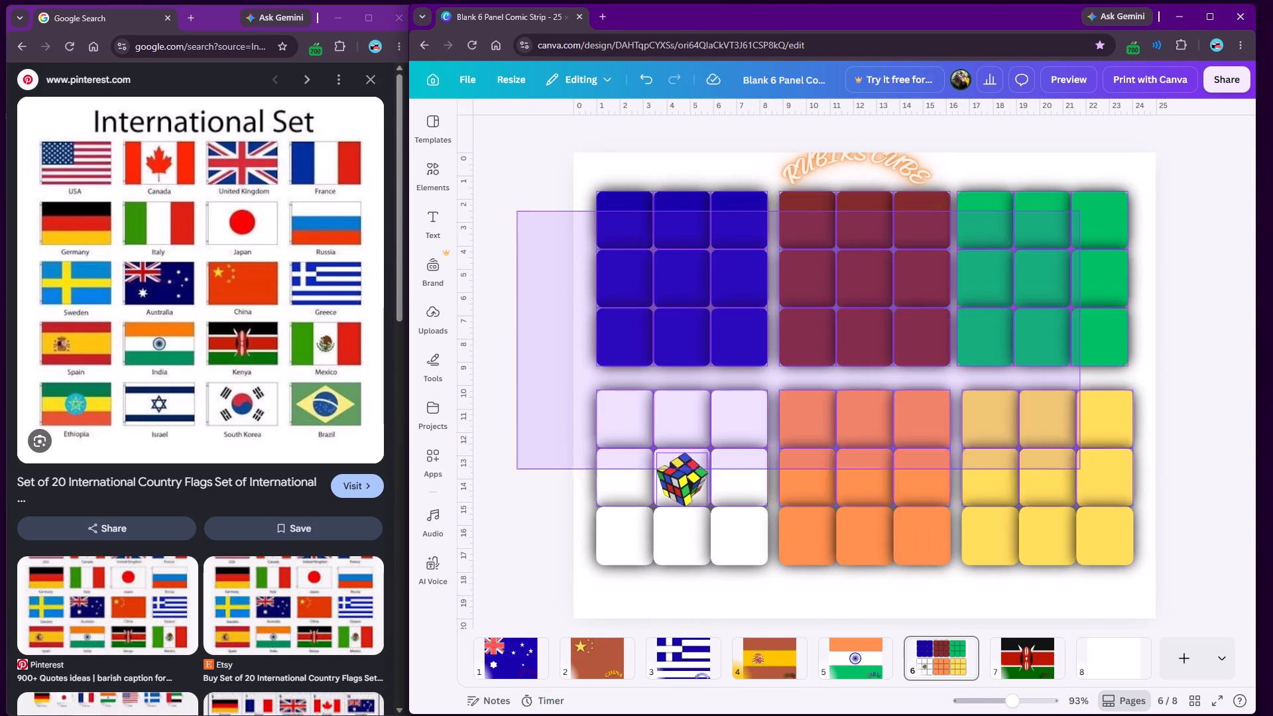
pyautogui.moveTo(1088, 475); pyautogui.dragTo(1147, 548)
pyautogui.moveTo(858, 248); pyautogui.dragTo(863, 280)
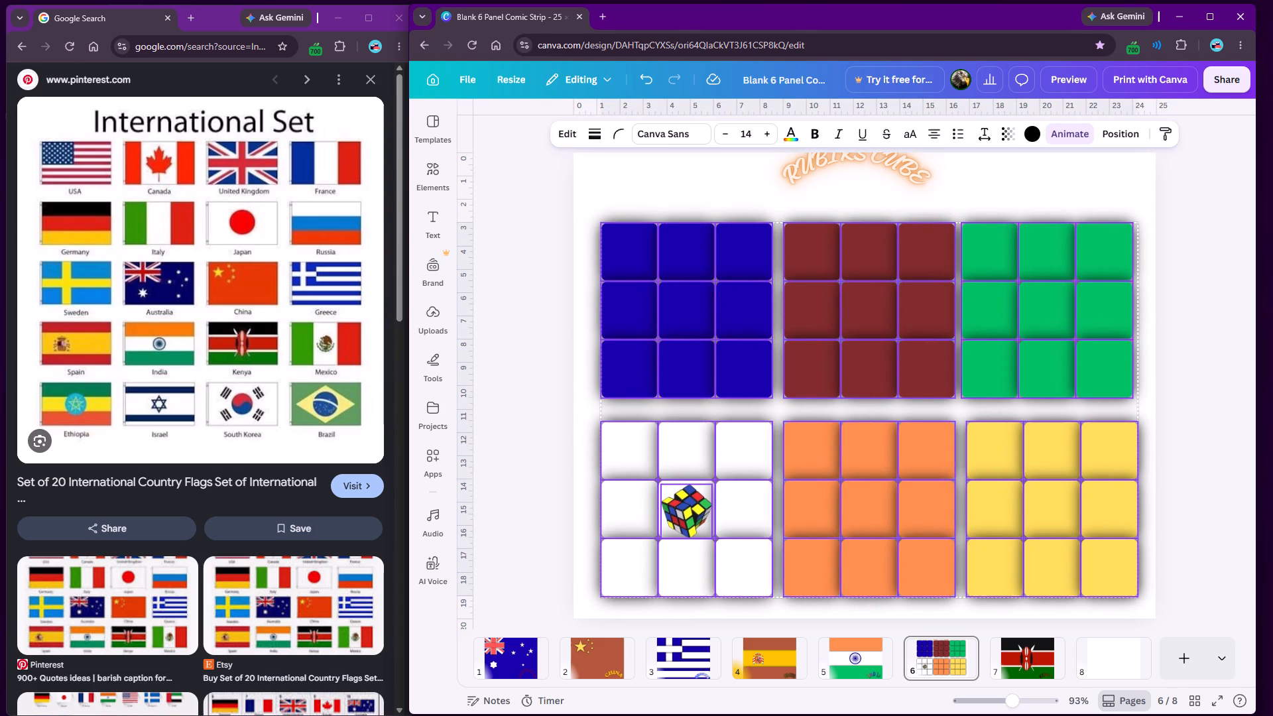
pyautogui.moveTo(863, 280); pyautogui.dragTo(855, 282)
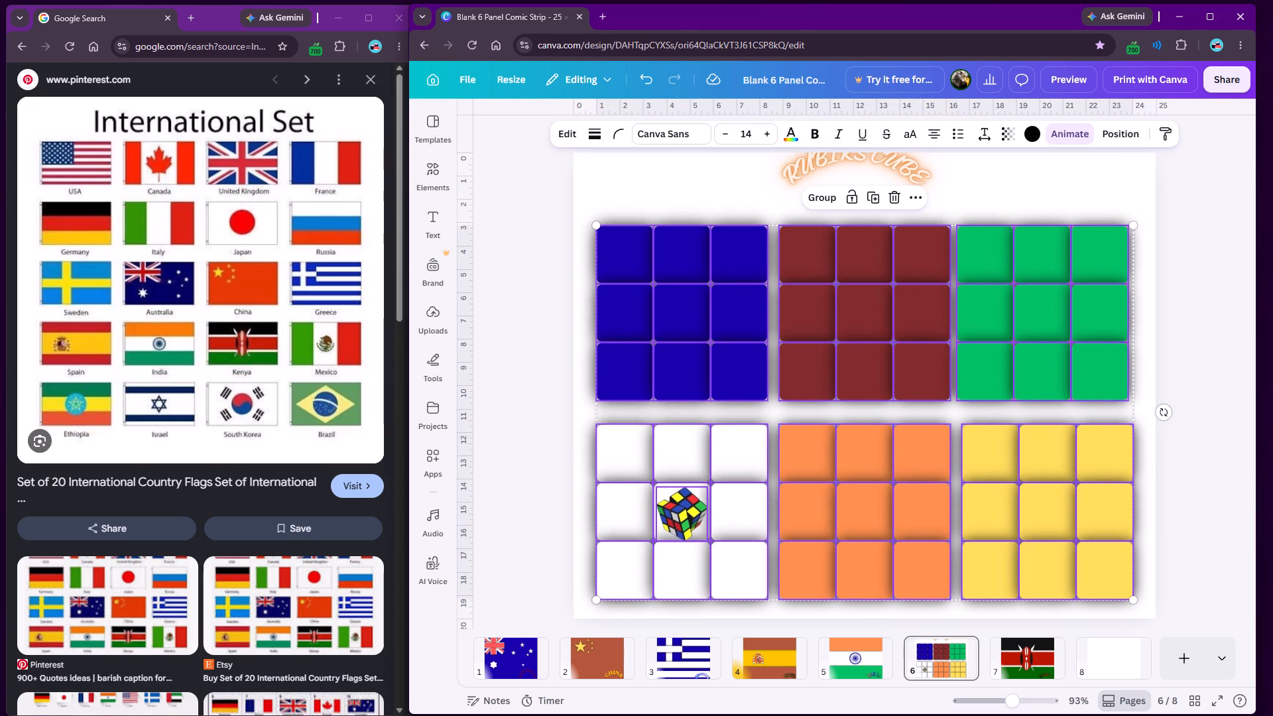
pyautogui.click(545, 287)
# Move the RUBIKS CUBE title down and increase its curvature so it arches above the dark red face.
pyautogui.moveTo(841, 172); pyautogui.dragTo(841, 190)
pyautogui.click(880, 182)
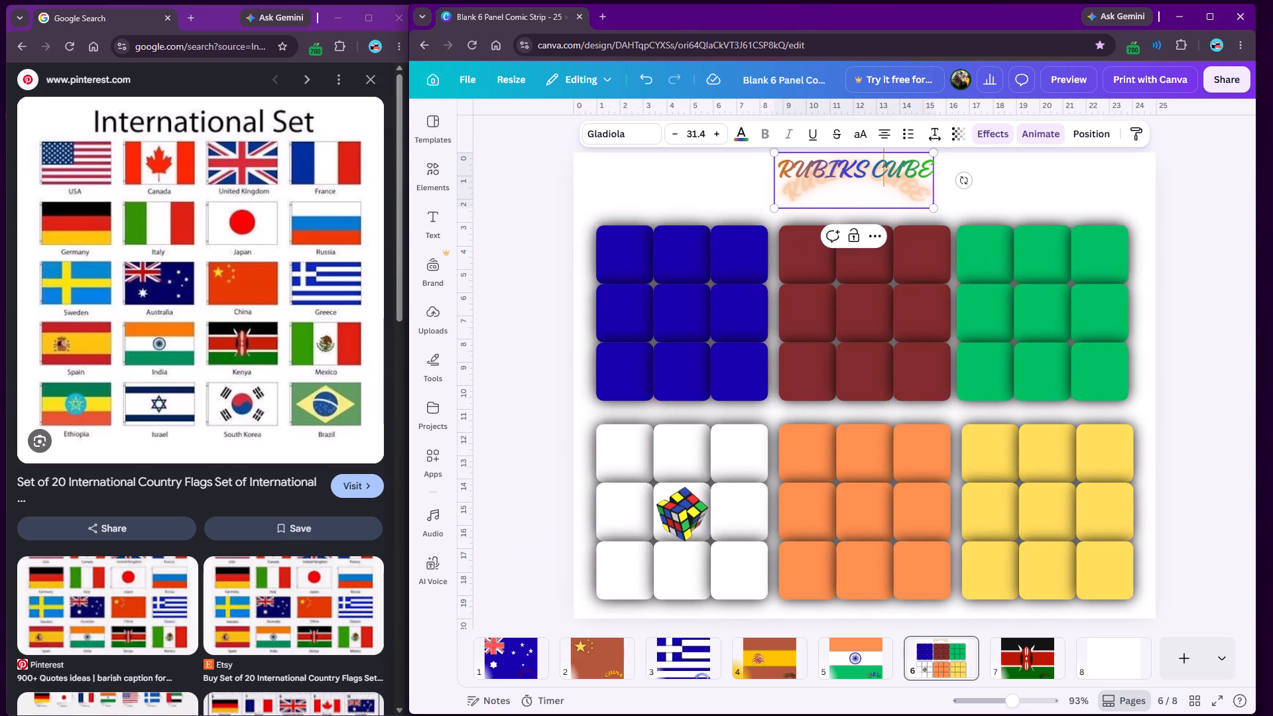
pyautogui.doubleClick(877, 182)
pyautogui.click(863, 179)
pyautogui.doubleClick(823, 204)
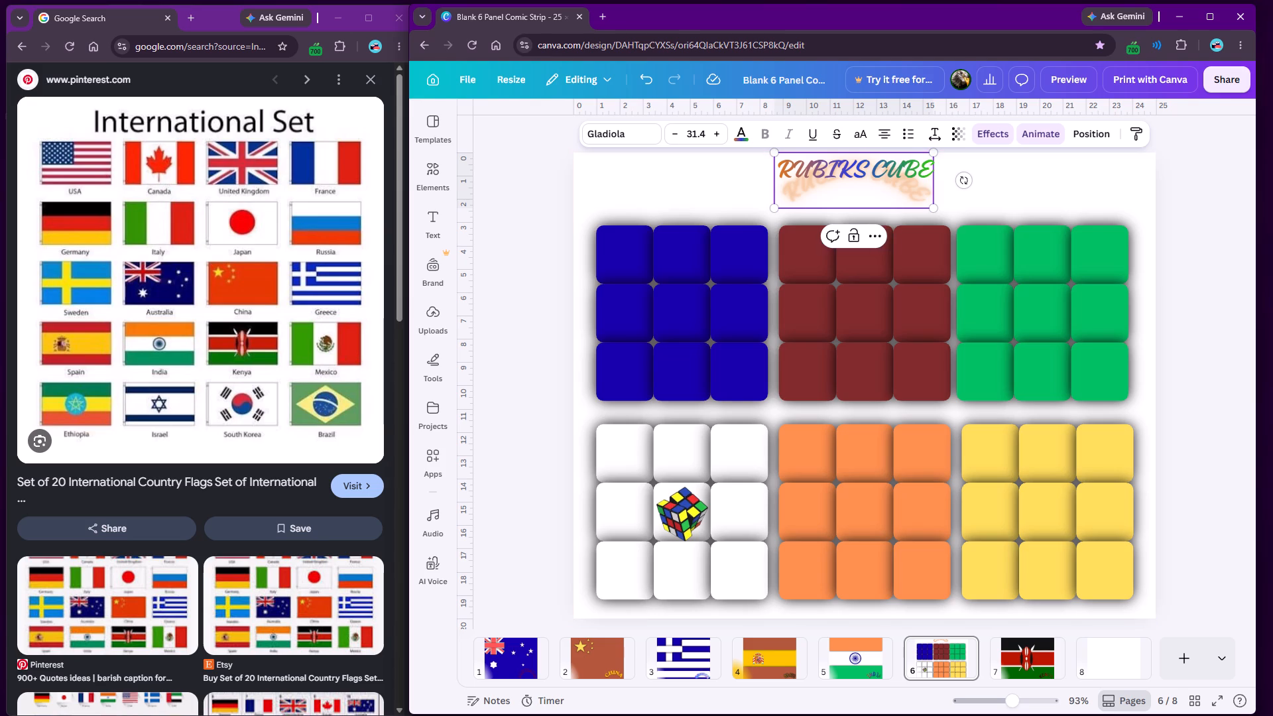
pyautogui.doubleClick(846, 189)
pyautogui.doubleClick(849, 176)
pyautogui.tripleClick(899, 168)
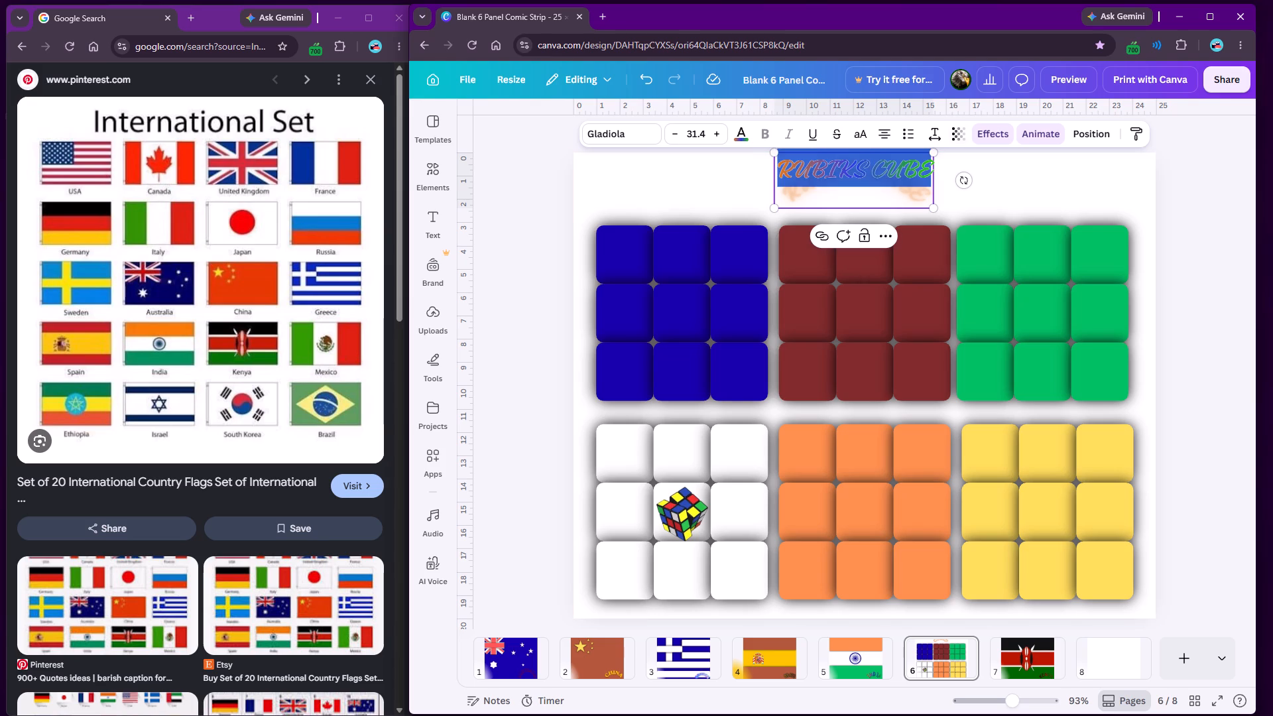
pyautogui.click(992, 128)
pyautogui.moveTo(565, 270); pyautogui.dragTo(632, 274)
pyautogui.click(709, 393)
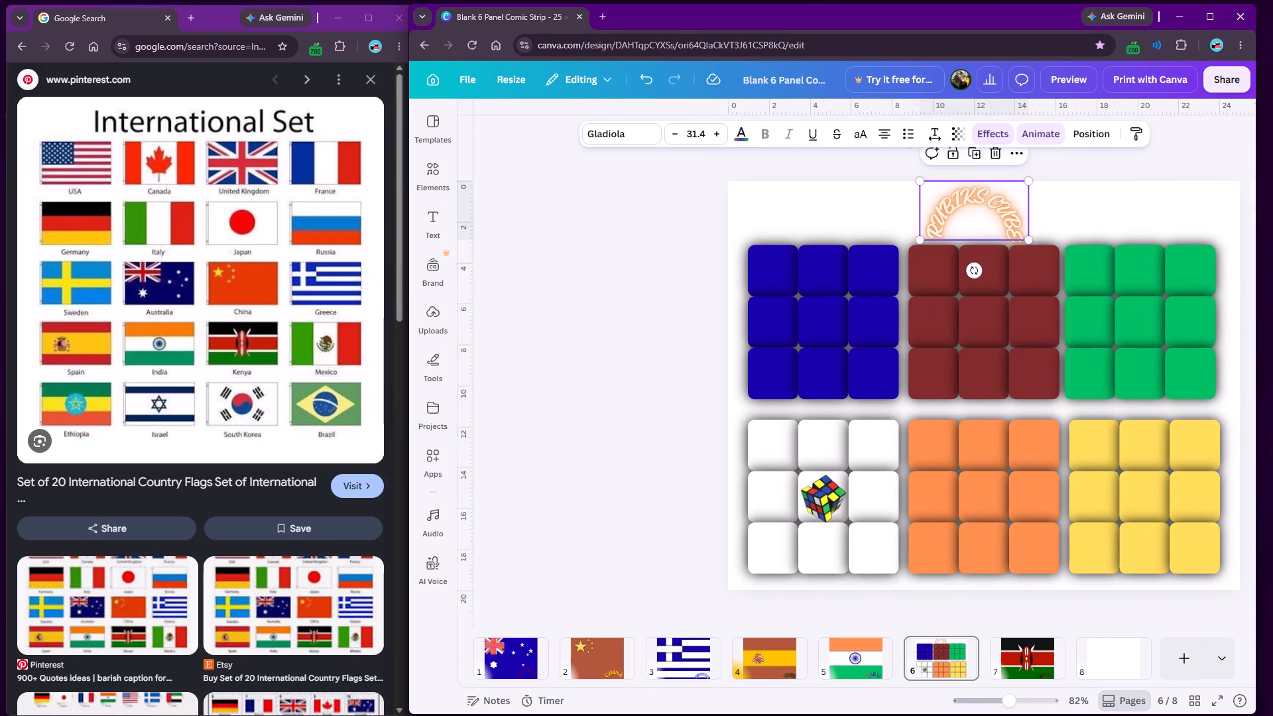
pyautogui.click(526, 207)
pyautogui.click(863, 194)
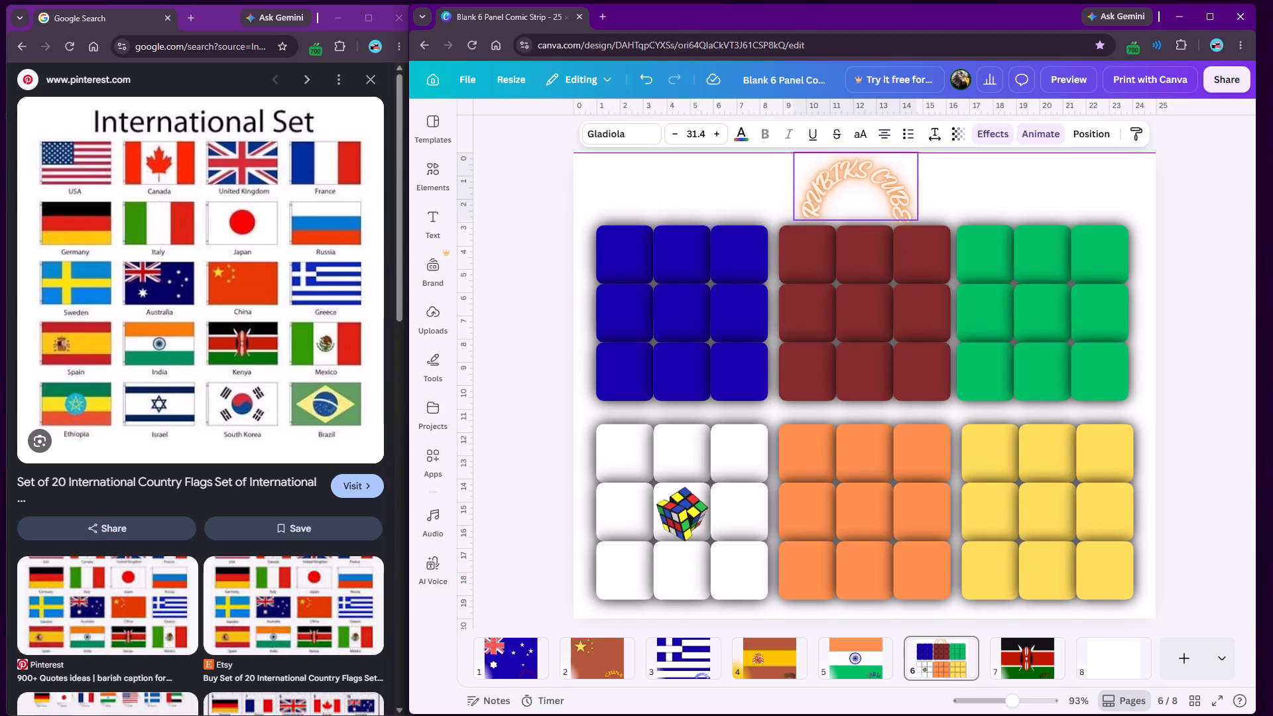
pyautogui.click(550, 327)
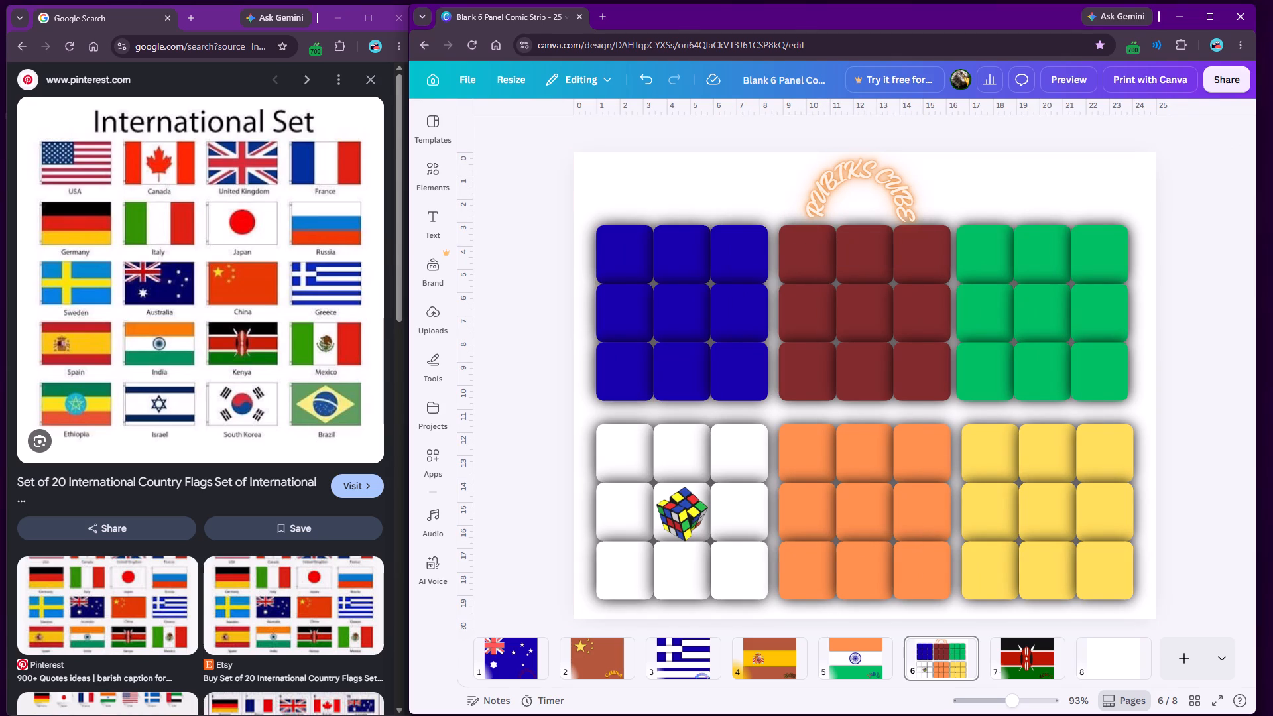
# Add a dark blue square to page 8, place it in the page's upper-left corner and stretch it downward.
pyautogui.click(1093, 658)
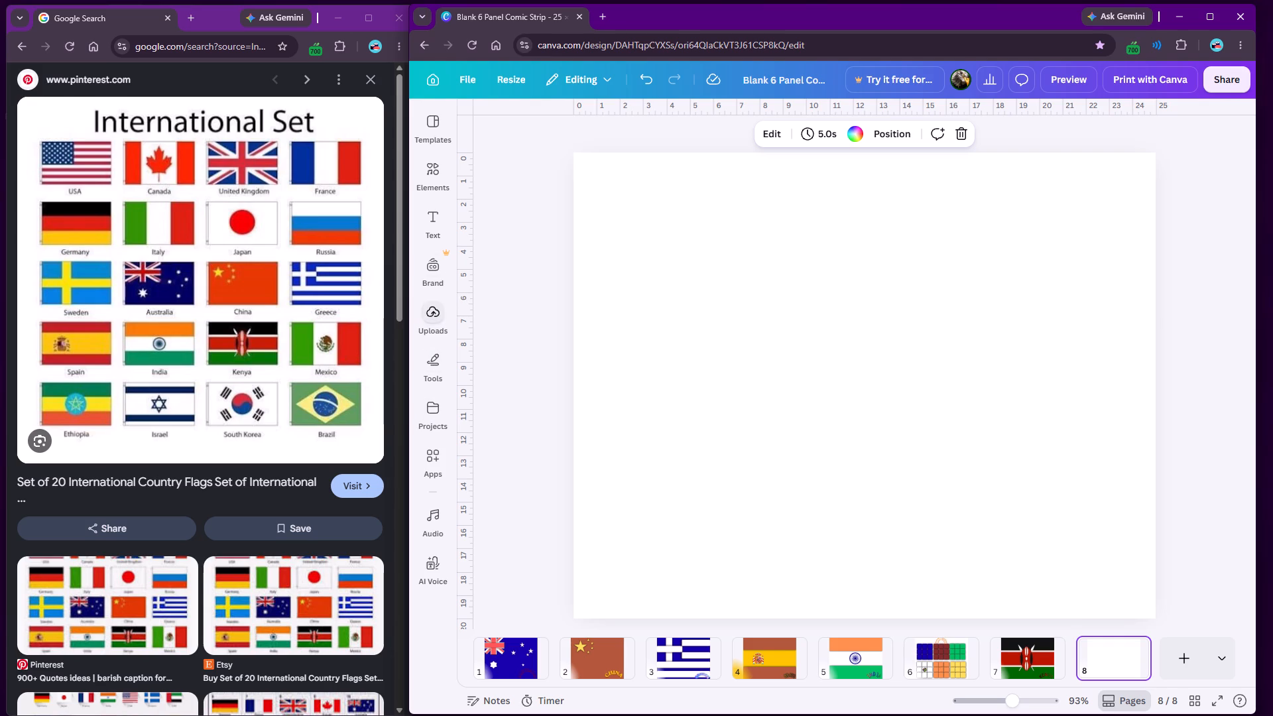
pyautogui.click(437, 358)
pyautogui.click(473, 335)
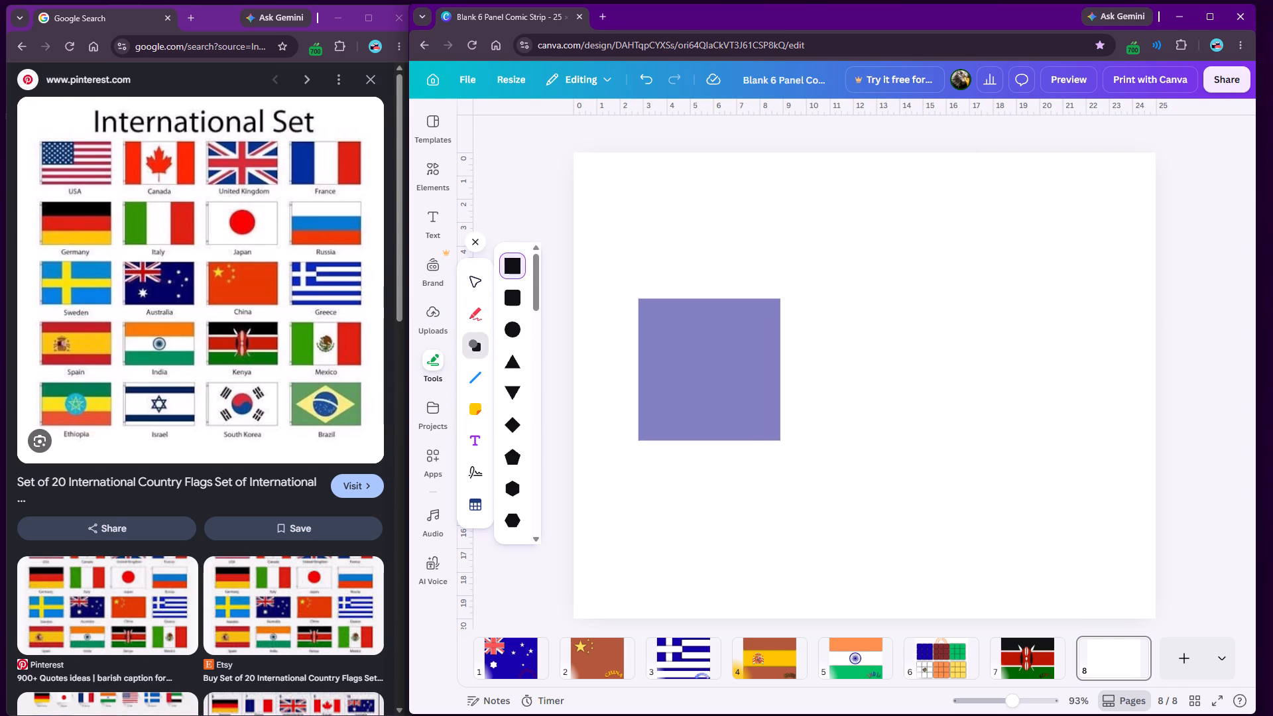
pyautogui.click(623, 253)
pyautogui.click(623, 234)
pyautogui.moveTo(699, 320); pyautogui.dragTo(654, 248)
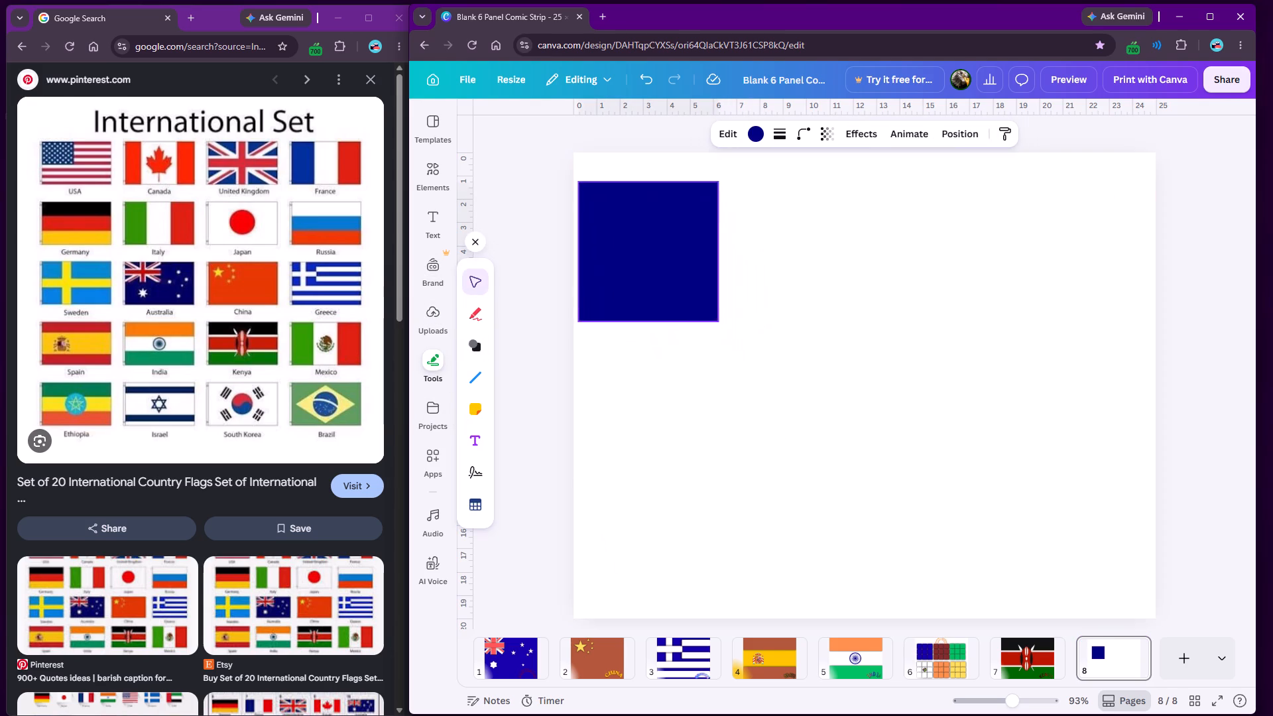
pyautogui.moveTo(654, 248); pyautogui.dragTo(651, 221)
pyautogui.moveTo(641, 293); pyautogui.dragTo(641, 295)
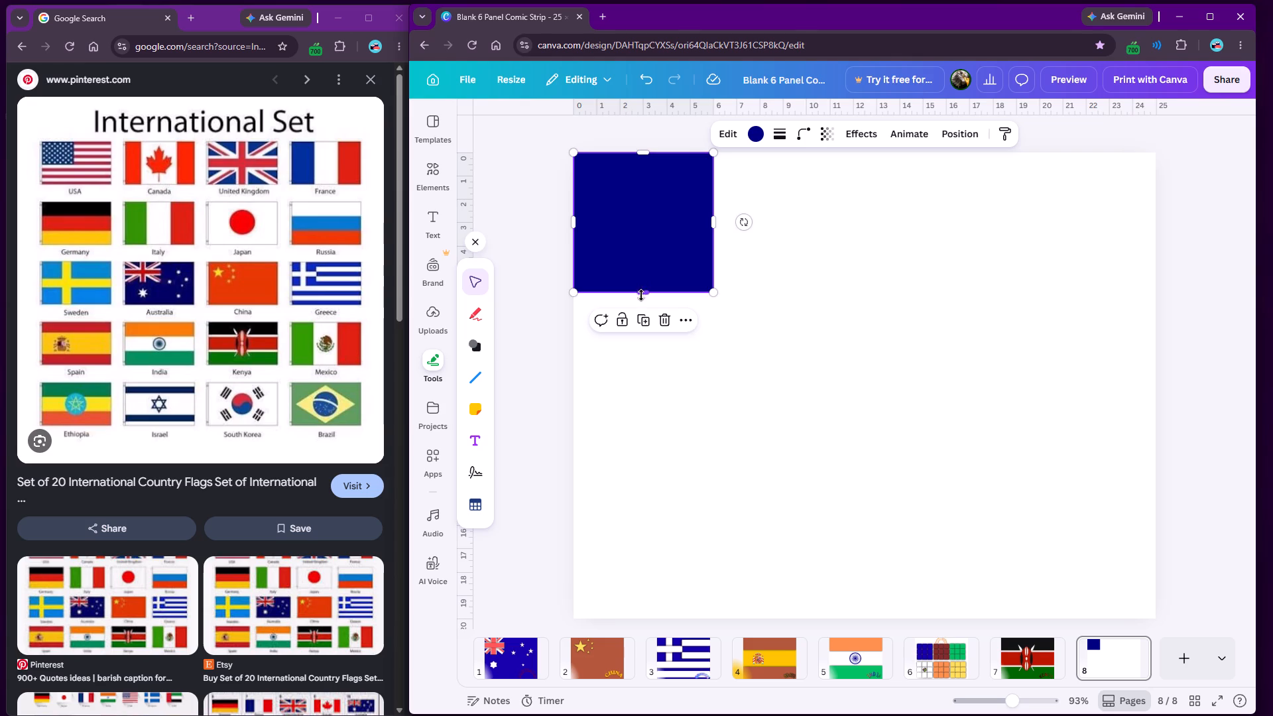
pyautogui.moveTo(641, 295); pyautogui.dragTo(641, 345)
# Set the blue shape's corner rounding to 10.
pyautogui.click(792, 139)
pyautogui.click(797, 139)
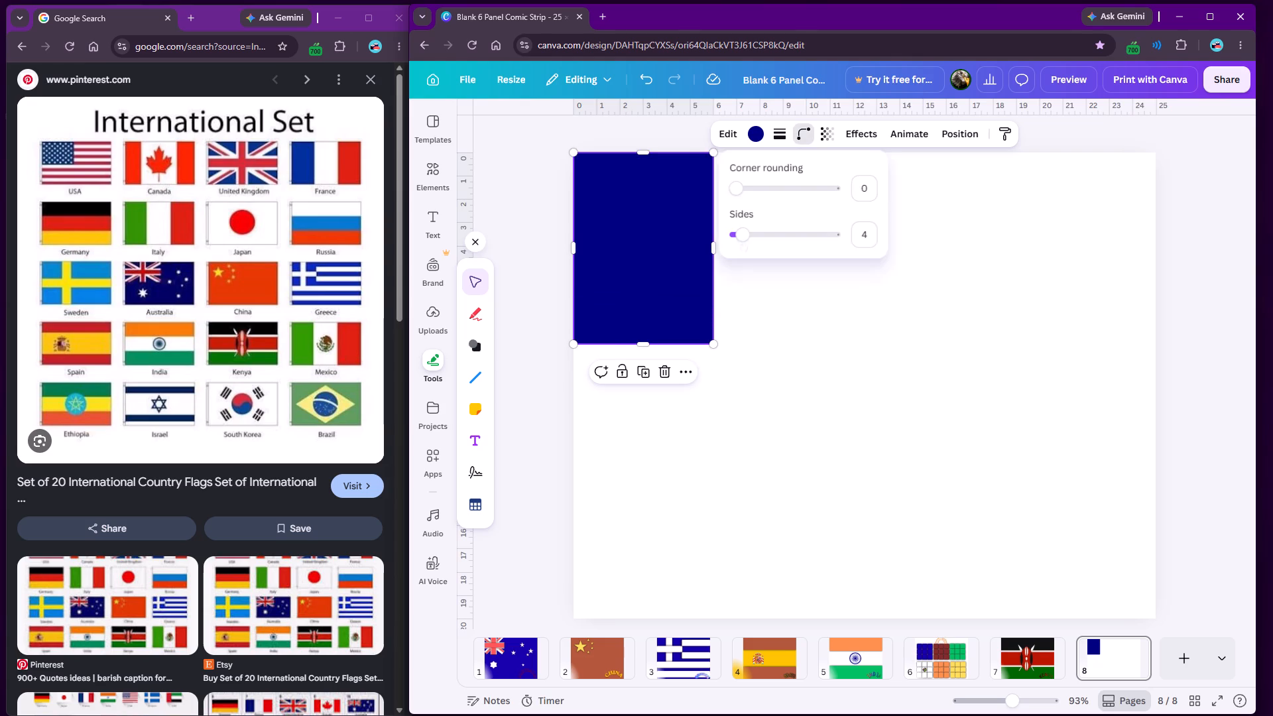
pyautogui.click(743, 186)
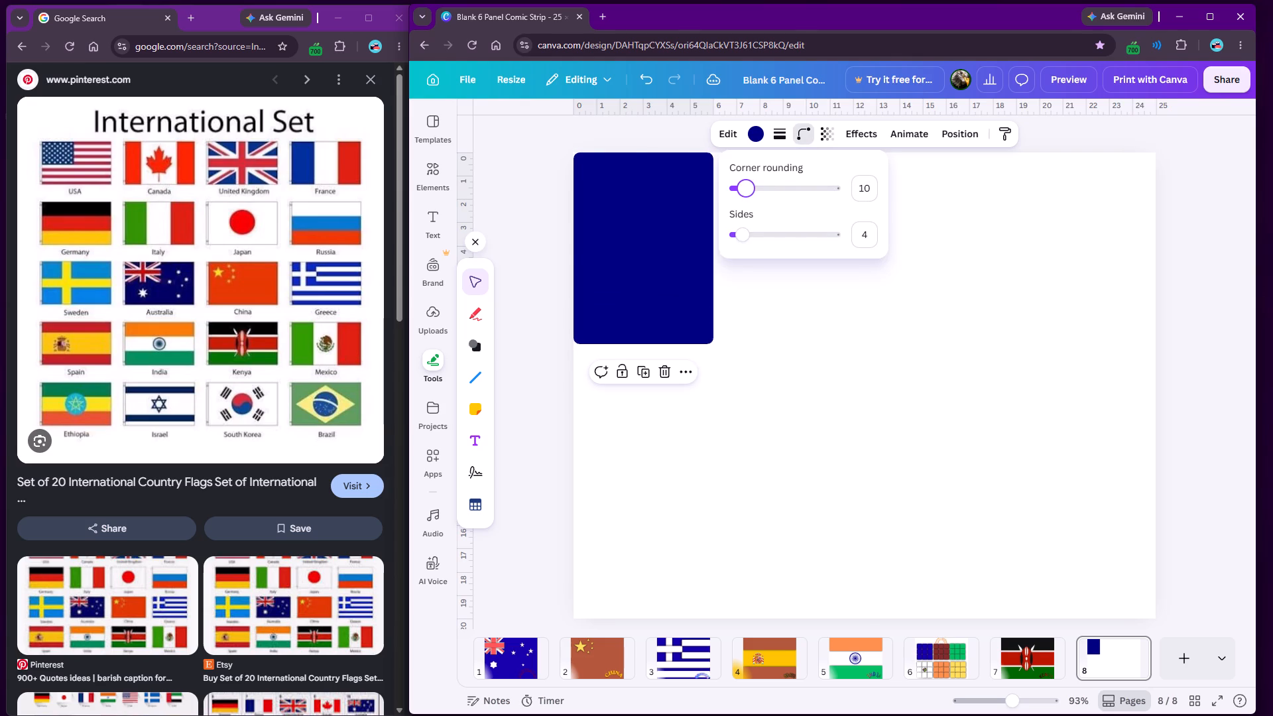
pyautogui.click(777, 340)
# Stretch the blue shape to the full page height of 20 and widen it to about 8.
pyautogui.click(679, 310)
pyautogui.moveTo(651, 347); pyautogui.dragTo(639, 409)
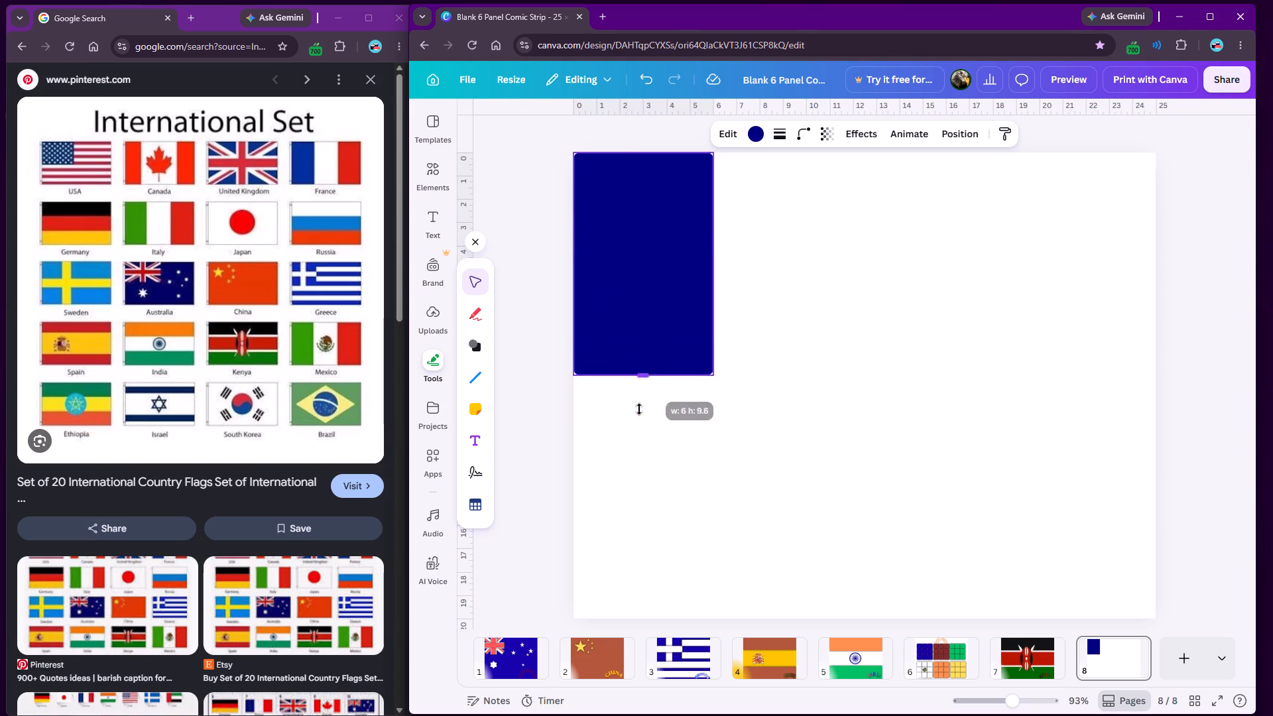
pyautogui.moveTo(639, 409); pyautogui.dragTo(633, 619)
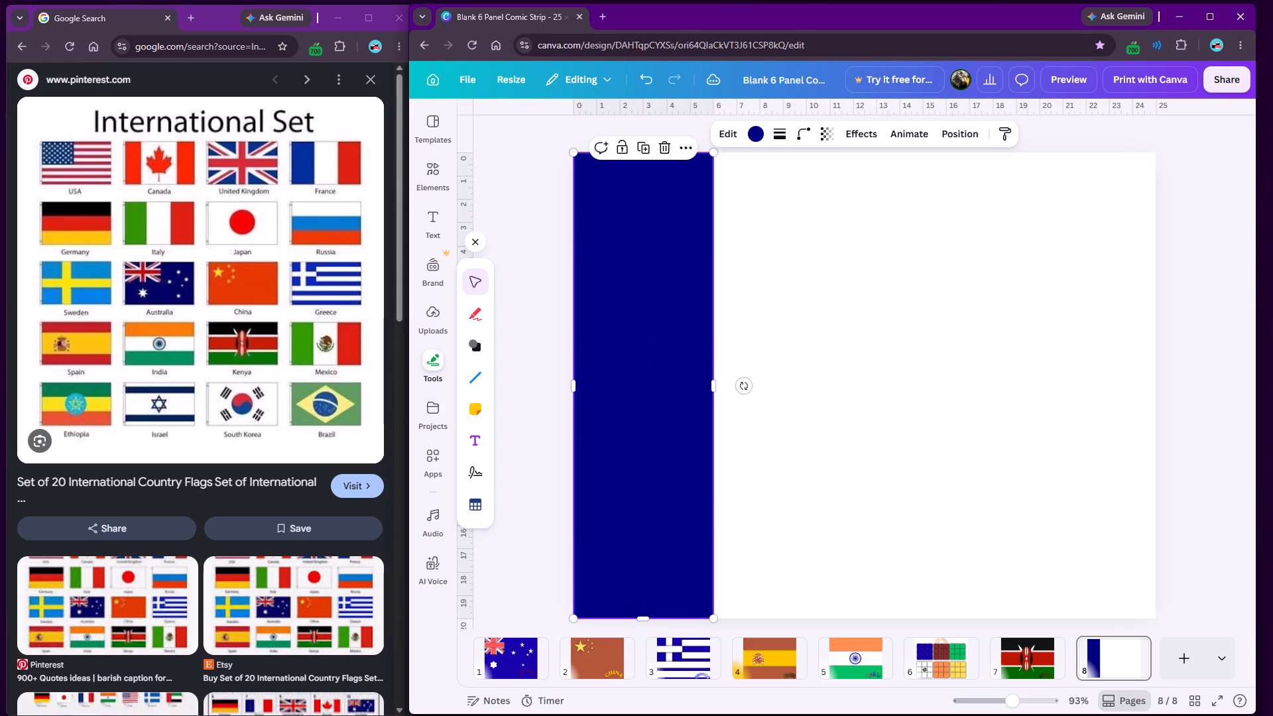
pyautogui.moveTo(715, 385); pyautogui.dragTo(762, 387)
# Duplicate the blue vertical band and align the copy flush with the page's right edge.
pyautogui.rightClick(710, 359)
pyautogui.click(757, 435)
pyautogui.moveTo(704, 363); pyautogui.dragTo(989, 354)
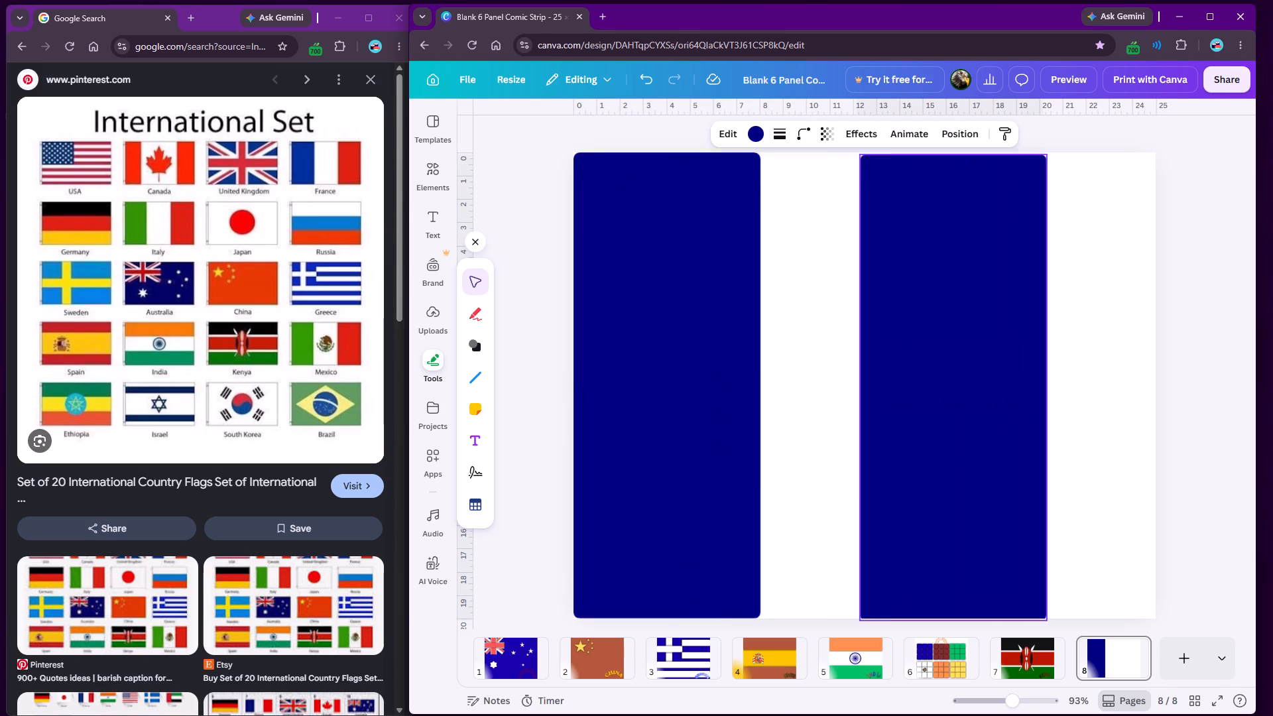
pyautogui.moveTo(989, 354); pyautogui.dragTo(1087, 351)
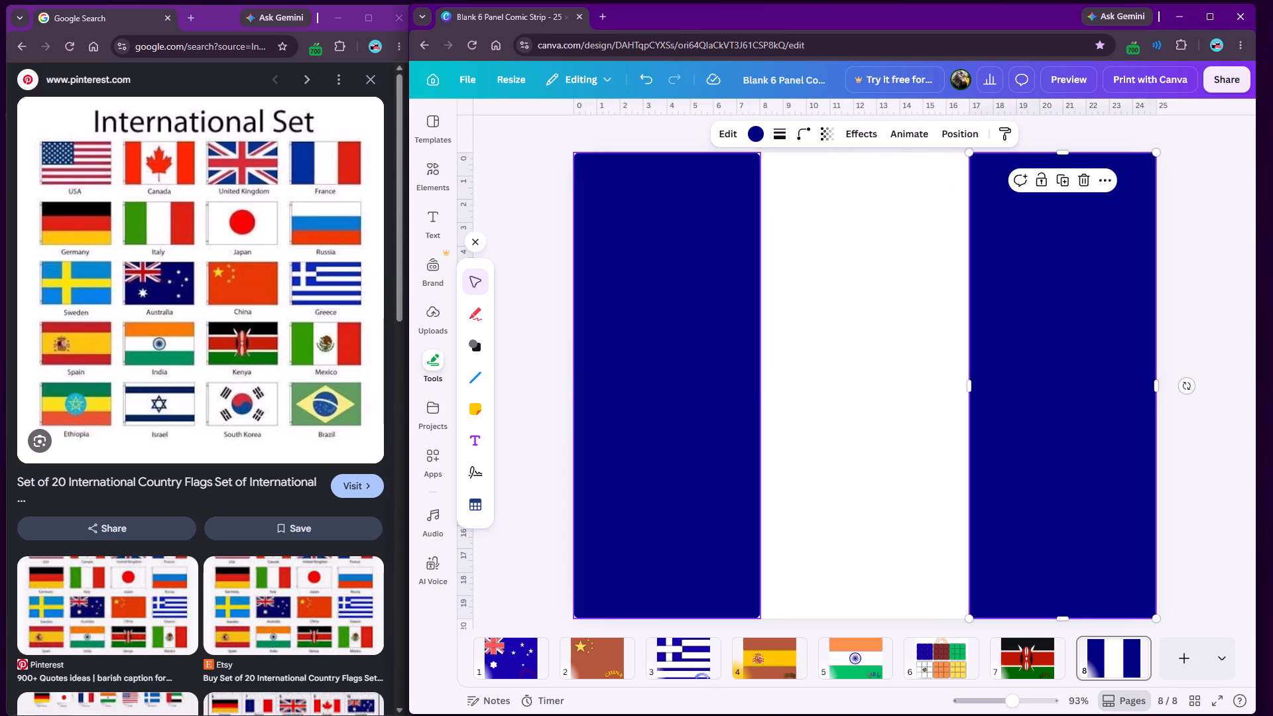
# Widen both blue bands inward to about 8.5 each, leaving a white band between them.
pyautogui.click(730, 384)
pyautogui.moveTo(759, 385); pyautogui.dragTo(776, 385)
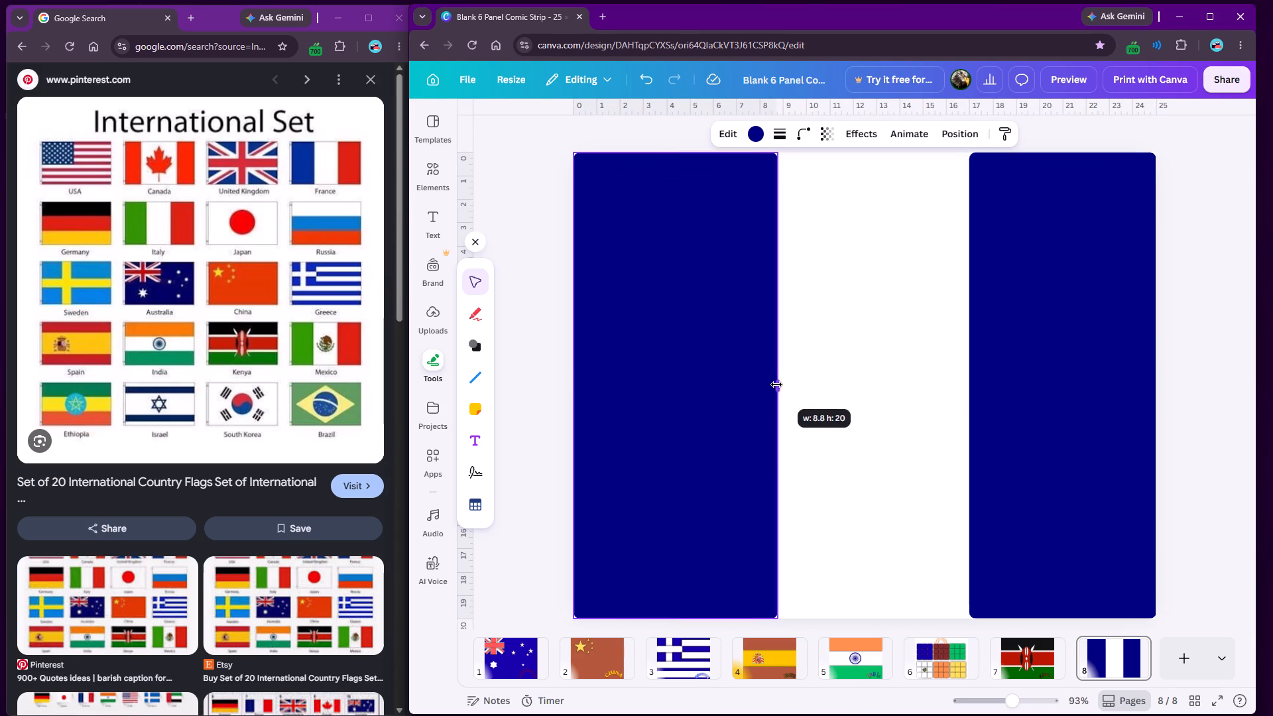
pyautogui.moveTo(776, 385); pyautogui.dragTo(772, 385)
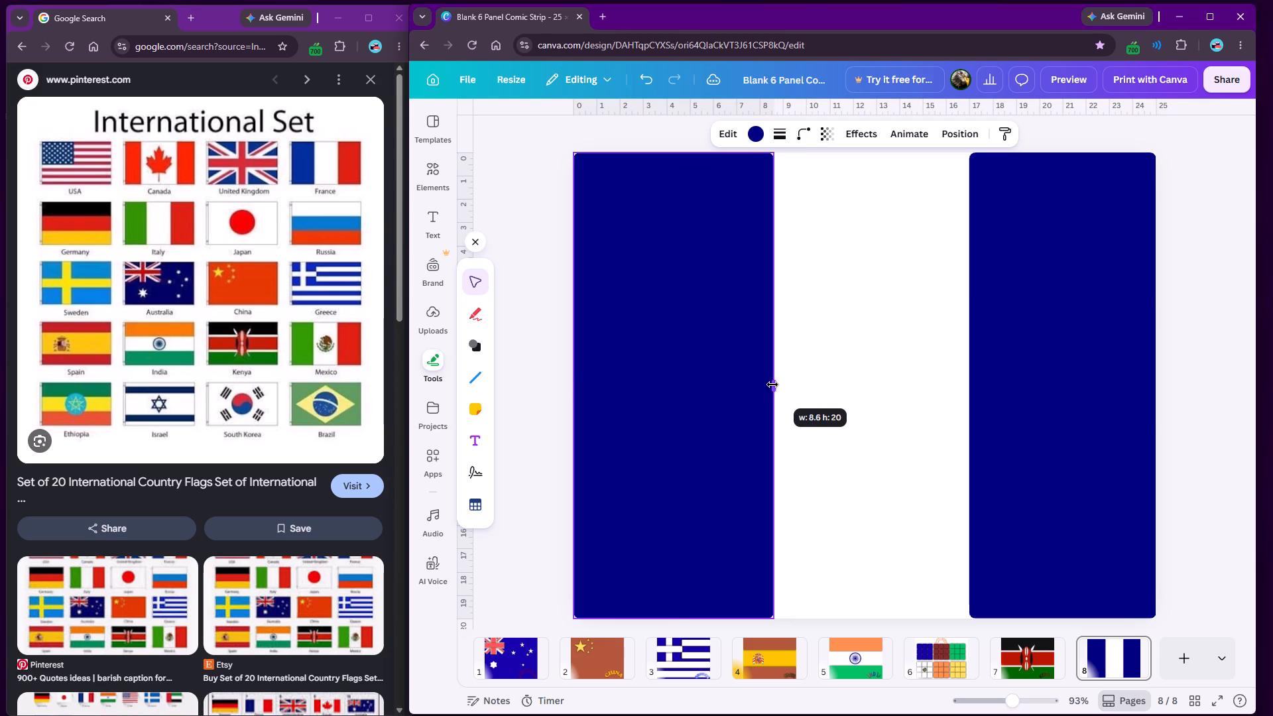
pyautogui.moveTo(772, 385); pyautogui.dragTo(771, 385)
pyautogui.click(1051, 358)
pyautogui.moveTo(969, 384); pyautogui.dragTo(975, 384)
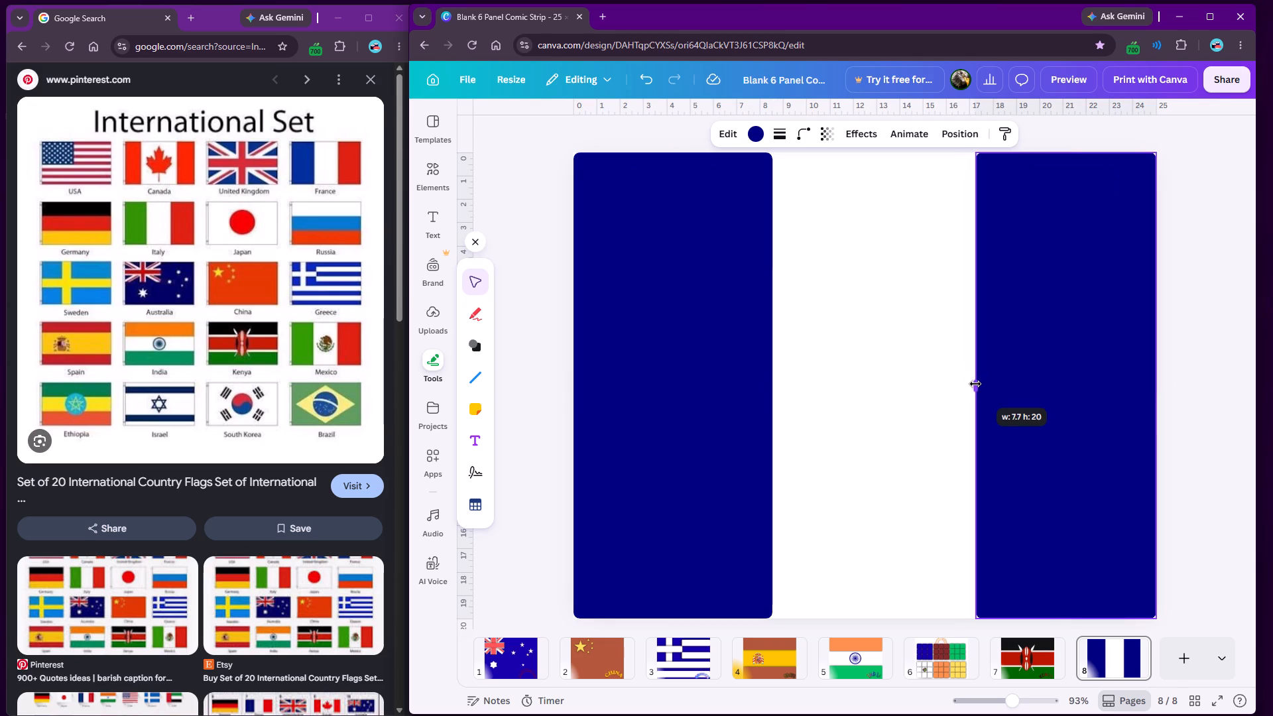
pyautogui.moveTo(975, 384); pyautogui.dragTo(959, 384)
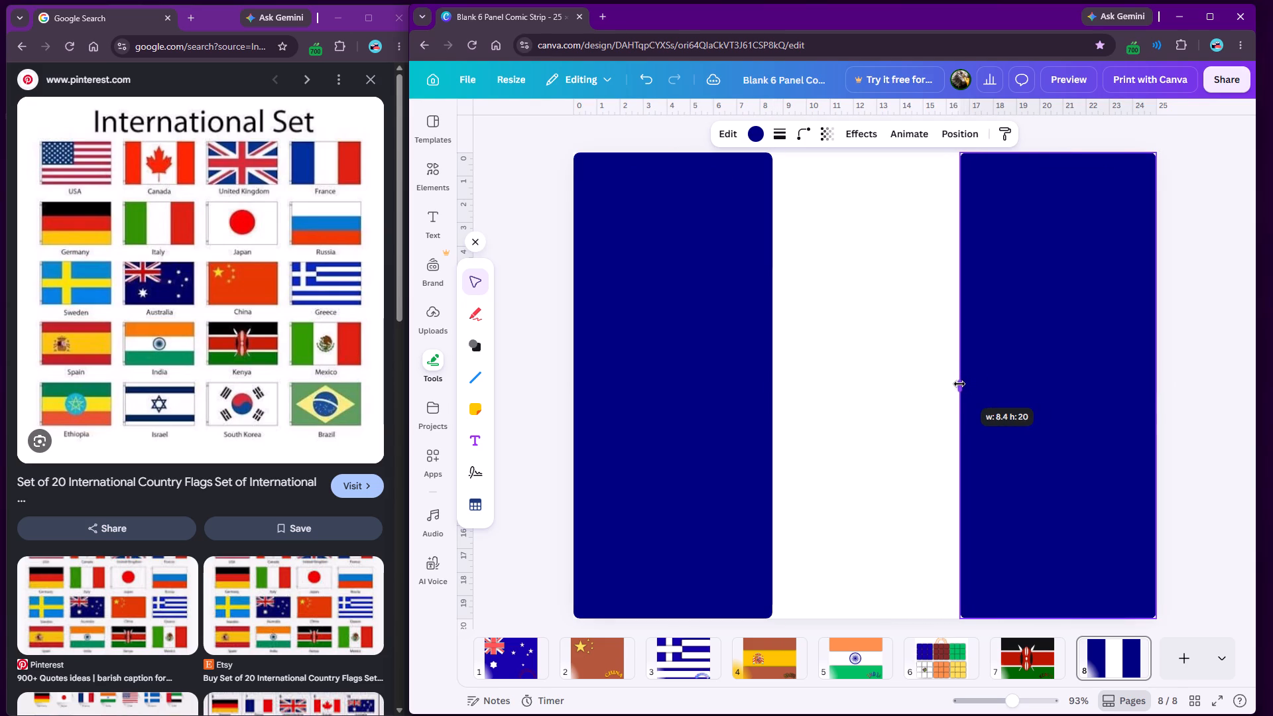
pyautogui.moveTo(959, 384); pyautogui.dragTo(958, 384)
pyautogui.click(524, 296)
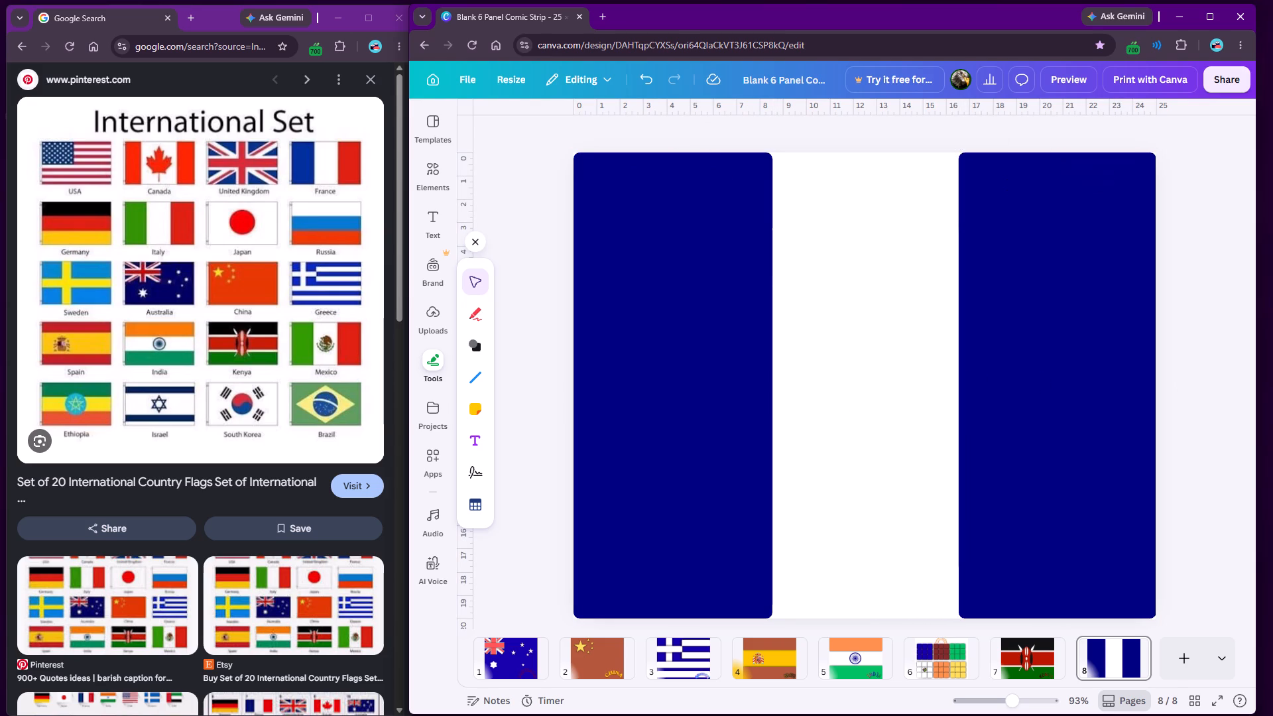
# Recolour the flag's left band green and its right band dark red.
pyautogui.click(650, 375)
pyautogui.click(753, 129)
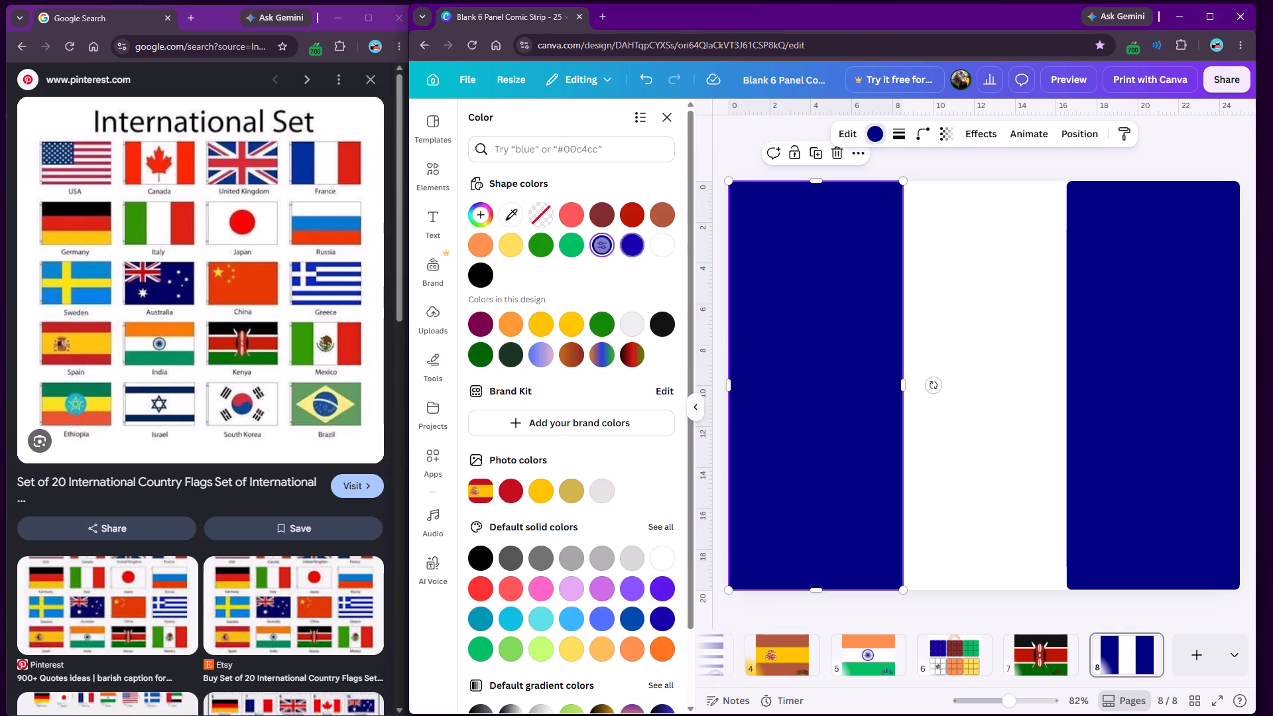
pyautogui.click(545, 249)
pyautogui.click(1026, 336)
pyautogui.click(1091, 326)
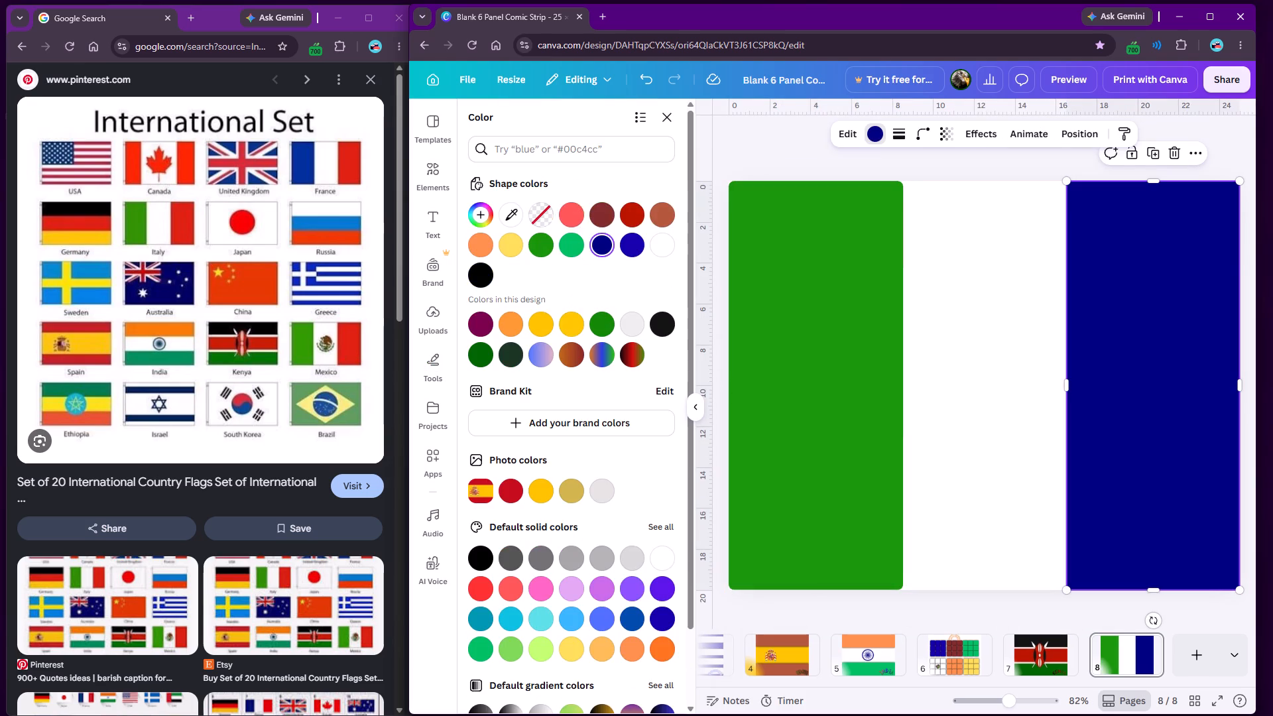
pyautogui.click(595, 207)
pyautogui.click(574, 215)
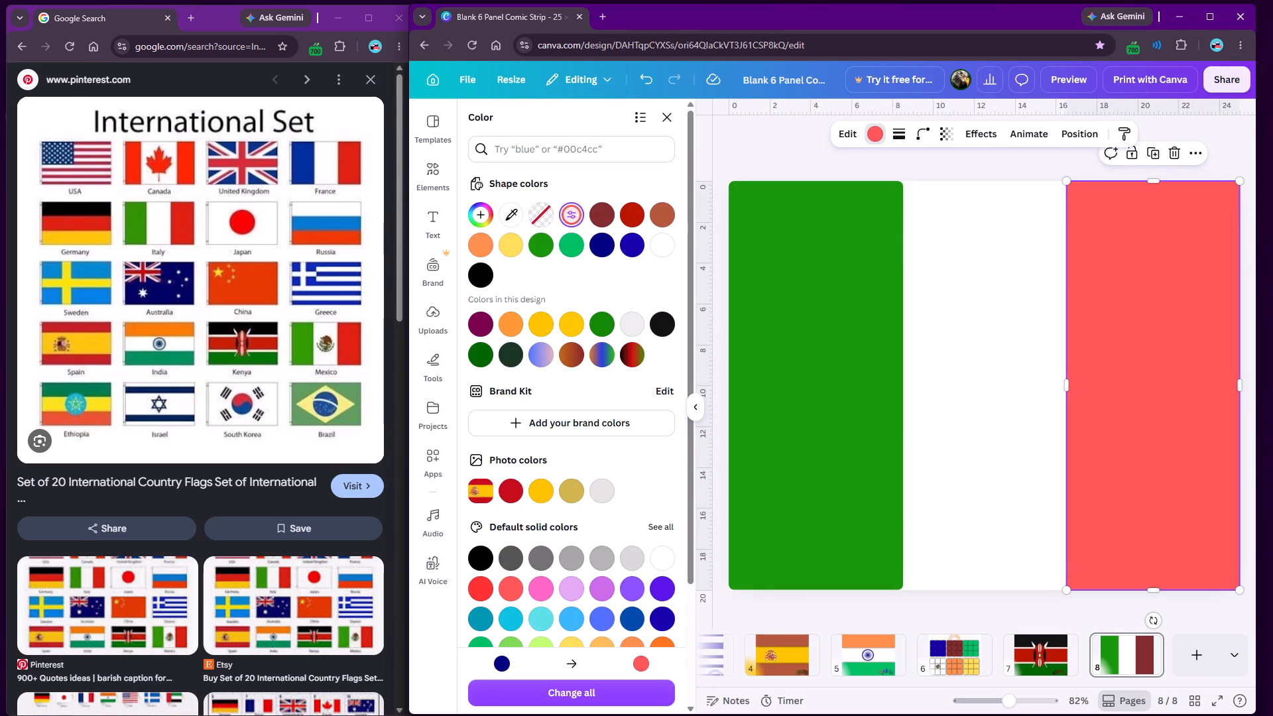
pyautogui.click(635, 218)
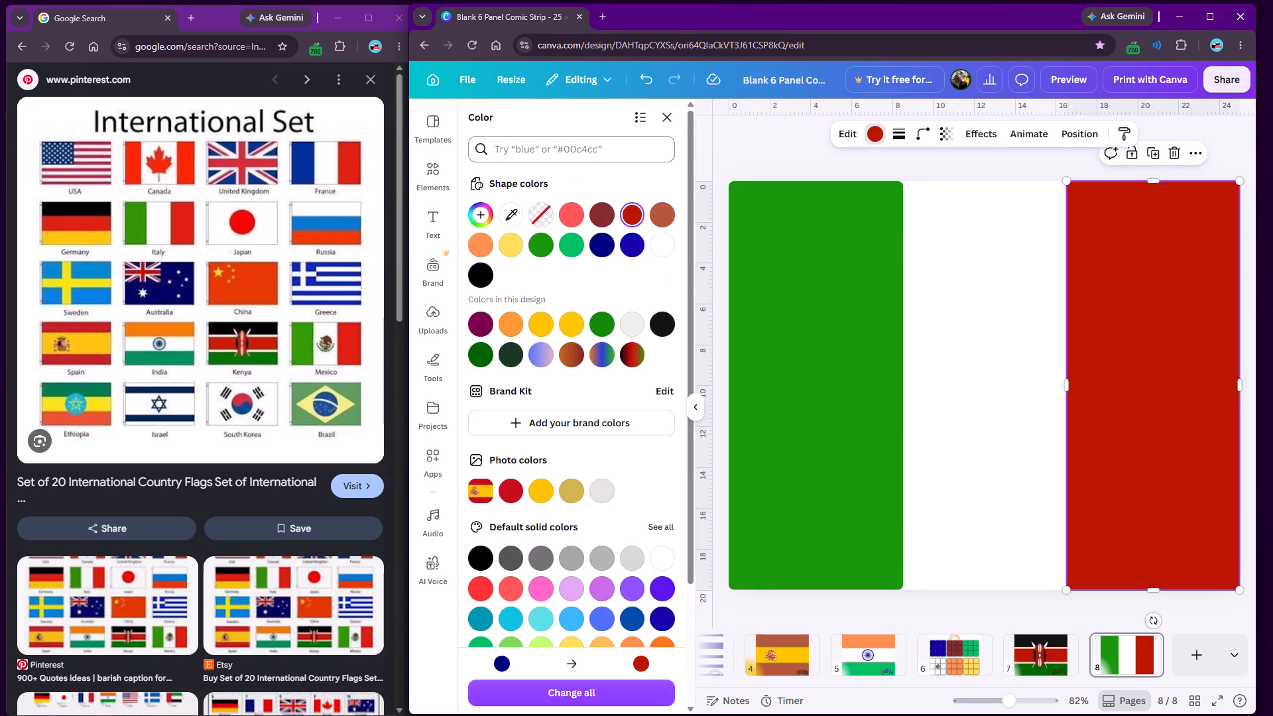
pyautogui.click(674, 125)
pyautogui.click(530, 282)
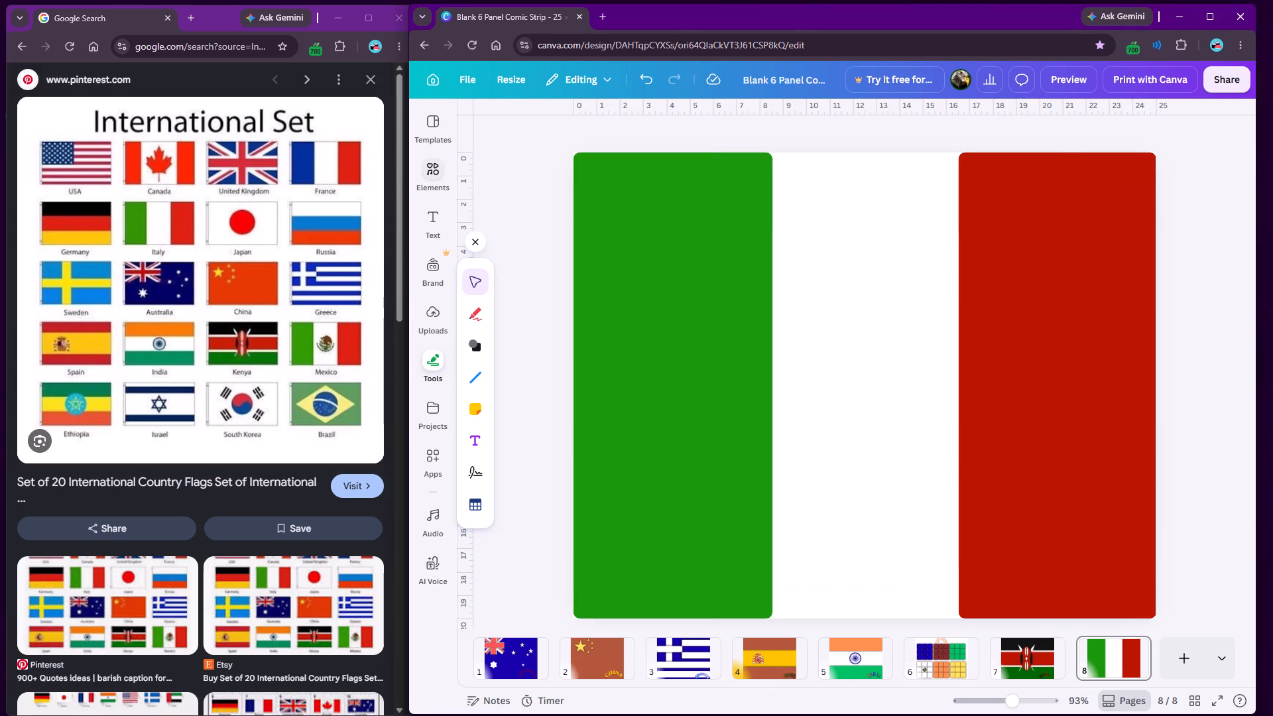
# Search the elements library for mexico and add the Mexican flag graphic with the eagle emblem to page 8.
pyautogui.click(433, 166)
pyautogui.click(533, 137)
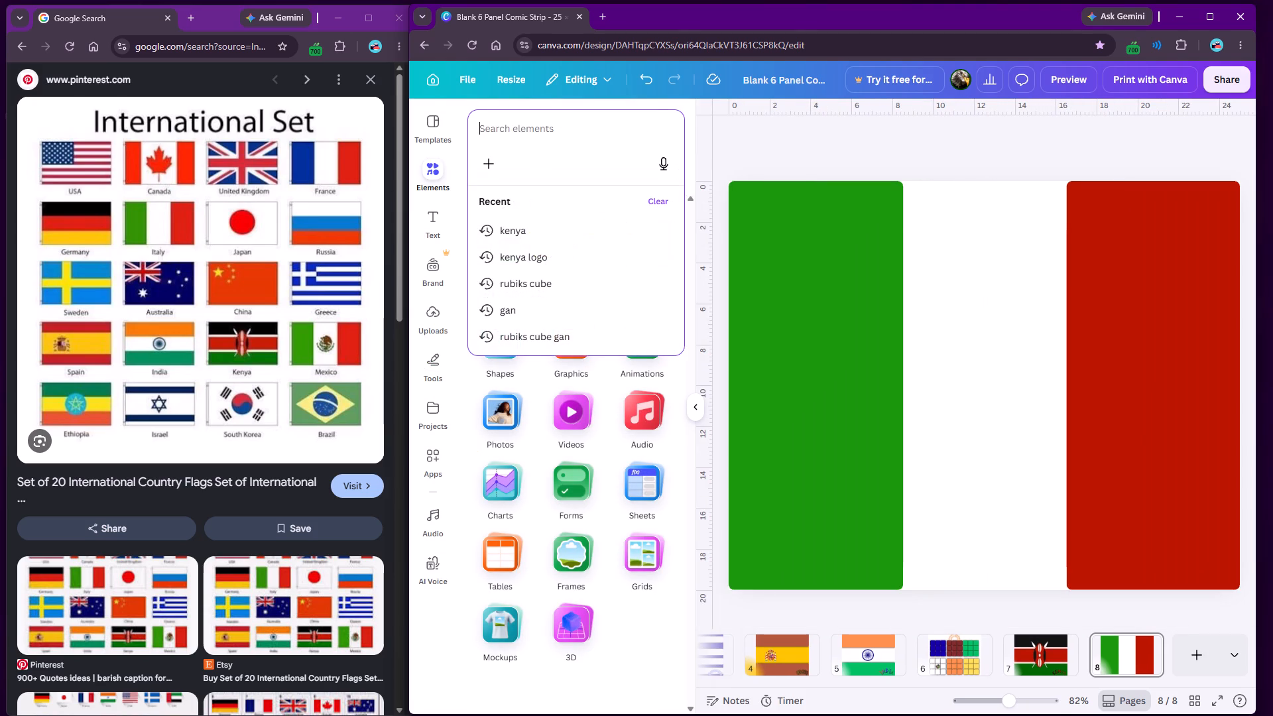
pyautogui.write('mexico')
pyautogui.press('Return')
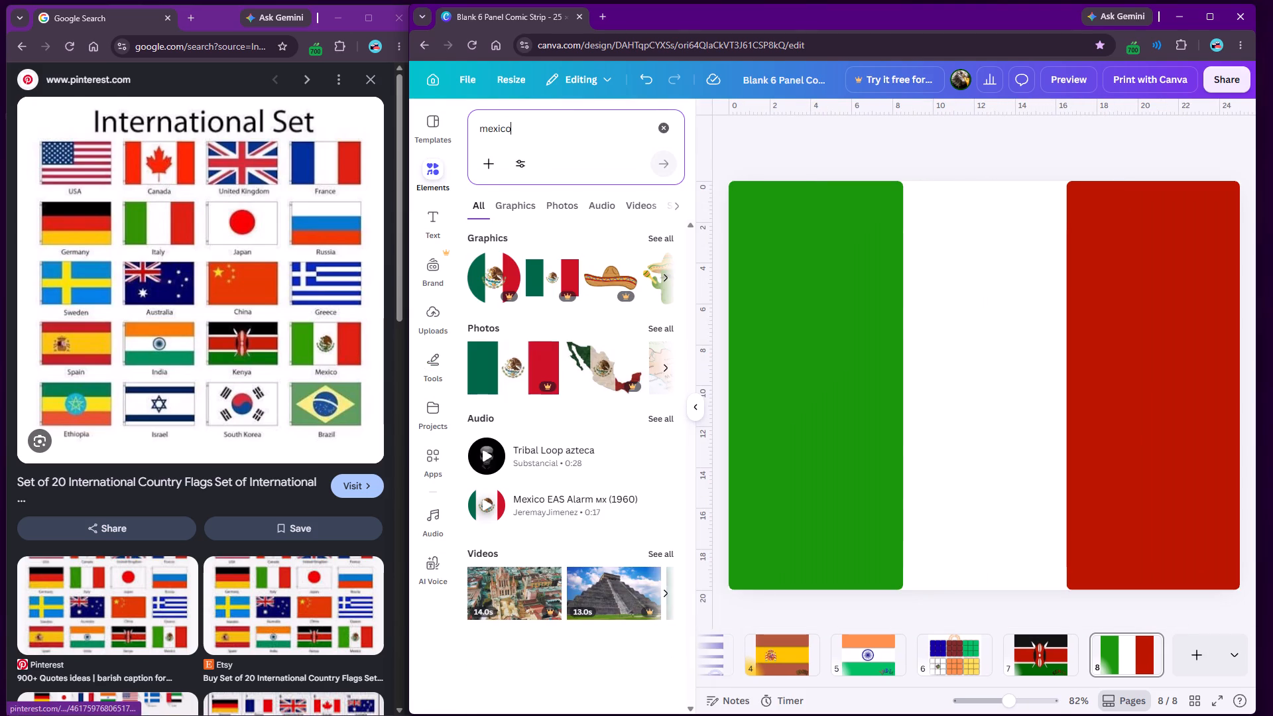
pyautogui.click(668, 274)
pyautogui.click(558, 284)
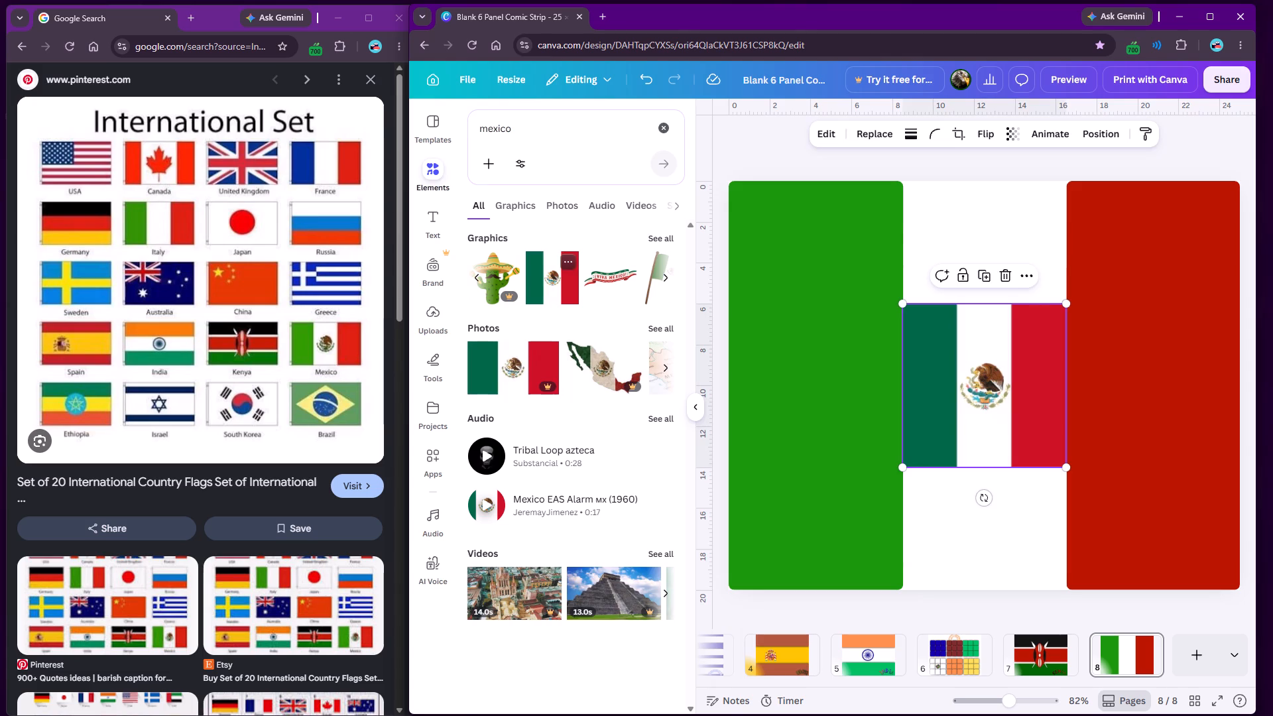
pyautogui.click(692, 411)
# Crop the Mexican flag graphic down to just its central eagle emblem.
pyautogui.doubleClick(863, 395)
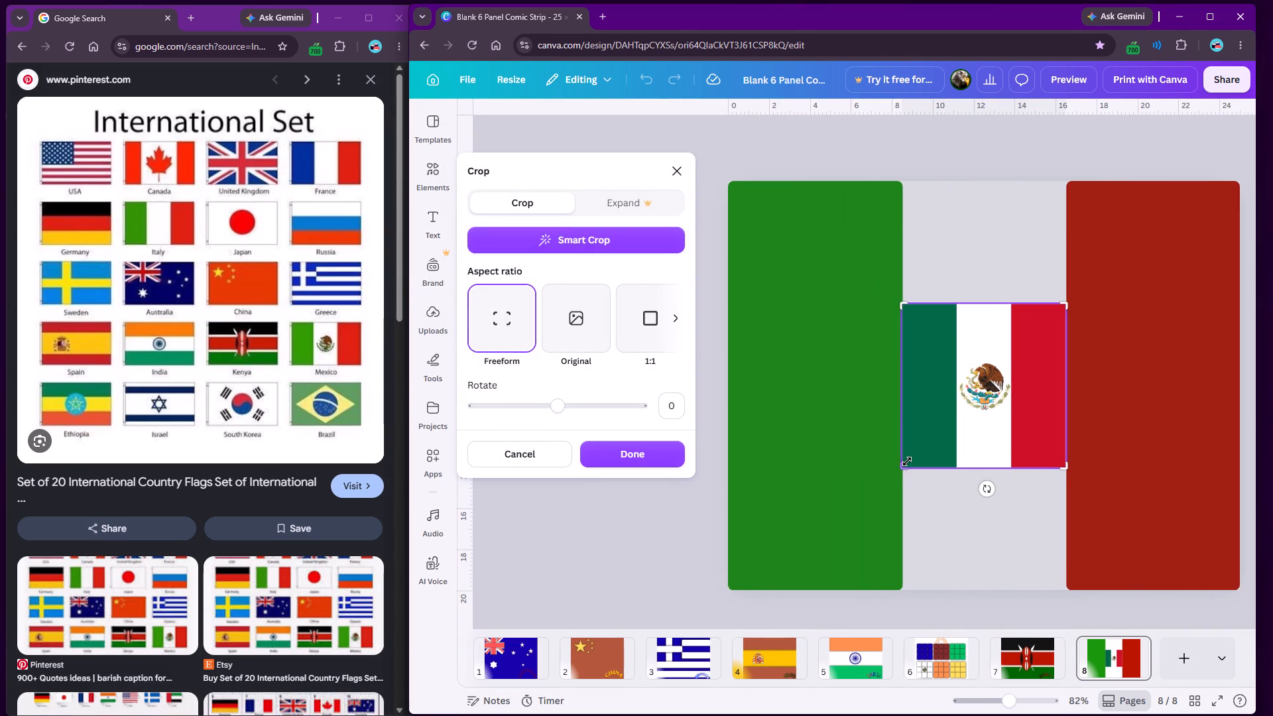
pyautogui.moveTo(904, 464); pyautogui.dragTo(959, 465)
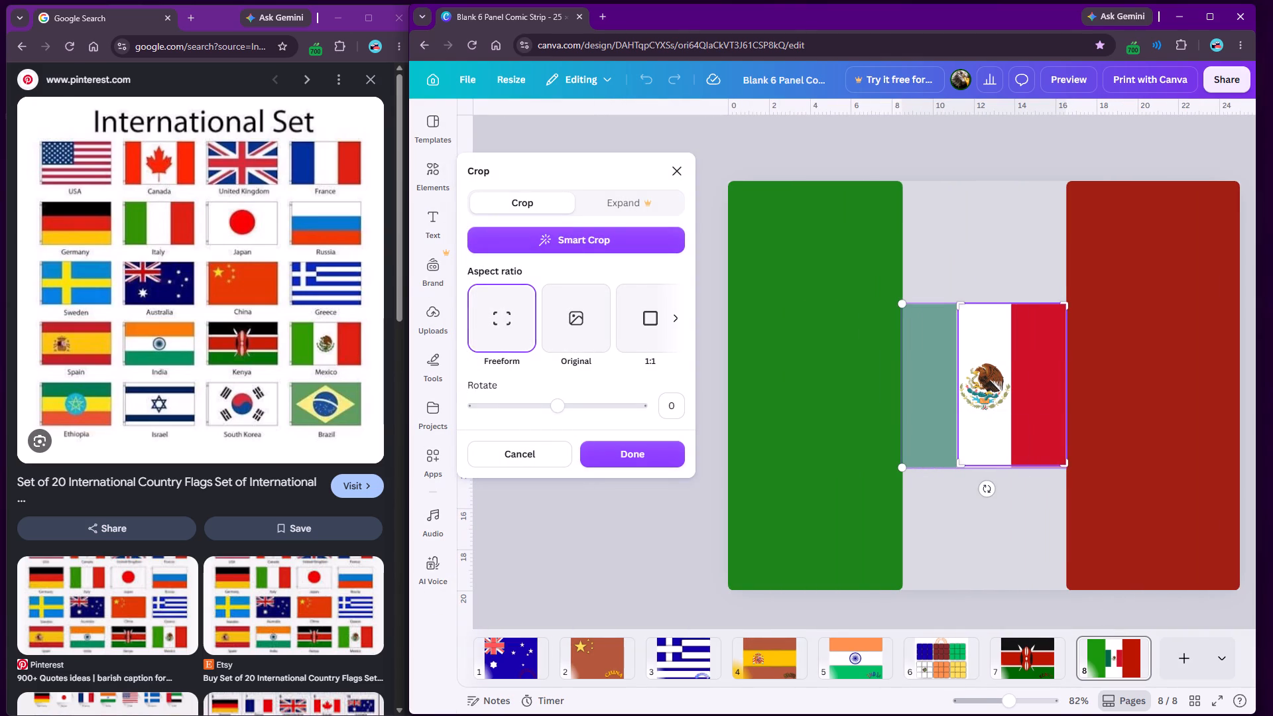
pyautogui.moveTo(1067, 466); pyautogui.dragTo(1010, 466)
pyautogui.moveTo(1012, 467); pyautogui.dragTo(1010, 410)
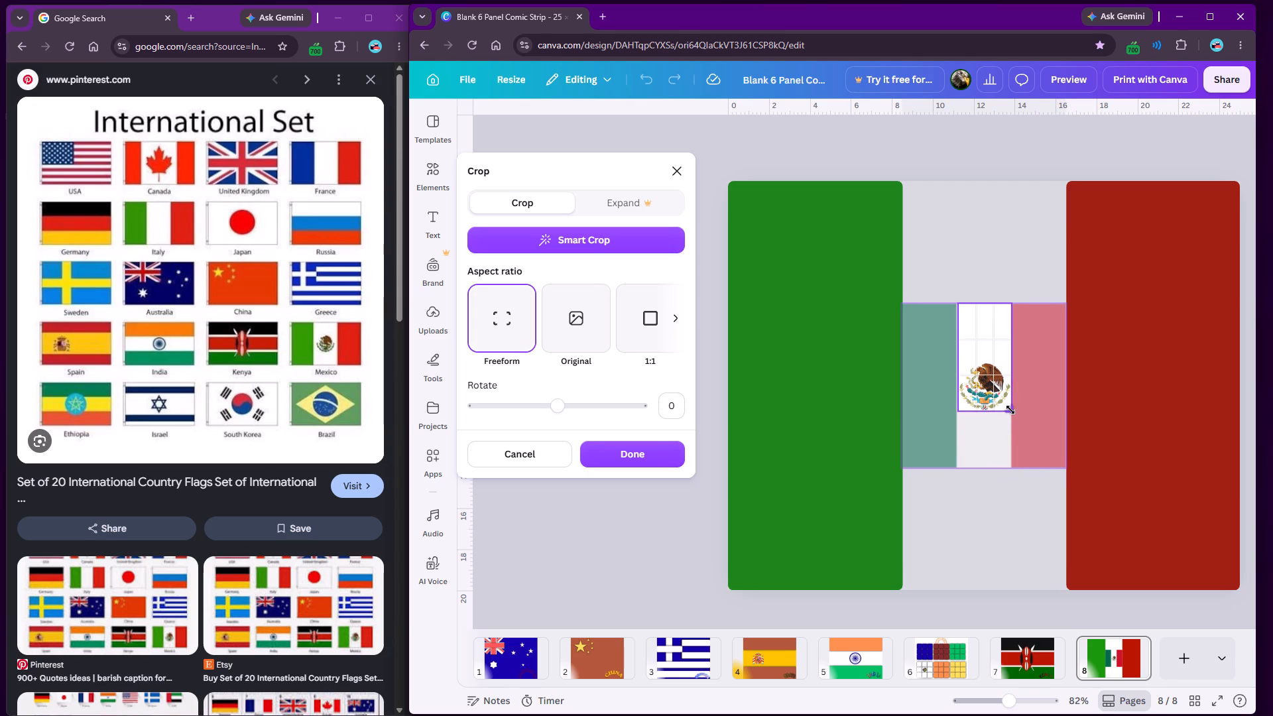
pyautogui.moveTo(1010, 410); pyautogui.dragTo(1010, 412)
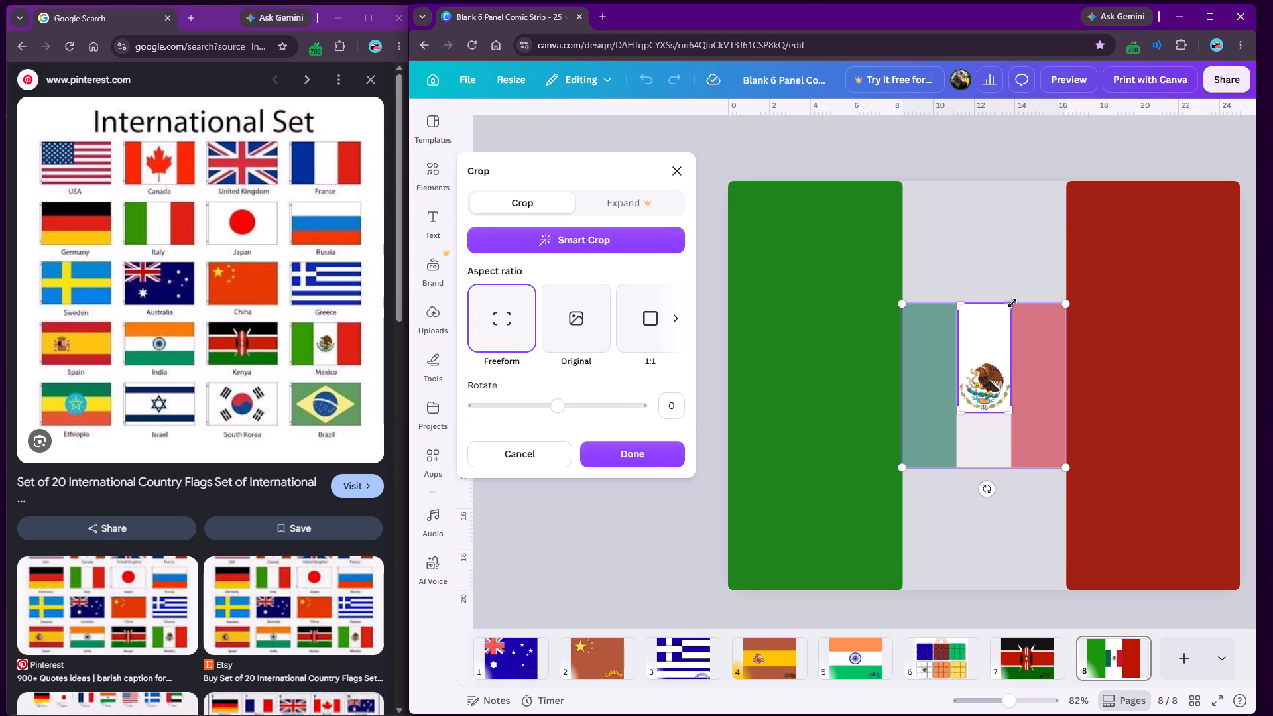
pyautogui.moveTo(1010, 304); pyautogui.dragTo(1011, 360)
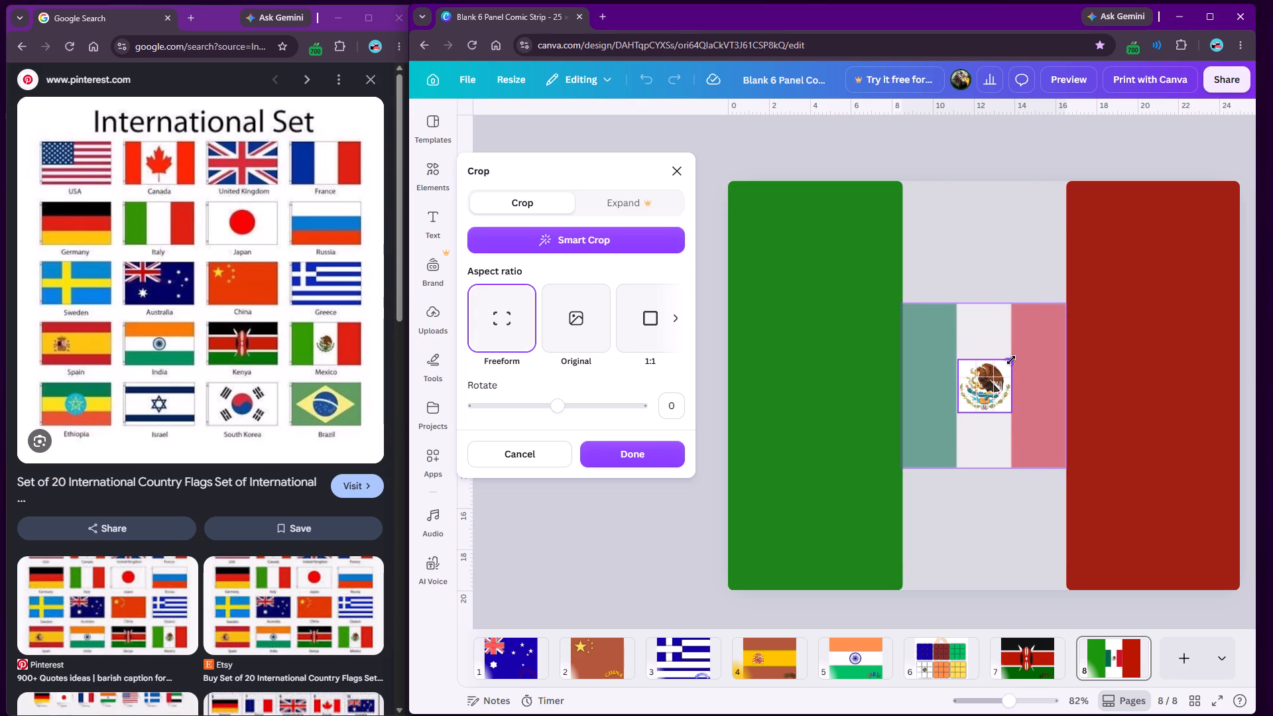
pyautogui.moveTo(1011, 360); pyautogui.dragTo(1011, 362)
pyautogui.click(986, 273)
pyautogui.click(916, 339)
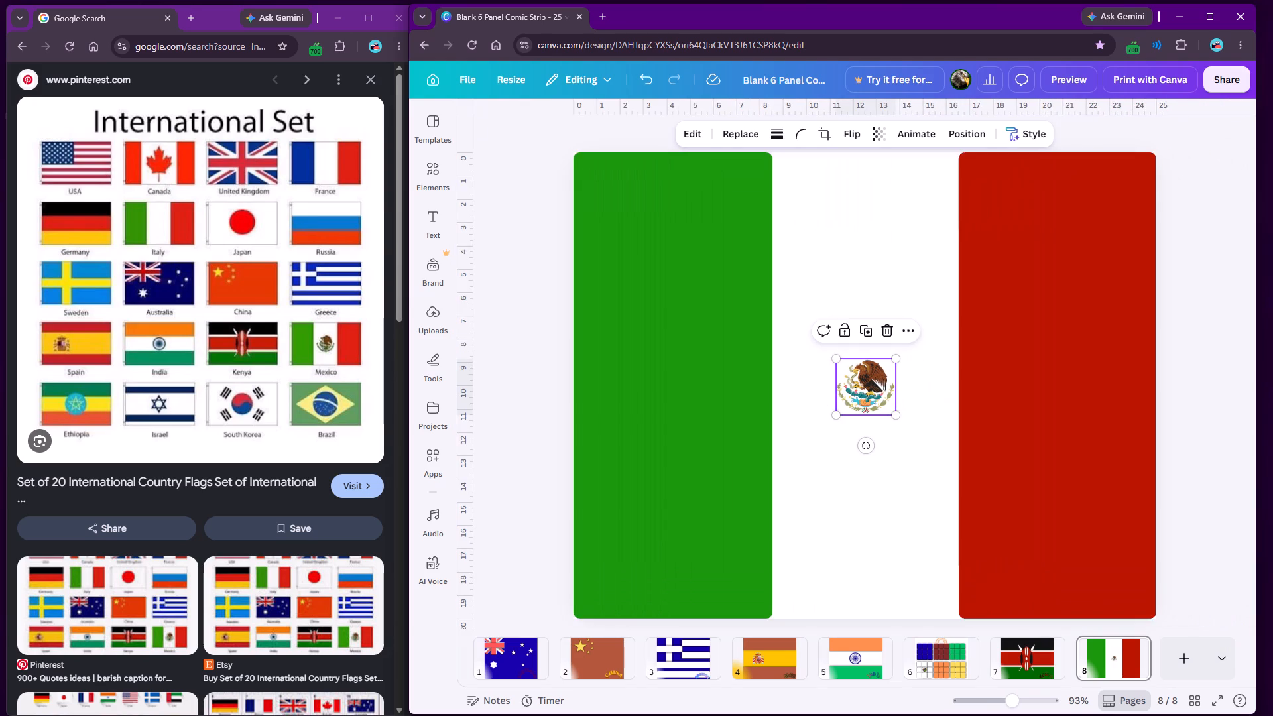
# Enlarge the eagle emblem to about 7 wide and centre it within the flag's white band.
pyautogui.click(869, 394)
pyautogui.click(877, 446)
pyautogui.click(863, 391)
pyautogui.click(925, 390)
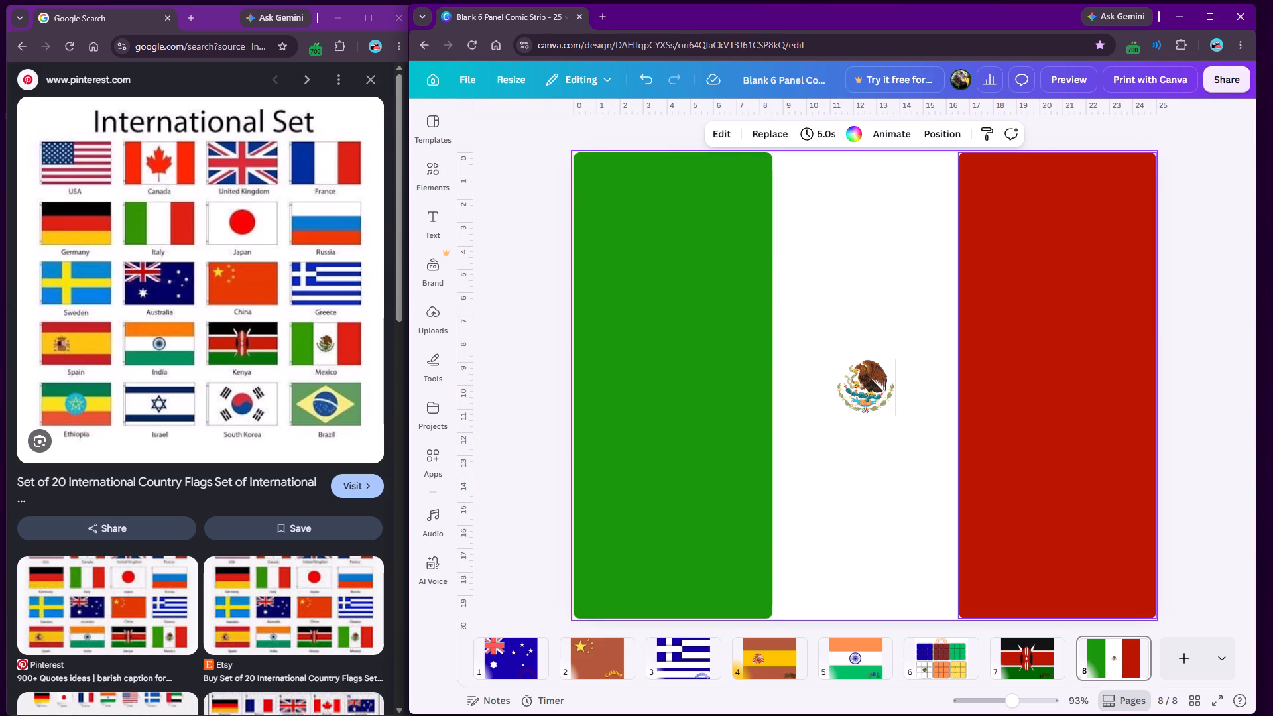
pyautogui.click(859, 393)
pyautogui.moveTo(840, 359); pyautogui.dragTo(682, 302)
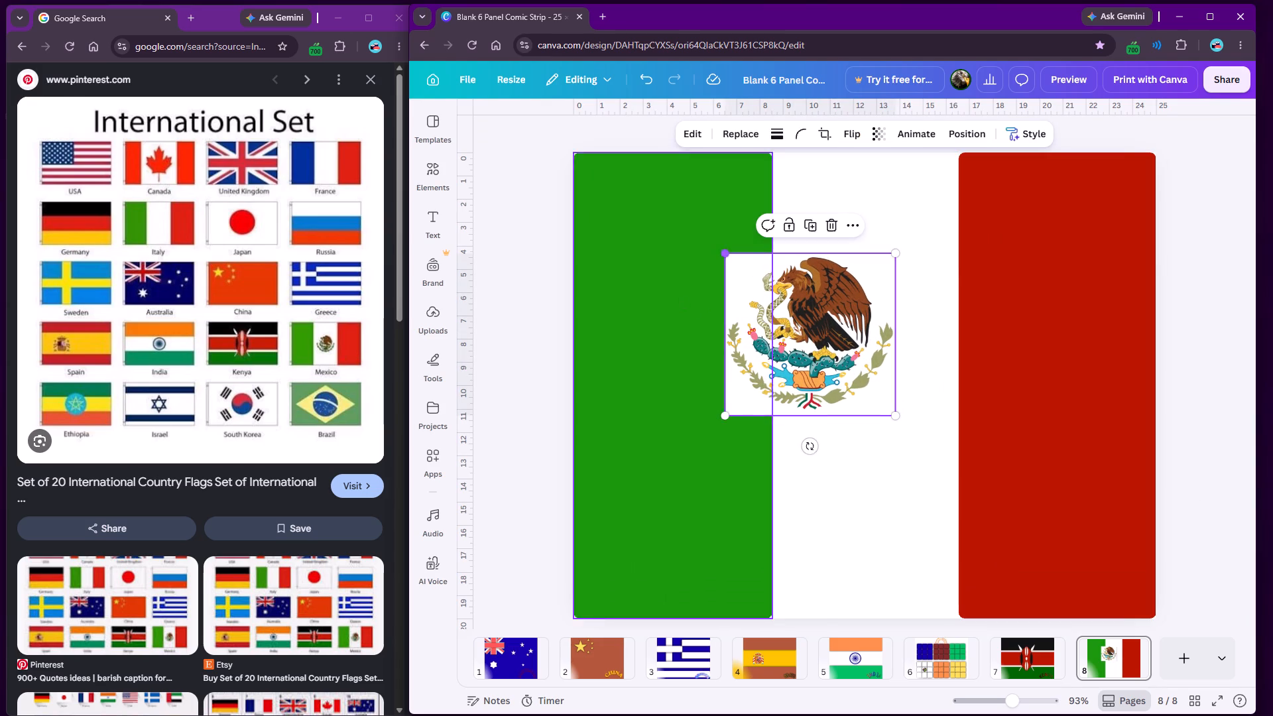
pyautogui.click(801, 458)
pyautogui.moveTo(818, 346); pyautogui.dragTo(869, 384)
pyautogui.click(906, 477)
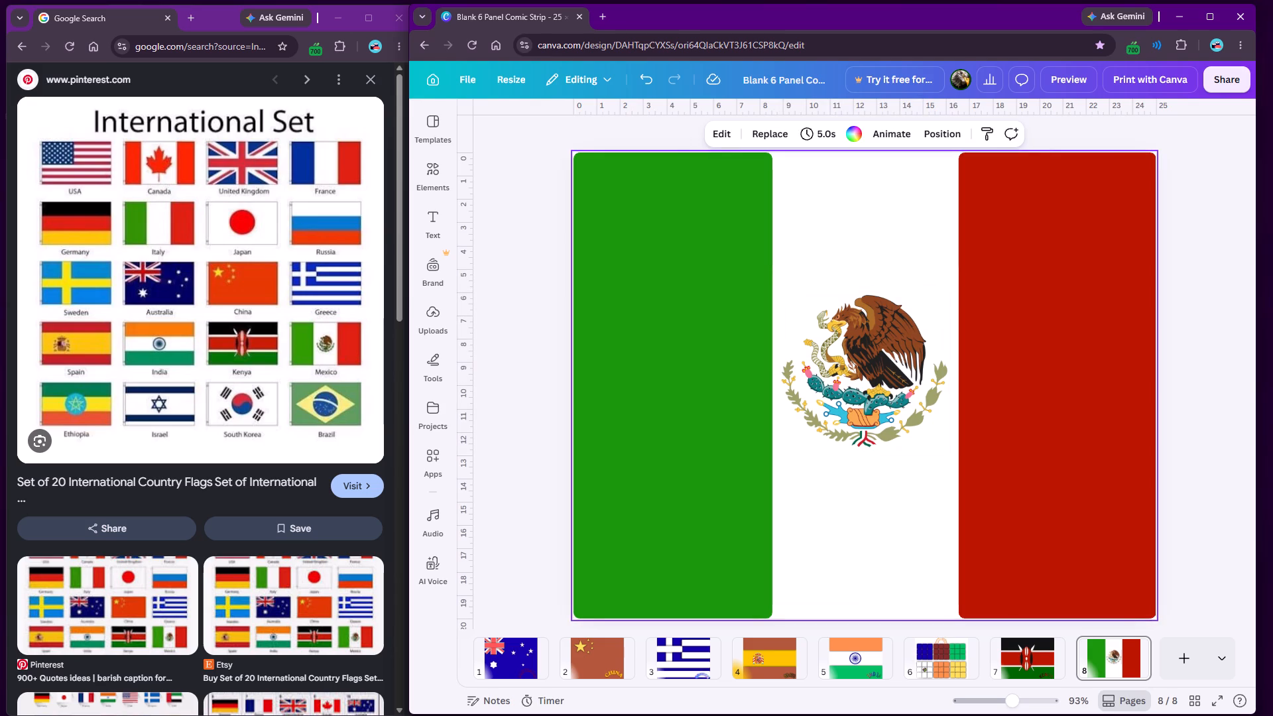
# Give both the green and red bands a Drop shadow with direction 0, offset 16, blur 7 and transparency 100.
pyautogui.moveTo(532, 158); pyautogui.dragTo(1026, 255)
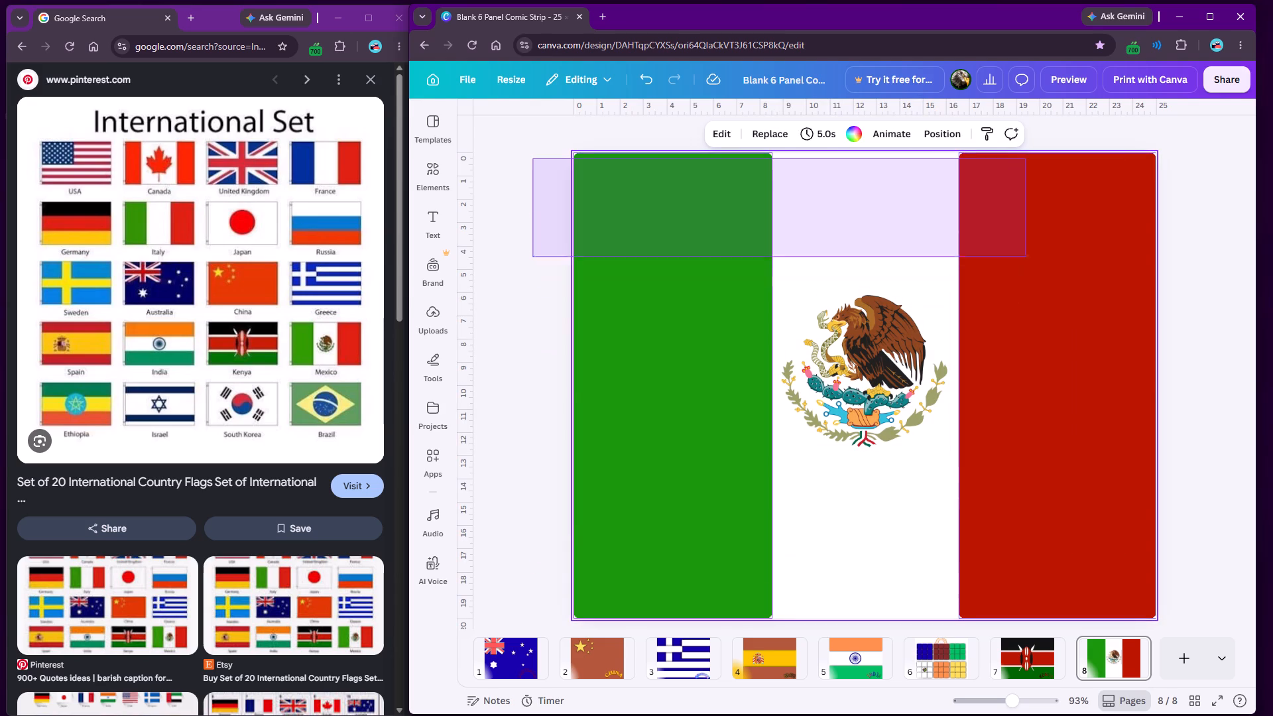
pyautogui.moveTo(1026, 255); pyautogui.dragTo(1027, 250)
pyautogui.click(855, 126)
pyautogui.click(487, 192)
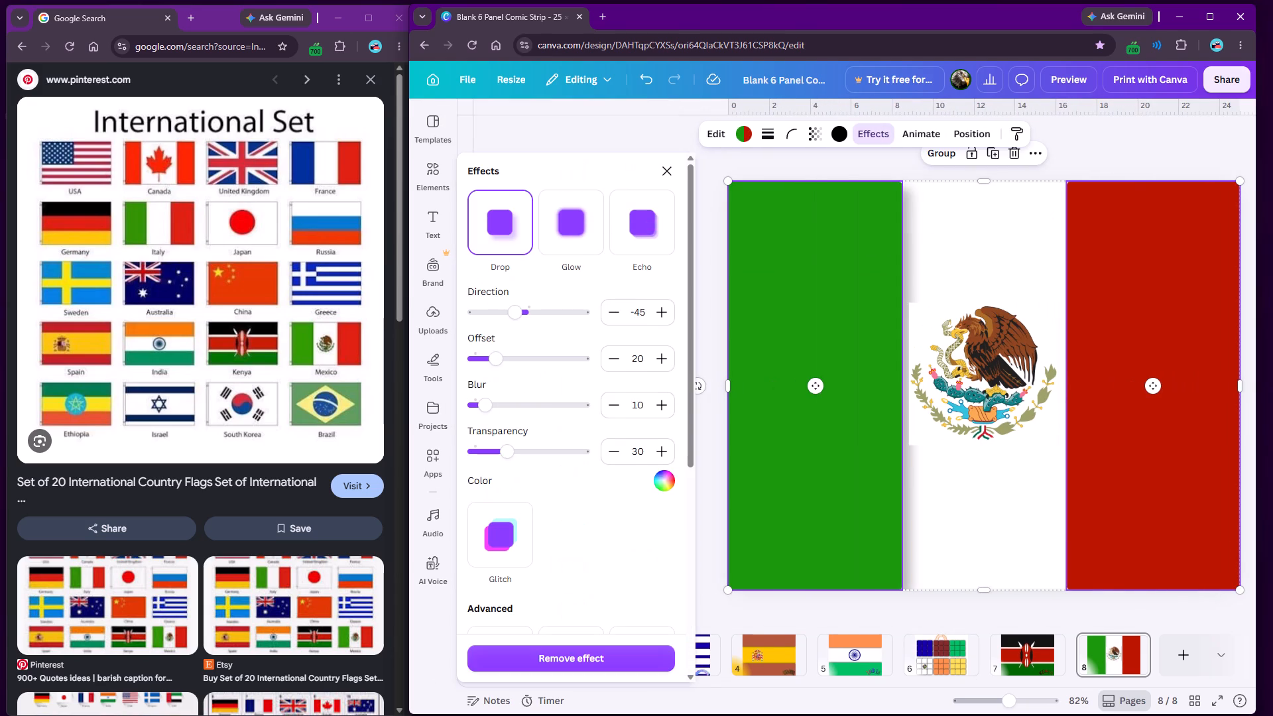
pyautogui.moveTo(516, 314); pyautogui.dragTo(530, 314)
pyautogui.moveTo(493, 361); pyautogui.dragTo(484, 363)
pyautogui.click(511, 475)
pyautogui.moveTo(514, 455); pyautogui.dragTo(635, 460)
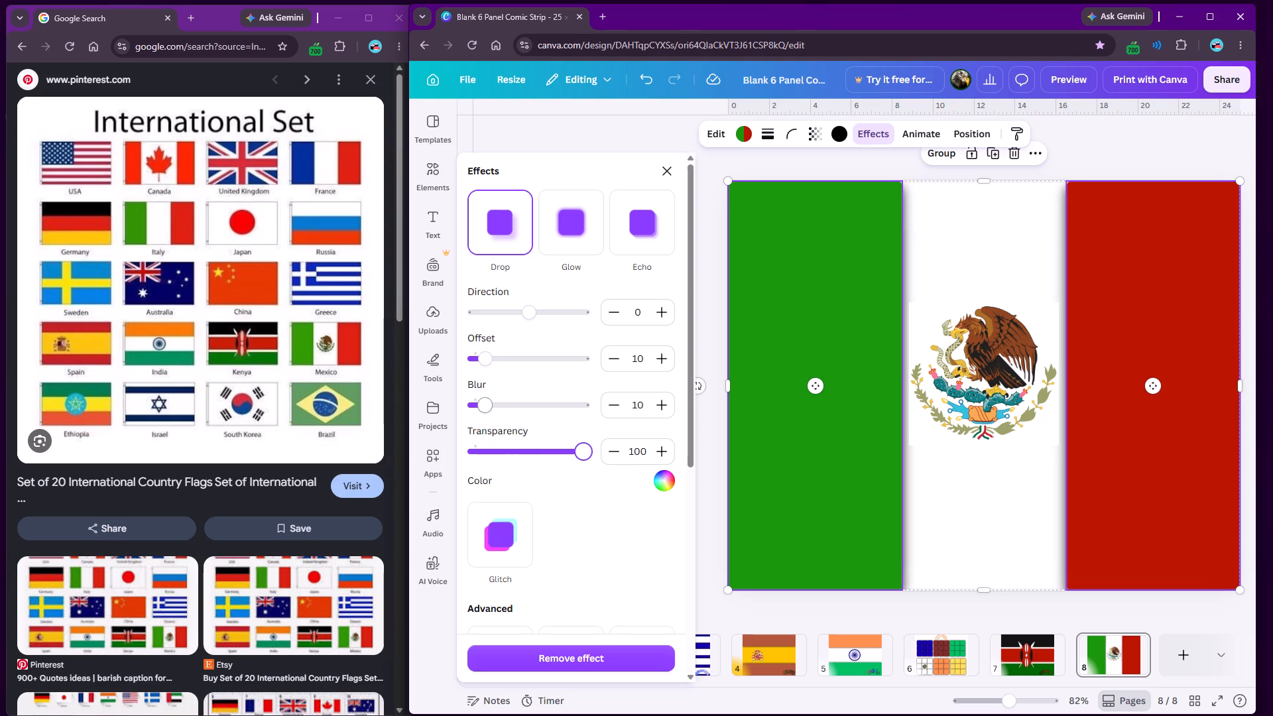
pyautogui.moveTo(495, 411); pyautogui.dragTo(480, 414)
pyautogui.click(486, 355)
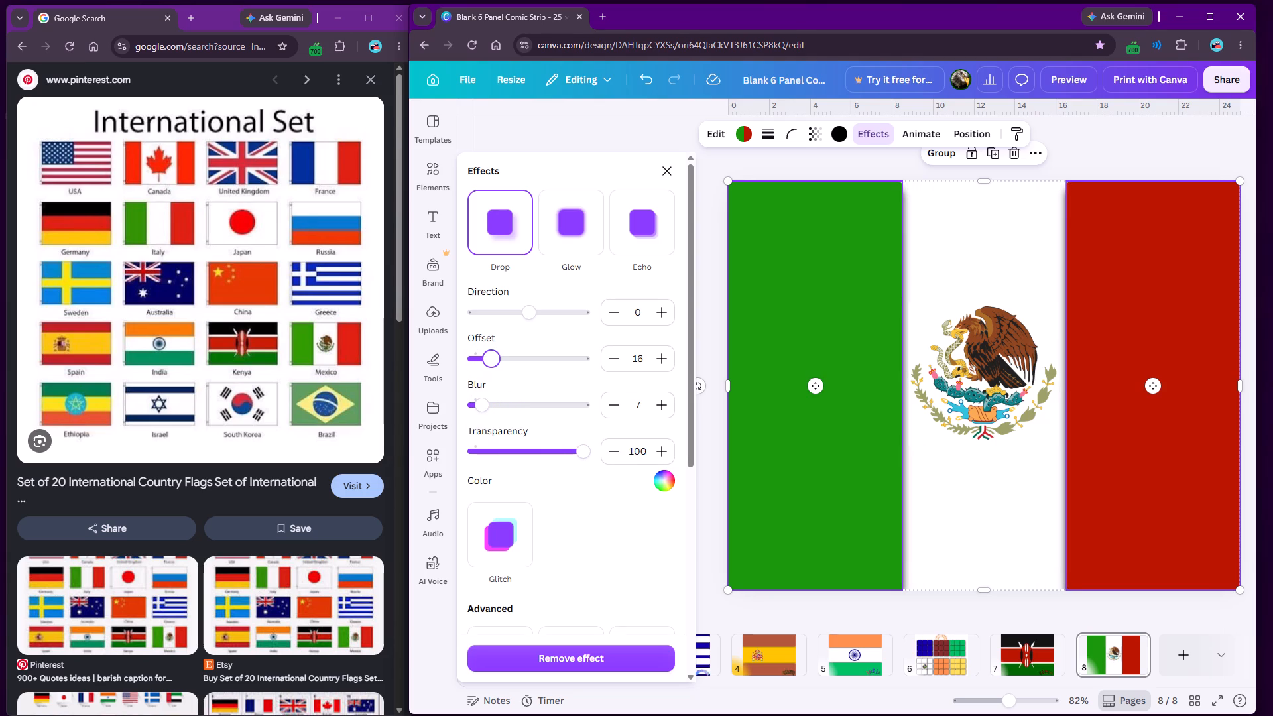
pyautogui.scroll(-5, 579, 320)
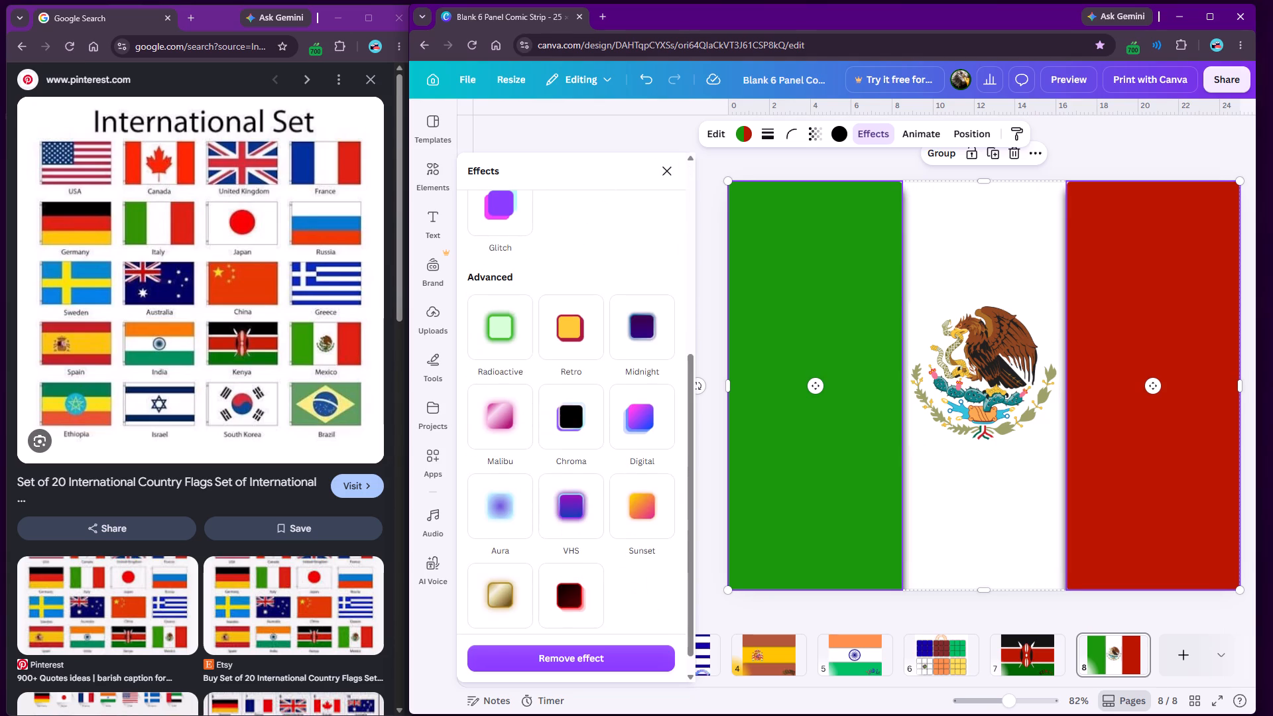
pyautogui.click(664, 164)
pyautogui.click(521, 272)
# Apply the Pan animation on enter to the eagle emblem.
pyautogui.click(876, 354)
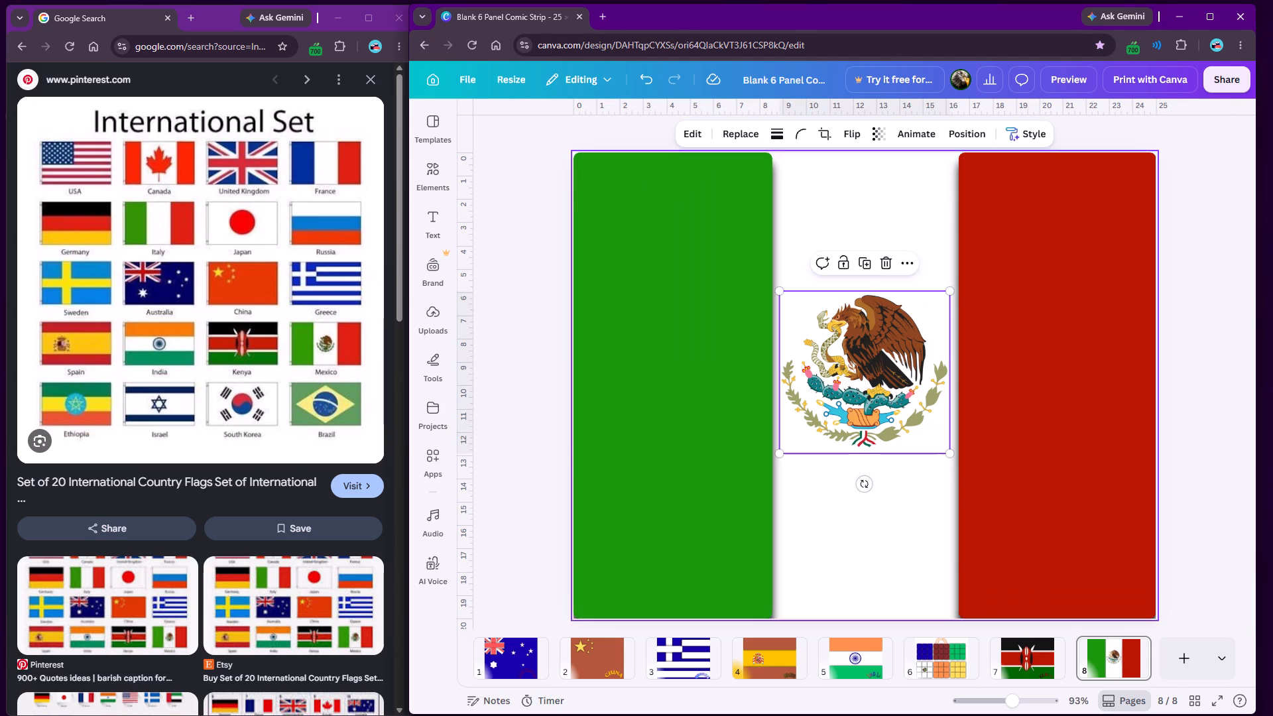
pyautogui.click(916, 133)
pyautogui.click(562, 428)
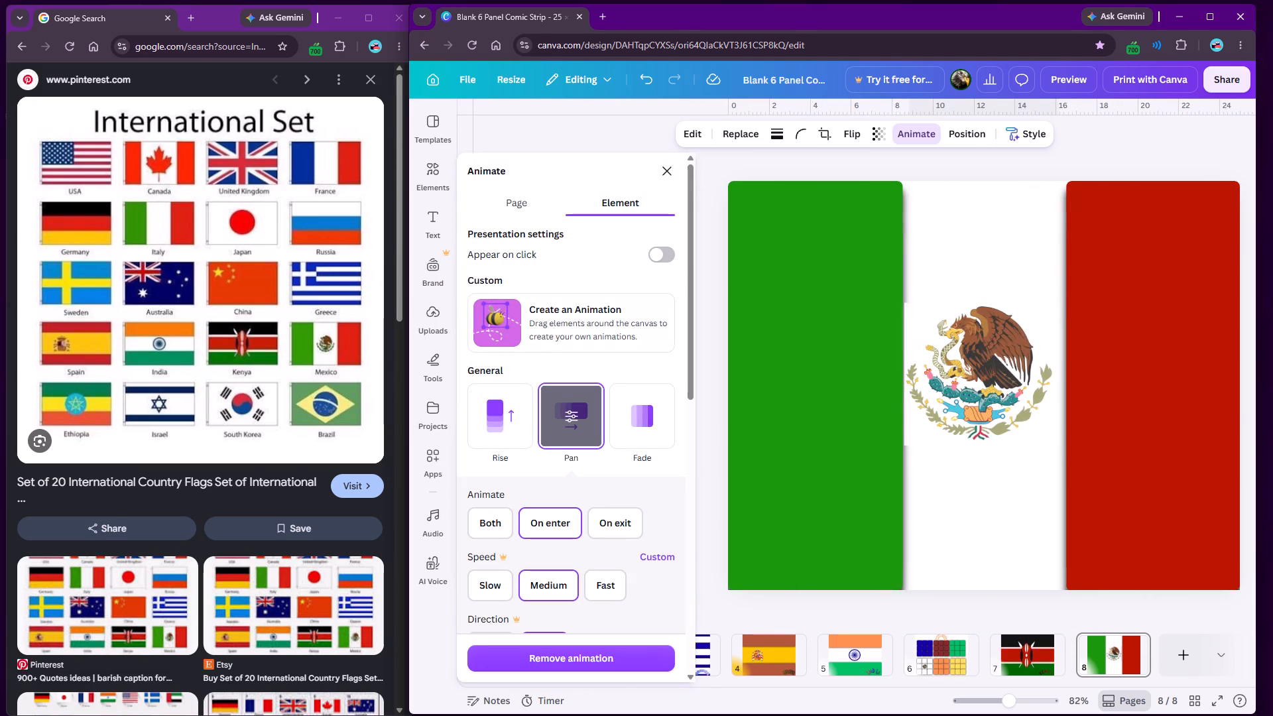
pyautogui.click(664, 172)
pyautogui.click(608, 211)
# Apply the Succession animation to both bands and the eagle emblem together.
pyautogui.moveTo(530, 192); pyautogui.dragTo(962, 435)
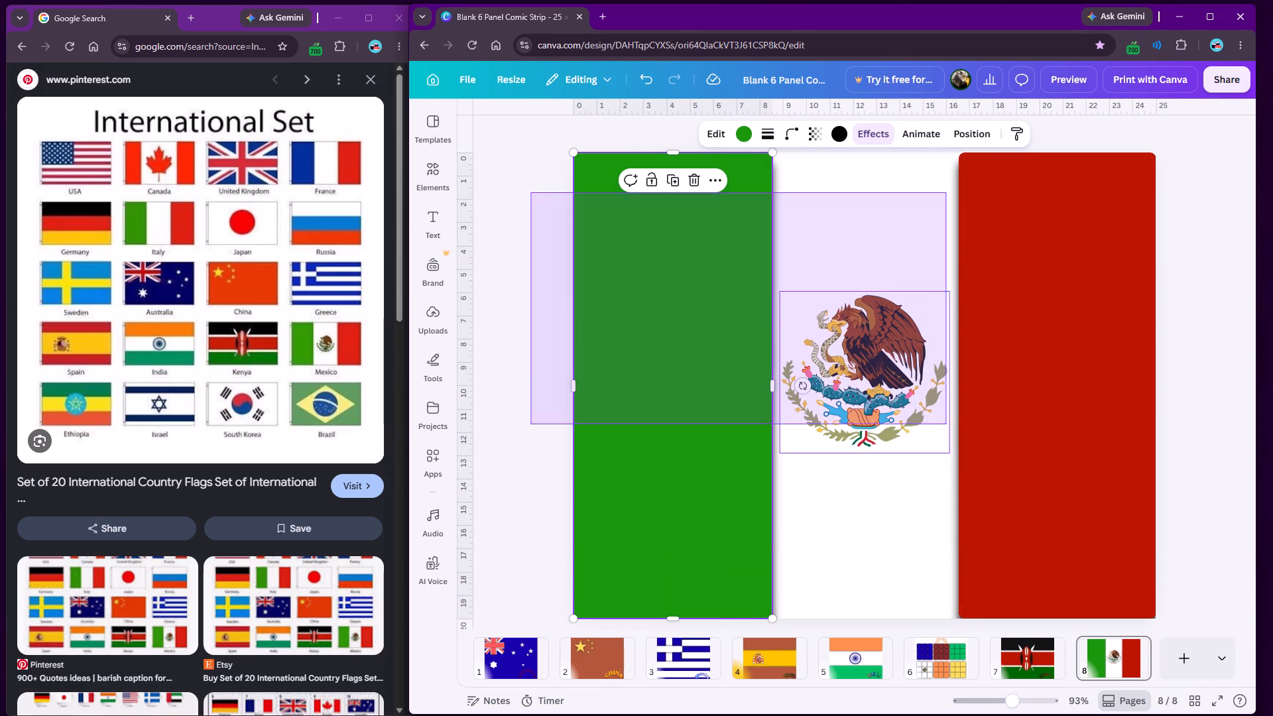
pyautogui.moveTo(962, 435); pyautogui.dragTo(1088, 542)
pyautogui.click(1069, 131)
pyautogui.scroll(-5, 595, 404)
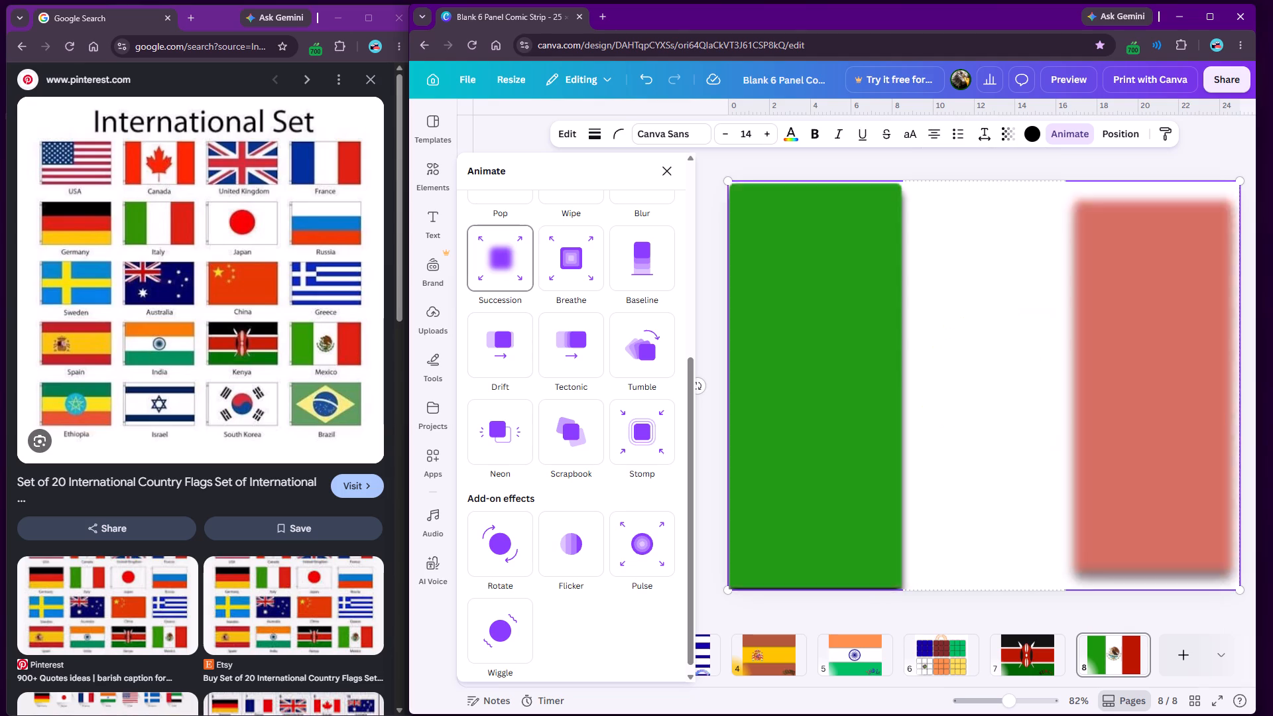
pyautogui.click(505, 261)
pyautogui.click(660, 169)
pyautogui.click(509, 276)
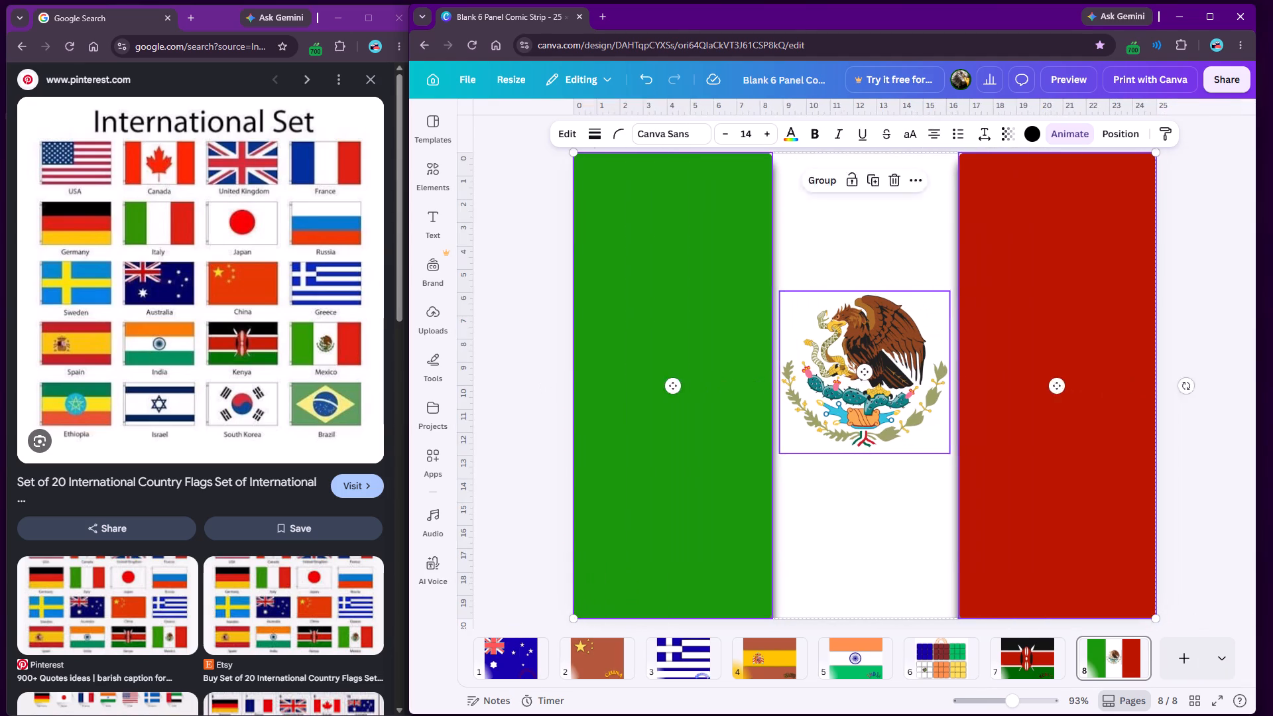
# Add a text box enlarged to font size 32.1 reading MEXICO.
pyautogui.click(441, 220)
pyautogui.click(594, 172)
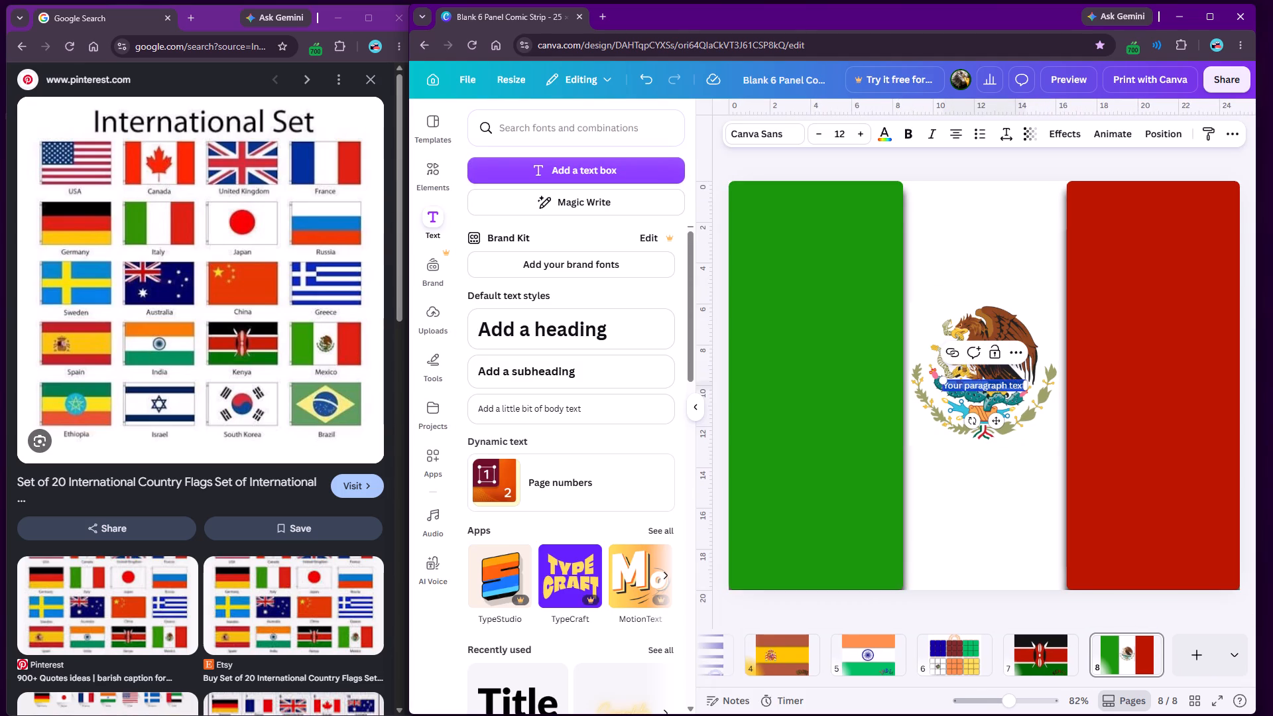
pyautogui.moveTo(941, 379); pyautogui.dragTo(806, 340)
pyautogui.write('0f')
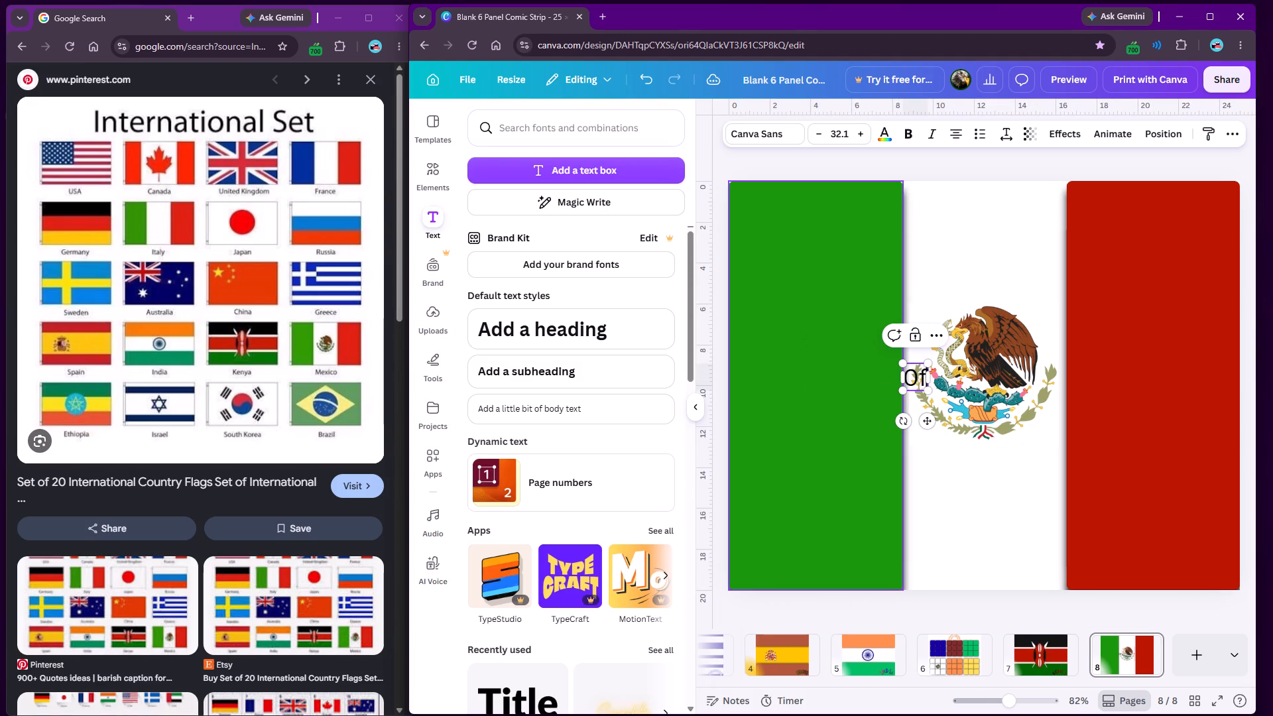
pyautogui.press('BackSpace')
pyautogui.press('BackSpace')
pyautogui.write('MEXICO0')
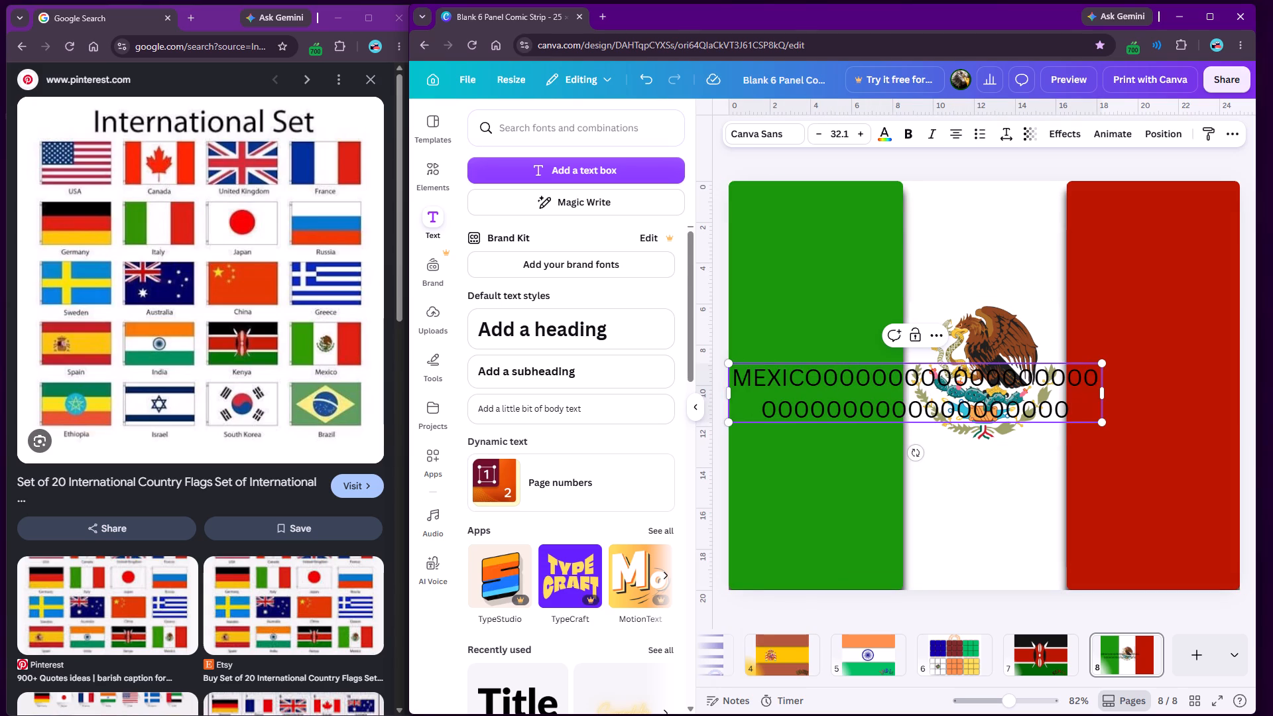
pyautogui.press('BackSpace')
pyautogui.press('BackSpace')
pyautogui.press('BackSpace')
pyautogui.press('BackSpace')
pyautogui.press('BackSpace')
pyautogui.press('BackSpace')
pyautogui.press('BackSpace')
pyautogui.press('BackSpace')
pyautogui.press('BackSpace')
pyautogui.press('BackSpace')
pyautogui.press('BackSpace')
pyautogui.press('BackSpace')
pyautogui.press('BackSpace')
pyautogui.press('BackSpace')
pyautogui.press('BackSpace')
pyautogui.press('BackSpace')
pyautogui.press('BackSpace')
pyautogui.press('BackSpace')
pyautogui.press('BackSpace')
pyautogui.press('BackSpace')
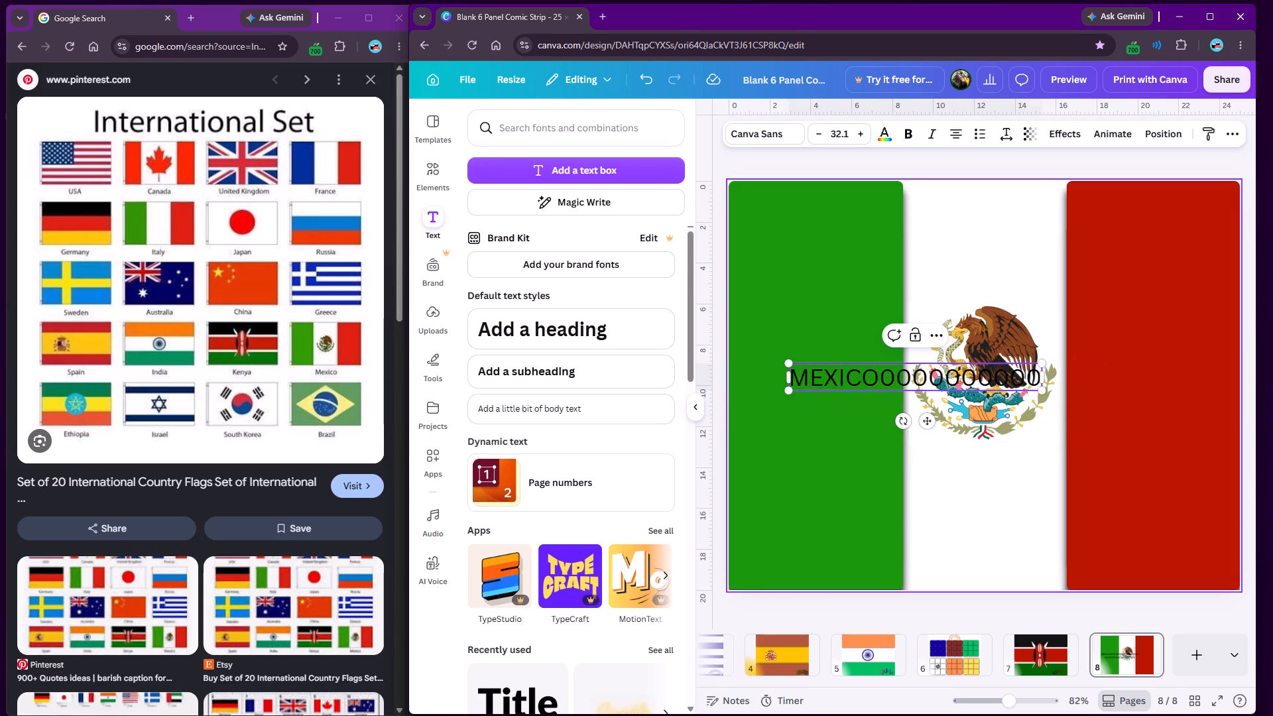
pyautogui.press('BackSpace')
pyautogui.click(951, 491)
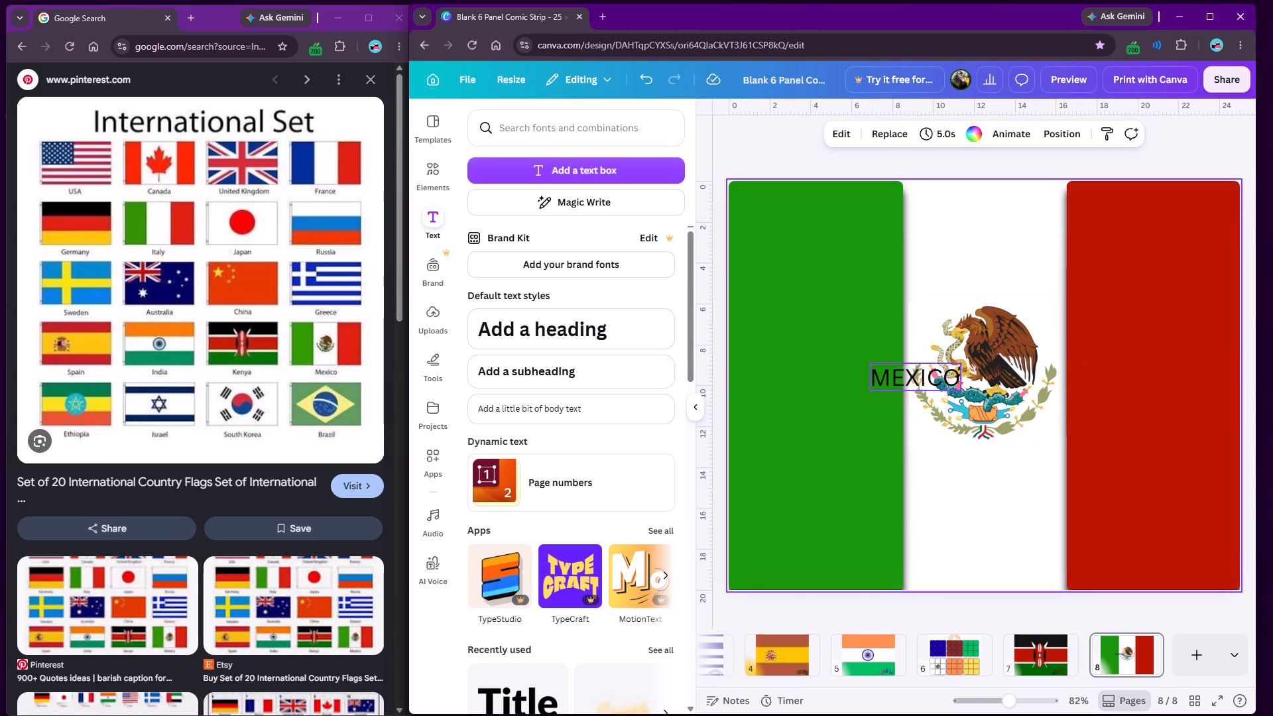
# Move the MEXICO label to the bottom-right corner of the flag, over the red band.
pyautogui.click(696, 404)
pyautogui.moveTo(768, 375); pyautogui.dragTo(1037, 556)
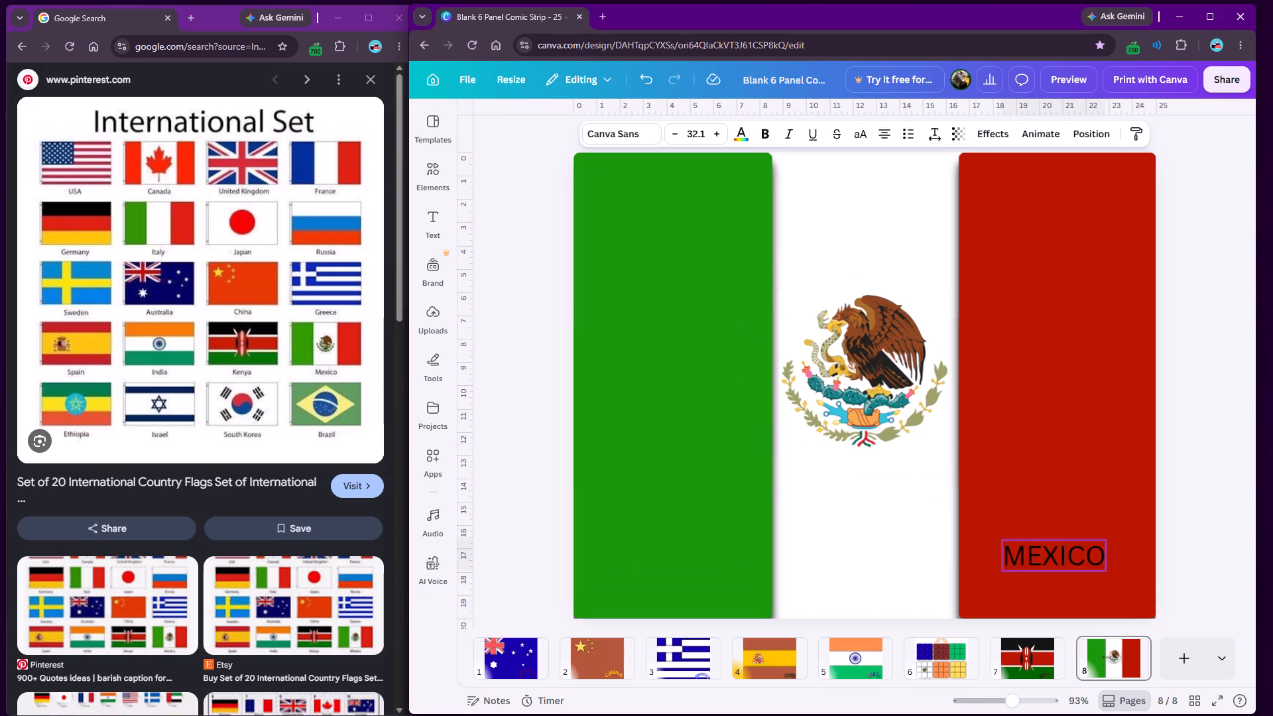
pyautogui.moveTo(1037, 556); pyautogui.dragTo(1078, 594)
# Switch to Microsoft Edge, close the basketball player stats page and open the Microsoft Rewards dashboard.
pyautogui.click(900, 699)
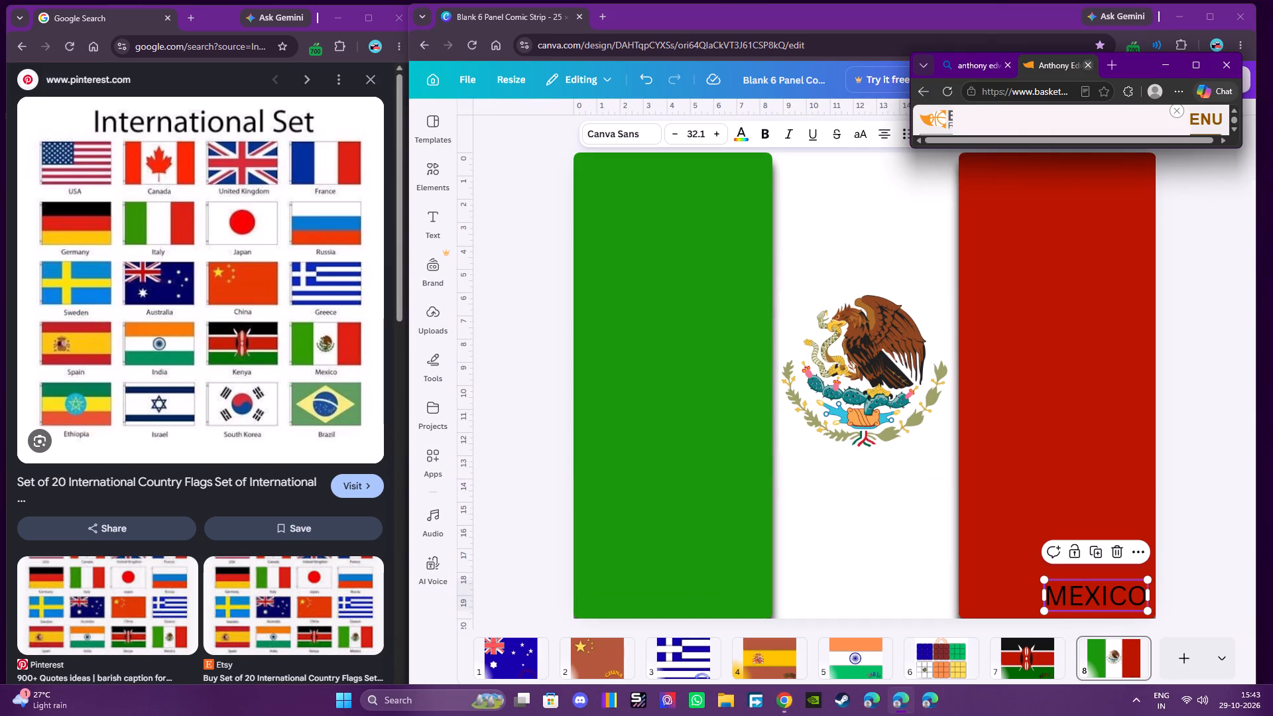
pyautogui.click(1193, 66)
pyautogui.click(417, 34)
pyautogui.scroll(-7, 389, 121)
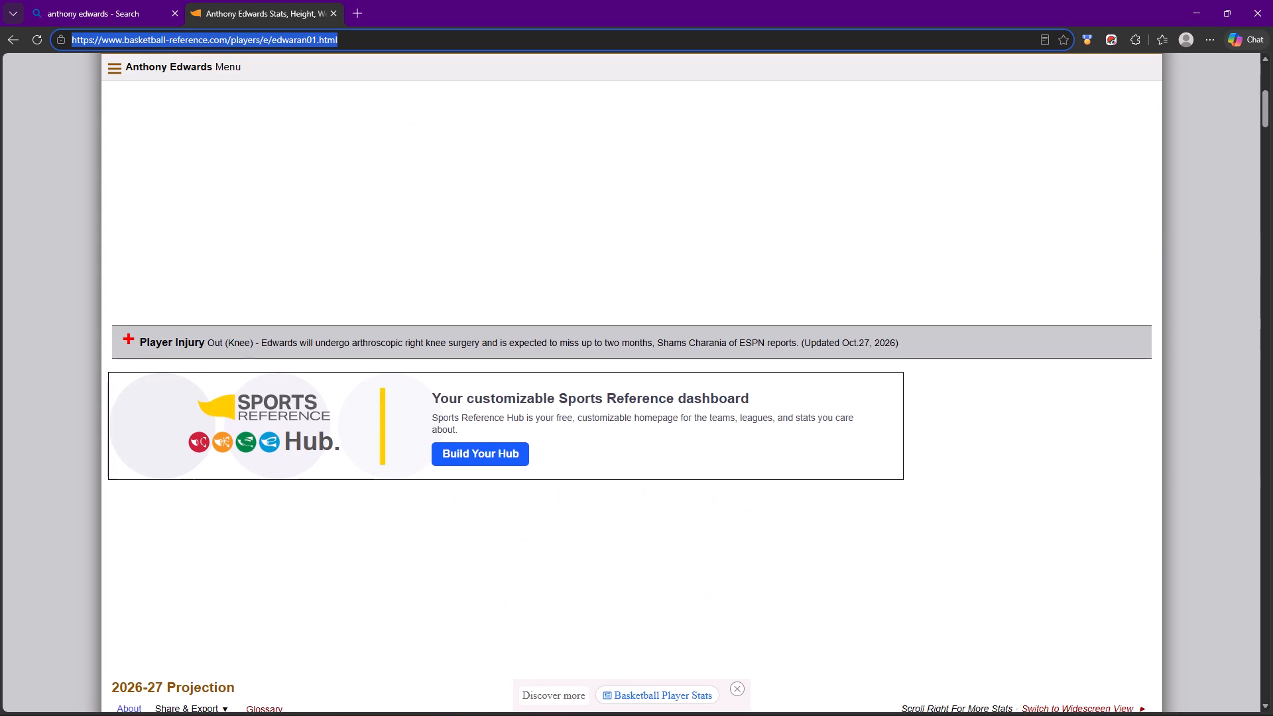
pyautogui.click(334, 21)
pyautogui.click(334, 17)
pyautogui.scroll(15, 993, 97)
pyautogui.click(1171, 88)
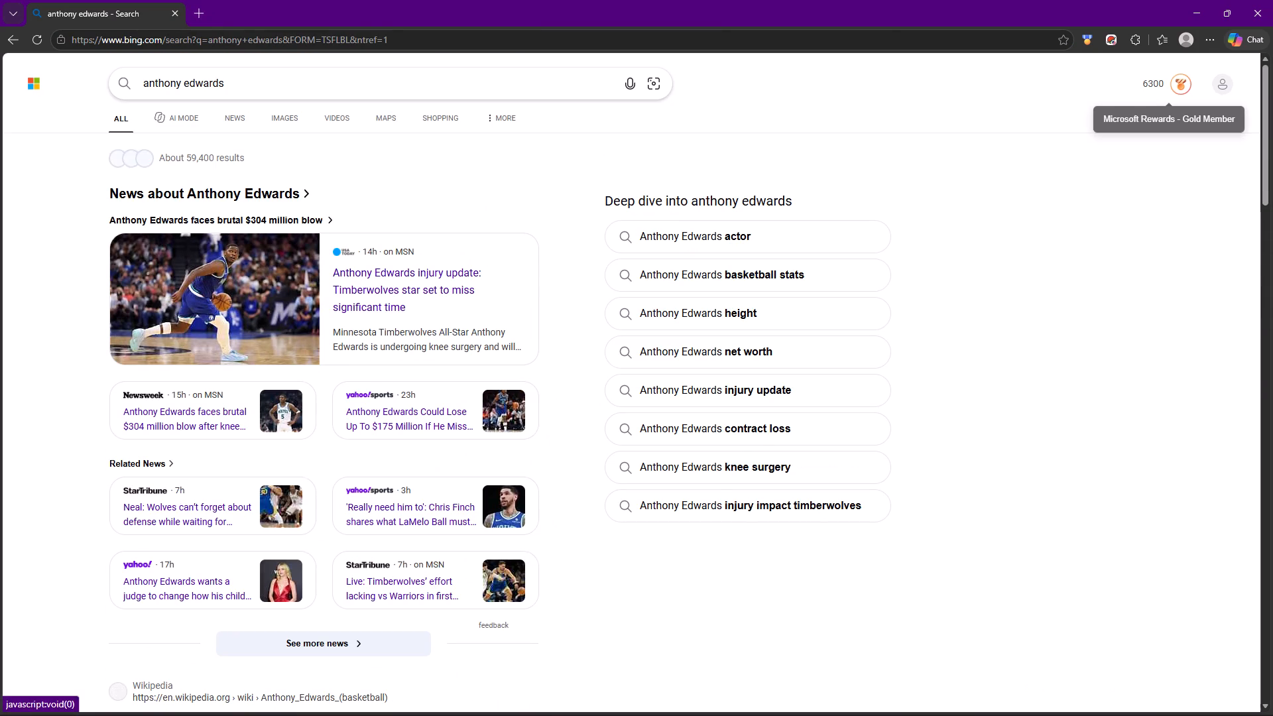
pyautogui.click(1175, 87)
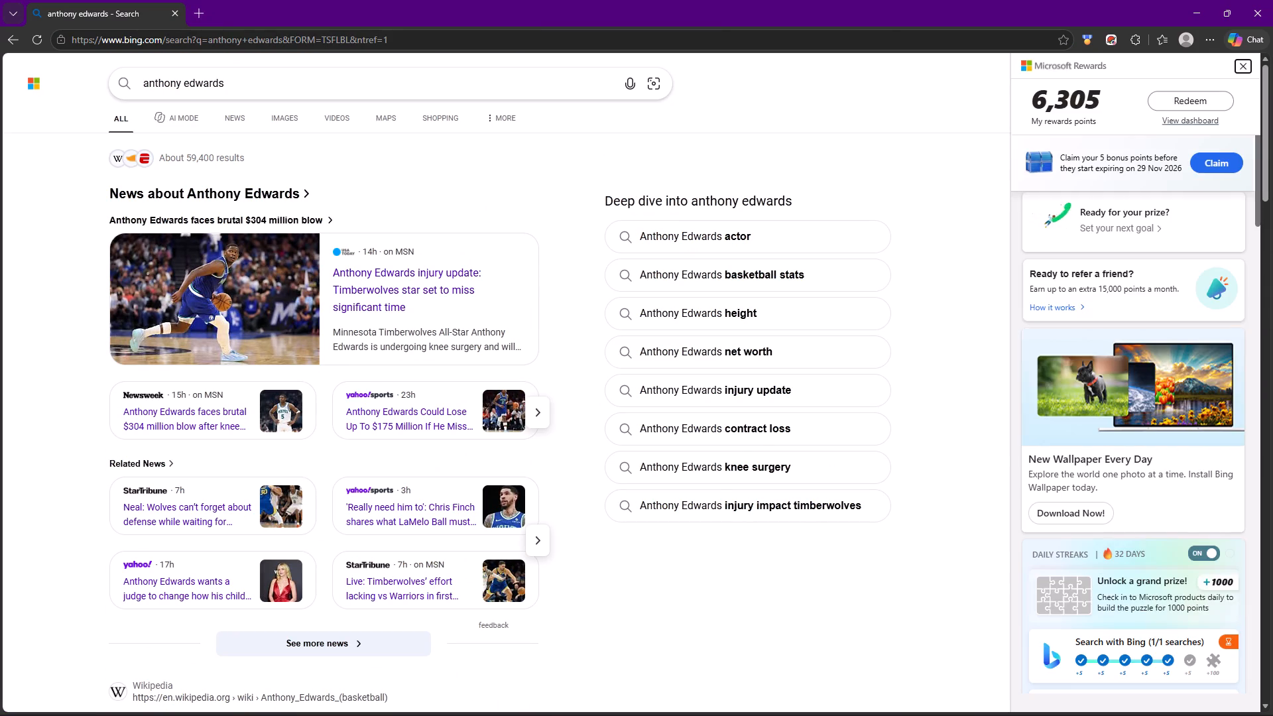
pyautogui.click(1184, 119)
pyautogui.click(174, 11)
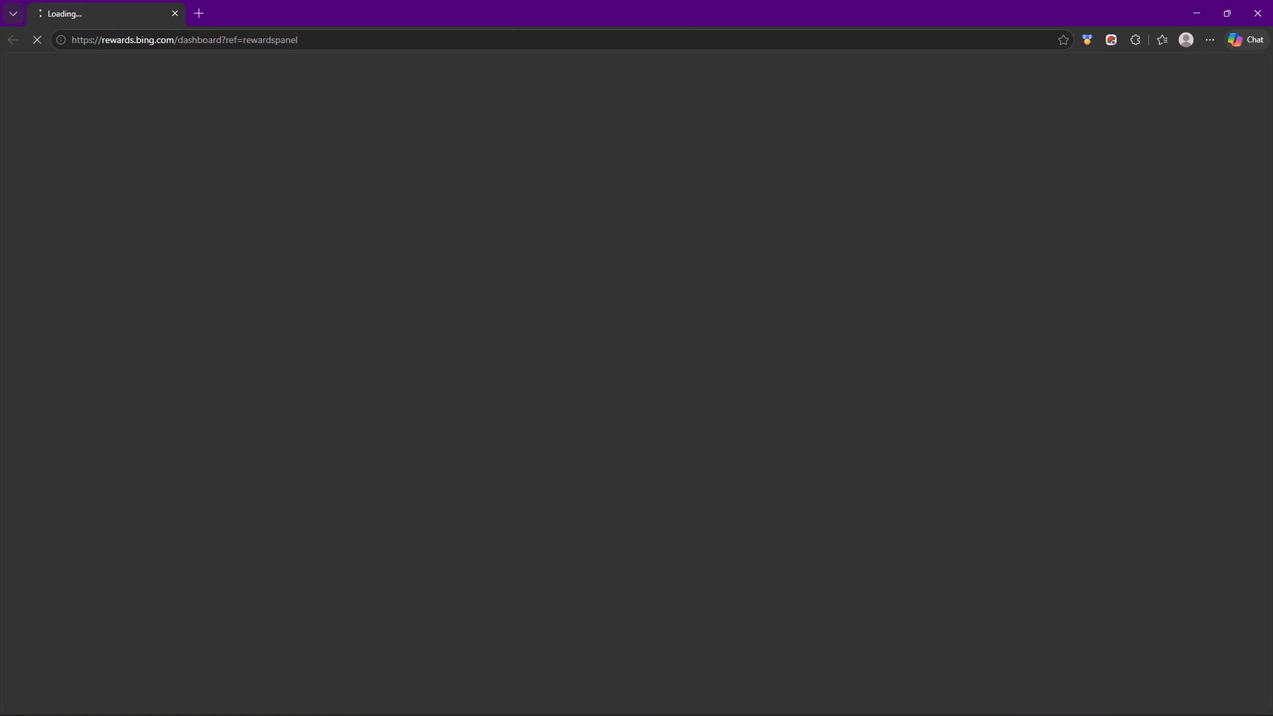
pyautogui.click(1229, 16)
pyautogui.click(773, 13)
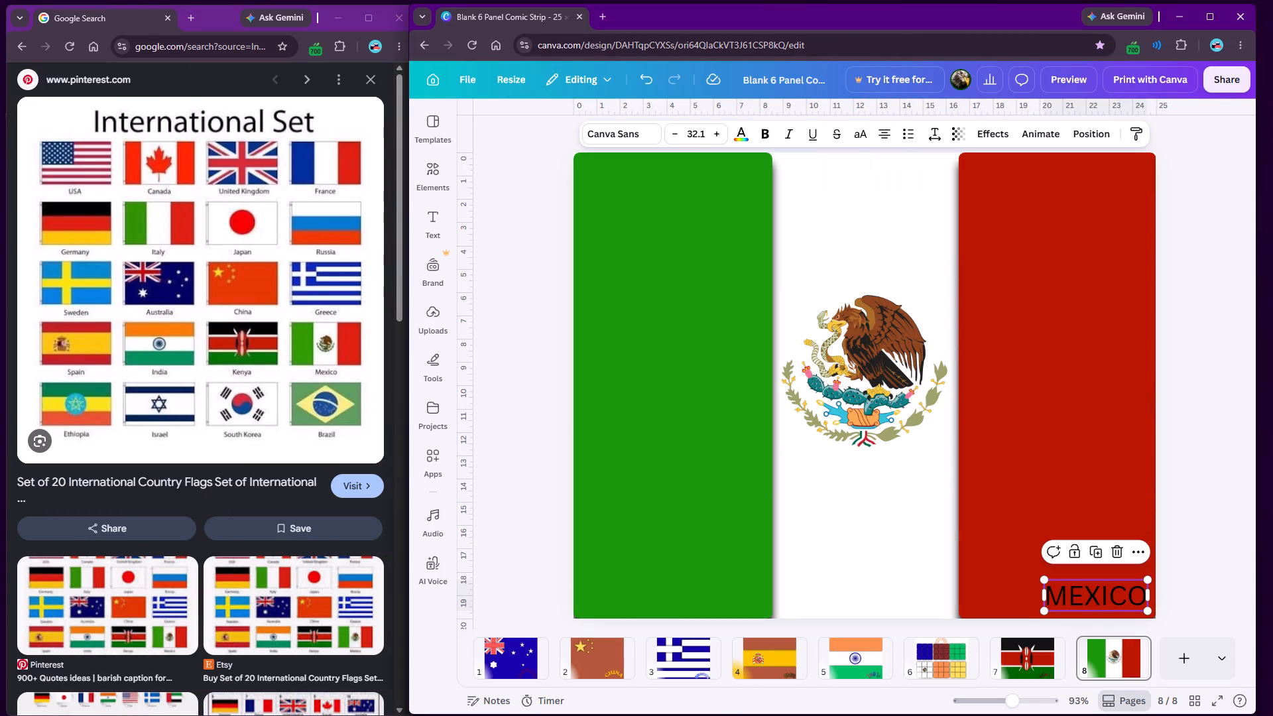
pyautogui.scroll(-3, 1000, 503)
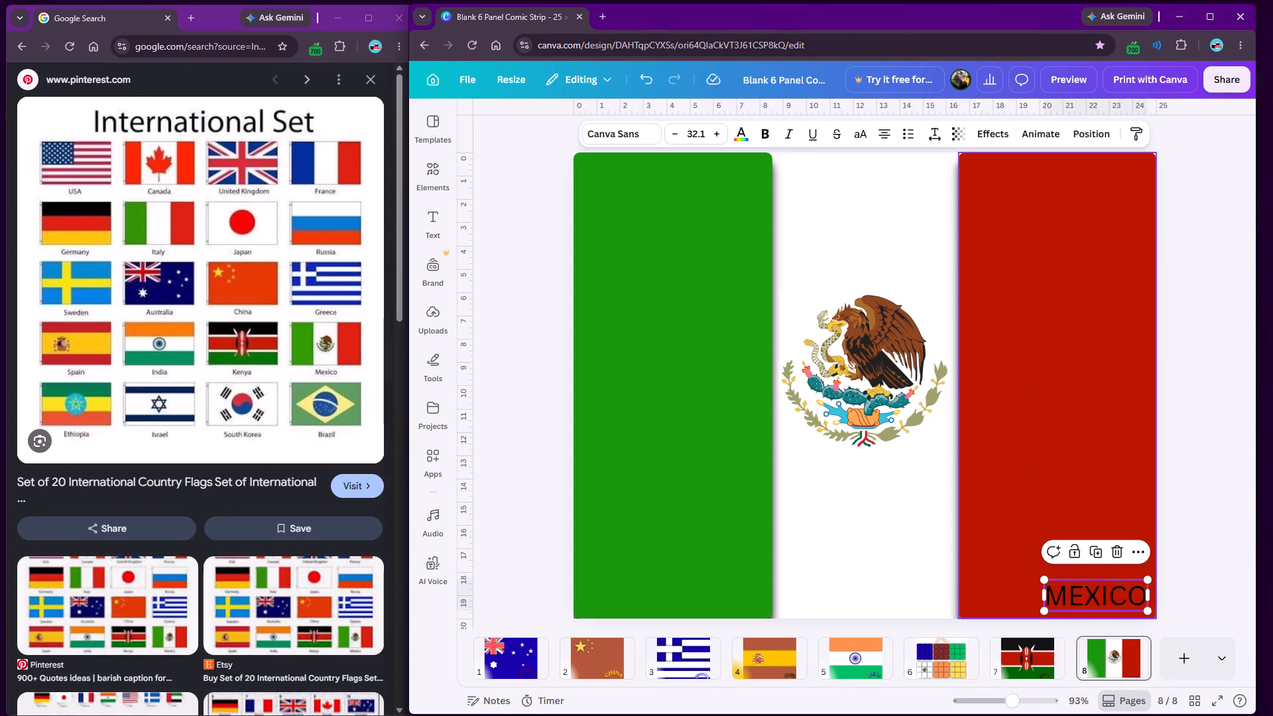
# Enlarge the MEXICO label to font size 45.2 and set its font to Aloja.
pyautogui.moveTo(1042, 575); pyautogui.dragTo(1001, 559)
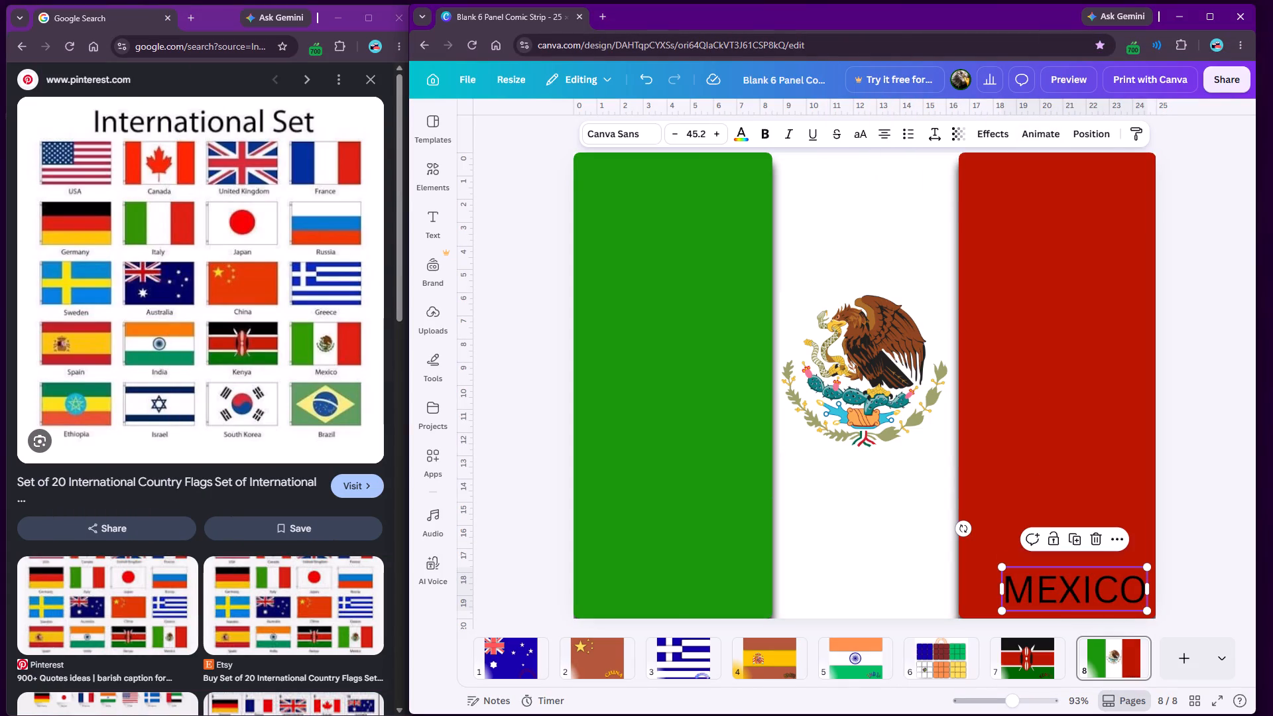
pyautogui.doubleClick(1062, 590)
pyautogui.click(631, 126)
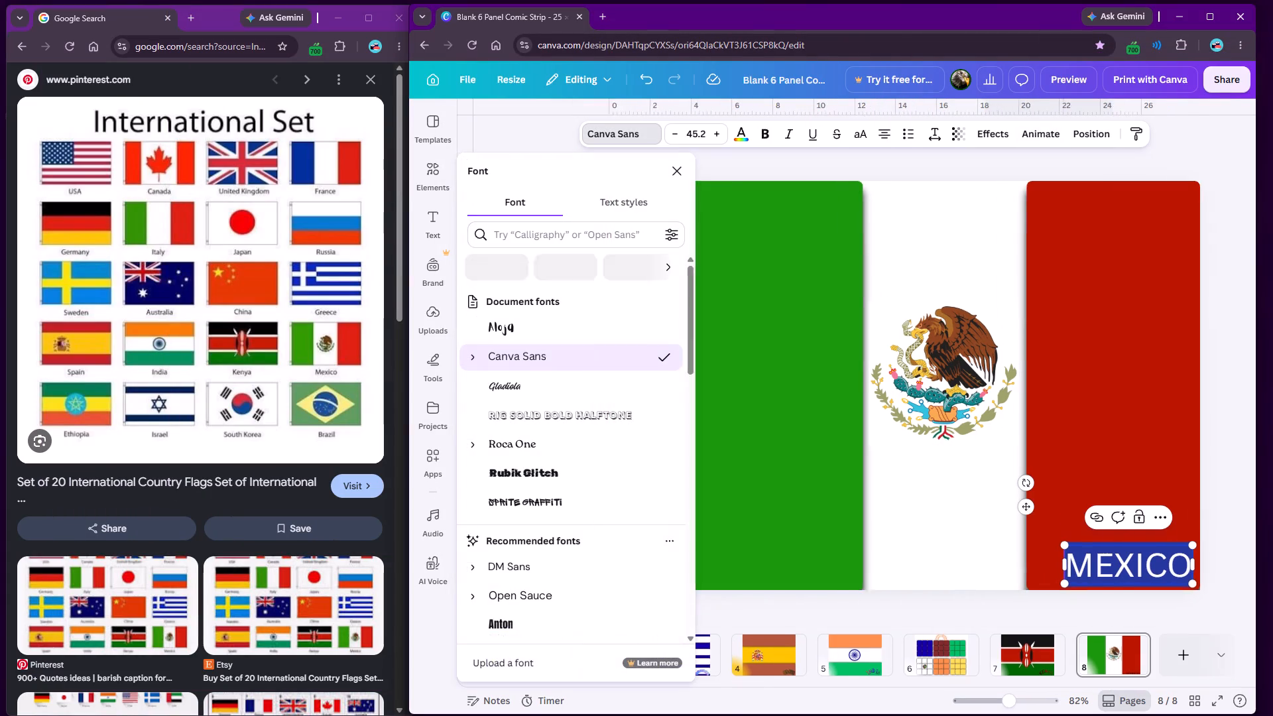
pyautogui.click(548, 333)
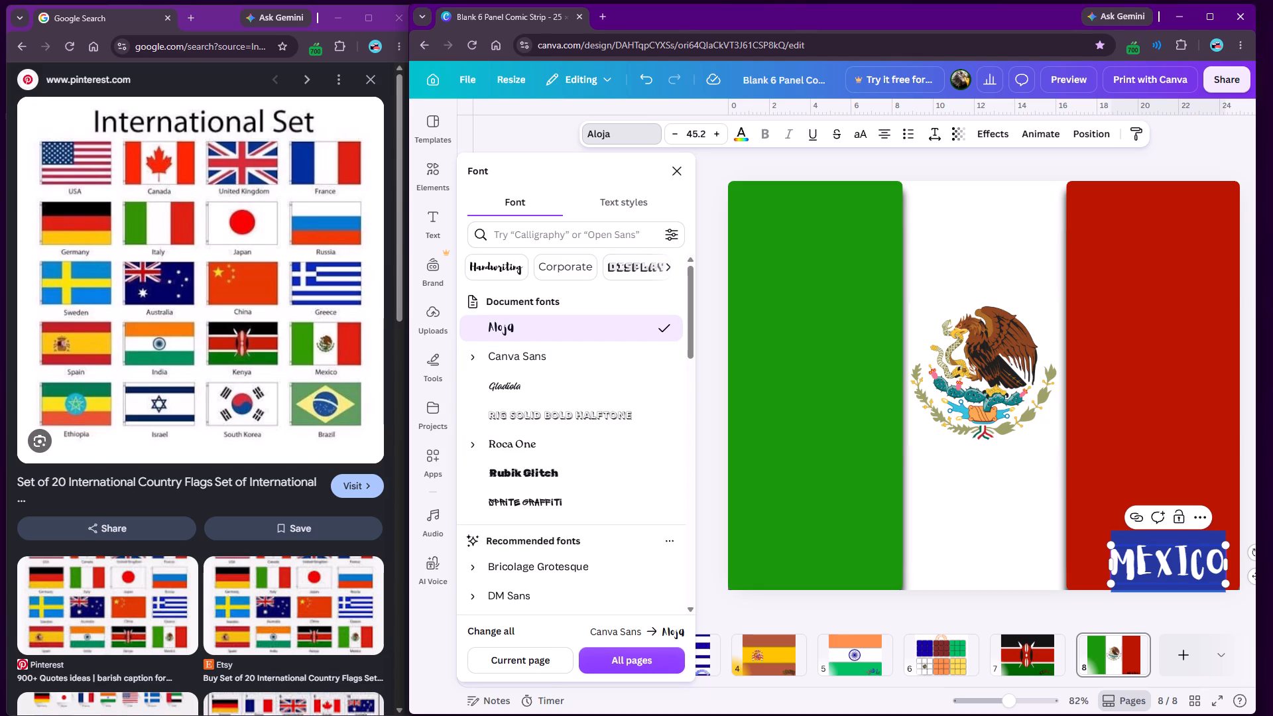
pyautogui.click(679, 175)
pyautogui.click(531, 241)
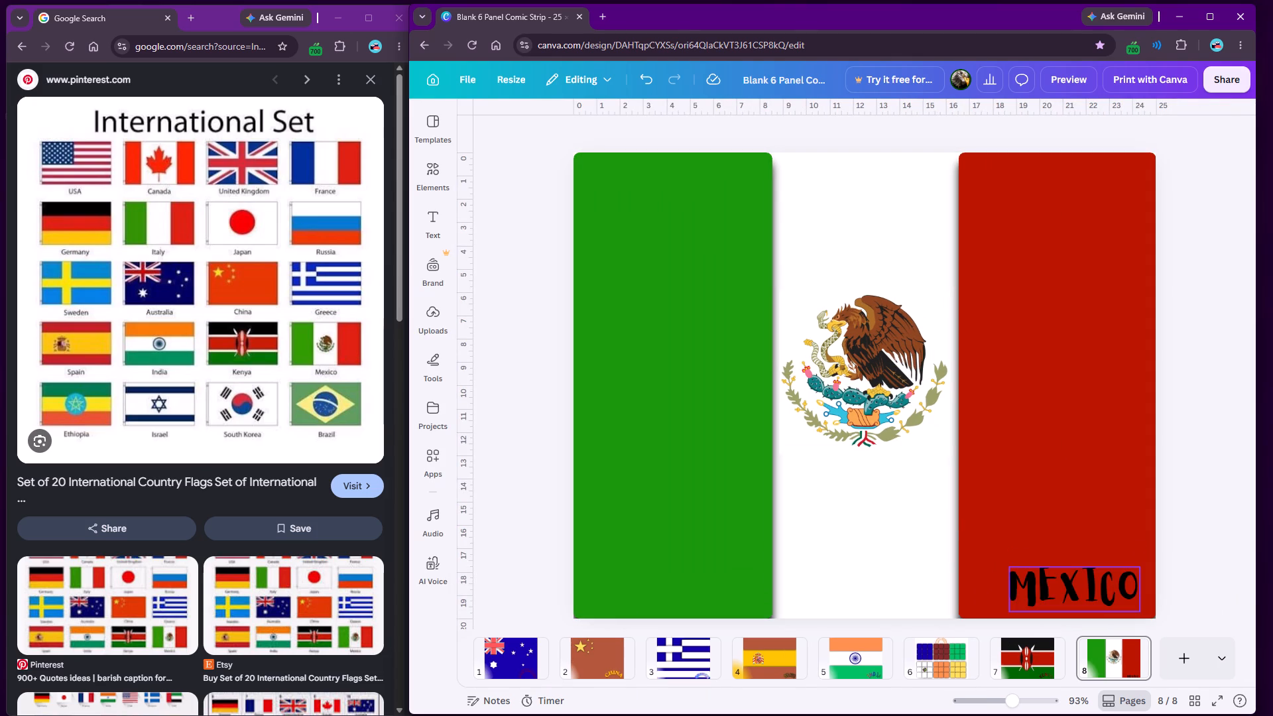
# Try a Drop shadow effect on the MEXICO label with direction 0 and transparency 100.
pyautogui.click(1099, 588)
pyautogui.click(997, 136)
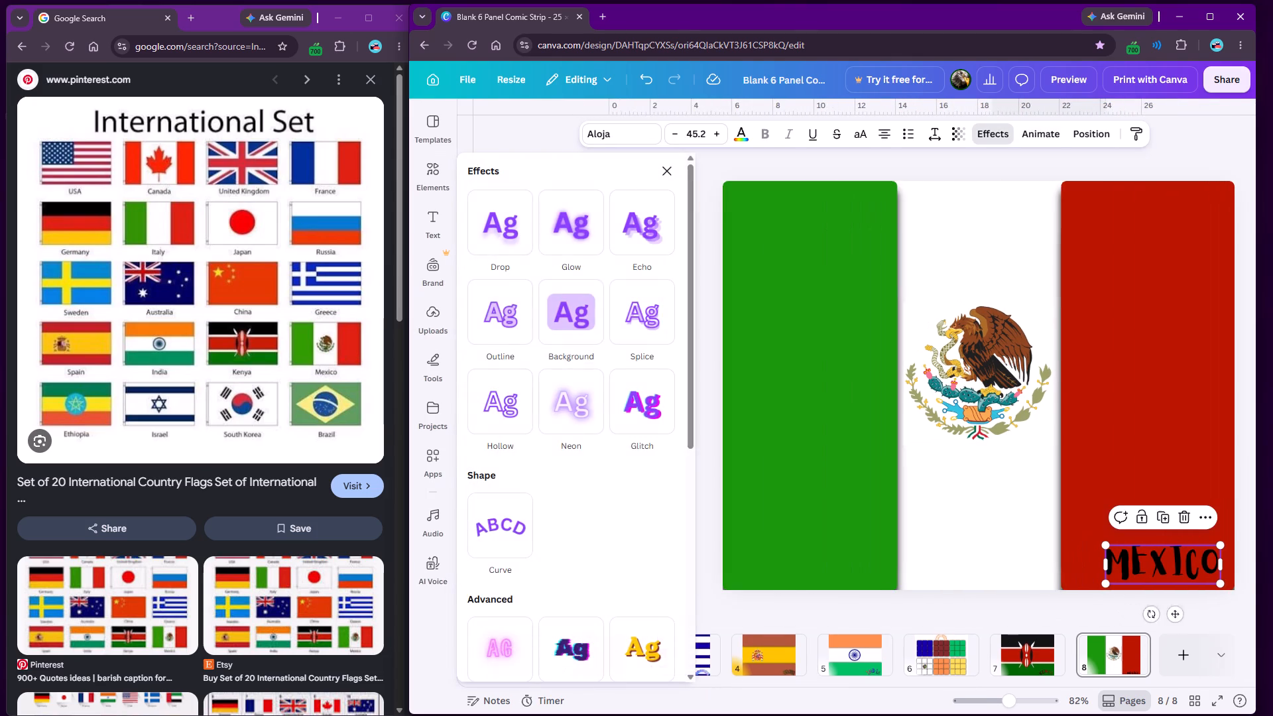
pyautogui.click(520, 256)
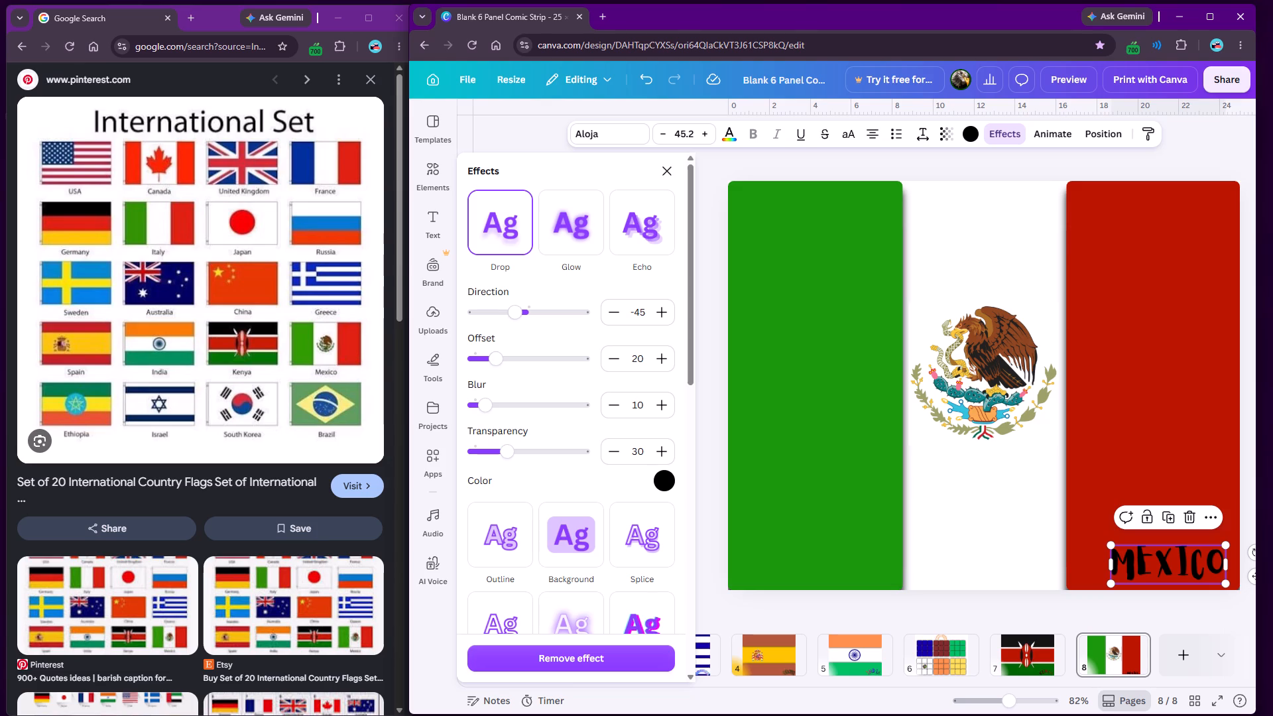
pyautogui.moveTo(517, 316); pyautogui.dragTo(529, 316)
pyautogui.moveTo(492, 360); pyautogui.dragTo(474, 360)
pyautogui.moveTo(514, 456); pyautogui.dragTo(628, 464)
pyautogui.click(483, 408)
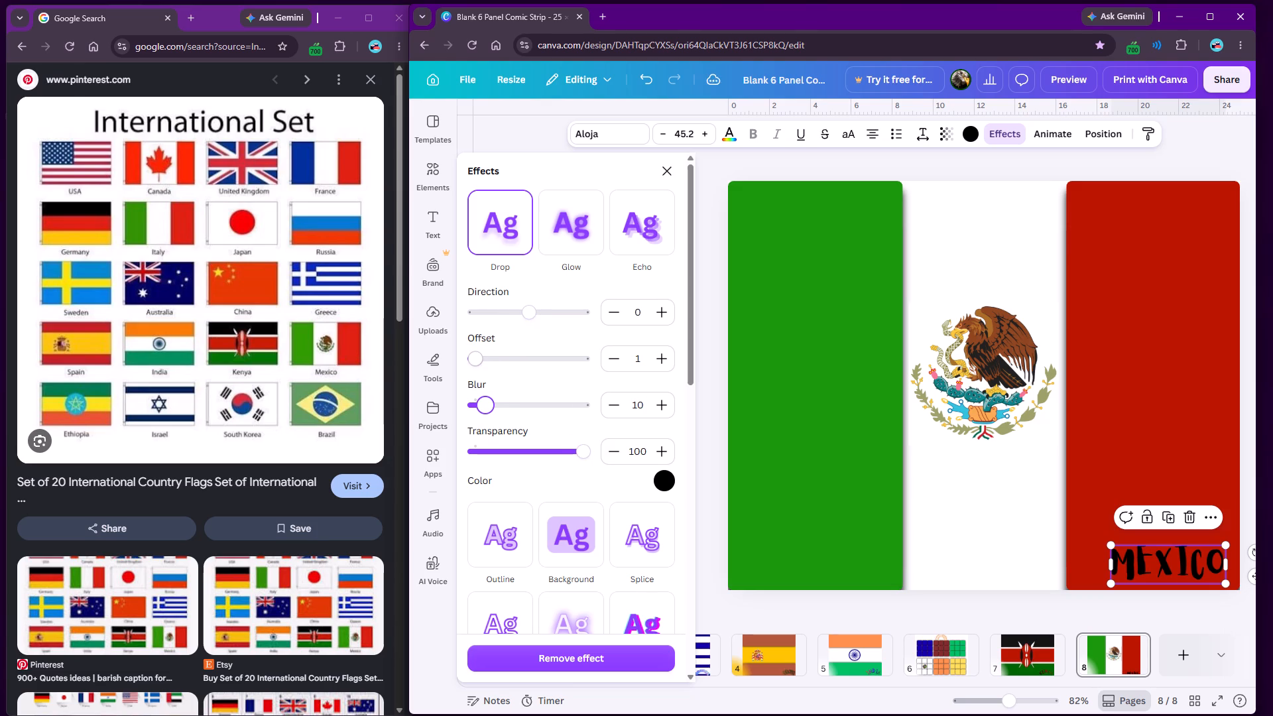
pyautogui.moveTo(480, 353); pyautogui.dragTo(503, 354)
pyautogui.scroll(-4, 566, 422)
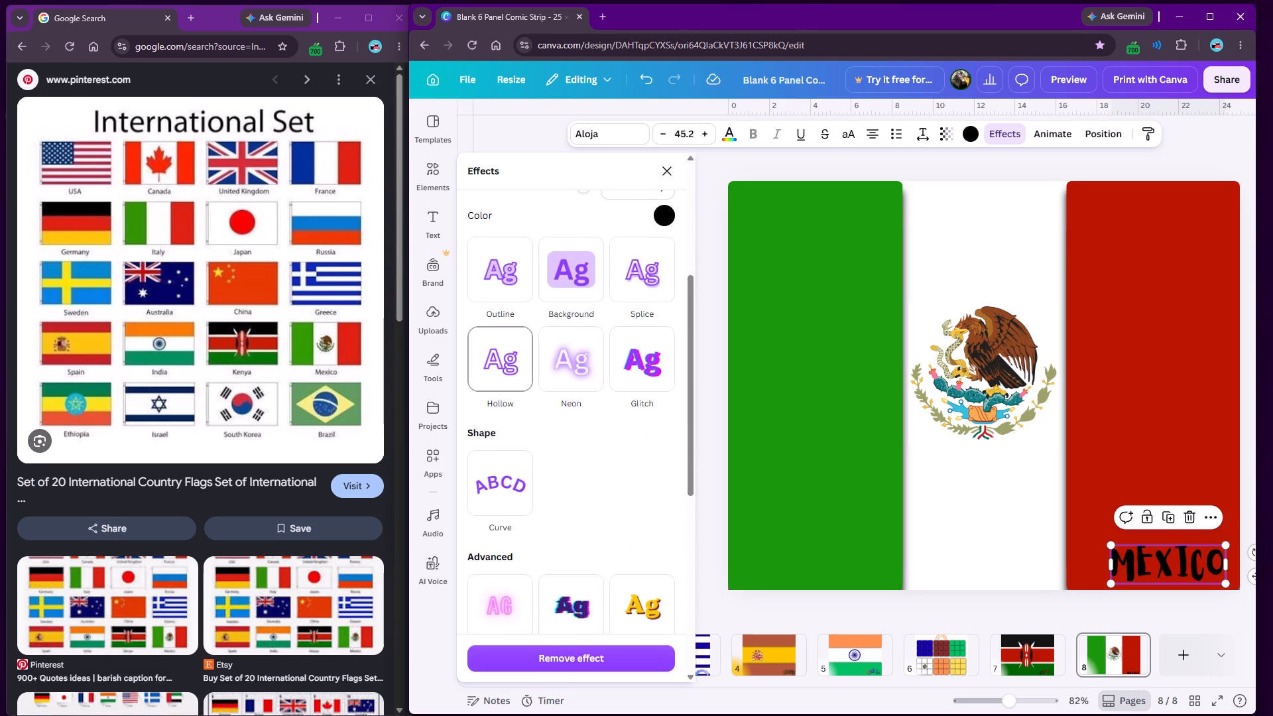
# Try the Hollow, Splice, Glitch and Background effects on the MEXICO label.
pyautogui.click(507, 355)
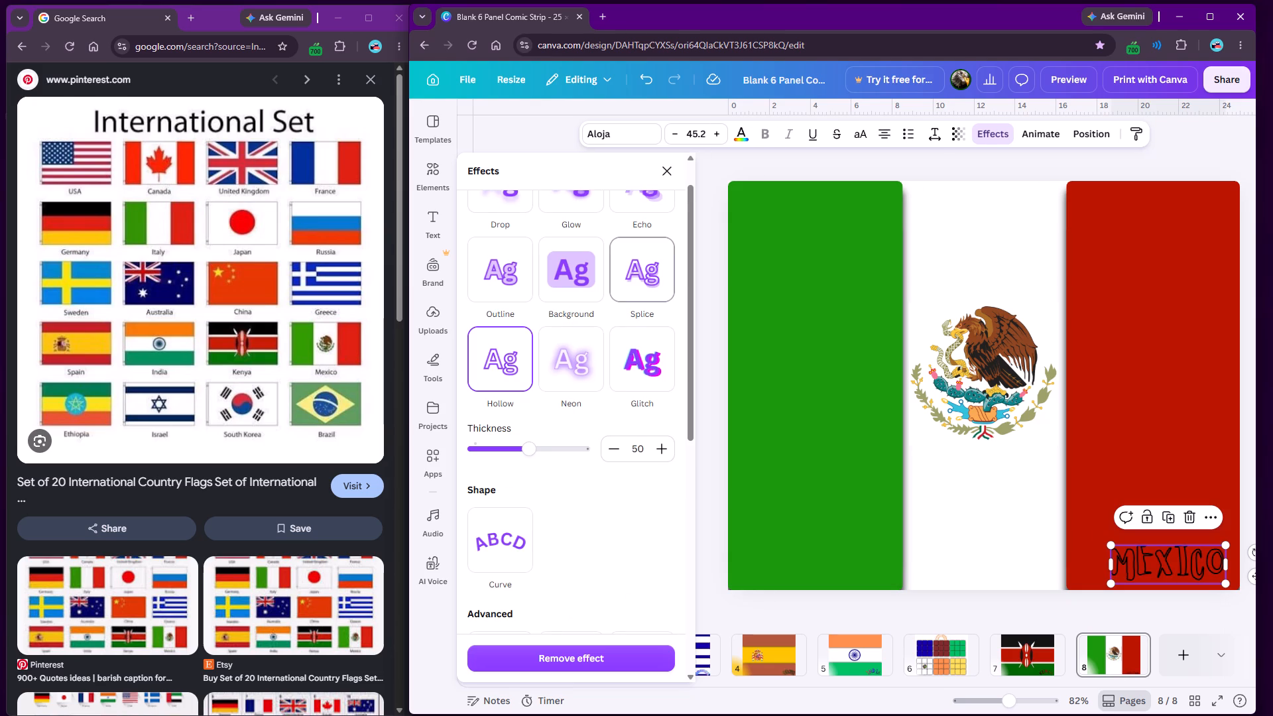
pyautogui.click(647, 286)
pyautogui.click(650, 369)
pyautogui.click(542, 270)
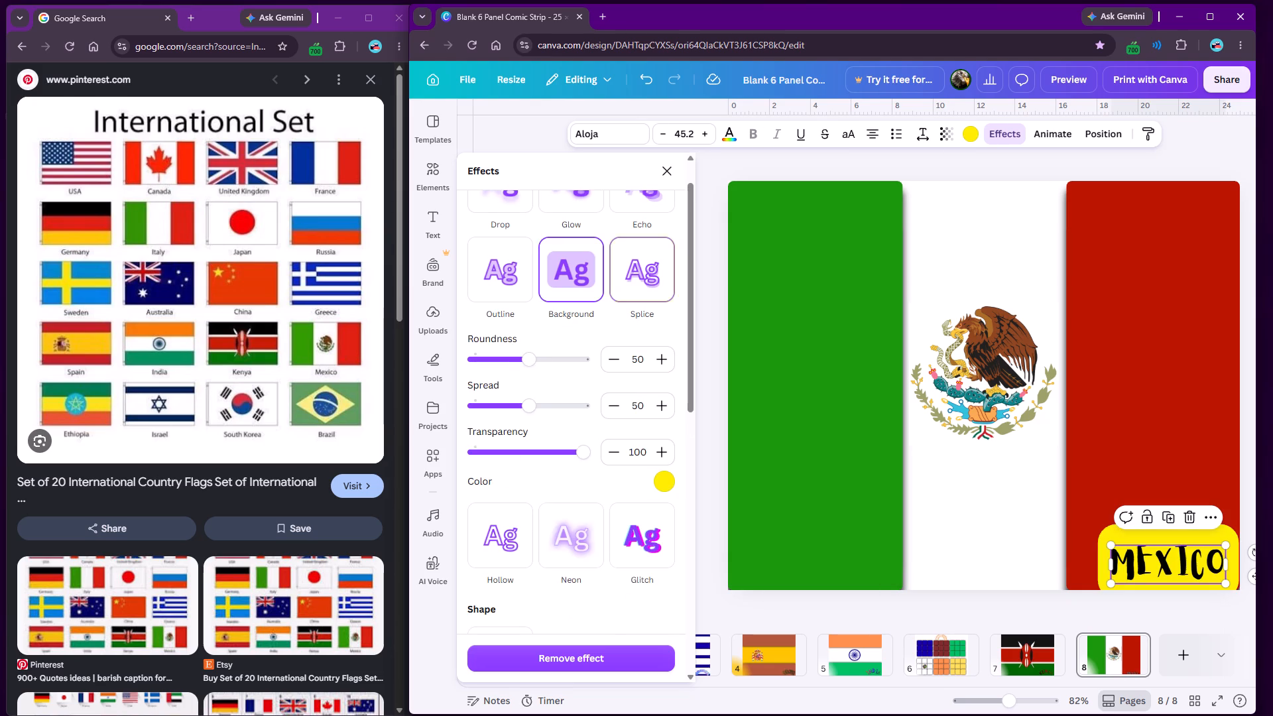
# Apply the Outline effect and Curve shape to the MEXICO label, fitting it into the bottom-right corner of the red band.
pyautogui.click(520, 269)
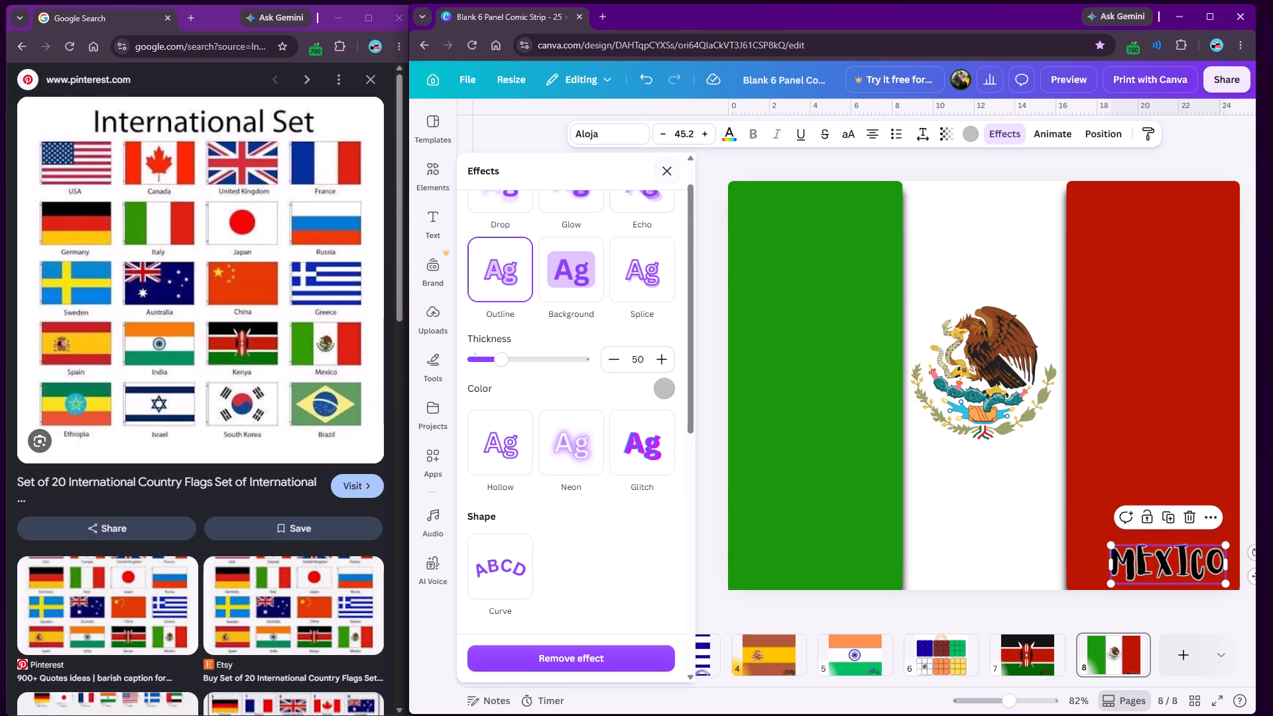
pyautogui.scroll(-4, 610, 304)
pyautogui.click(503, 308)
pyautogui.moveTo(587, 398); pyautogui.dragTo(609, 398)
pyautogui.scroll(-8, 618, 485)
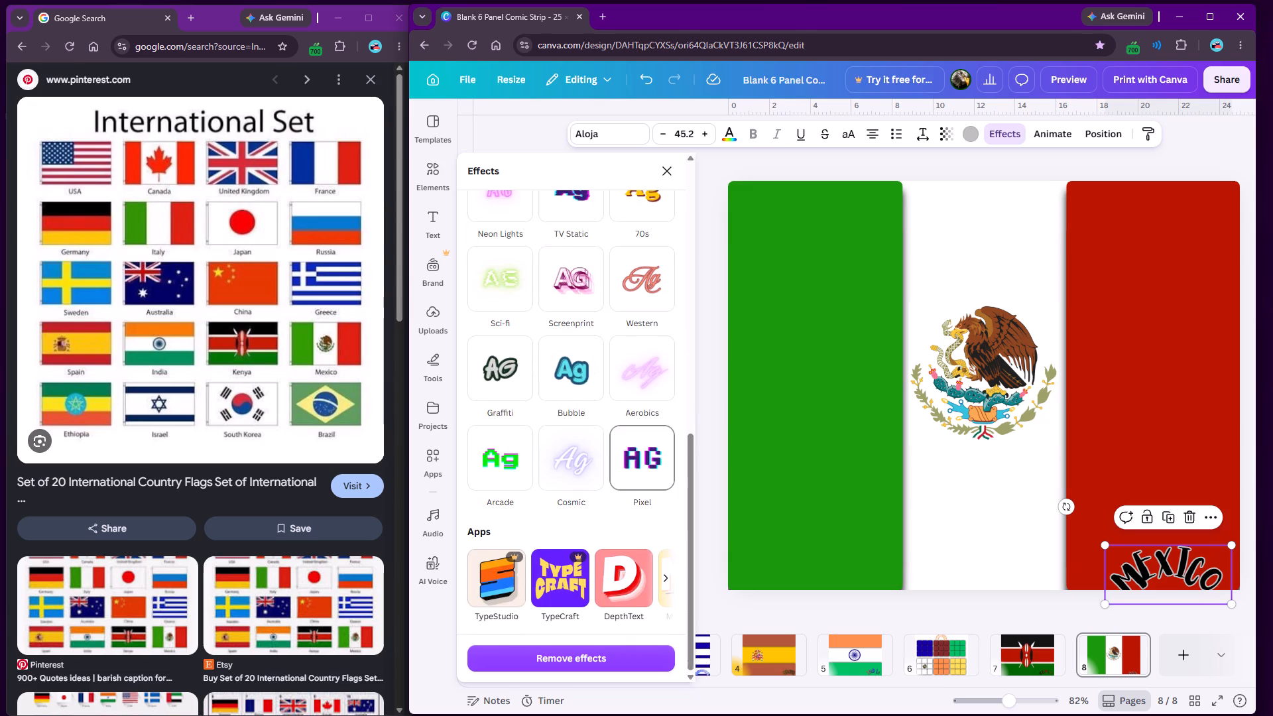
pyautogui.click(665, 171)
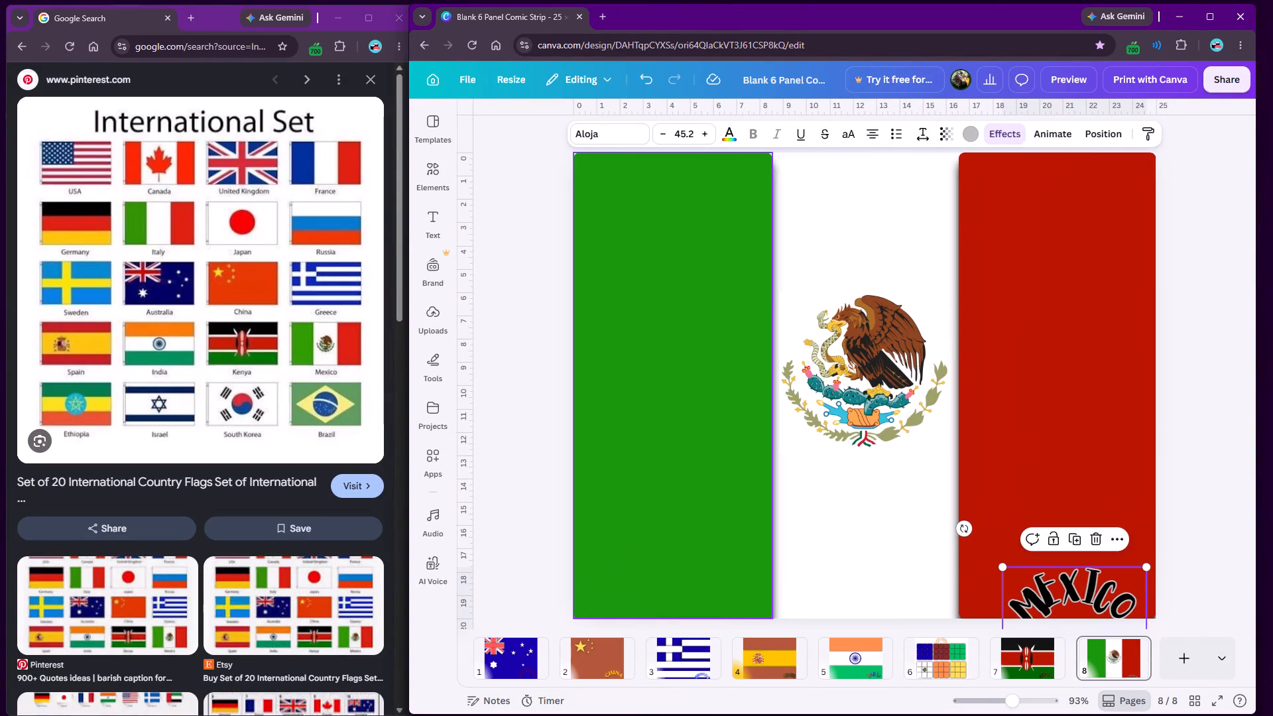
pyautogui.click(521, 395)
pyautogui.moveTo(1067, 594); pyautogui.dragTo(1073, 578)
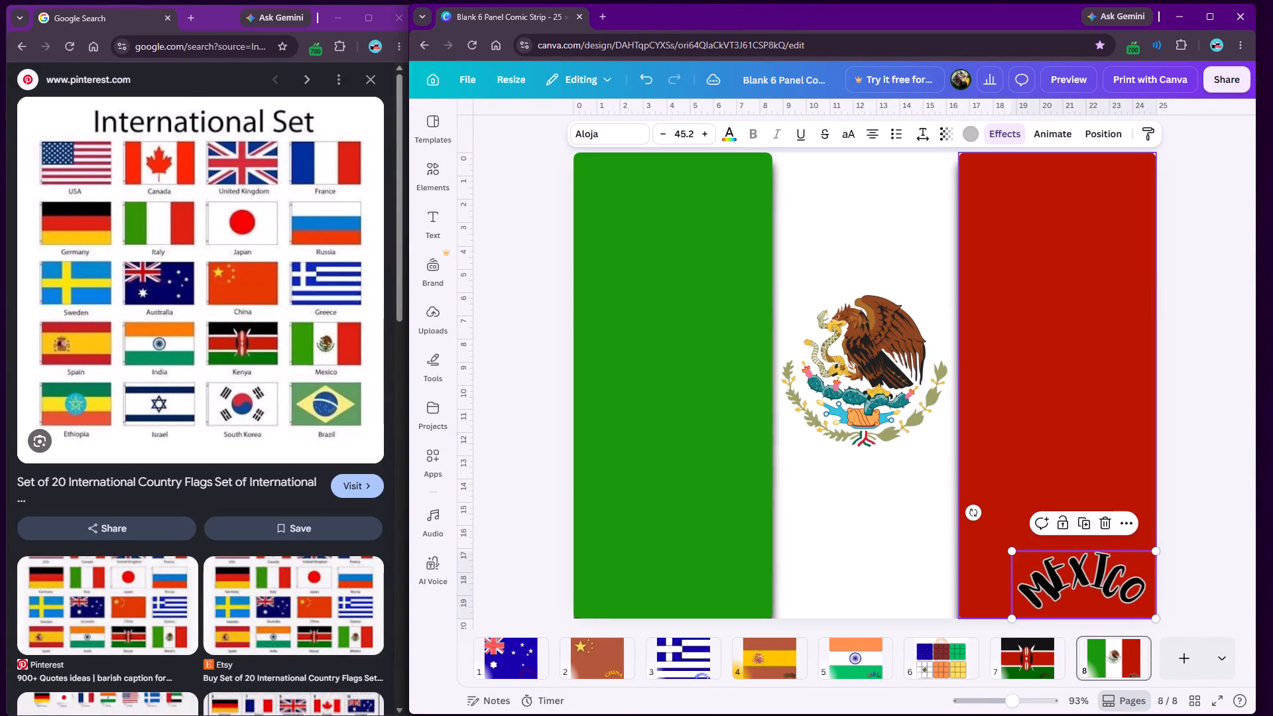
# Apply the Merge text animation to the MEXICO label for both enter and exit.
pyautogui.click(1056, 133)
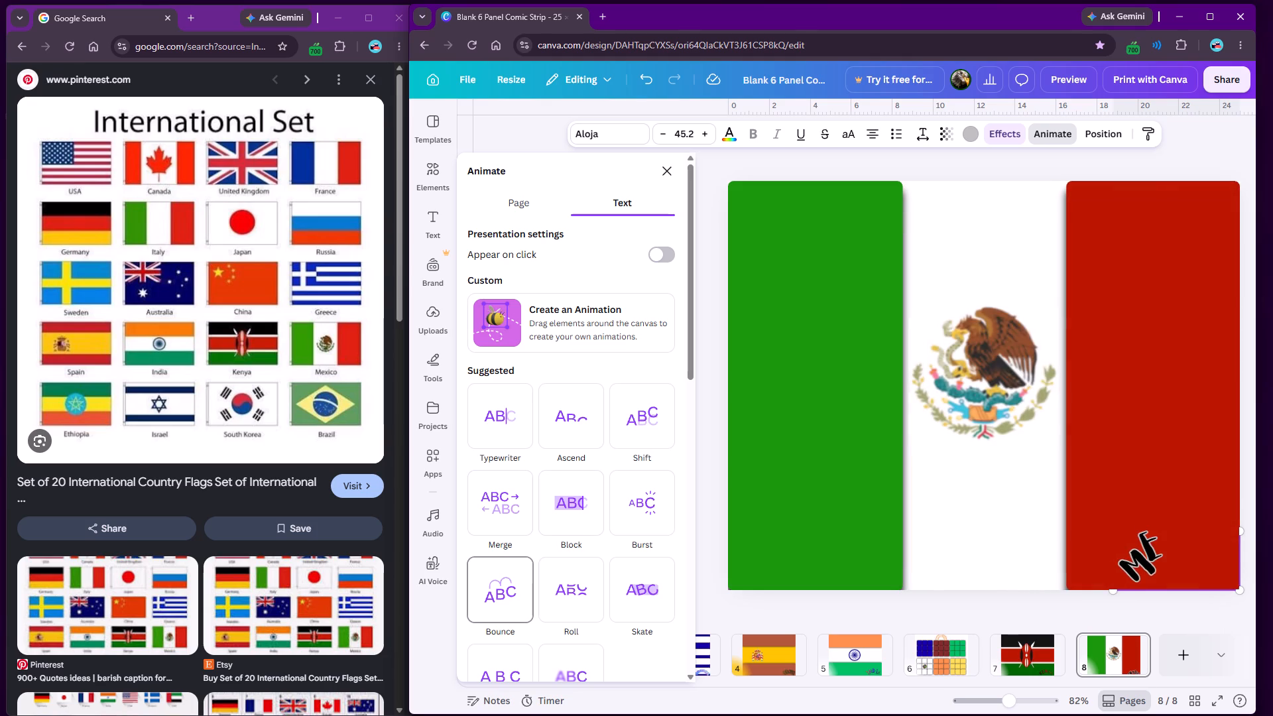
pyautogui.click(489, 514)
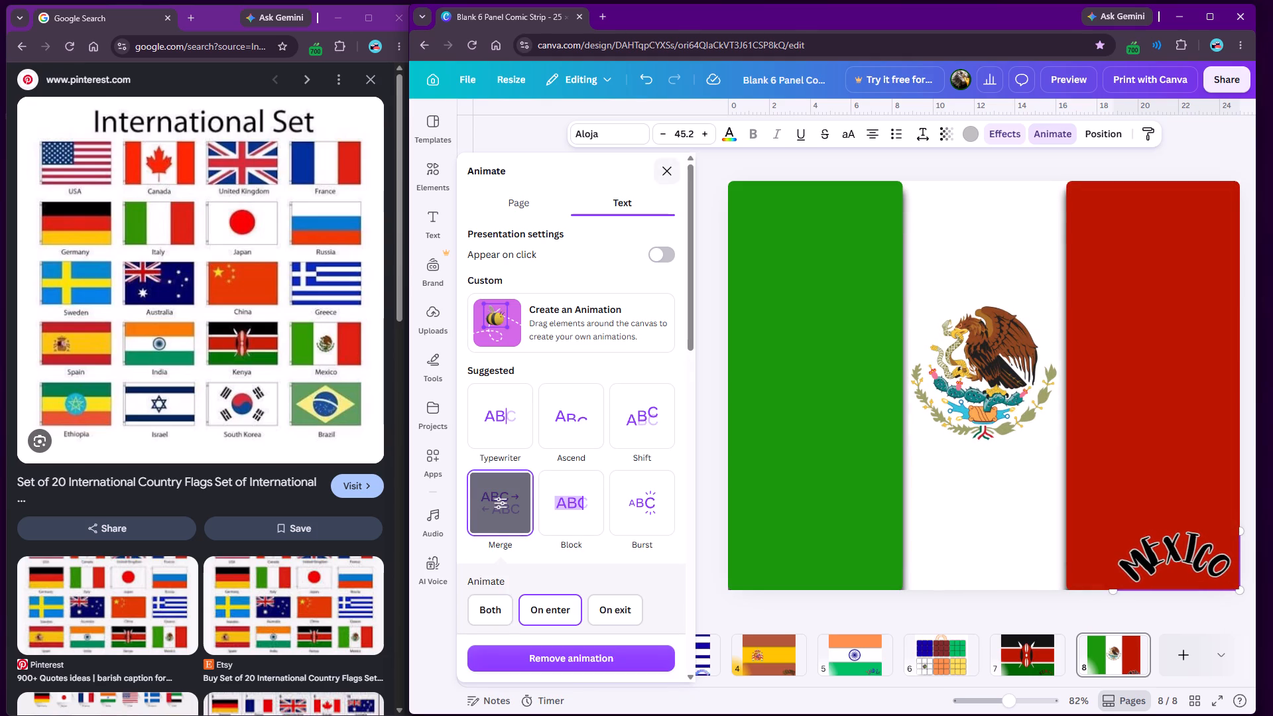
pyautogui.click(492, 613)
pyautogui.click(668, 167)
pyautogui.click(541, 260)
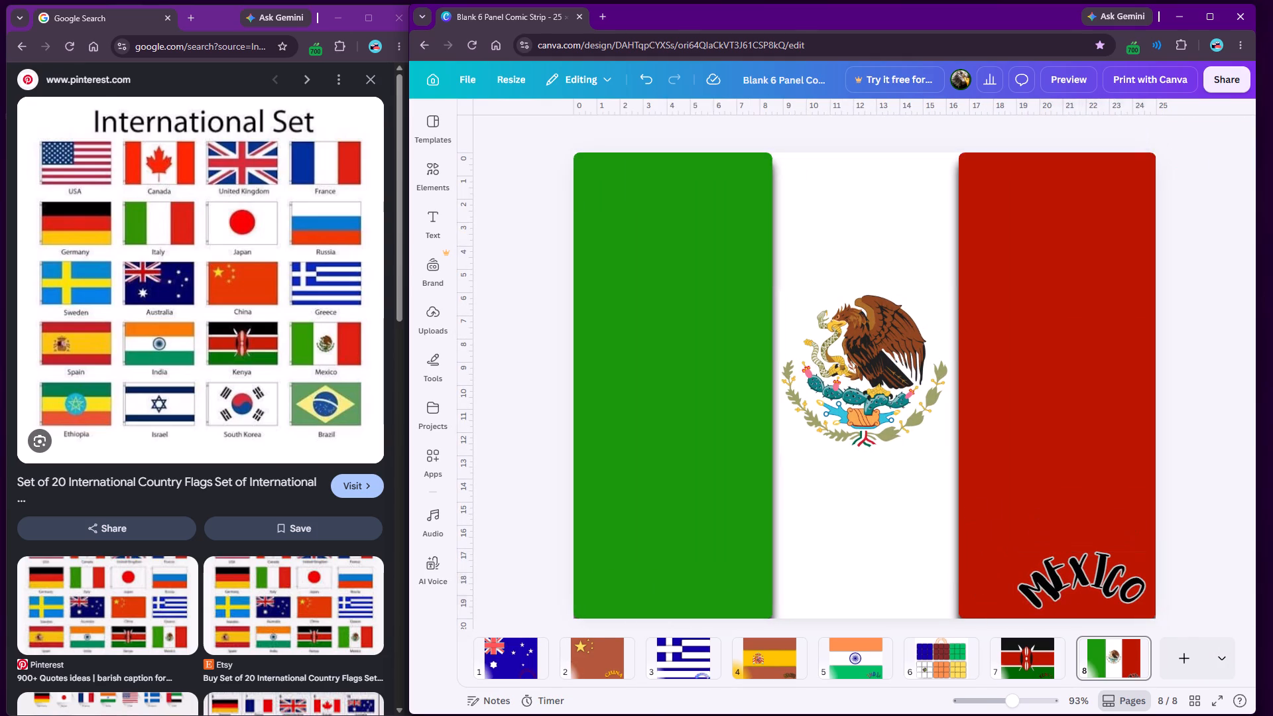
# Add a blank page 9 after the Mexico flag.
pyautogui.click(1178, 655)
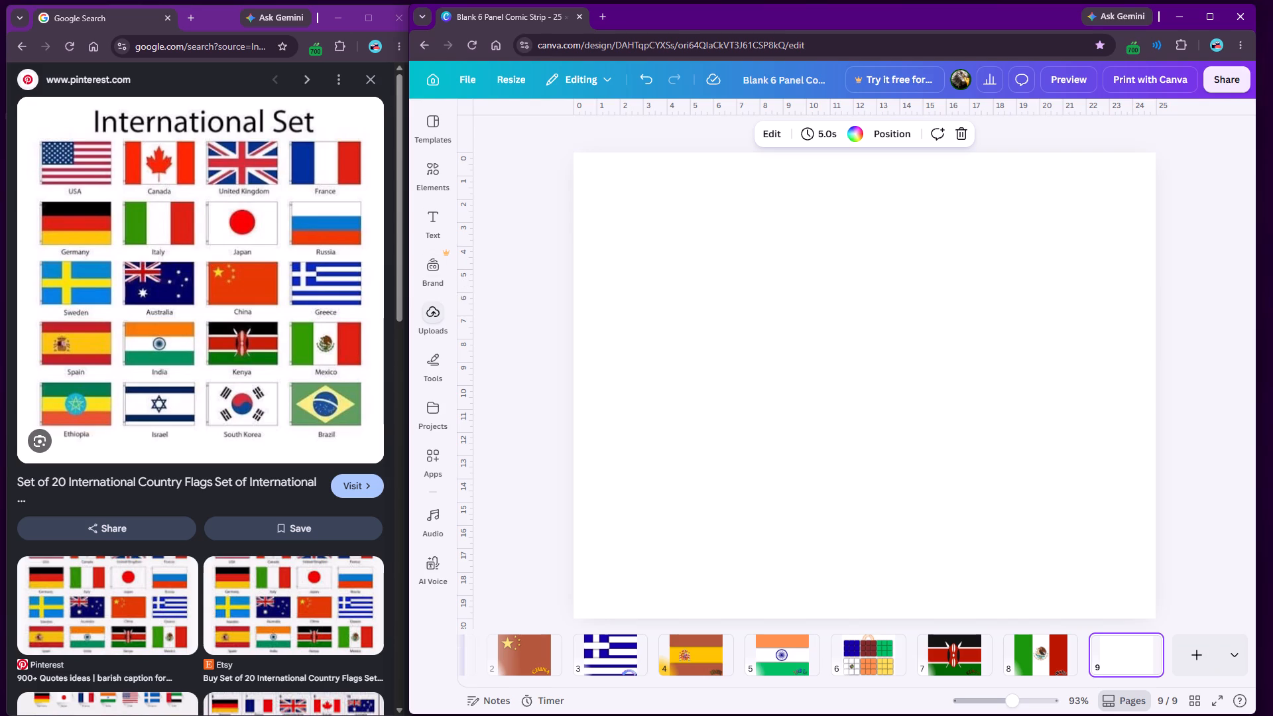
# Draw a navy blue rectangle across the full width at the top of page 9, 25 wide and about 6.6 high.
pyautogui.click(437, 369)
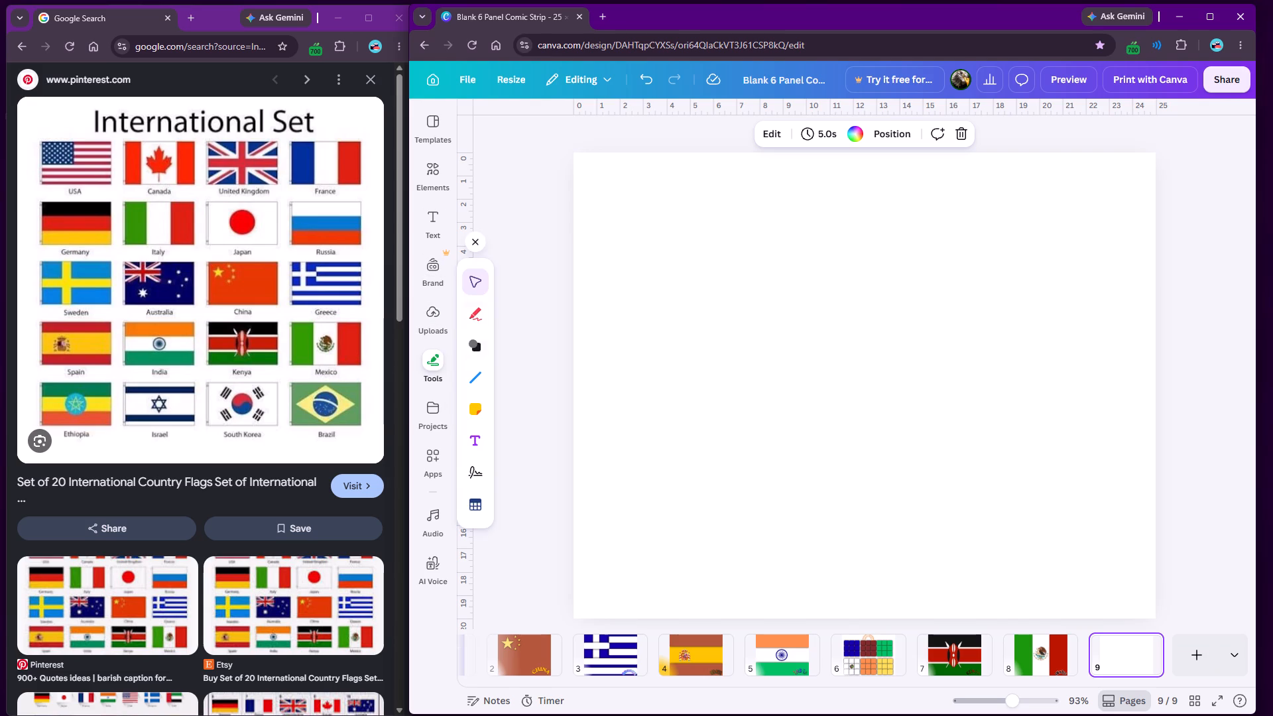
pyautogui.click(485, 339)
pyautogui.click(513, 289)
pyautogui.click(646, 220)
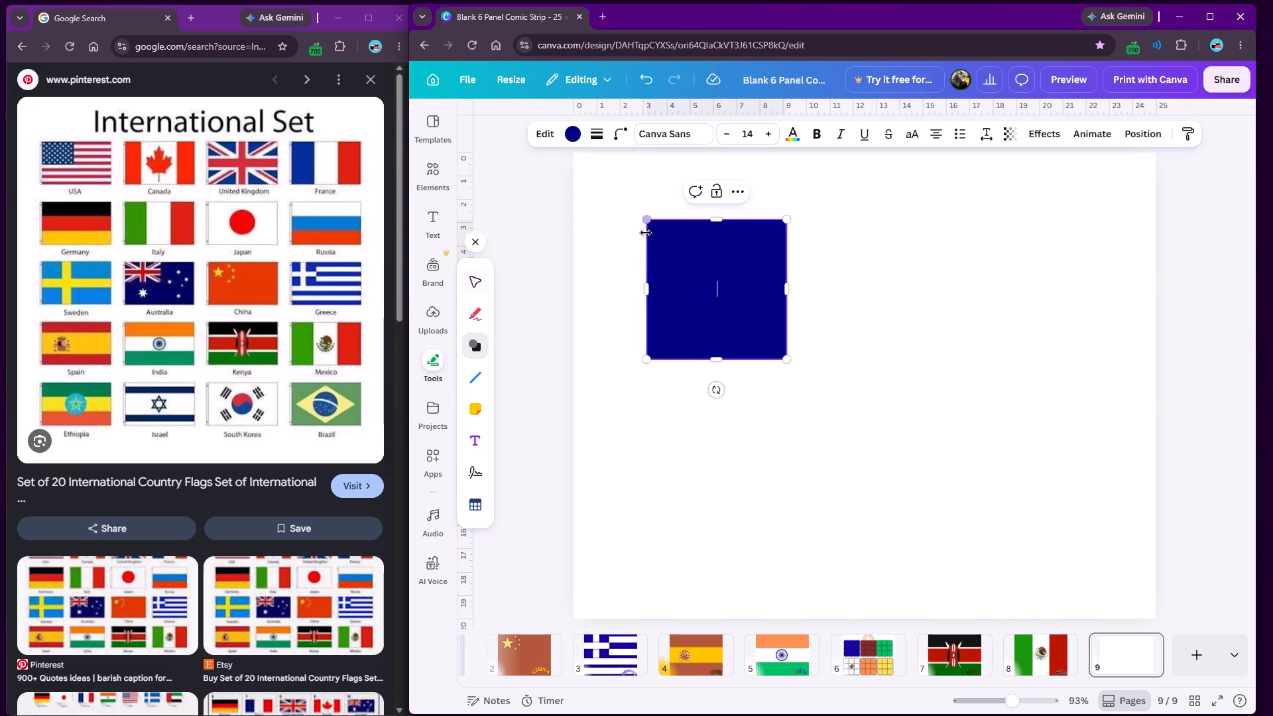
pyautogui.click(616, 267)
pyautogui.moveTo(707, 317); pyautogui.dragTo(635, 252)
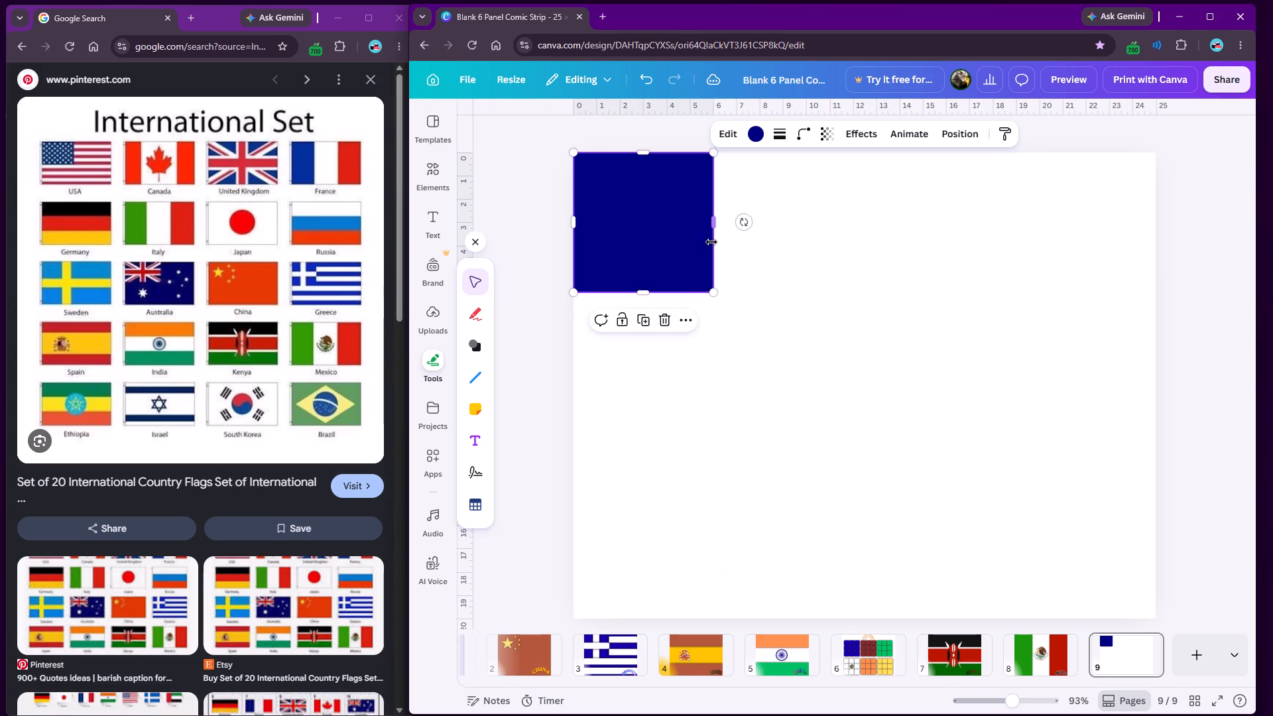
pyautogui.moveTo(713, 229); pyautogui.dragTo(1156, 232)
pyautogui.moveTo(869, 292); pyautogui.dragTo(871, 316)
pyautogui.moveTo(870, 314); pyautogui.dragTo(870, 305)
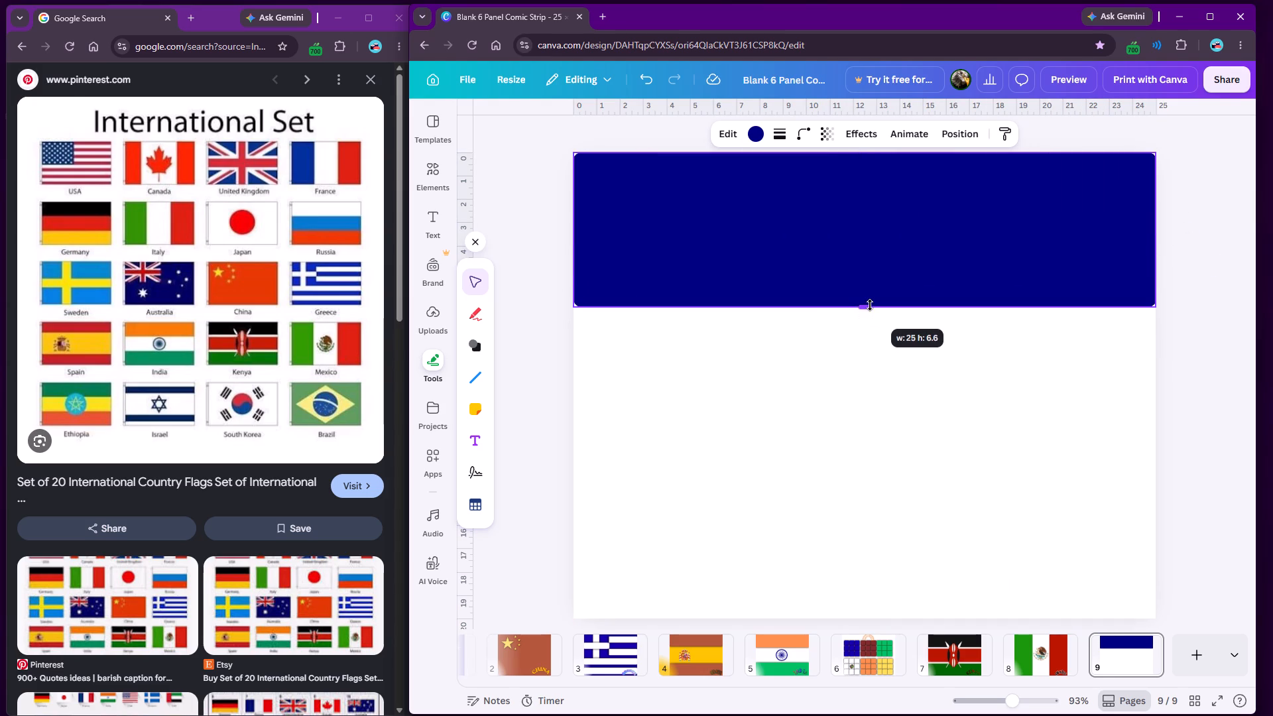
pyautogui.moveTo(870, 305); pyautogui.dragTo(870, 306)
# Duplicate the navy band and place the copy directly below the first one.
pyautogui.rightClick(853, 275)
pyautogui.click(894, 349)
pyautogui.moveTo(844, 288); pyautogui.dragTo(834, 435)
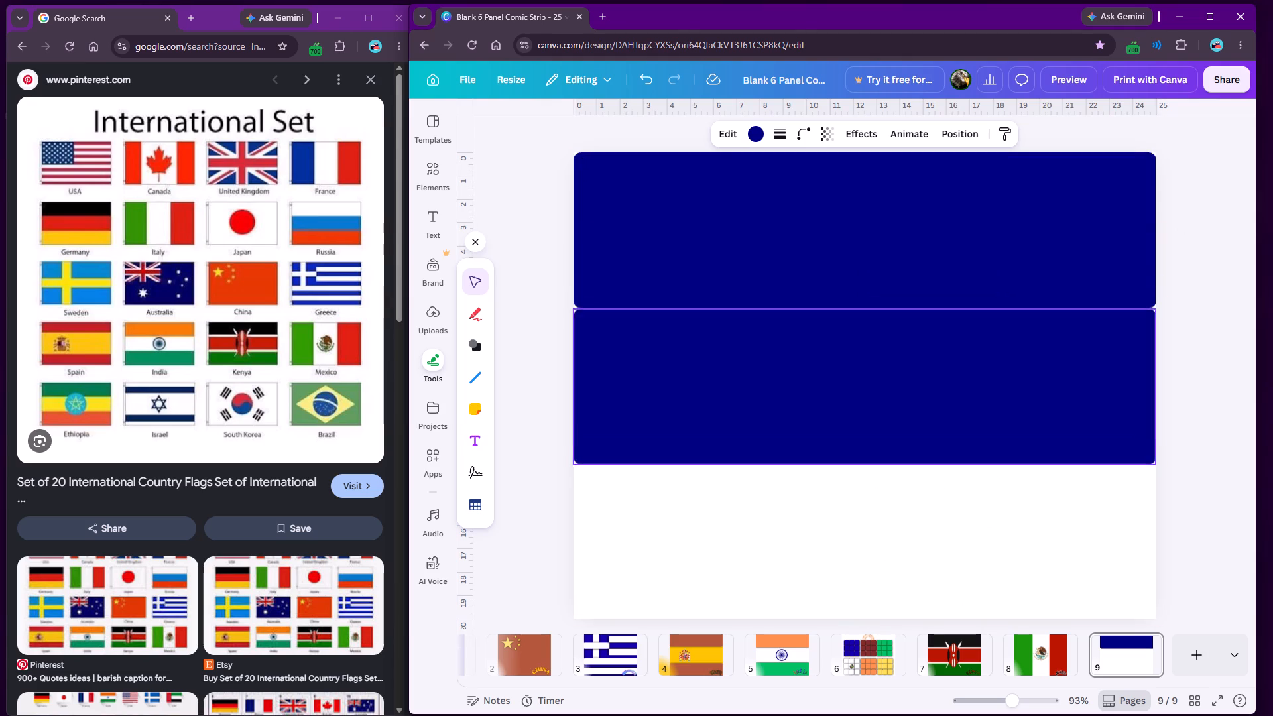
pyautogui.moveTo(834, 435); pyautogui.dragTo(835, 437)
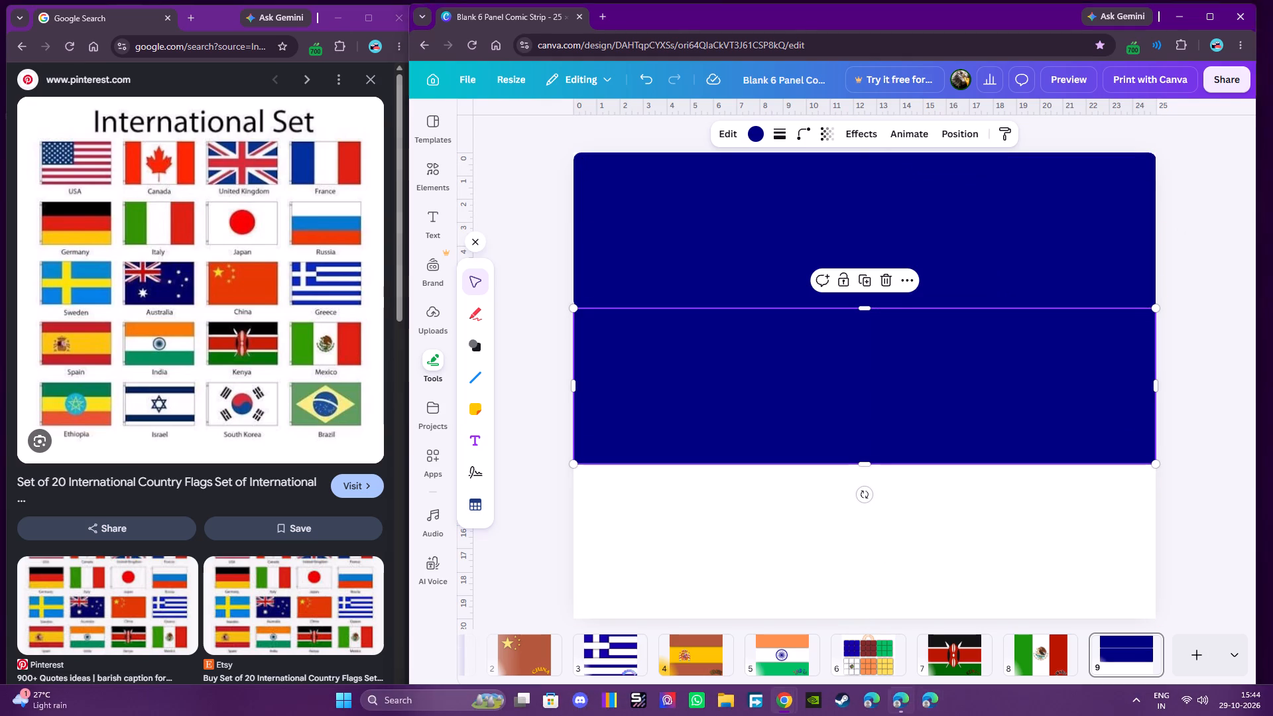
# Switch to Microsoft Edge and claim the ready points on the Microsoft Rewards dashboard.
pyautogui.click(894, 699)
pyautogui.click(1191, 68)
pyautogui.click(982, 183)
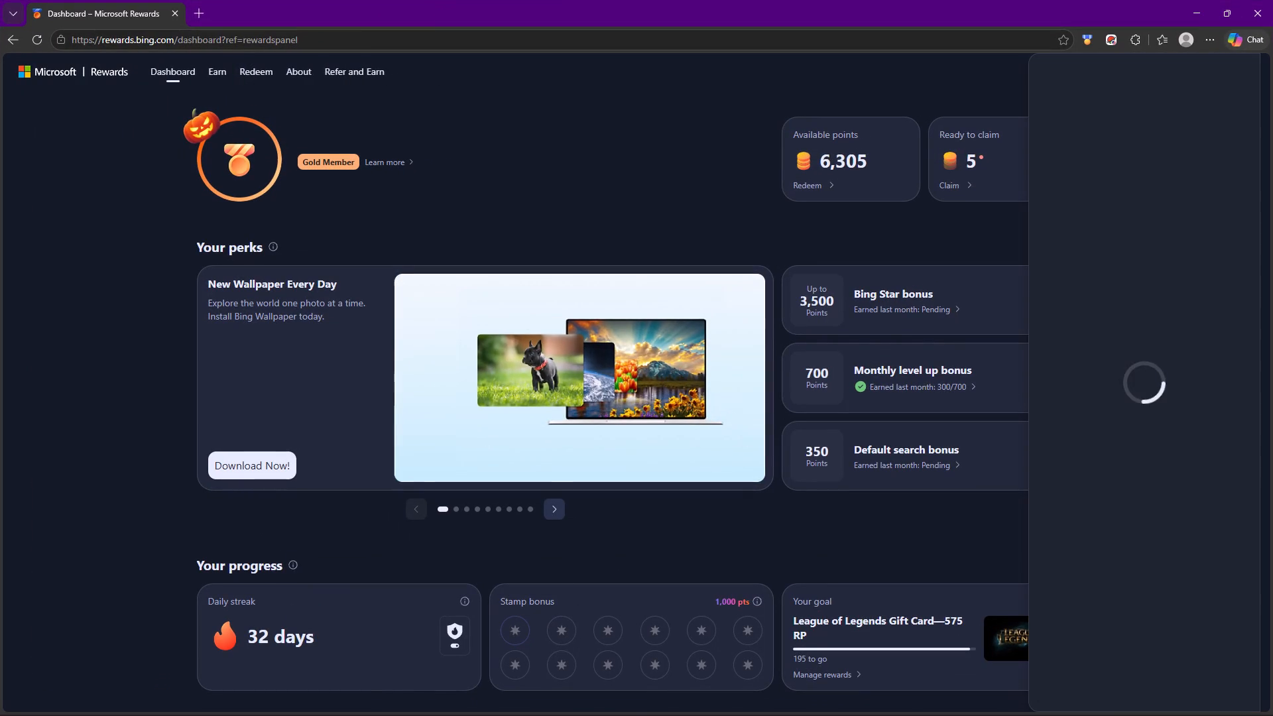
pyautogui.click(1130, 162)
pyautogui.click(1233, 109)
# Open and close the daily set's Upcoming live music events, Warpspeed quiz and Daily poll, then return to the flag design.
pyautogui.scroll(-5, 780, 219)
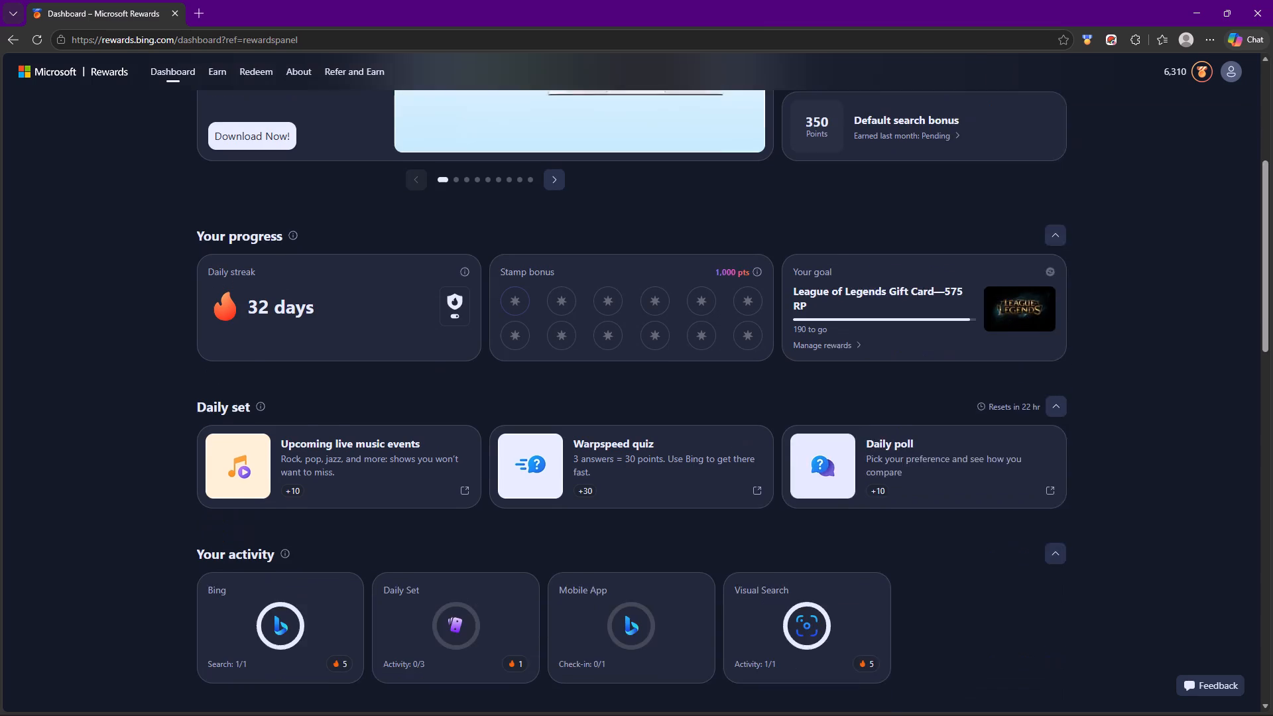
pyautogui.scroll(-3, 767, 227)
pyautogui.click(391, 255)
pyautogui.click(335, 12)
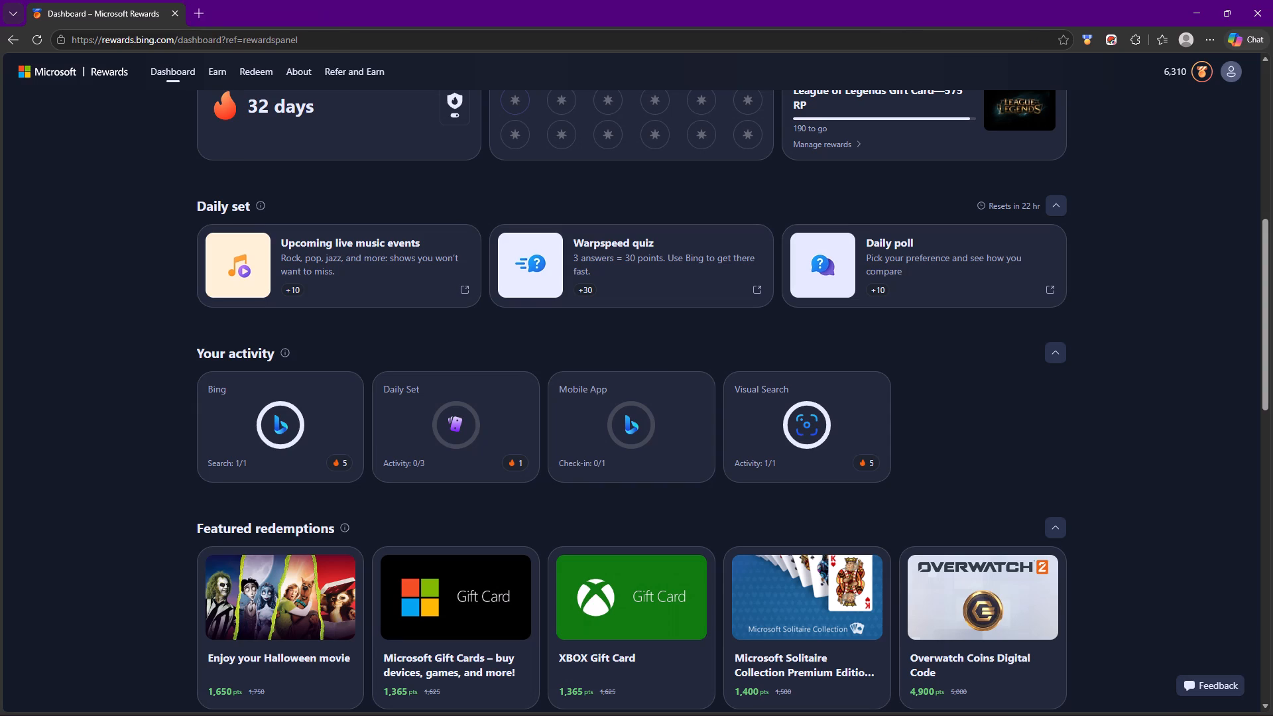
pyautogui.click(642, 265)
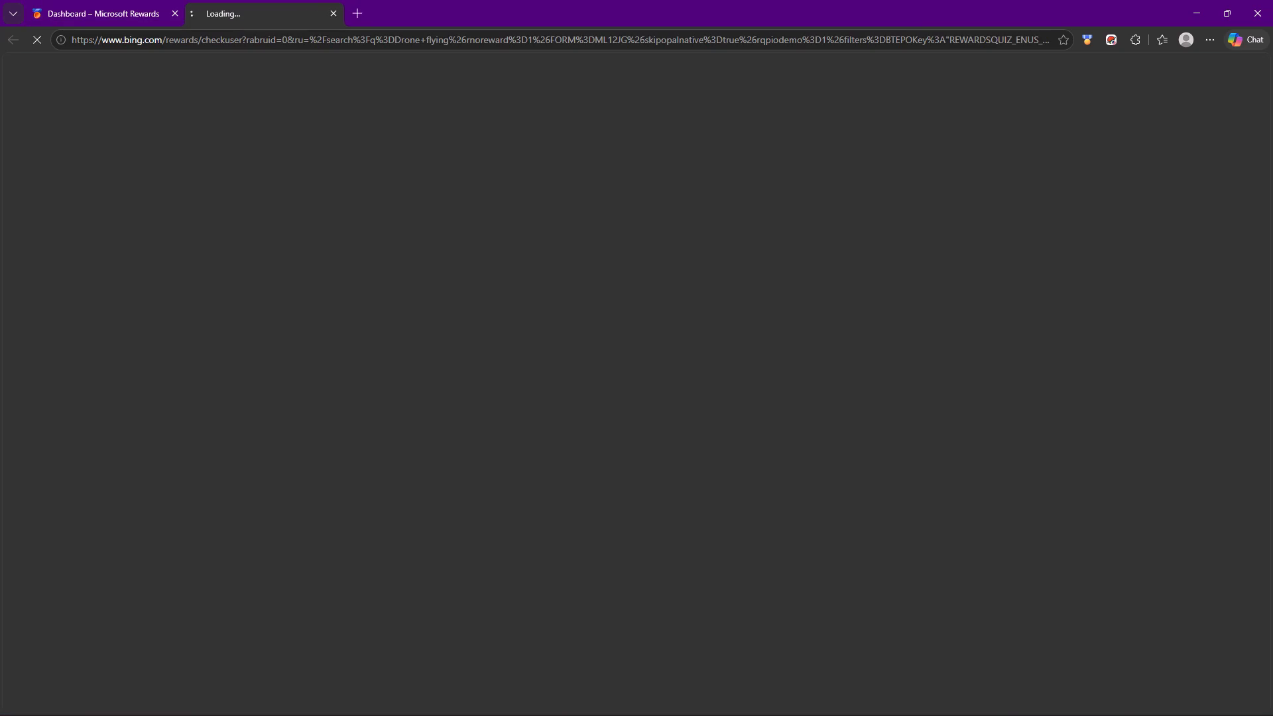
pyautogui.click(332, 11)
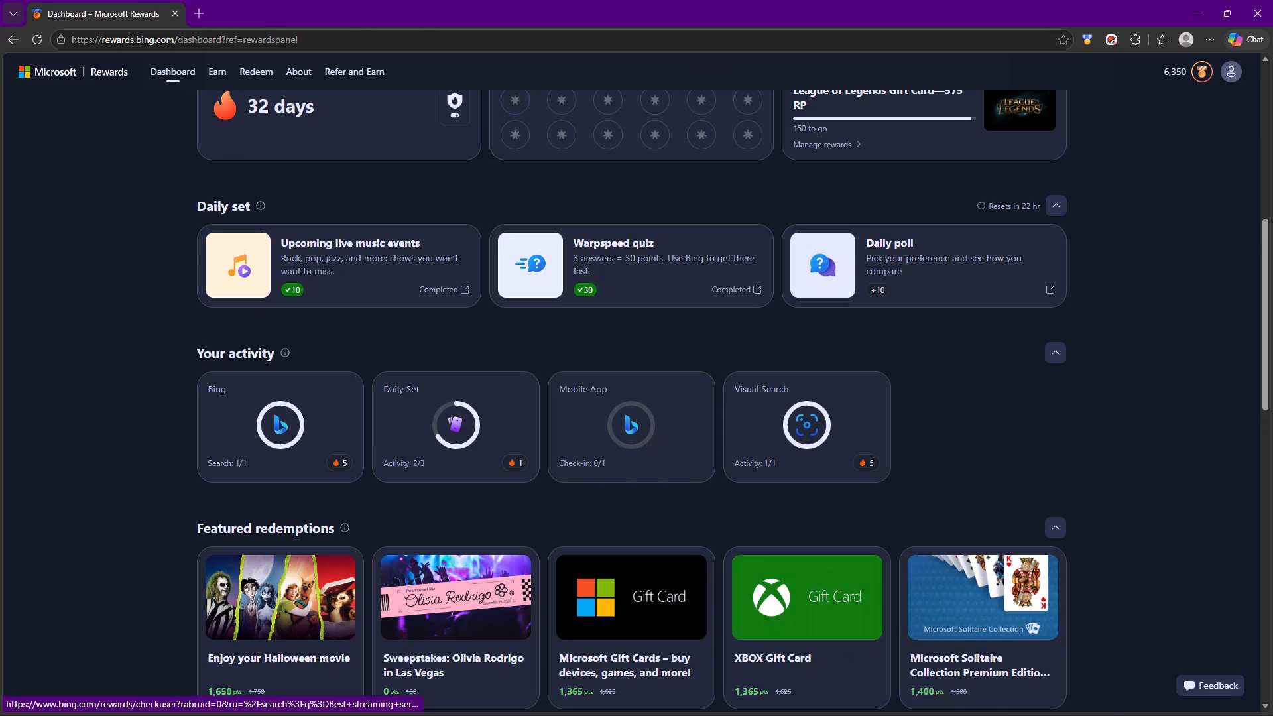
pyautogui.click(920, 253)
pyautogui.click(336, 14)
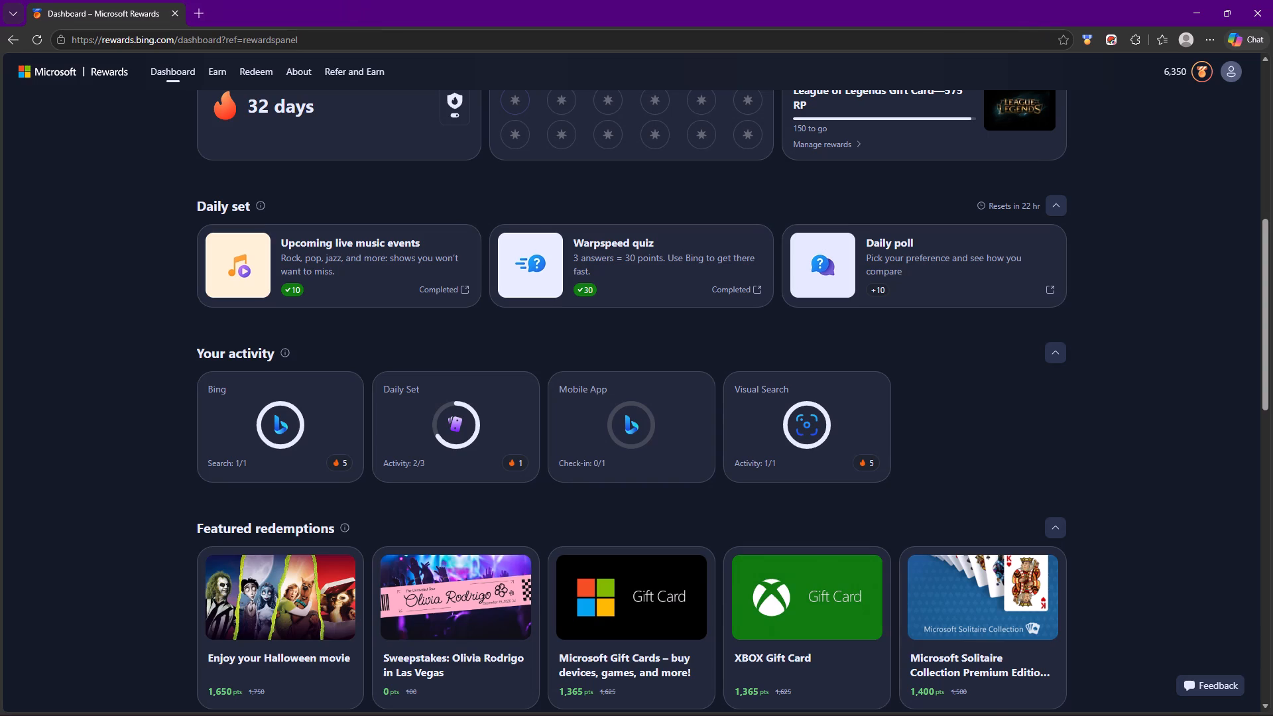
pyautogui.click(1222, 15)
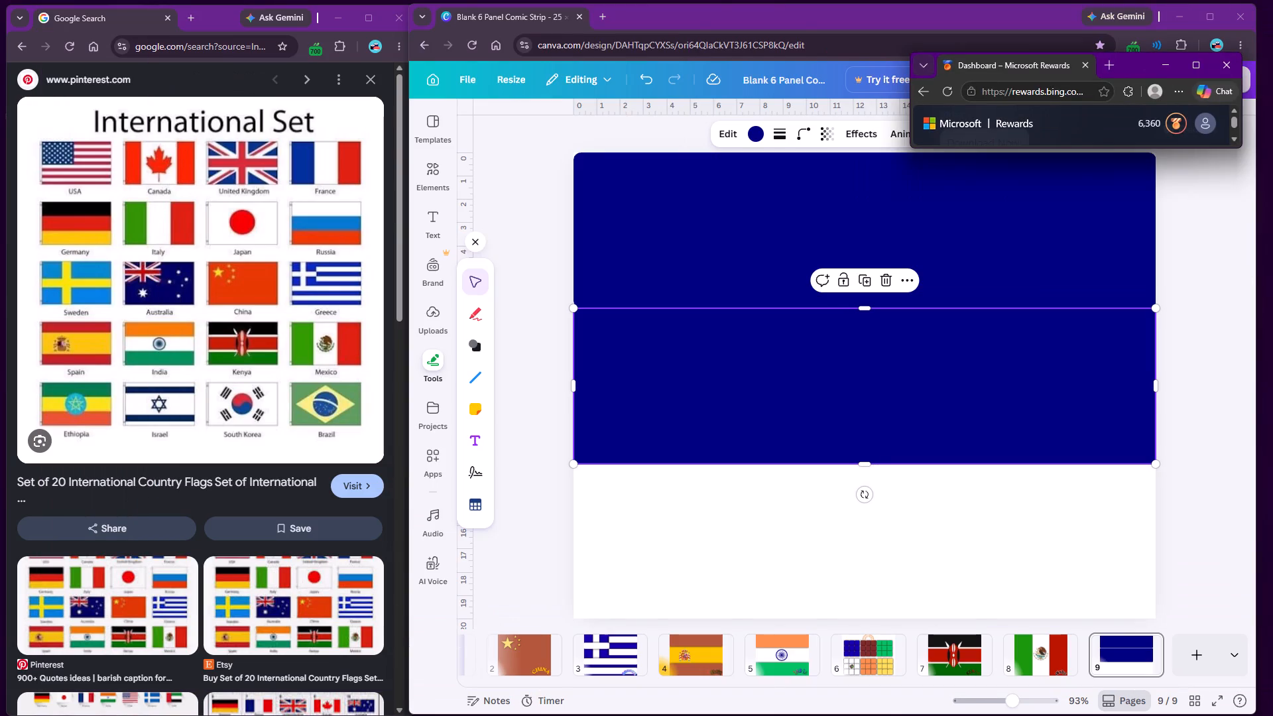
pyautogui.click(912, 7)
# Duplicate the middle navy band as a third band filling the bottom of page 9.
pyautogui.click(696, 427)
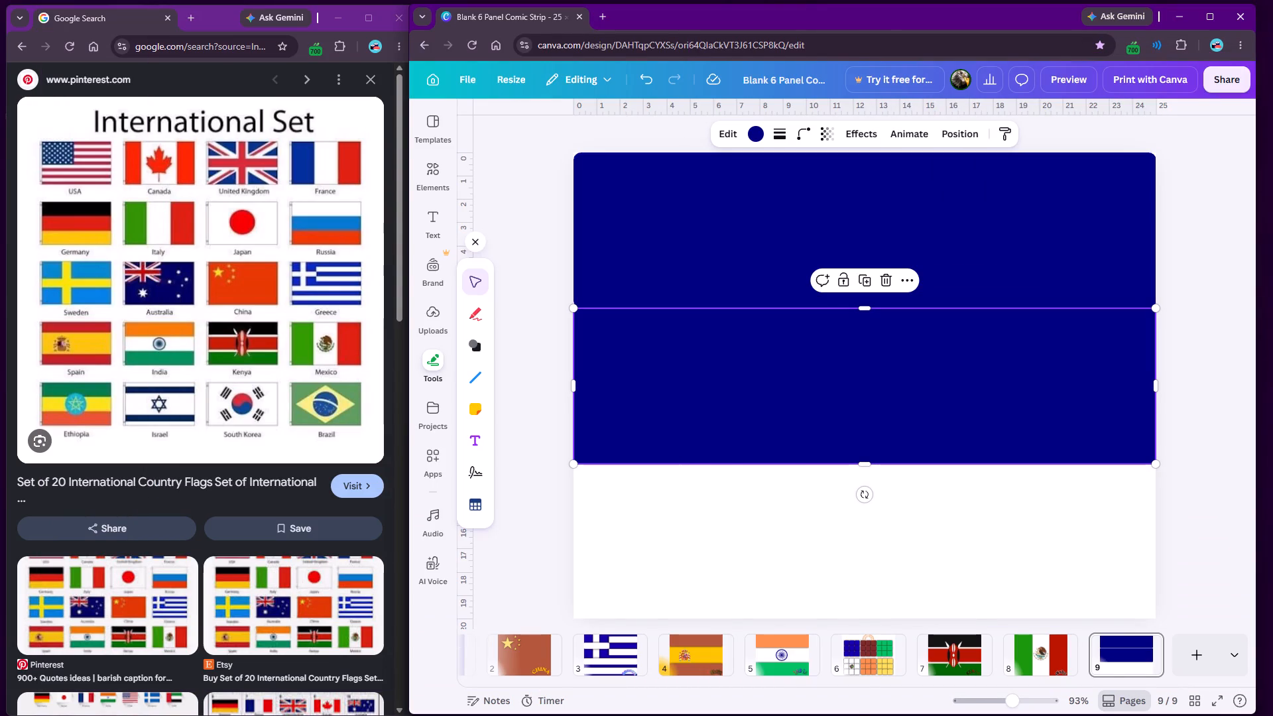
pyautogui.rightClick(696, 427)
pyautogui.click(758, 444)
pyautogui.click(542, 346)
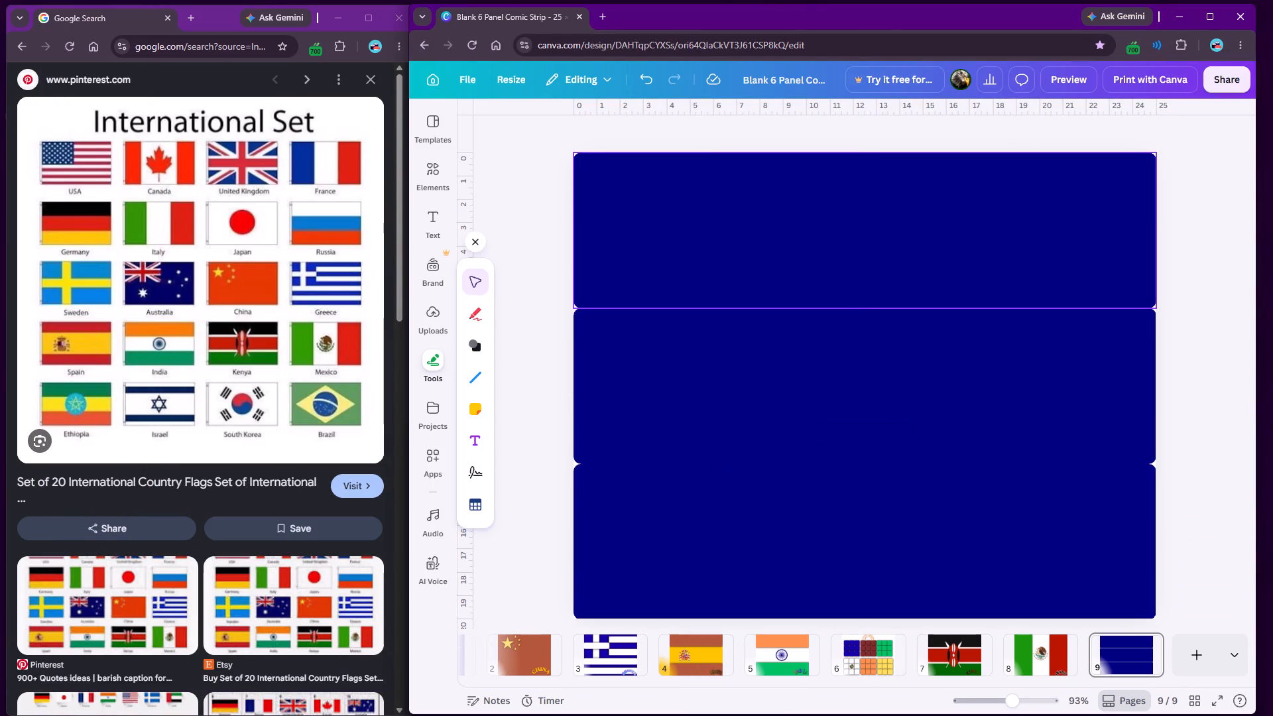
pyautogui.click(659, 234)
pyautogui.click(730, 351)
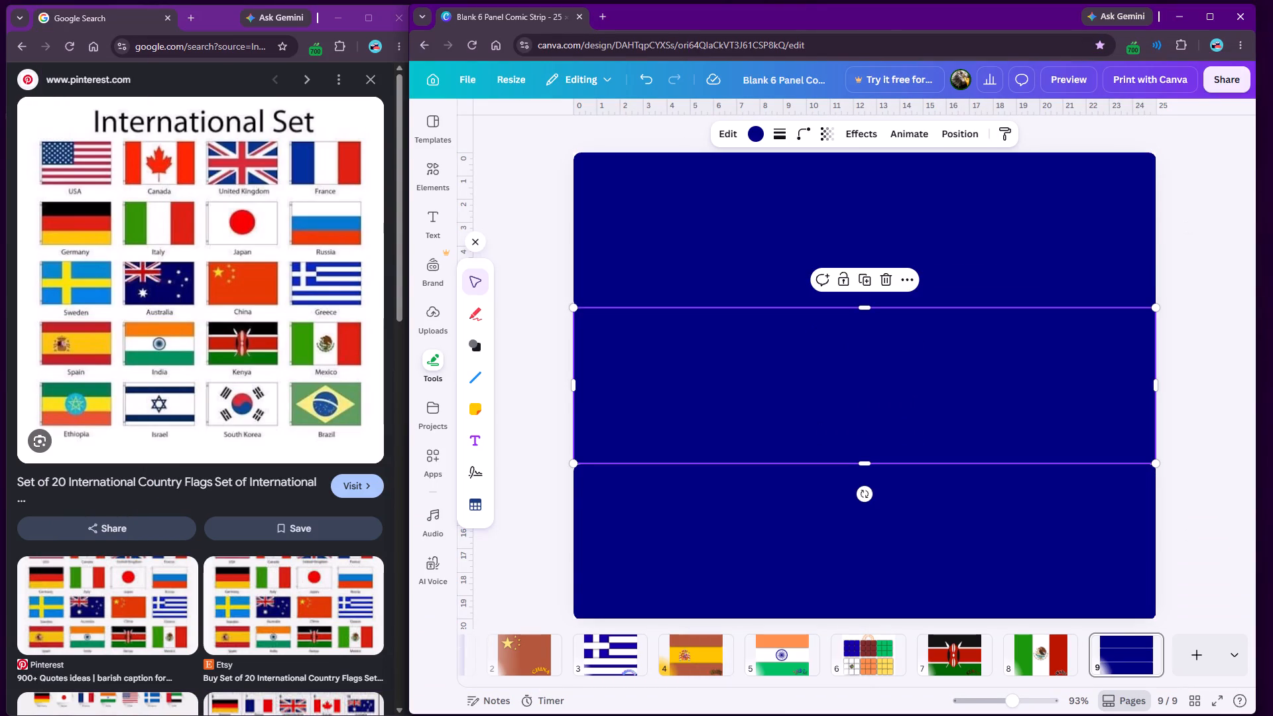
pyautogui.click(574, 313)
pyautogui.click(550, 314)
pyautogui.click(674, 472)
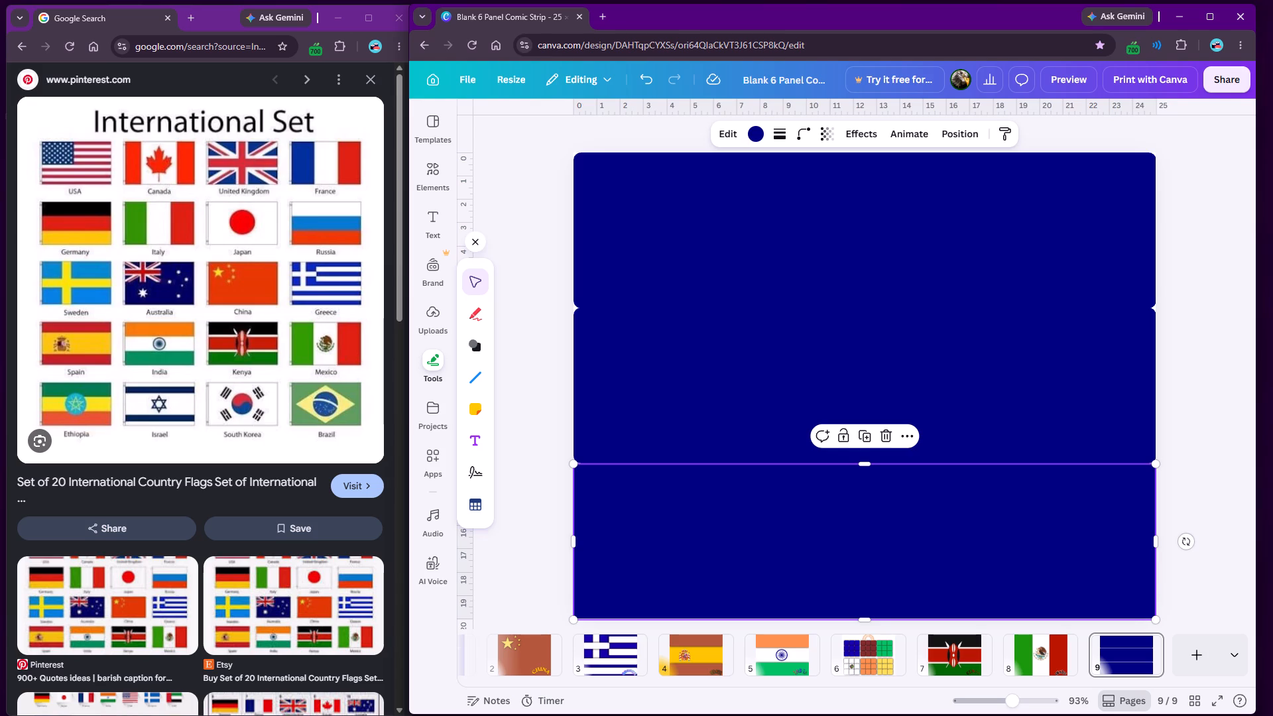
# Recolour the top band of the page 9 flag dark green.
pyautogui.click(535, 390)
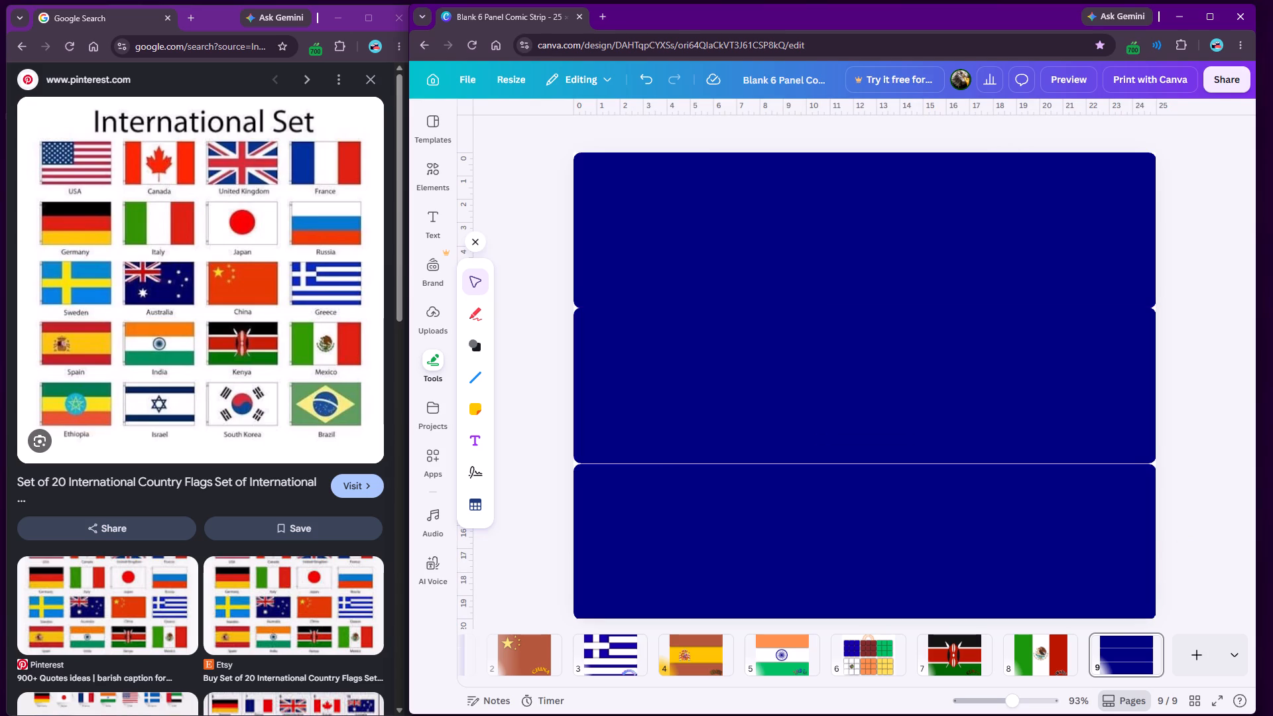
pyautogui.click(538, 188)
pyautogui.click(696, 242)
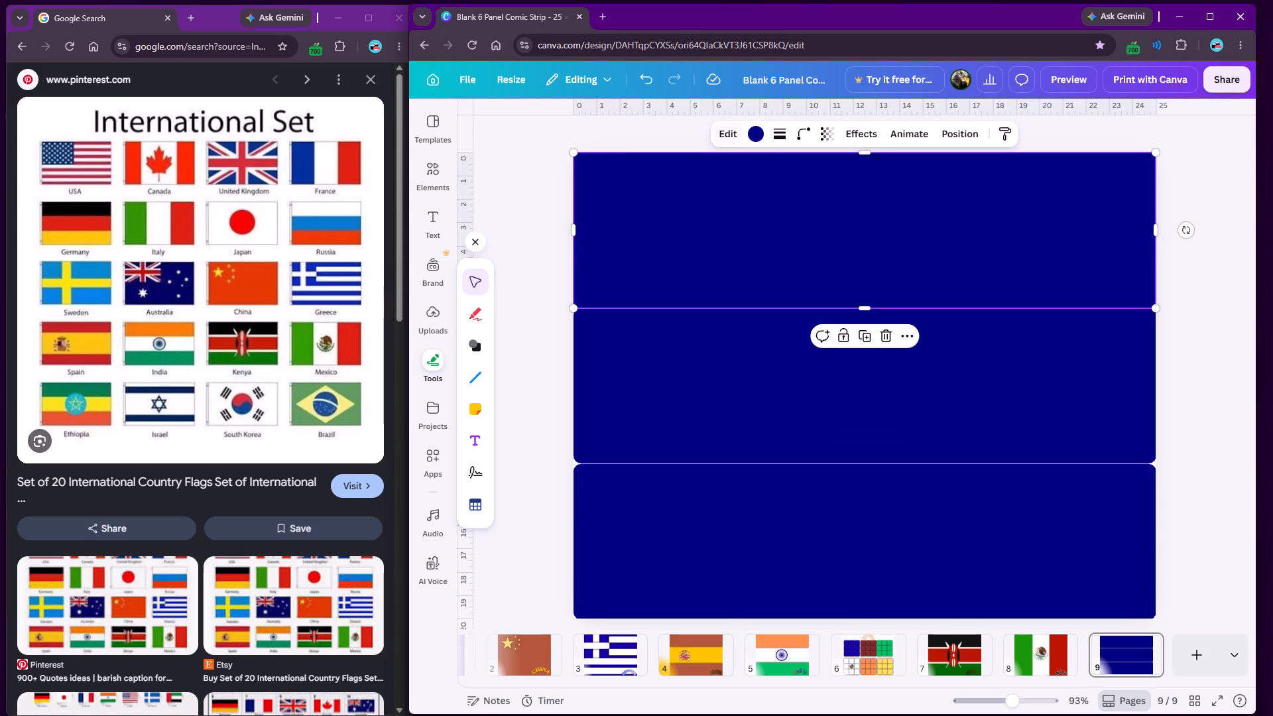
pyautogui.click(758, 131)
pyautogui.click(548, 243)
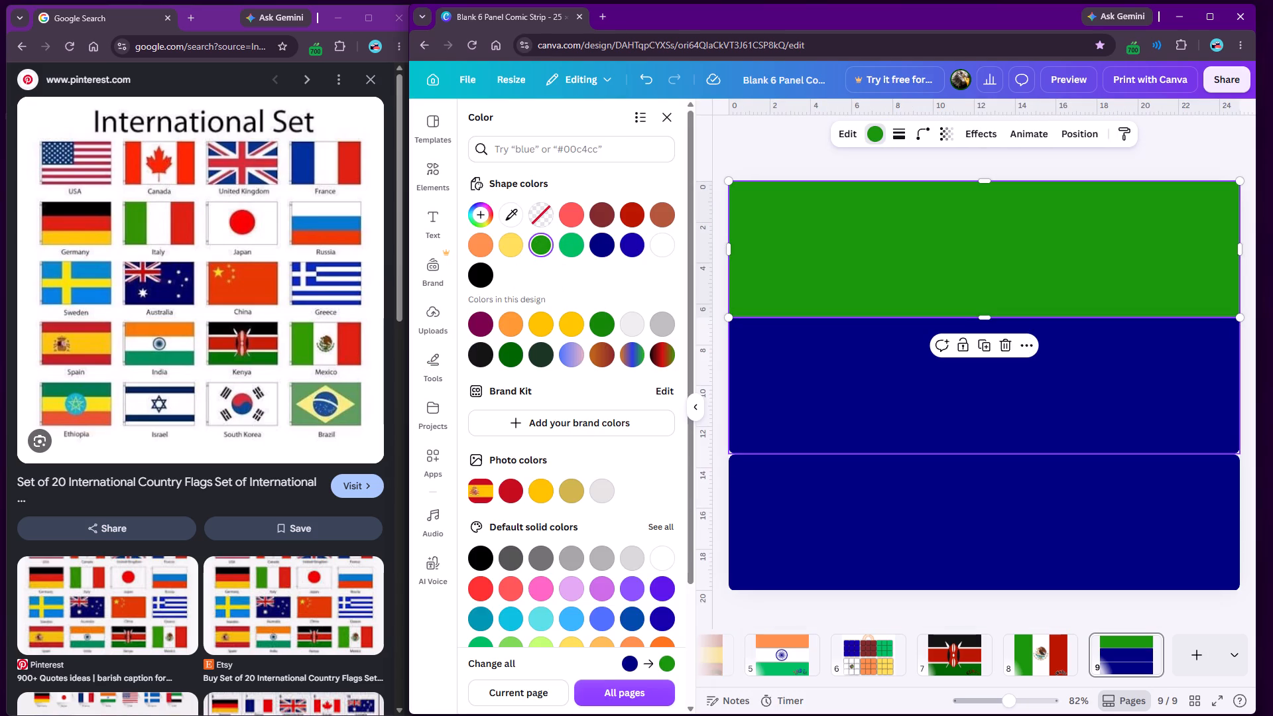
pyautogui.click(514, 362)
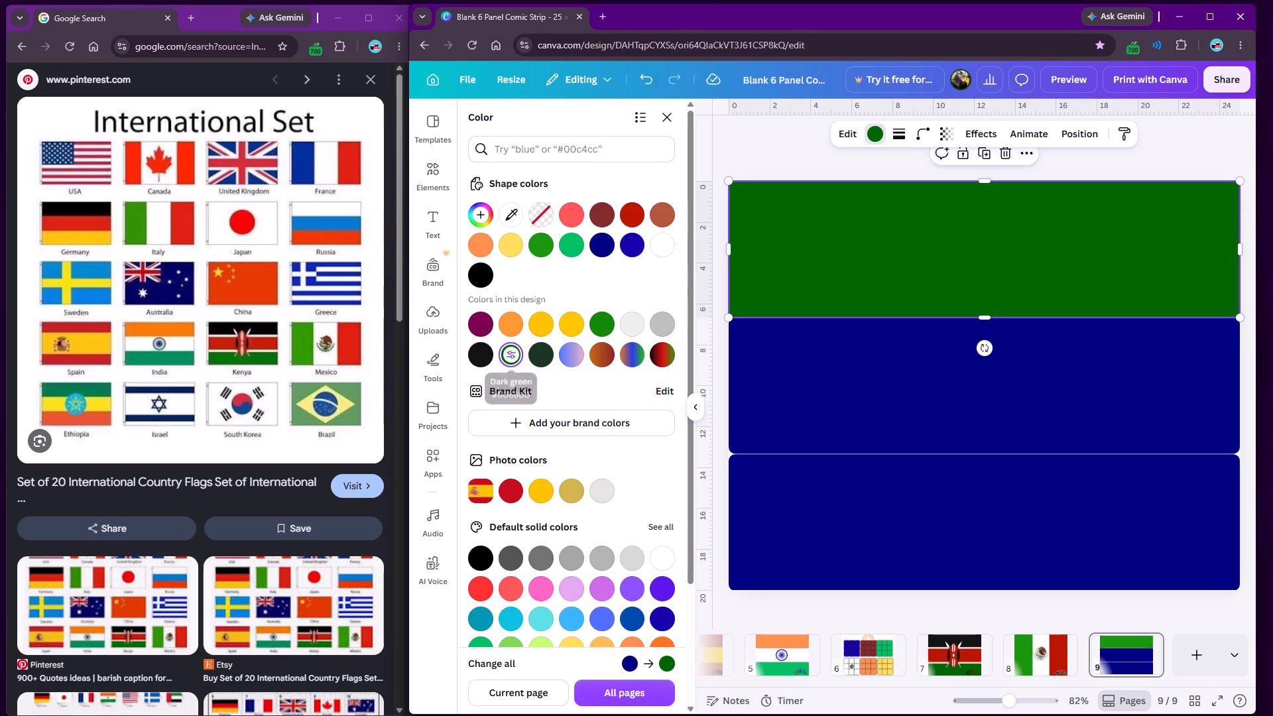
# Recolour the middle band of the flag golden yellow, using a colour already in the design.
pyautogui.click(824, 376)
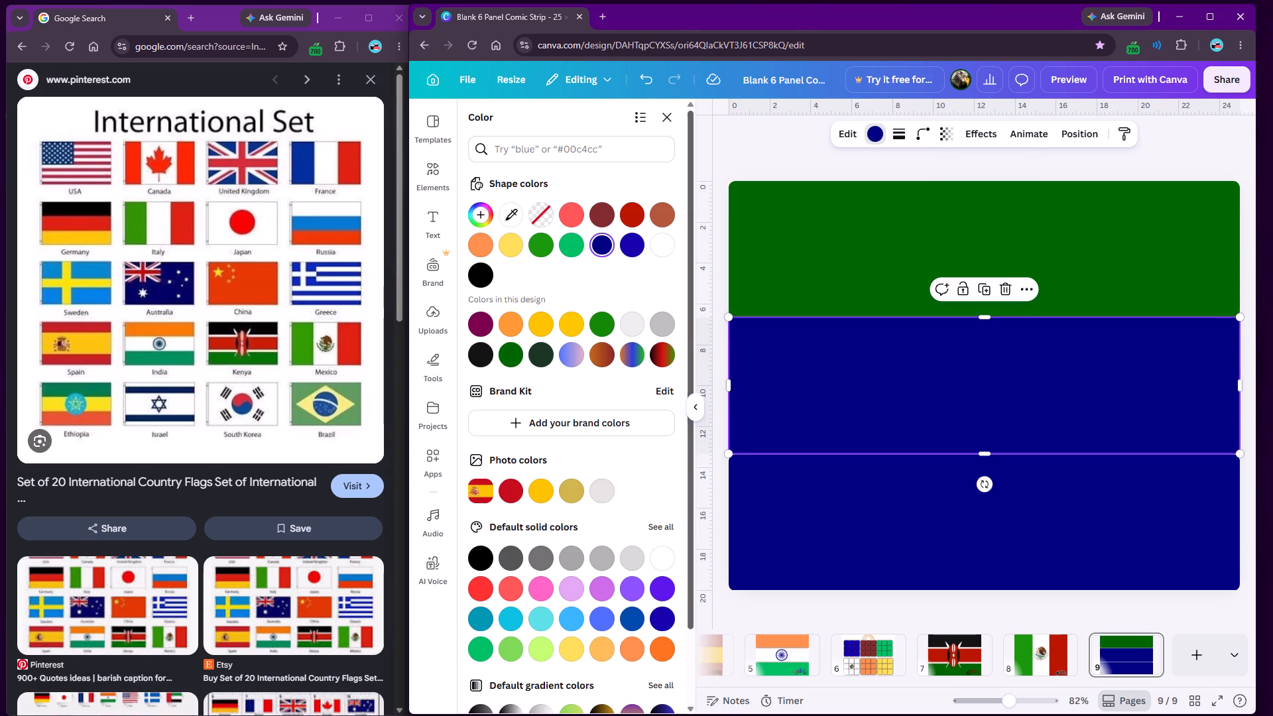
pyautogui.click(546, 325)
# Recolour the bottom band of the flag, trying bright red before settling on the brownish brick red.
pyautogui.click(831, 495)
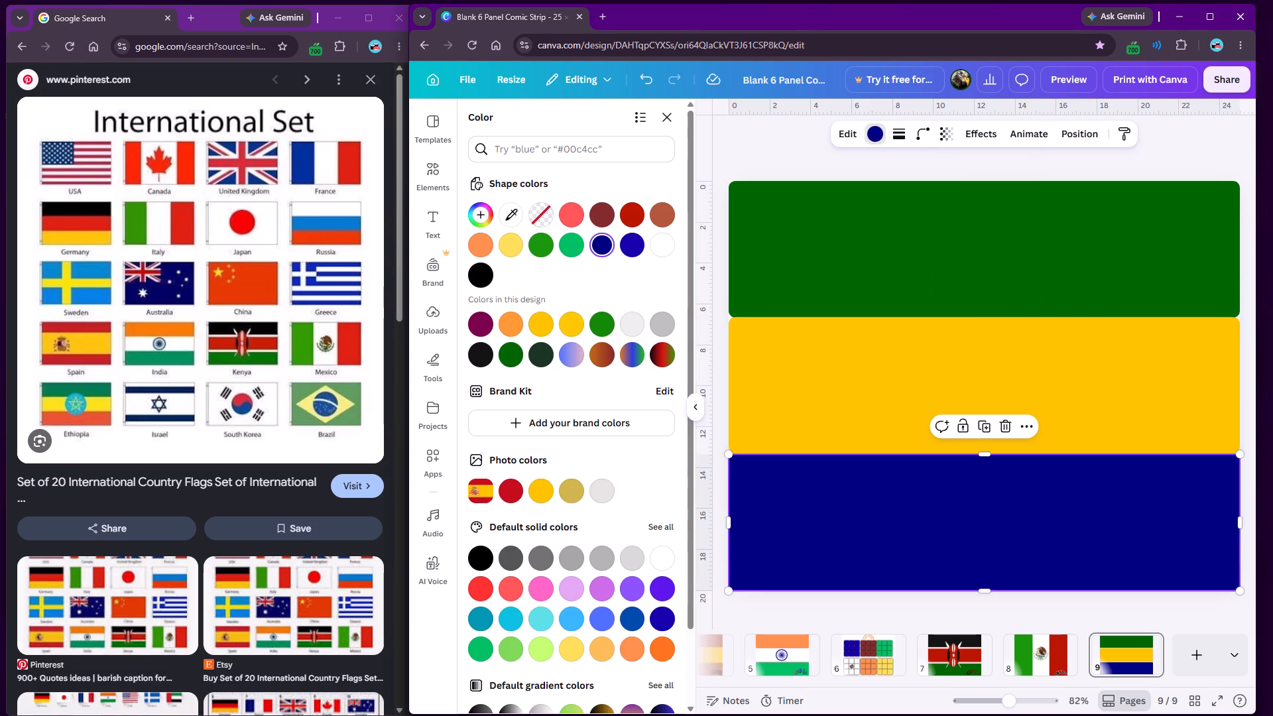
pyautogui.click(633, 213)
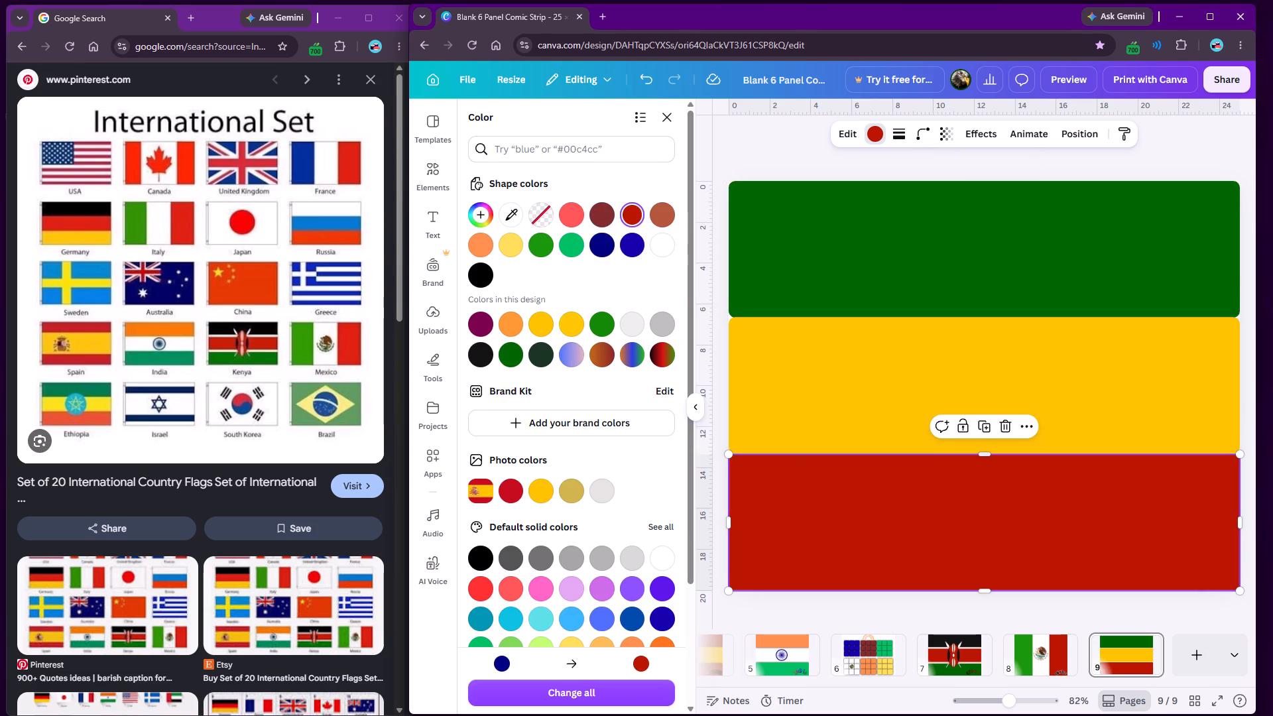
pyautogui.click(660, 214)
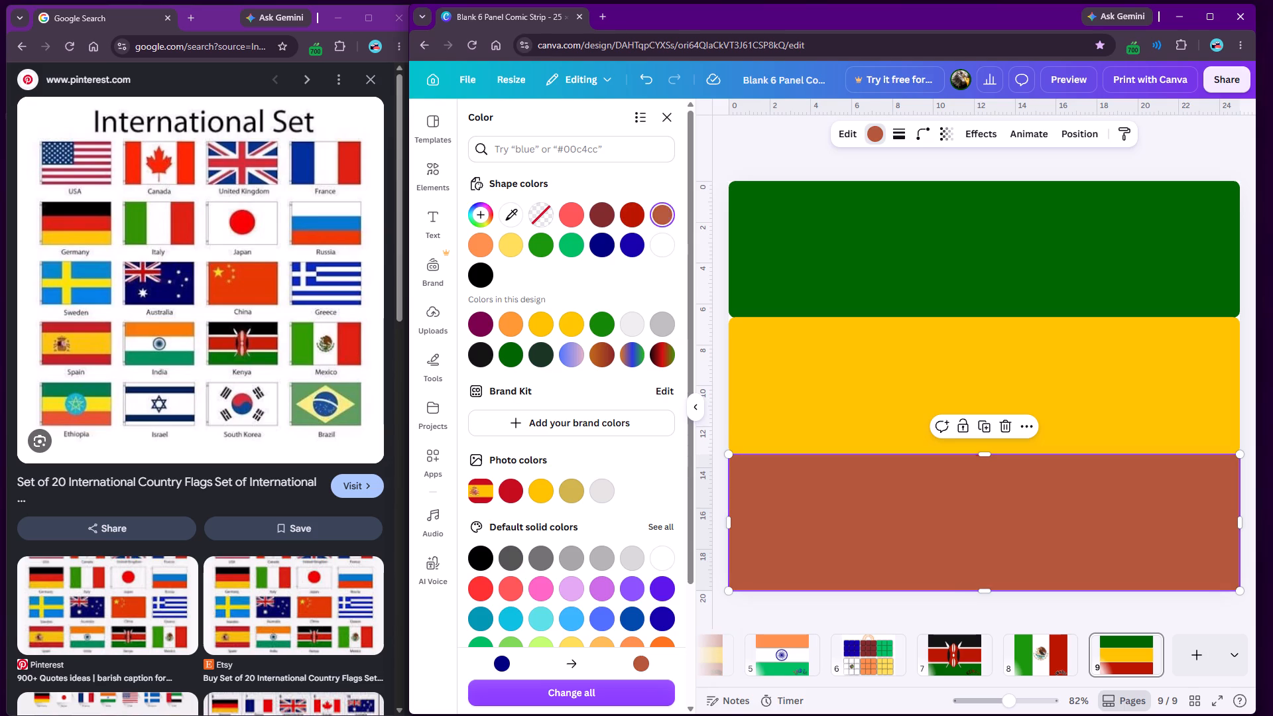
pyautogui.click(673, 115)
pyautogui.click(497, 188)
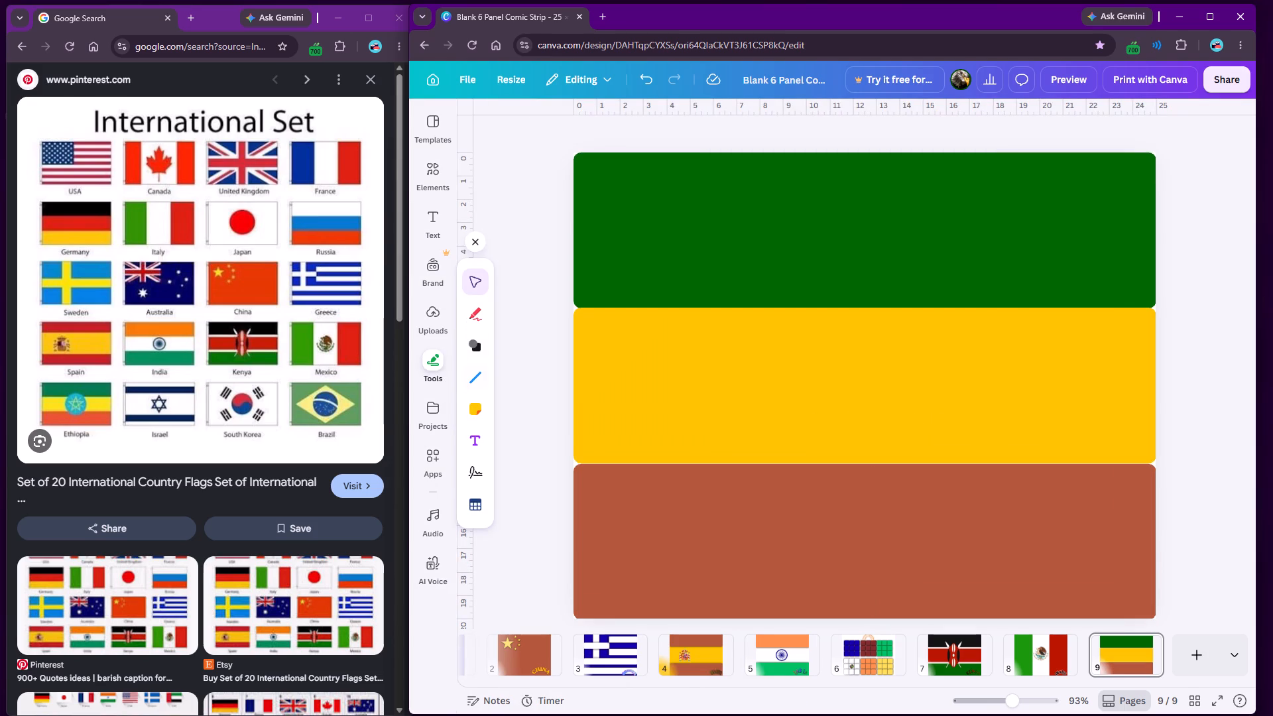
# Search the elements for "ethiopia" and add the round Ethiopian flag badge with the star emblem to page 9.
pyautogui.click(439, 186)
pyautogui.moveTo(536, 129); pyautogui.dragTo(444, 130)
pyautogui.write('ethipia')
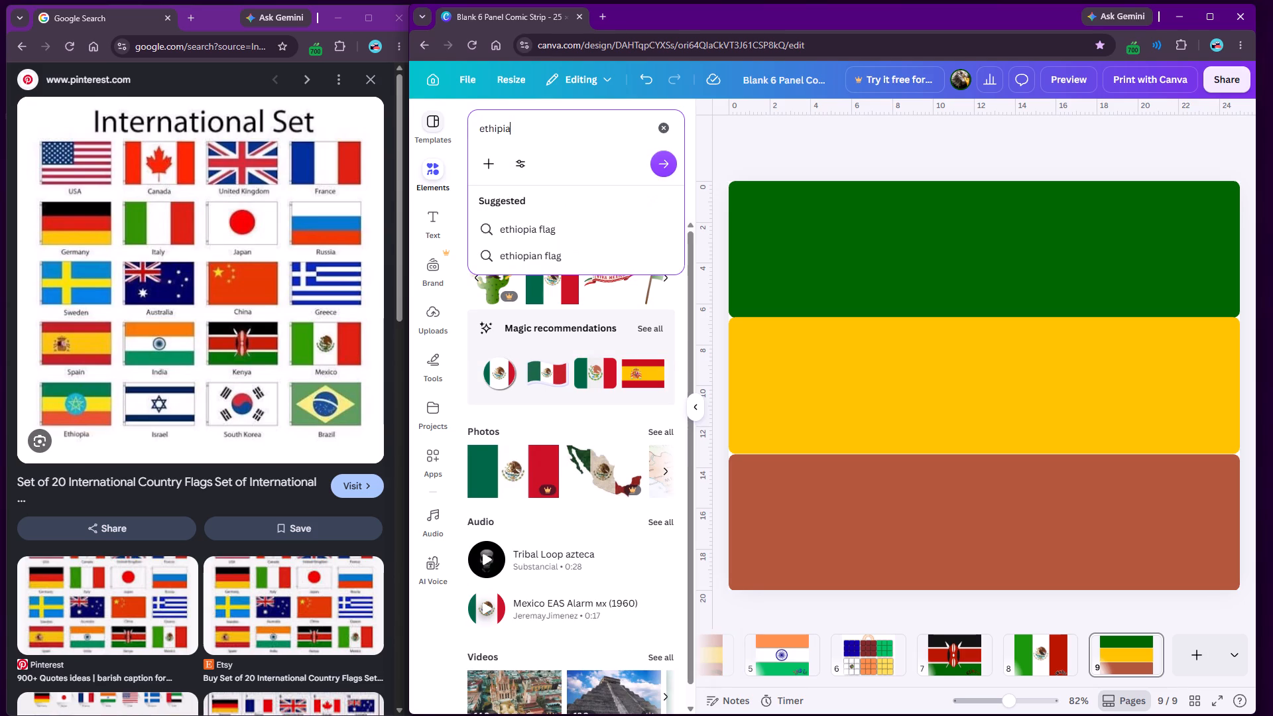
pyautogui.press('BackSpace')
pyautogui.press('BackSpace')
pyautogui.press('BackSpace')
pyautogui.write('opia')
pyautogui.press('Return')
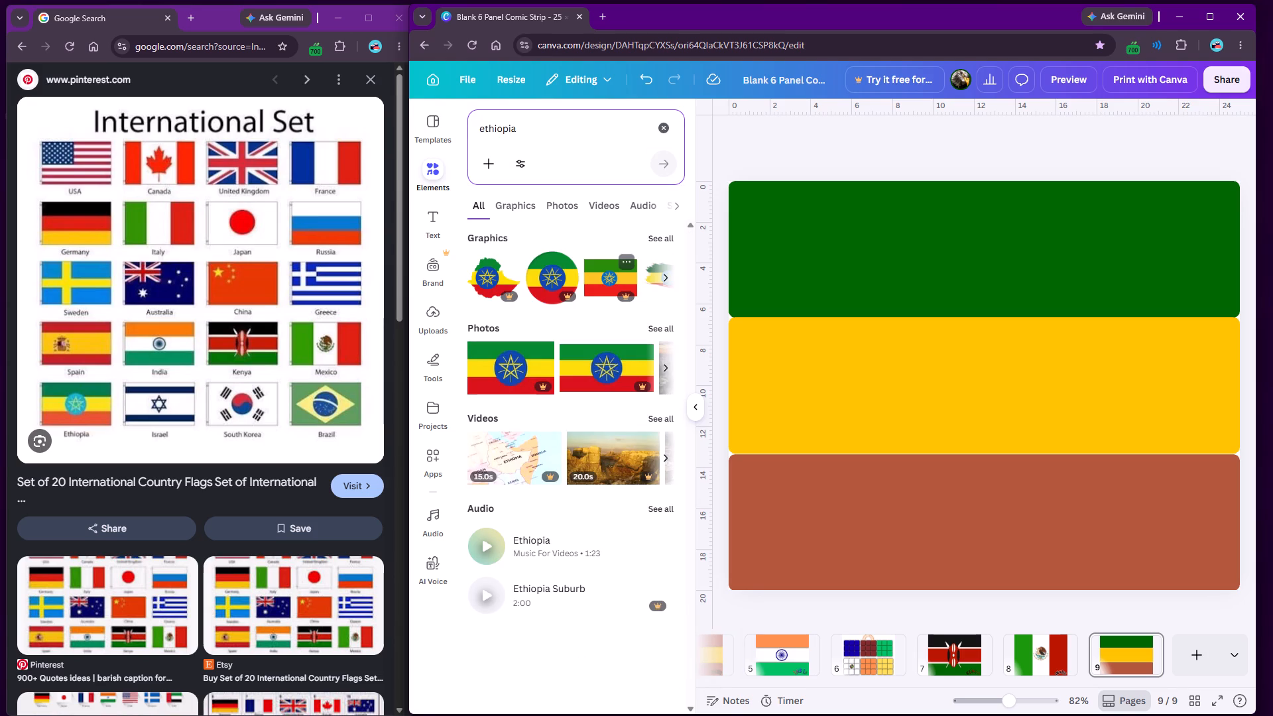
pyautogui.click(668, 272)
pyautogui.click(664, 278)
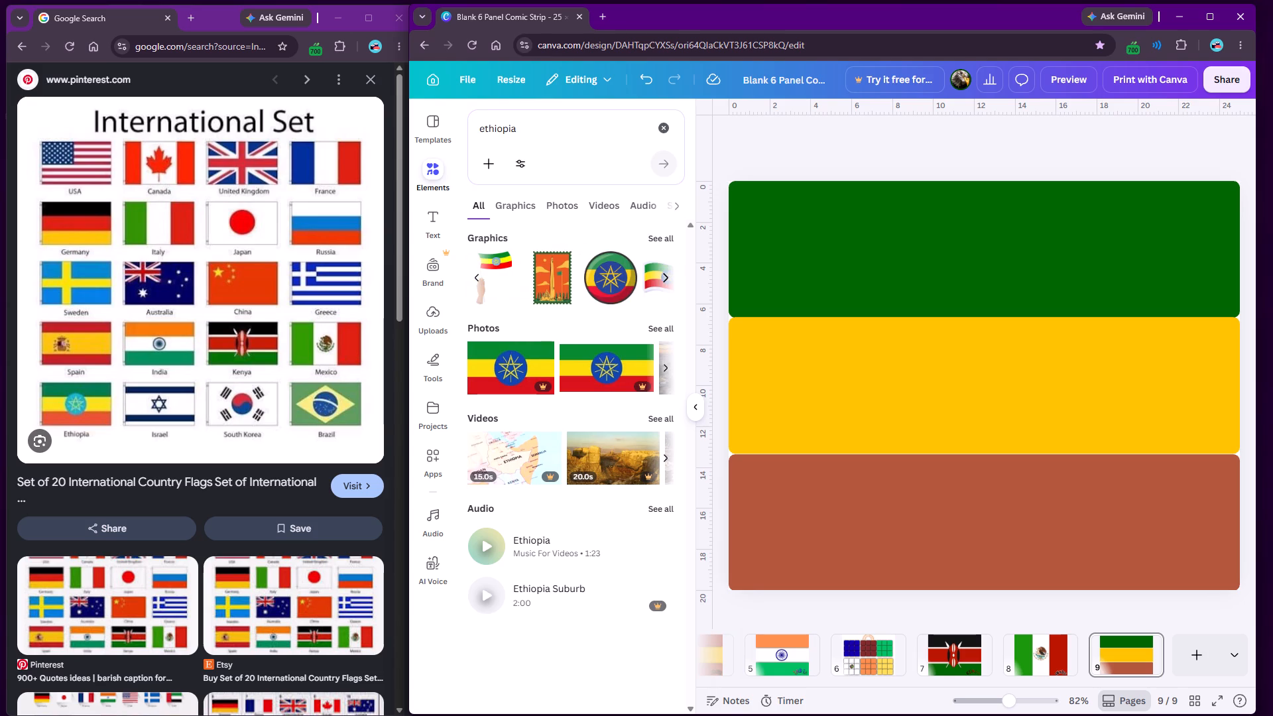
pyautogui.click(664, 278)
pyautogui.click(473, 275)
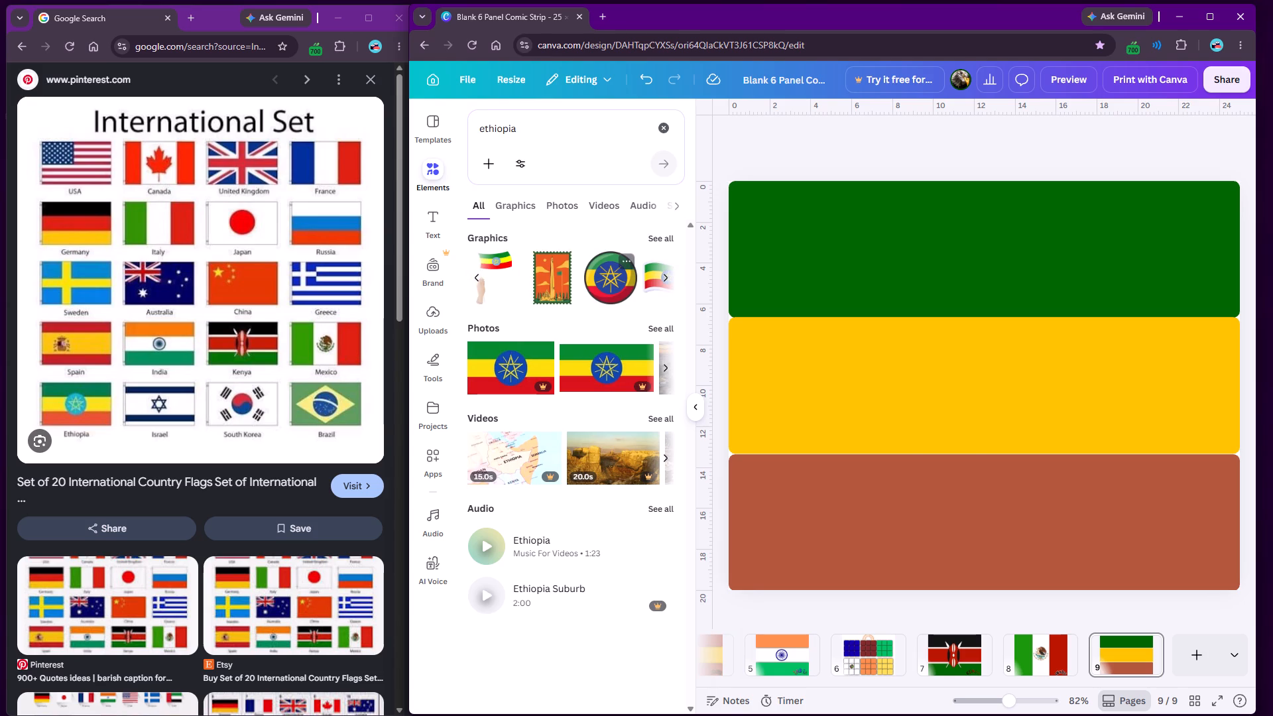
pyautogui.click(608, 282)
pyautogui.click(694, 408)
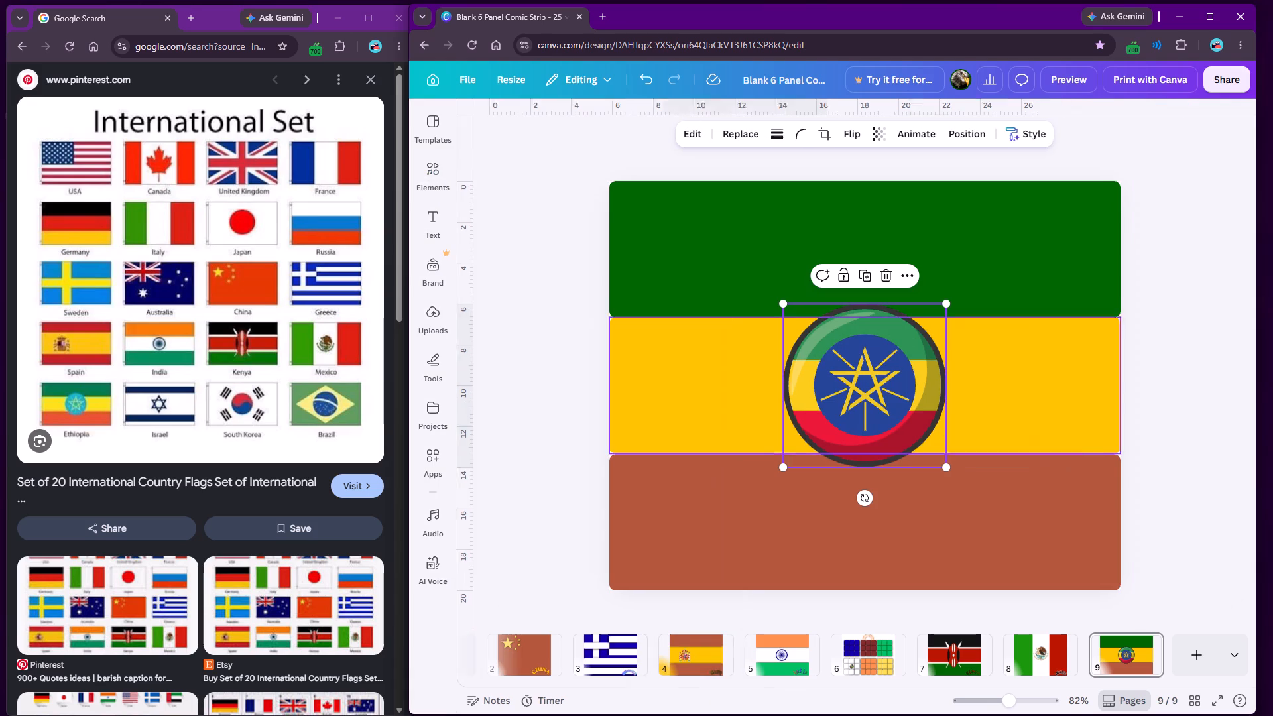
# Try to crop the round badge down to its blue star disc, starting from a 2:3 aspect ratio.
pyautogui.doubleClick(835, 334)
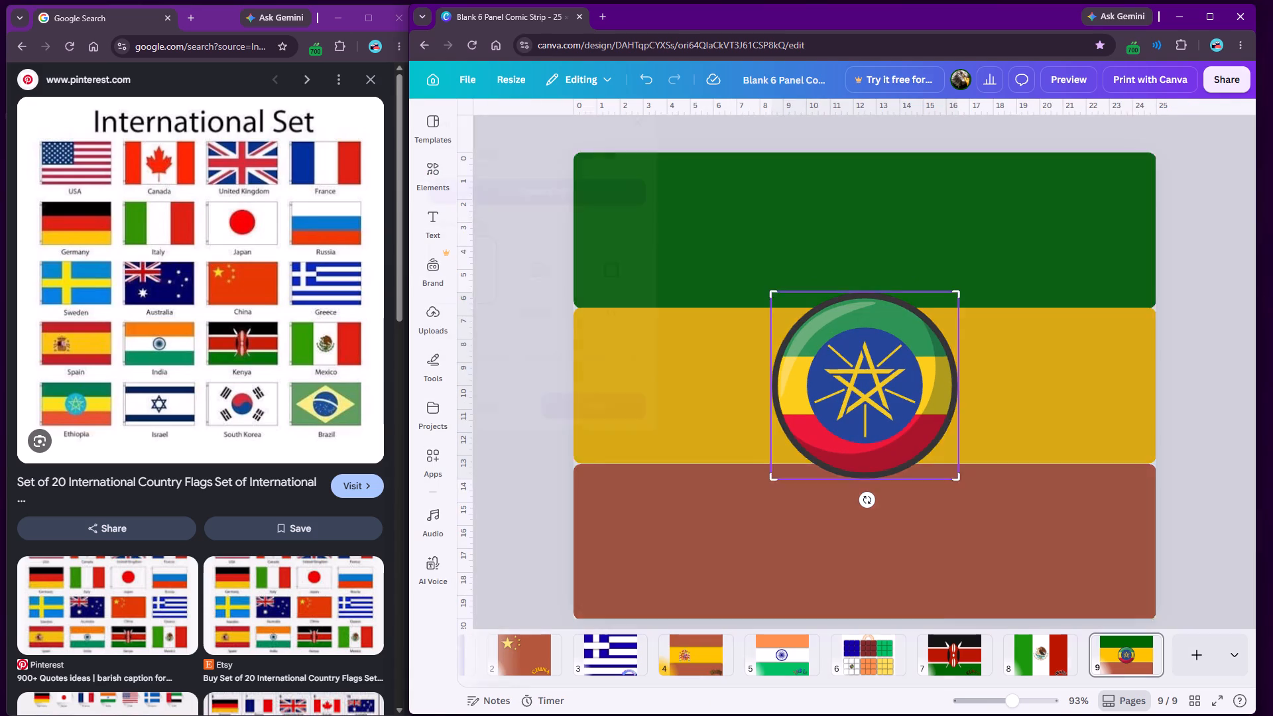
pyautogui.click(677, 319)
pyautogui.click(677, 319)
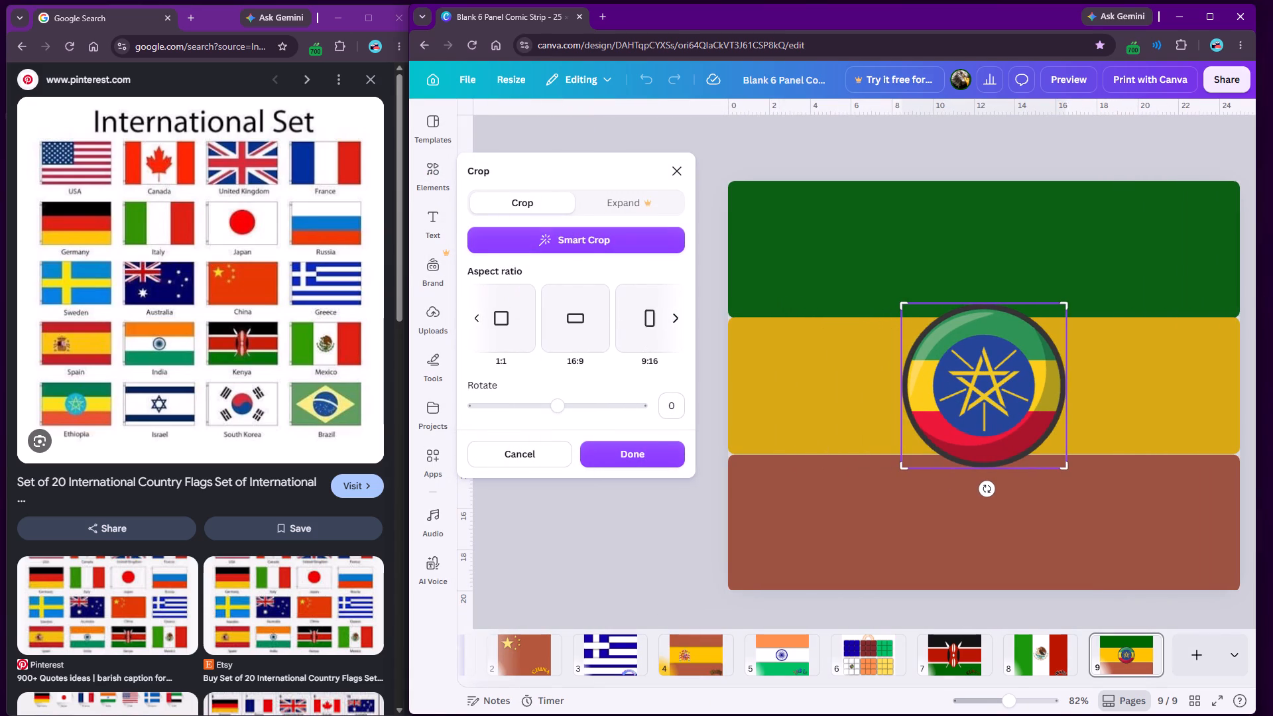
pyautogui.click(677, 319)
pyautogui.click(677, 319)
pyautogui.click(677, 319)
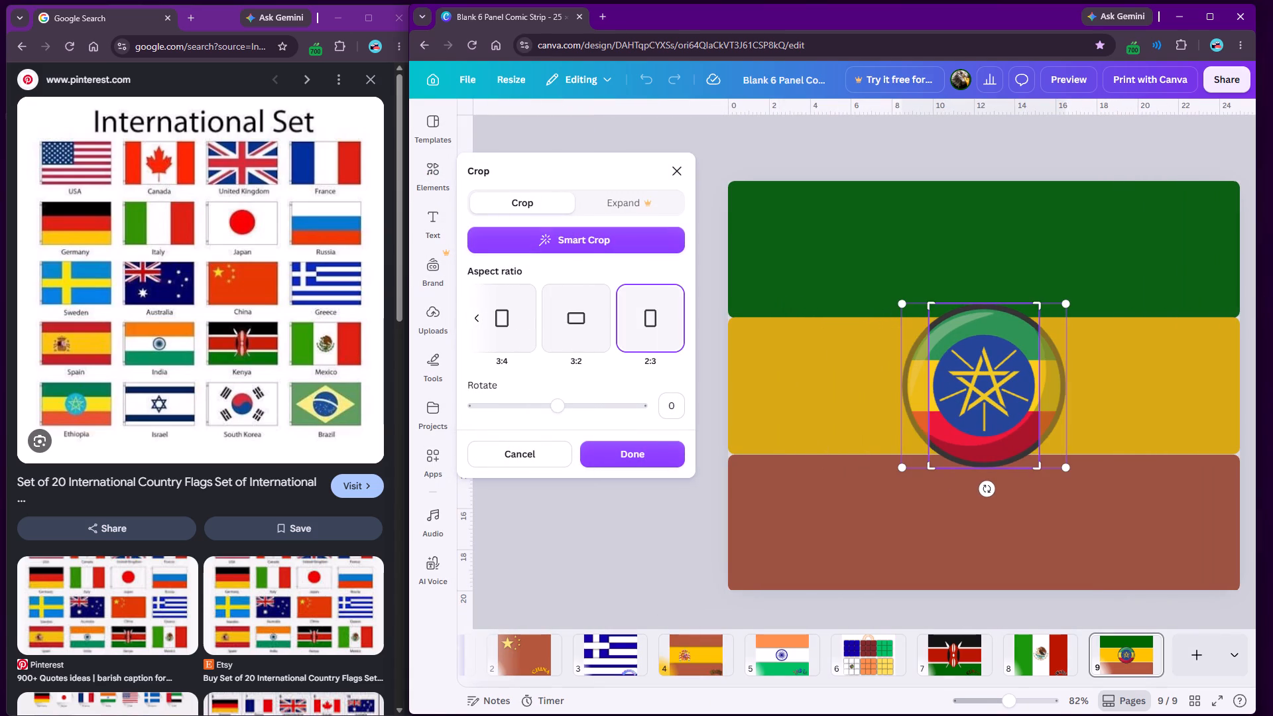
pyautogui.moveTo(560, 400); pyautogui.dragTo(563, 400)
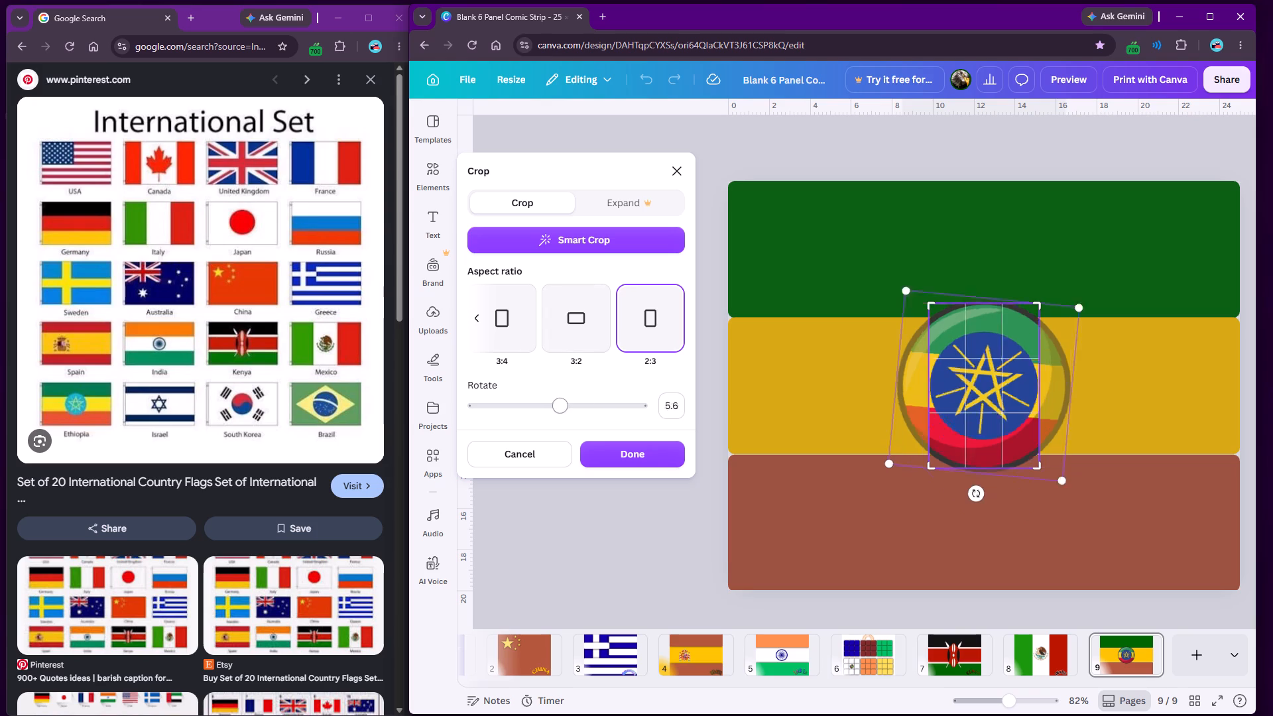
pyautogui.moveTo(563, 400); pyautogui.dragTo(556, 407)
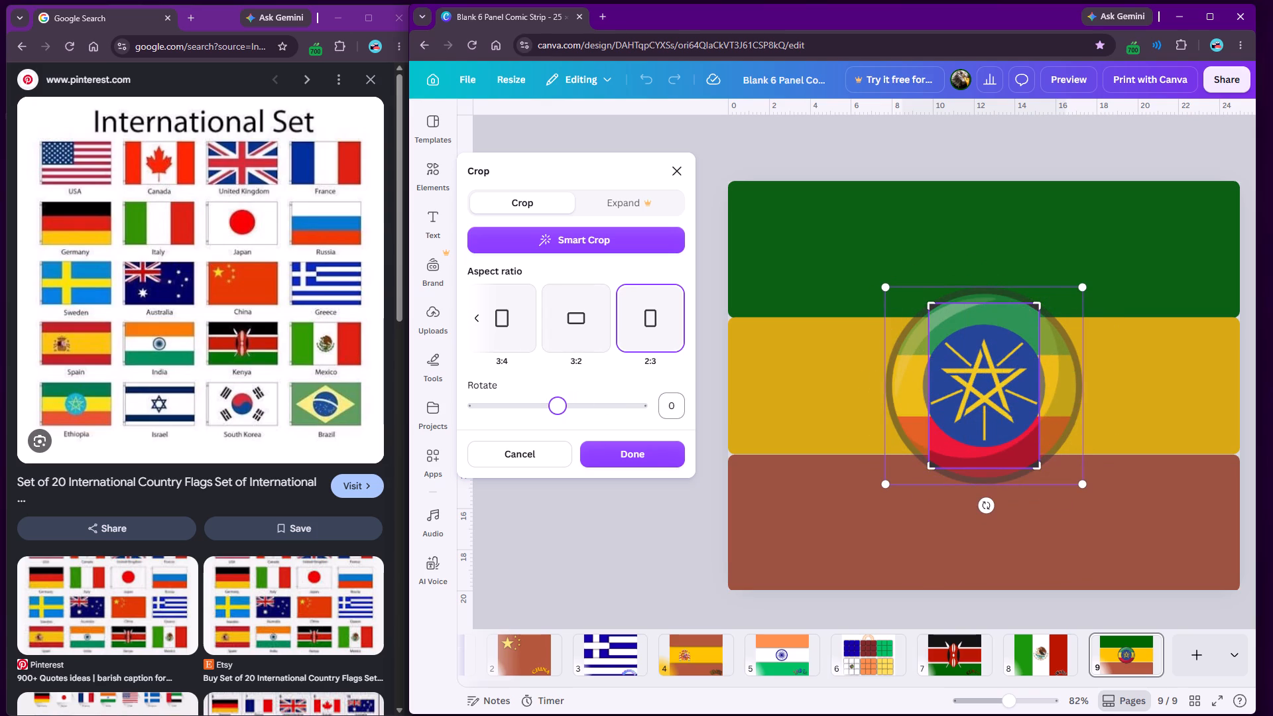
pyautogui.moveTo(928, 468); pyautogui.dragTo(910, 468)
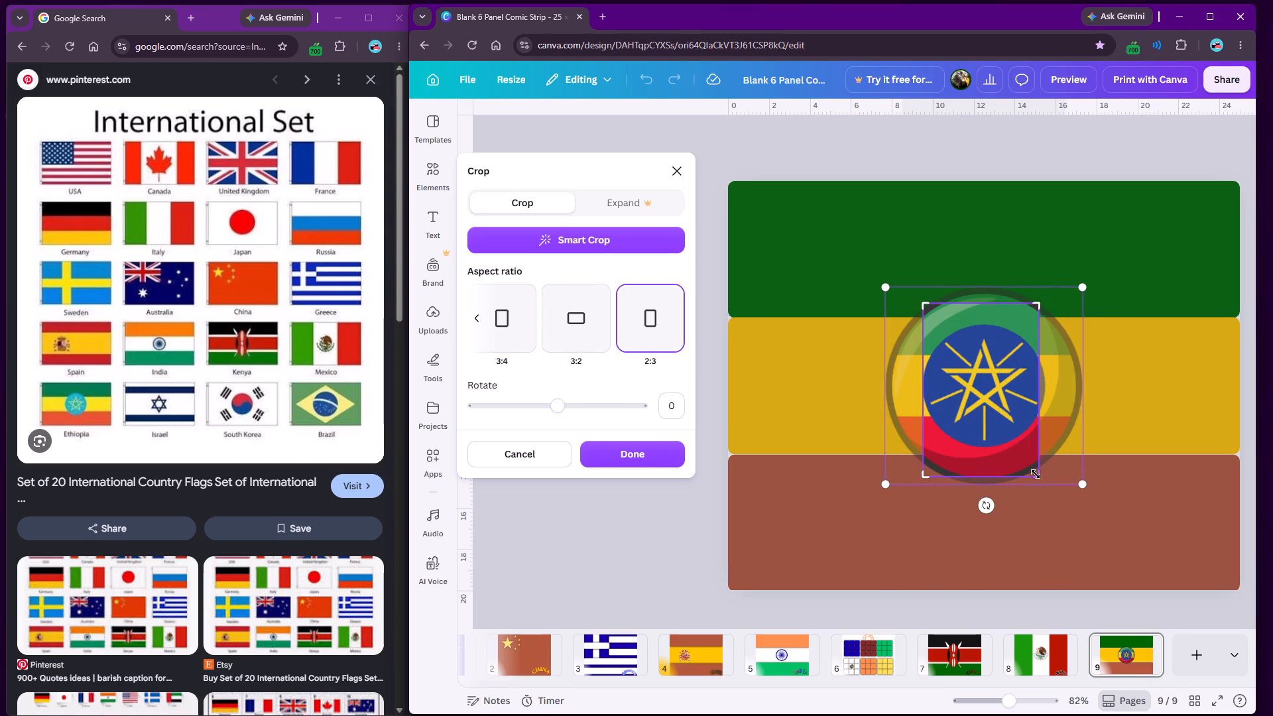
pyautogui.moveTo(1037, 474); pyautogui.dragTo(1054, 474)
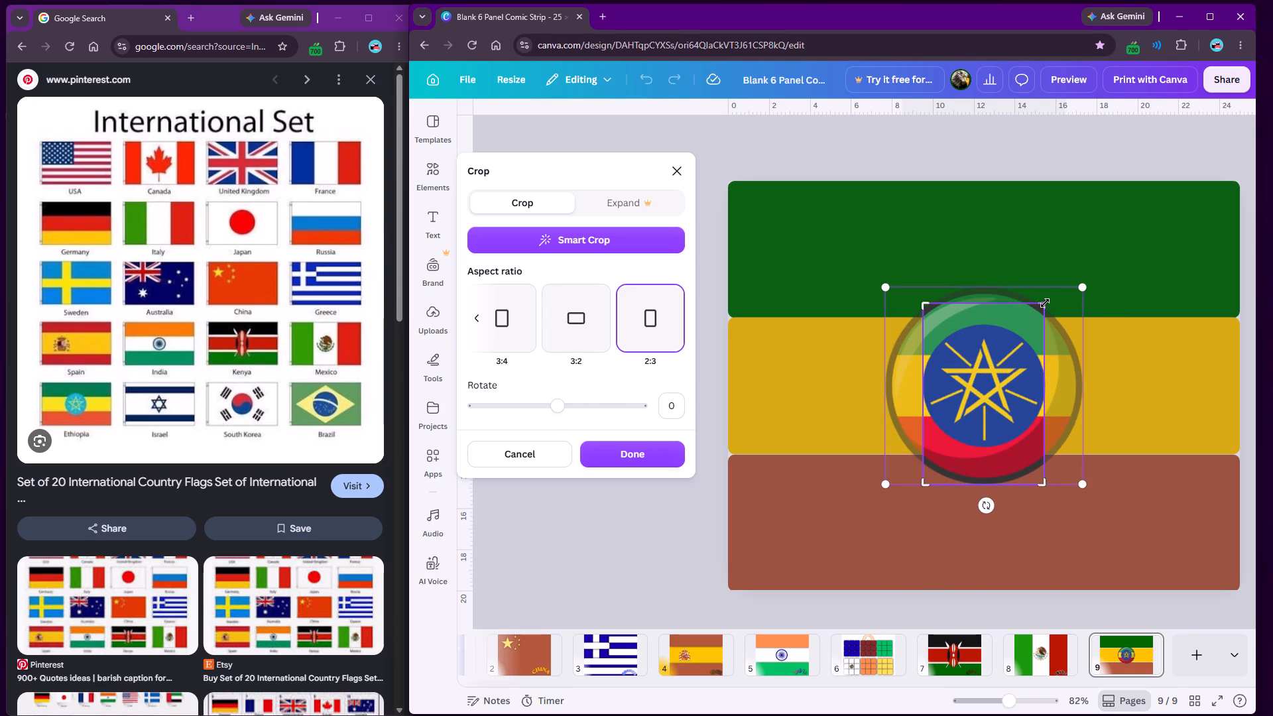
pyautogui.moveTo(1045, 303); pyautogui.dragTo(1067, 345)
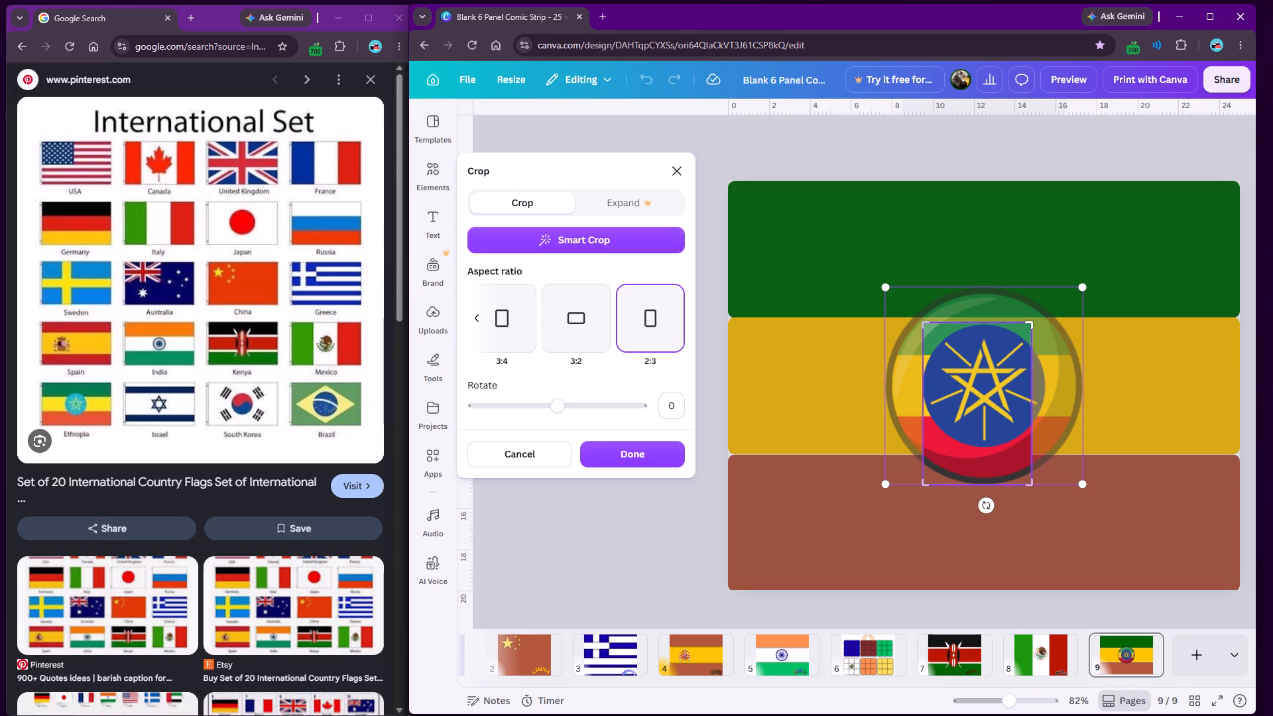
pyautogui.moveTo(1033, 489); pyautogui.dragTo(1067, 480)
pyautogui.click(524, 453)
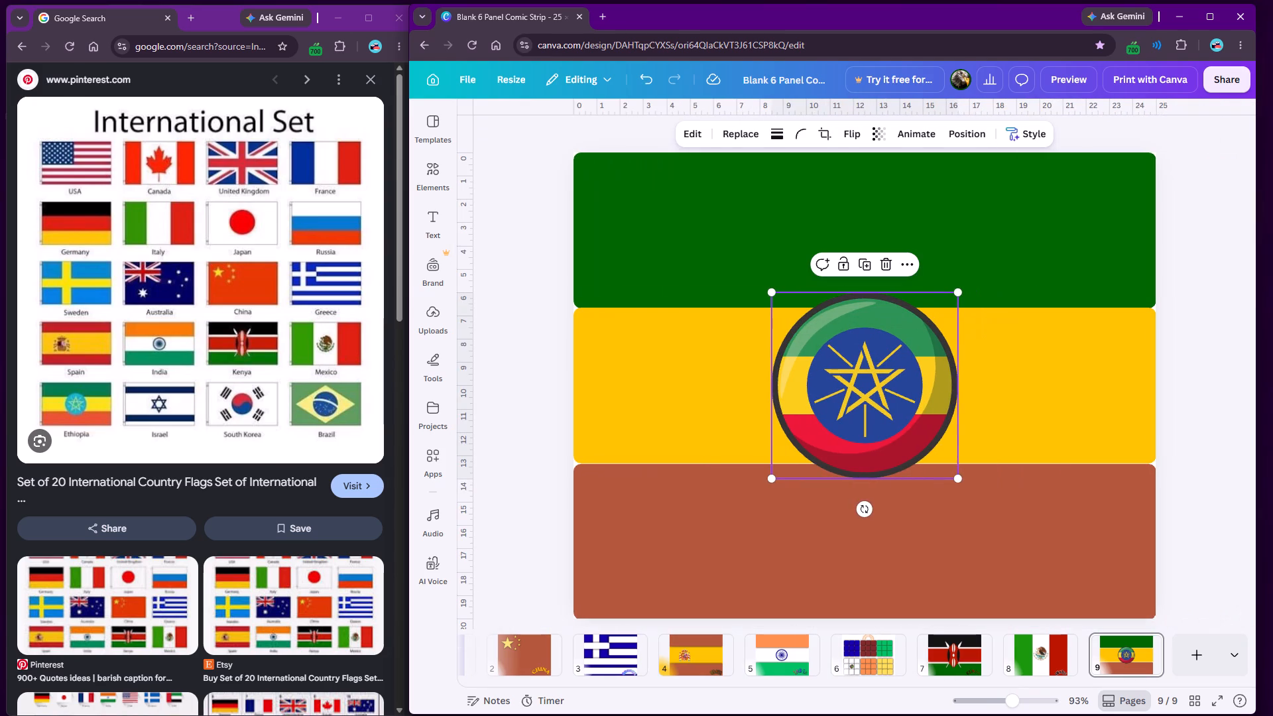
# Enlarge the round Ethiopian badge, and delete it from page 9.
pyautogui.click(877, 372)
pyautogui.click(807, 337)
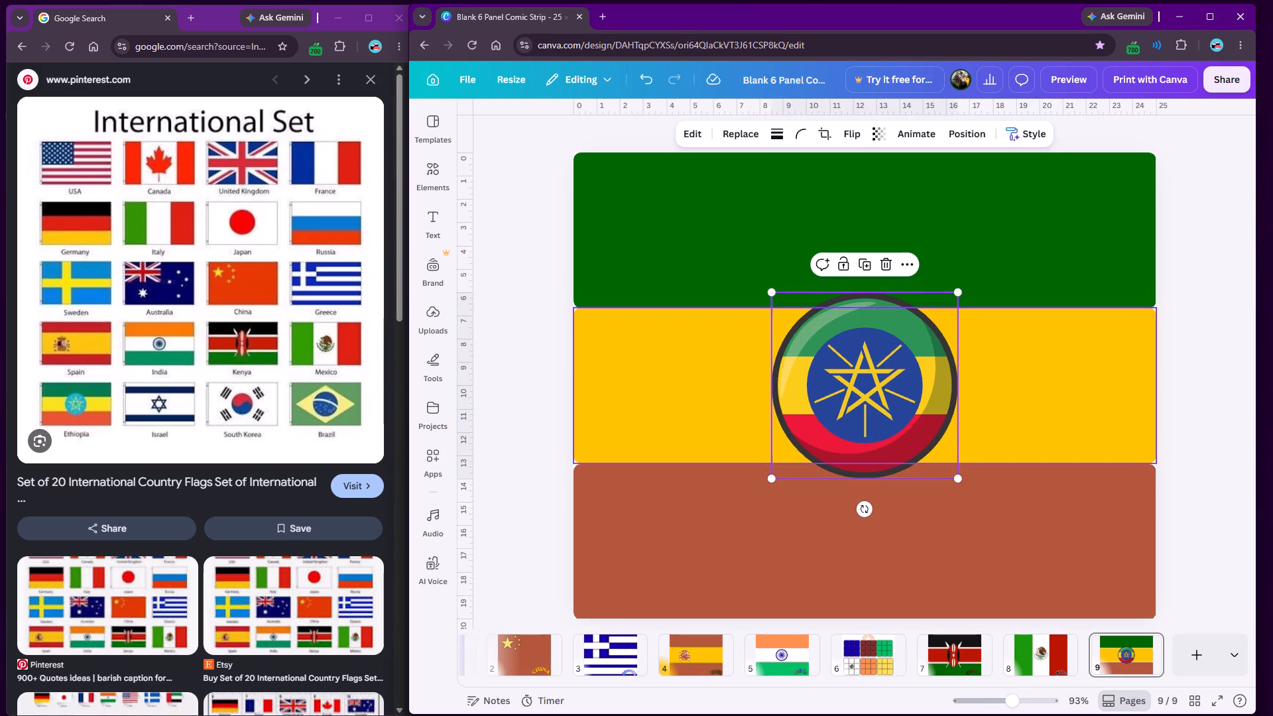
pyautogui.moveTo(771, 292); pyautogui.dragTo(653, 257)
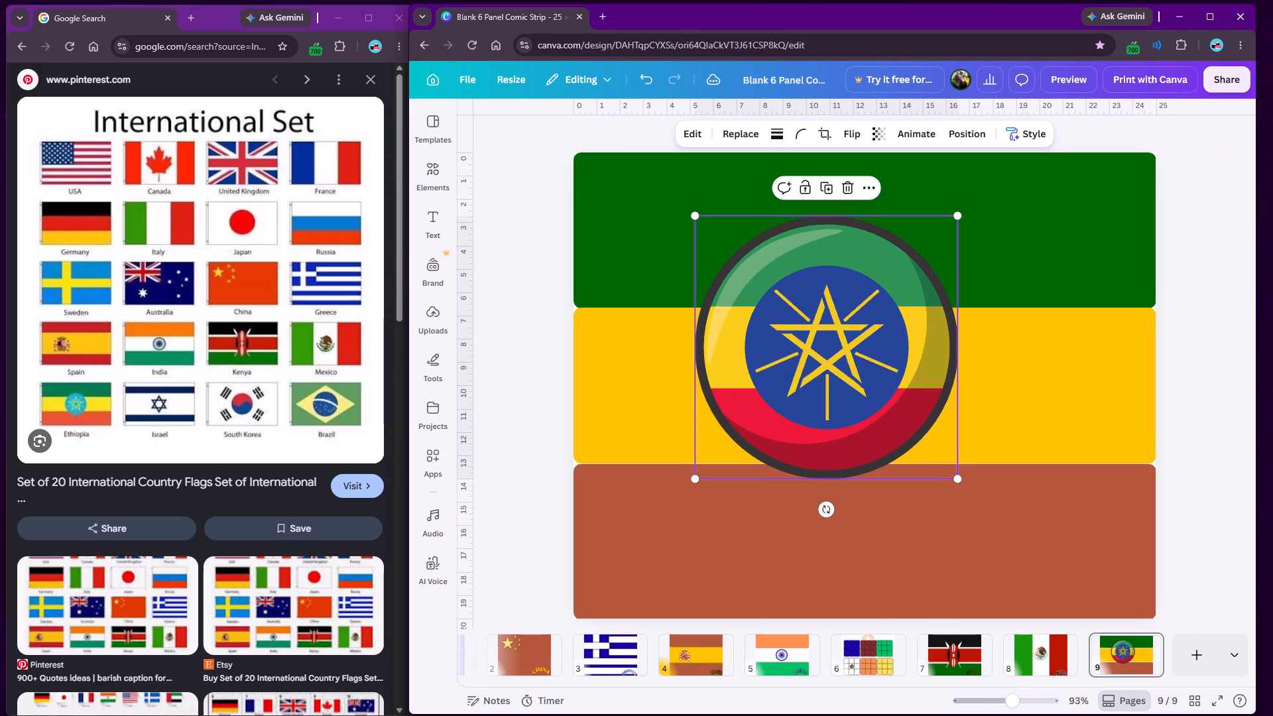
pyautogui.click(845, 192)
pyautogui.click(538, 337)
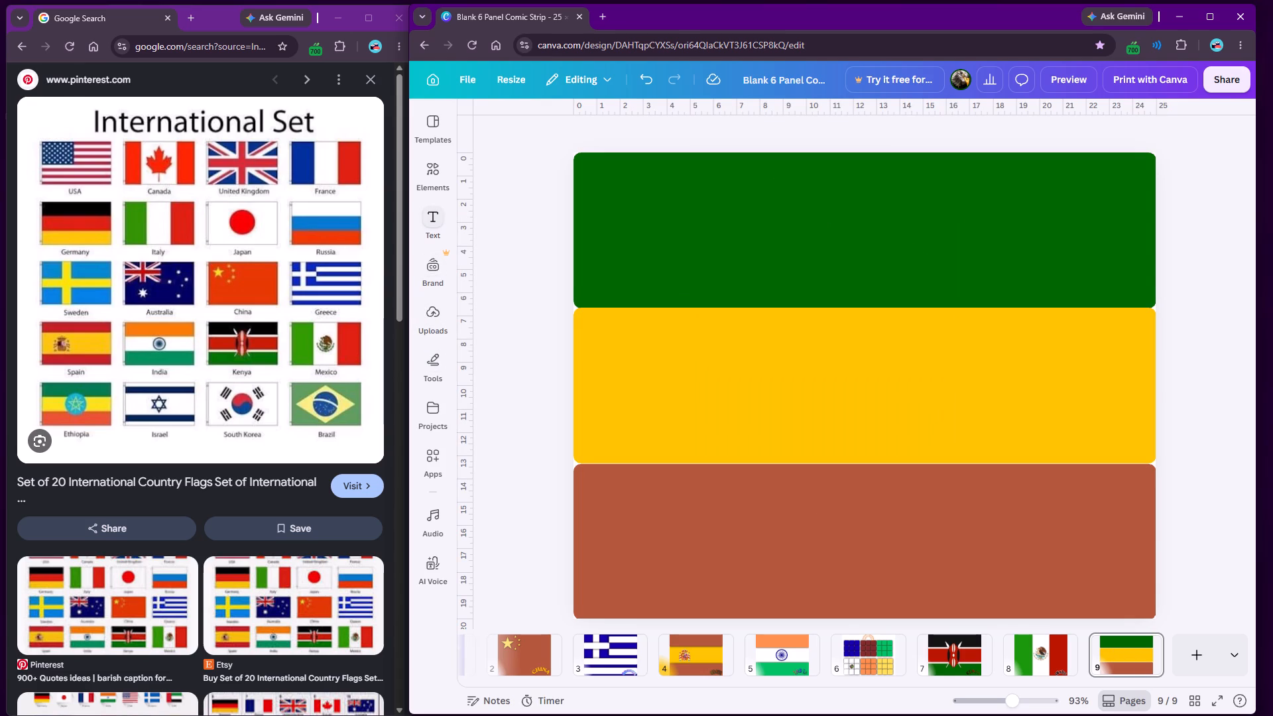
# Add a circle shape, enlarge it to about 9 ruler units across and centre it on the three bands.
pyautogui.click(443, 355)
pyautogui.click(471, 340)
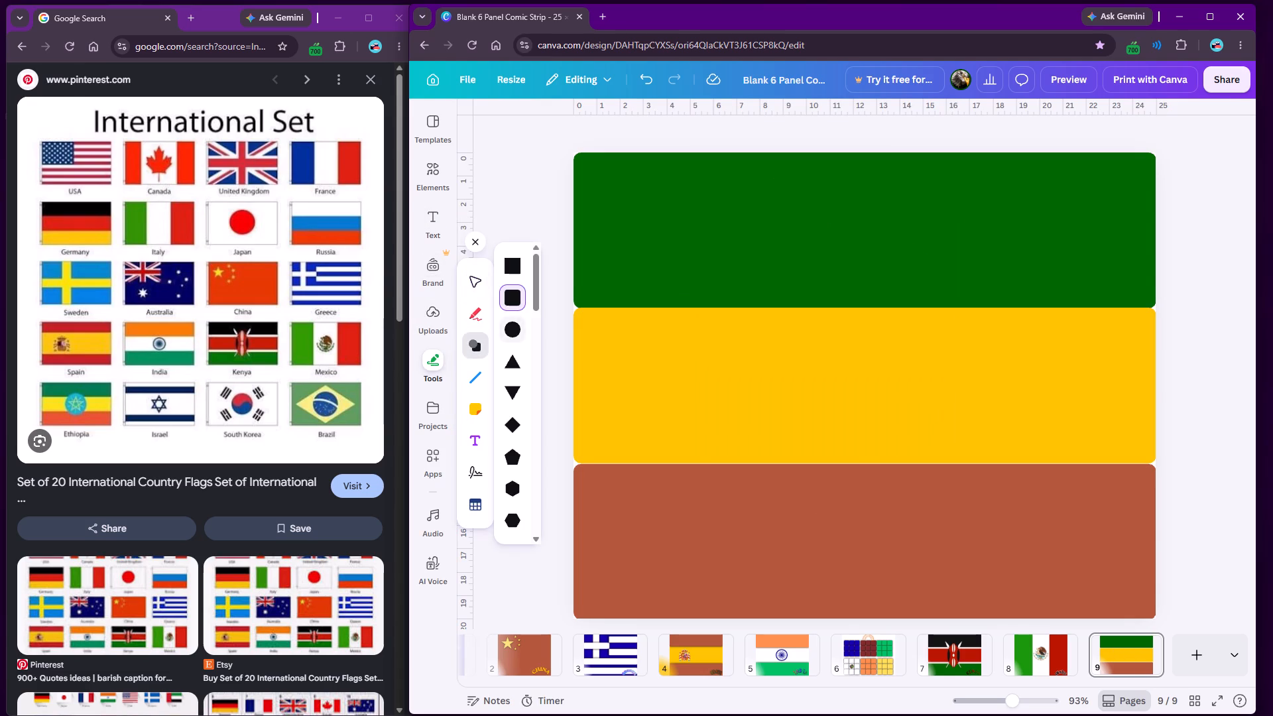
pyautogui.click(516, 331)
pyautogui.click(808, 312)
pyautogui.moveTo(808, 314); pyautogui.dragTo(704, 278)
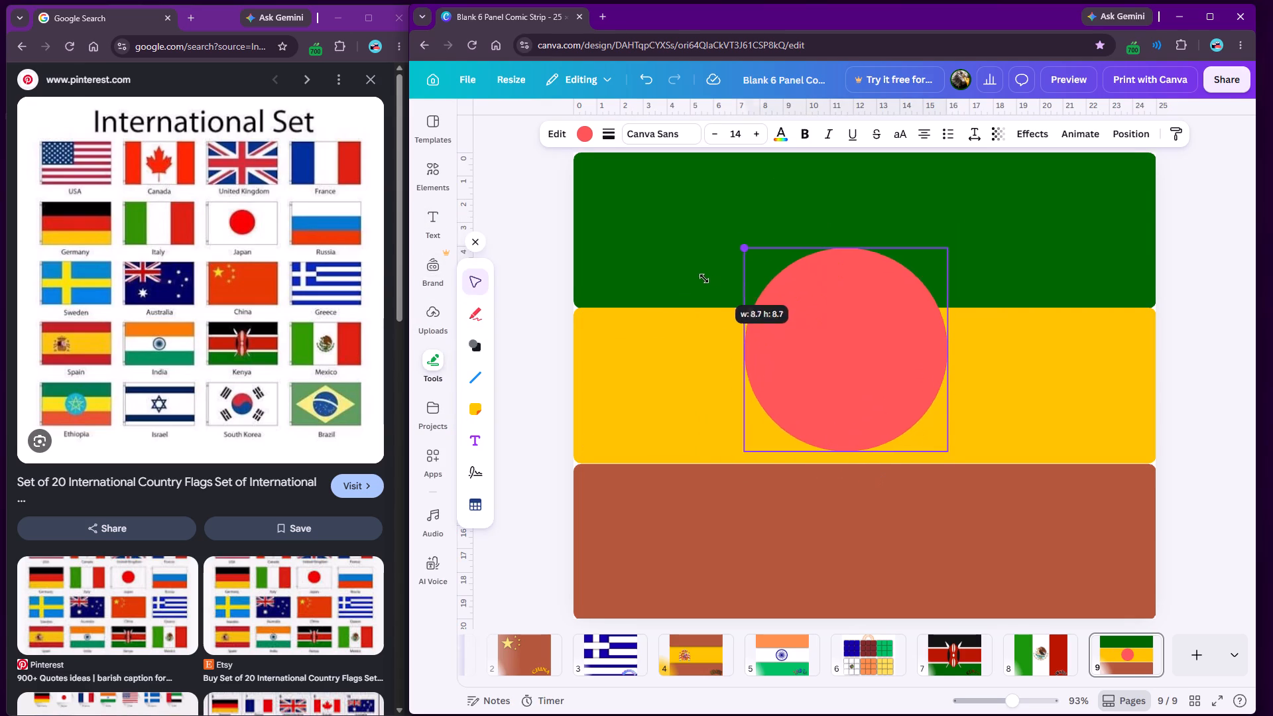
pyautogui.moveTo(704, 278); pyautogui.dragTo(701, 278)
pyautogui.click(515, 356)
pyautogui.moveTo(837, 361); pyautogui.dragTo(859, 402)
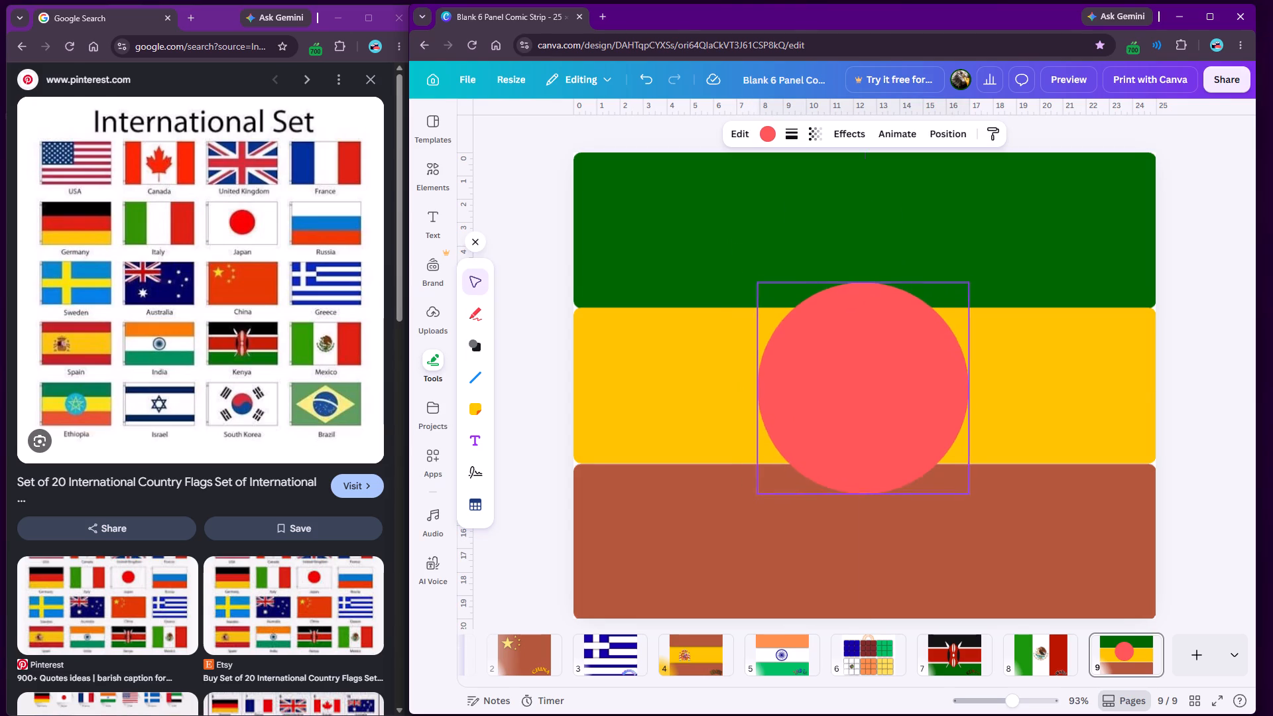
pyautogui.moveTo(859, 402); pyautogui.dragTo(861, 401)
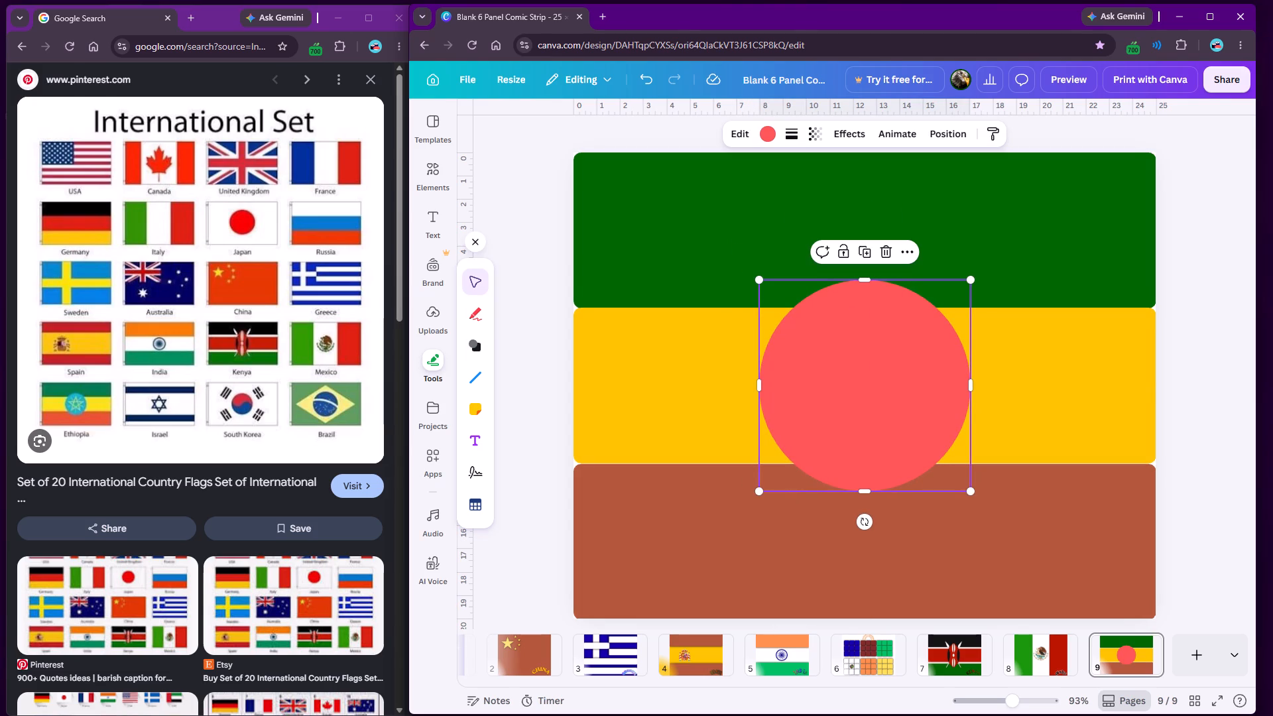
# Recolour the circle centred on the three bands with the light blue default solid colour.
pyautogui.click(889, 362)
pyautogui.click(763, 135)
pyautogui.click(638, 255)
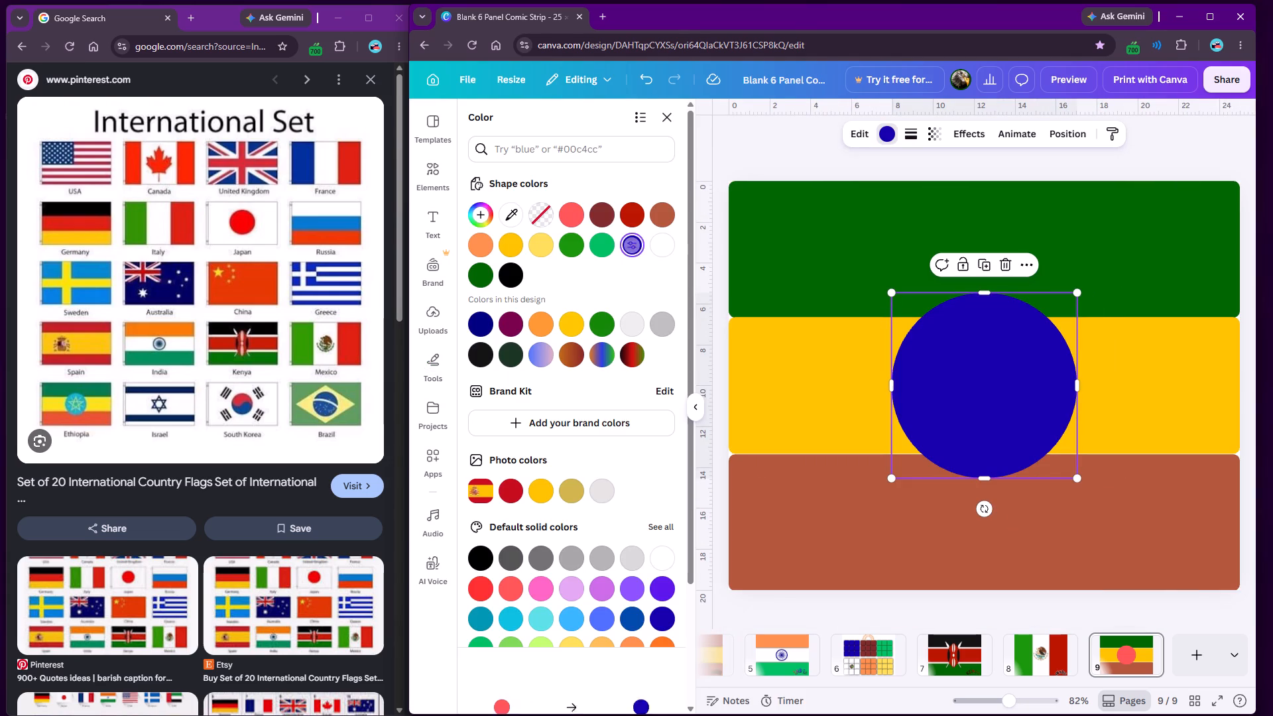
pyautogui.click(541, 349)
pyautogui.click(481, 324)
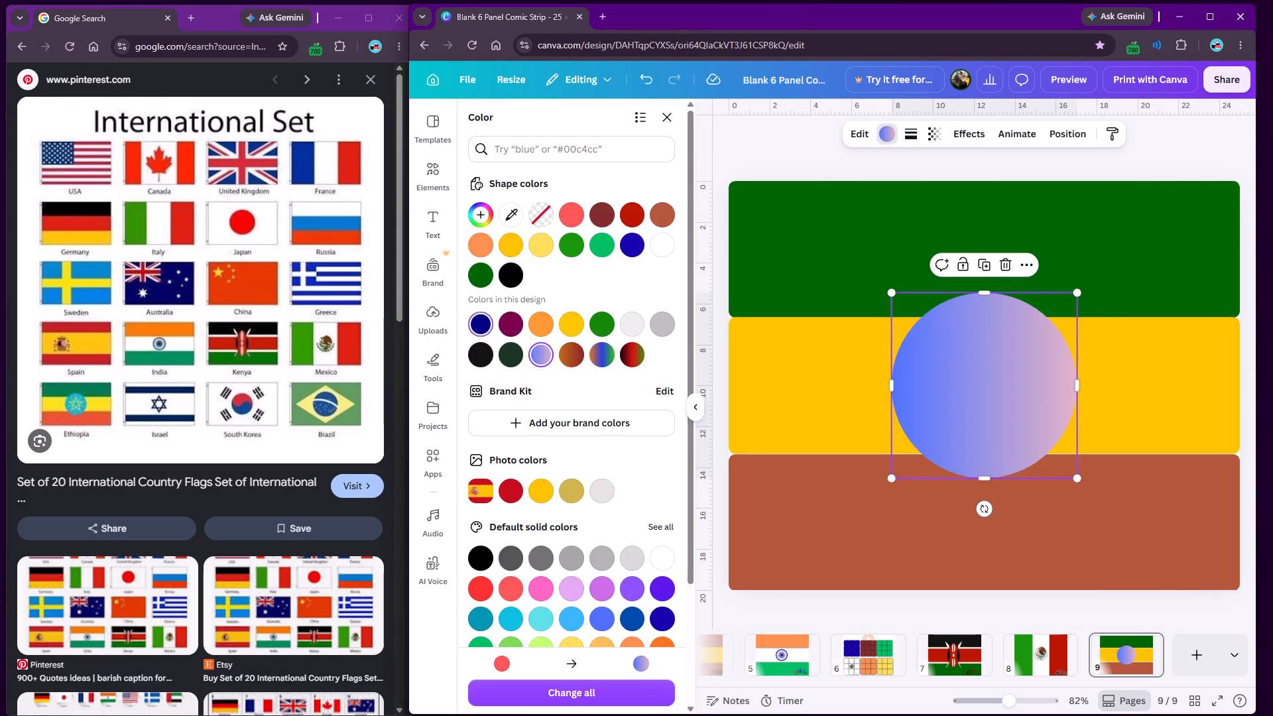
pyautogui.scroll(-3, 626, 449)
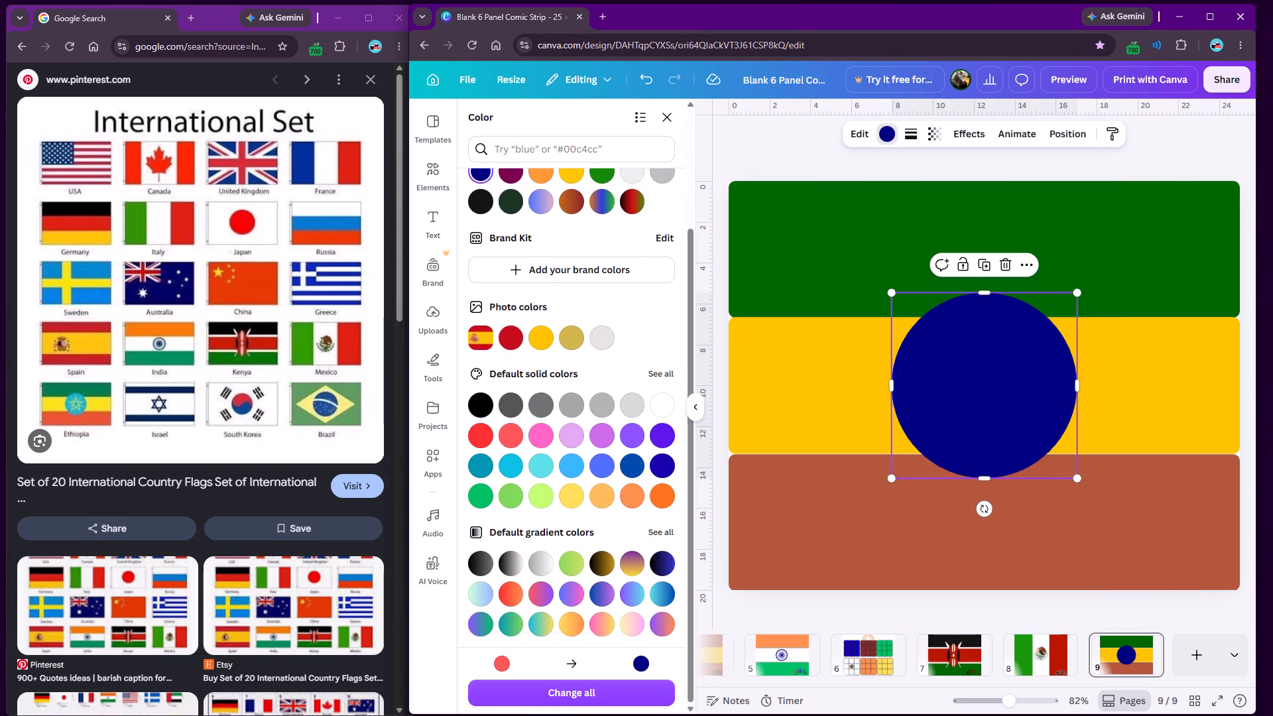
pyautogui.click(562, 459)
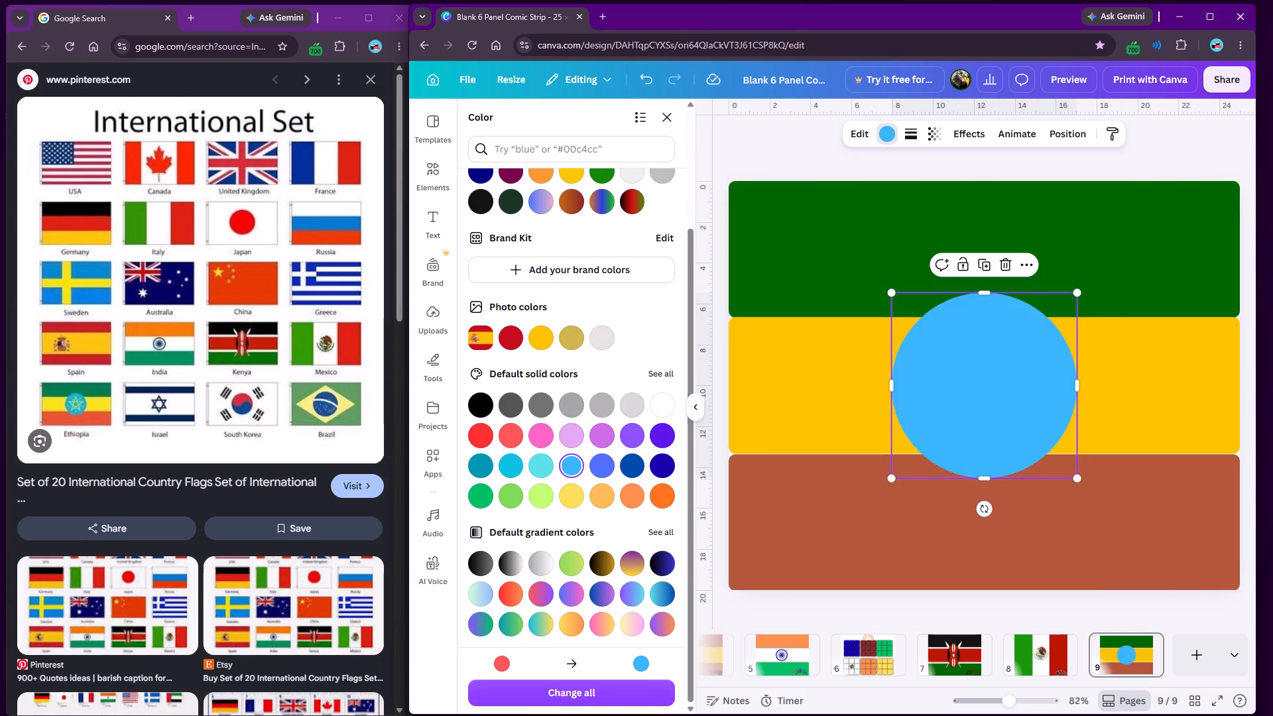
pyautogui.click(667, 124)
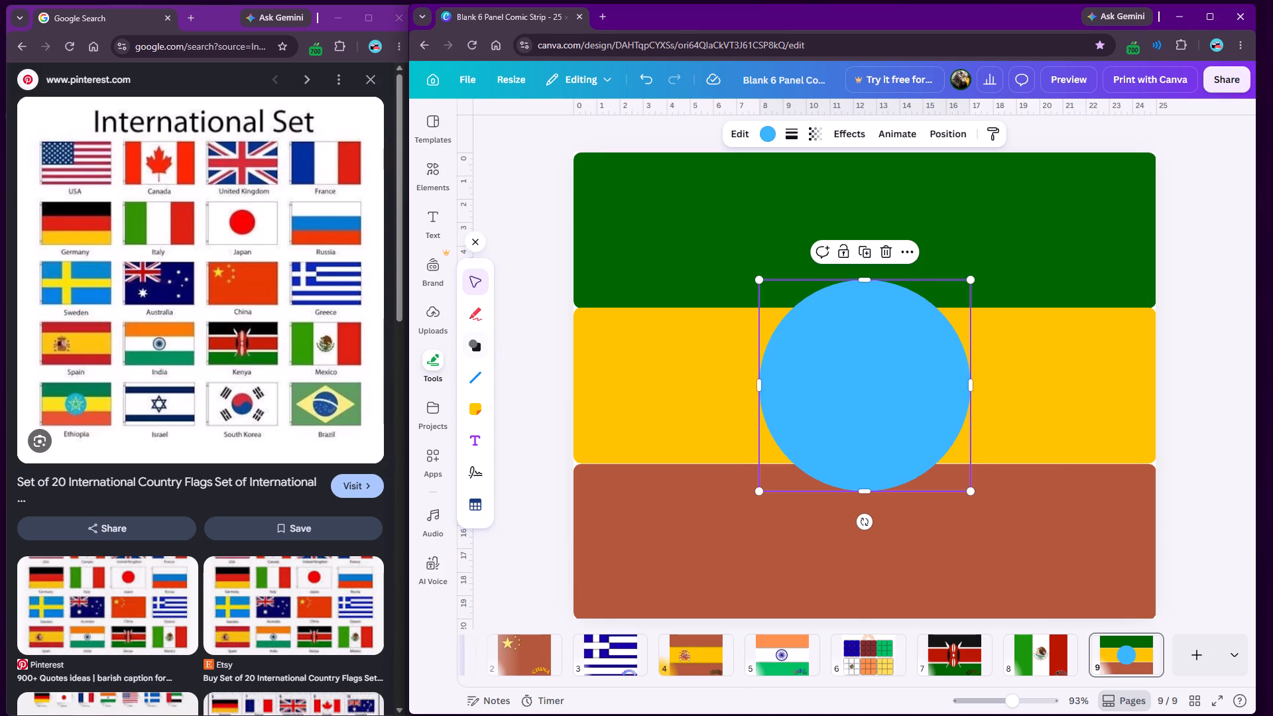
# Add a five-pointed star shape on top of the light blue disc.
pyautogui.click(513, 279)
pyautogui.click(440, 455)
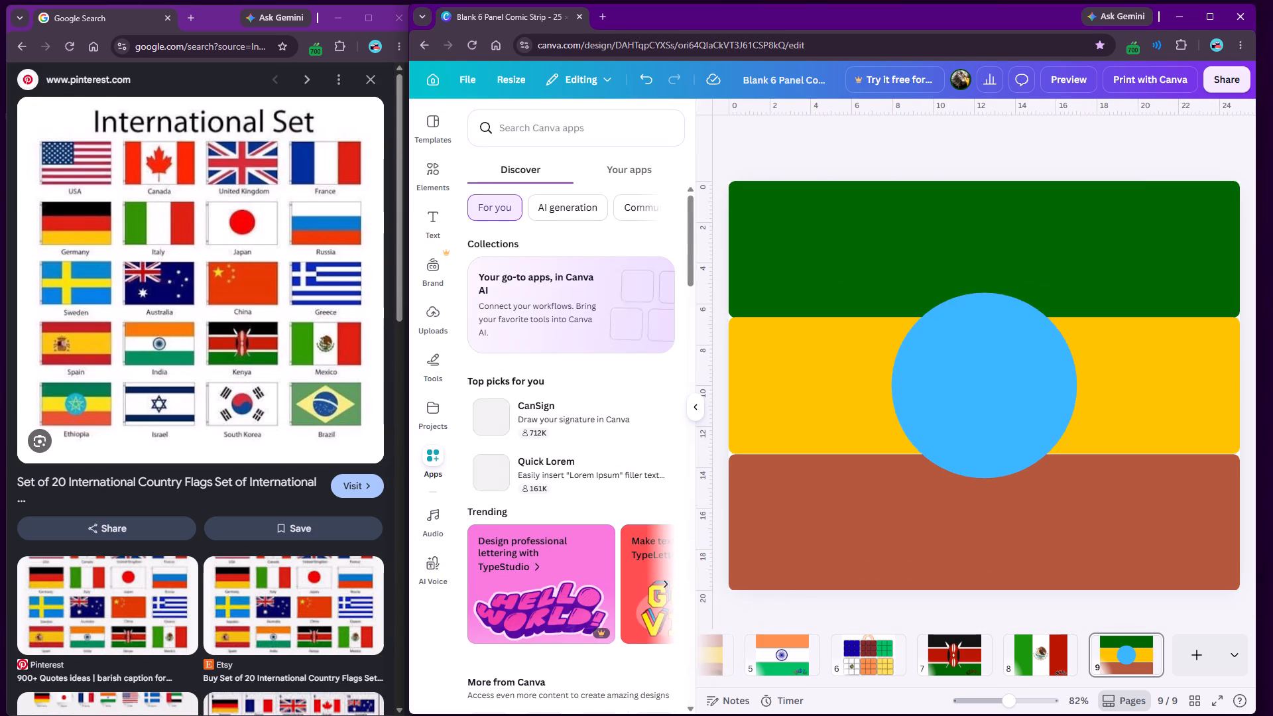
pyautogui.click(697, 408)
pyautogui.click(436, 361)
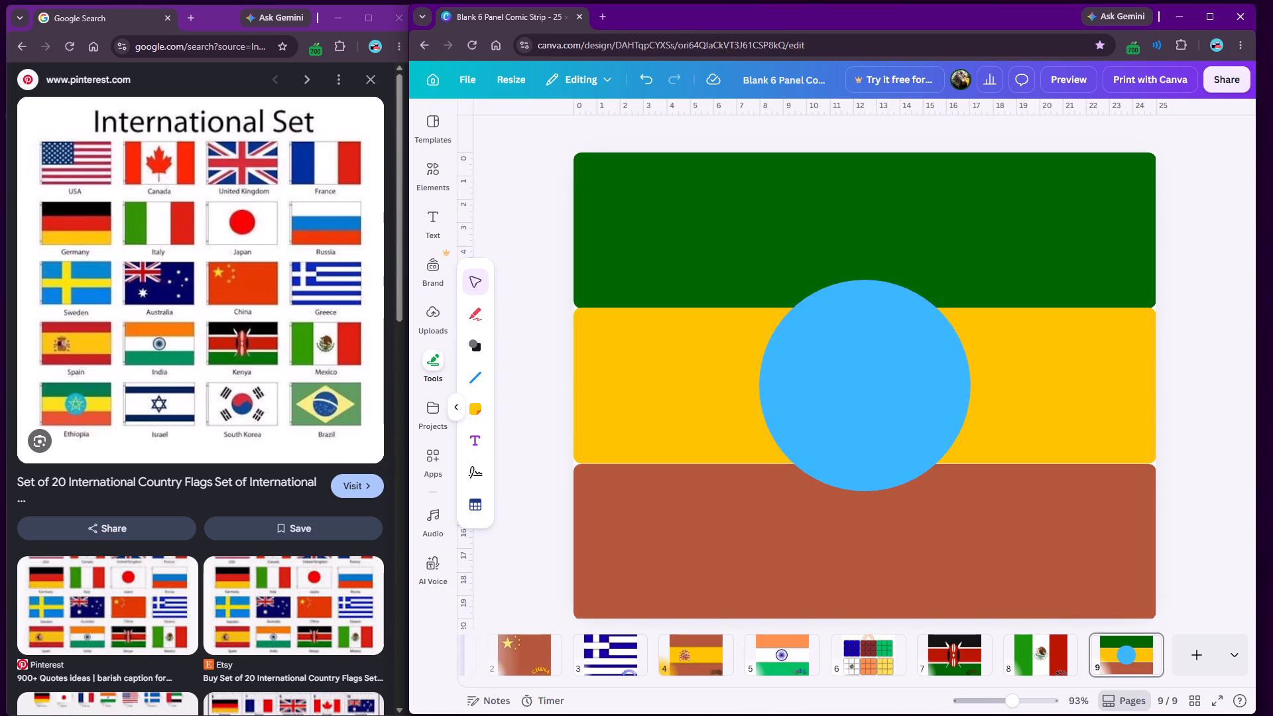
pyautogui.click(479, 347)
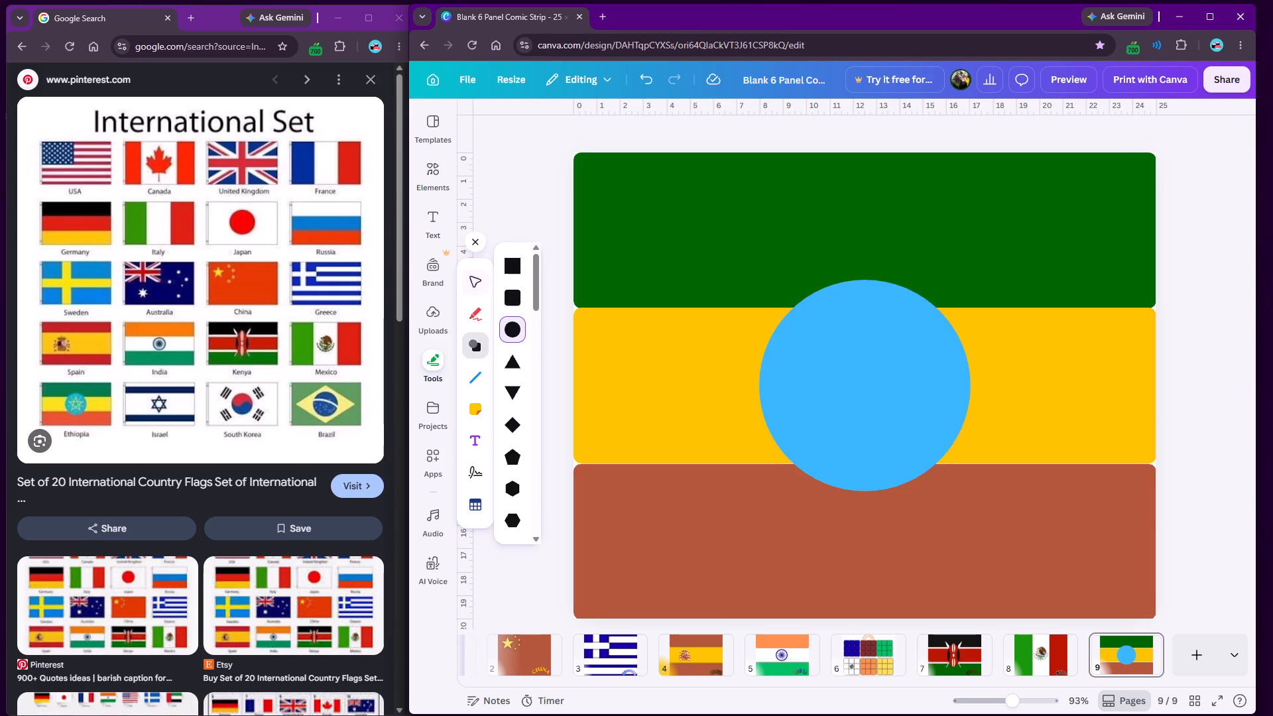
pyautogui.scroll(-3, 513, 404)
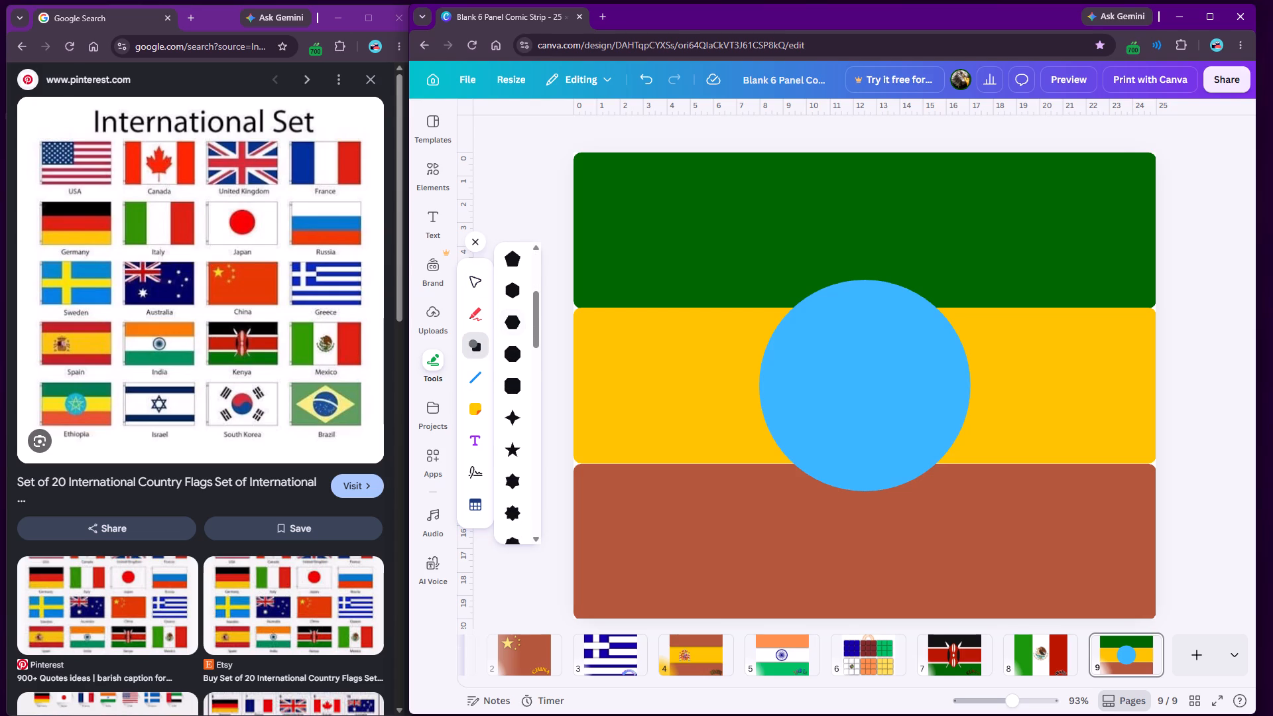
pyautogui.scroll(-1, 525, 413)
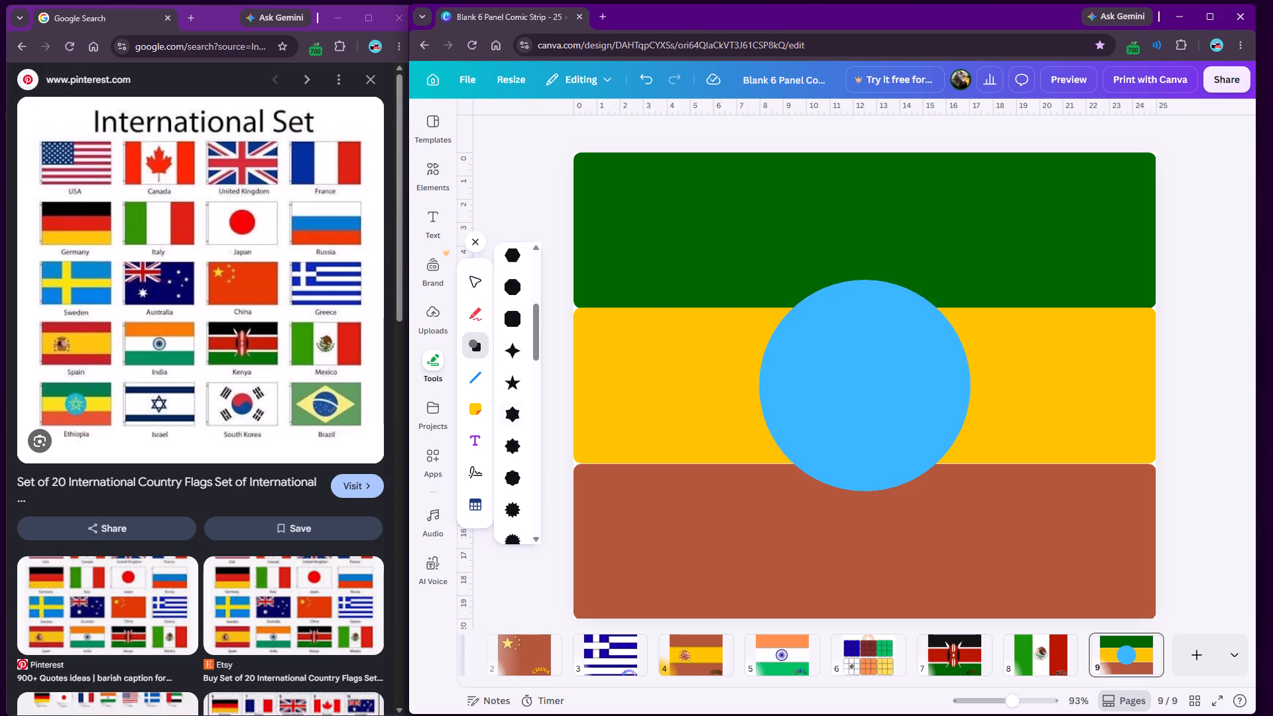
pyautogui.scroll(-1, 522, 419)
pyautogui.scroll(1, 522, 418)
pyautogui.click(513, 381)
pyautogui.click(801, 330)
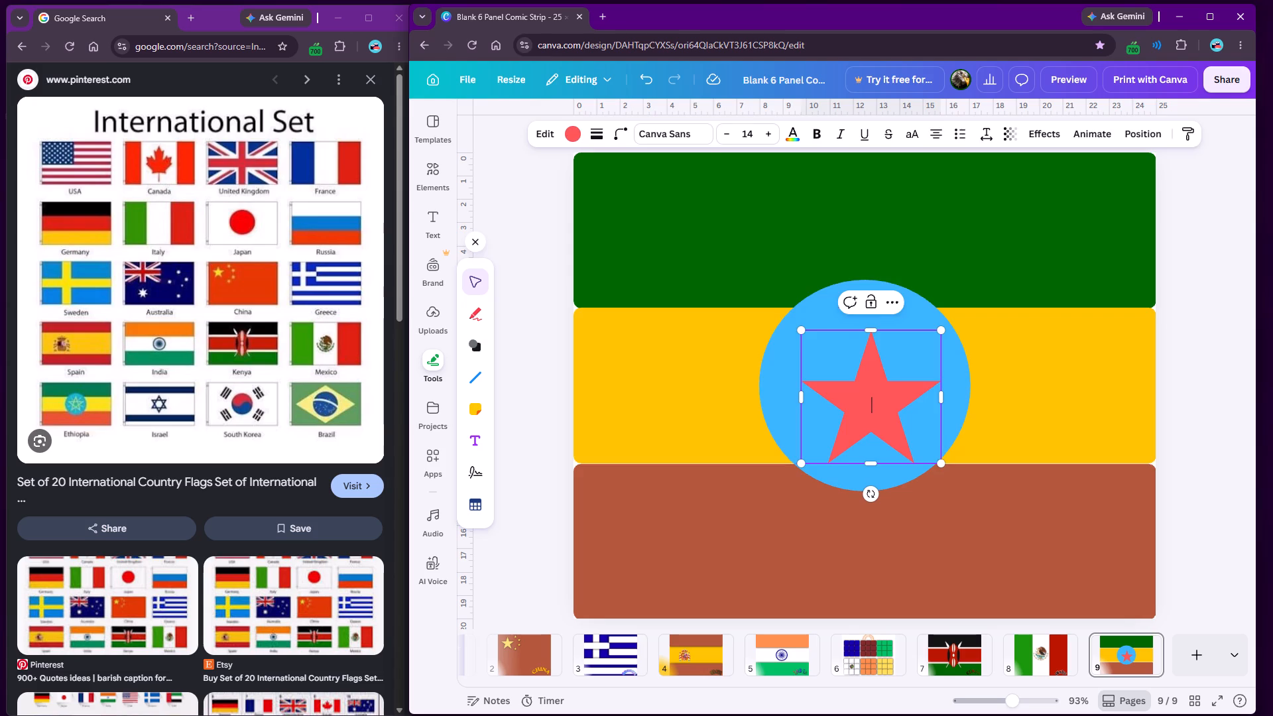
# Enlarge the star until its top point reaches the disc's upper edge, and centre it horizontally on the disc.
pyautogui.click(986, 435)
pyautogui.click(890, 404)
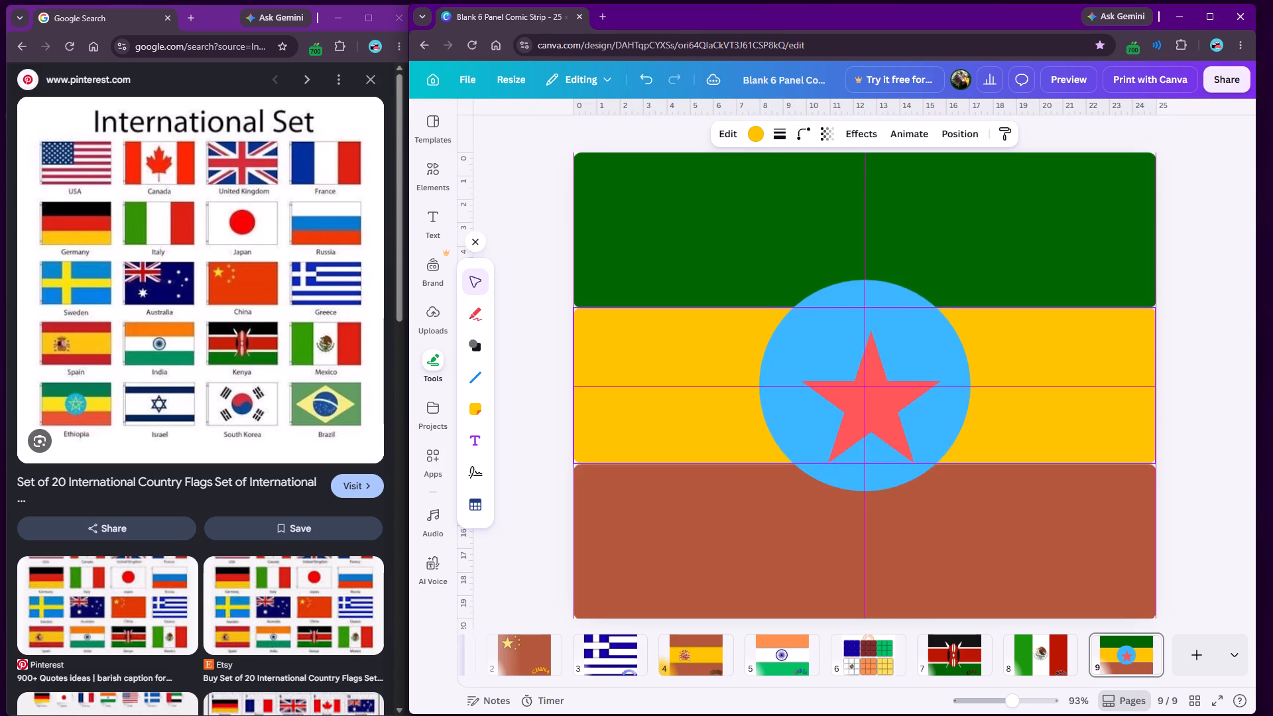
pyautogui.click(861, 412)
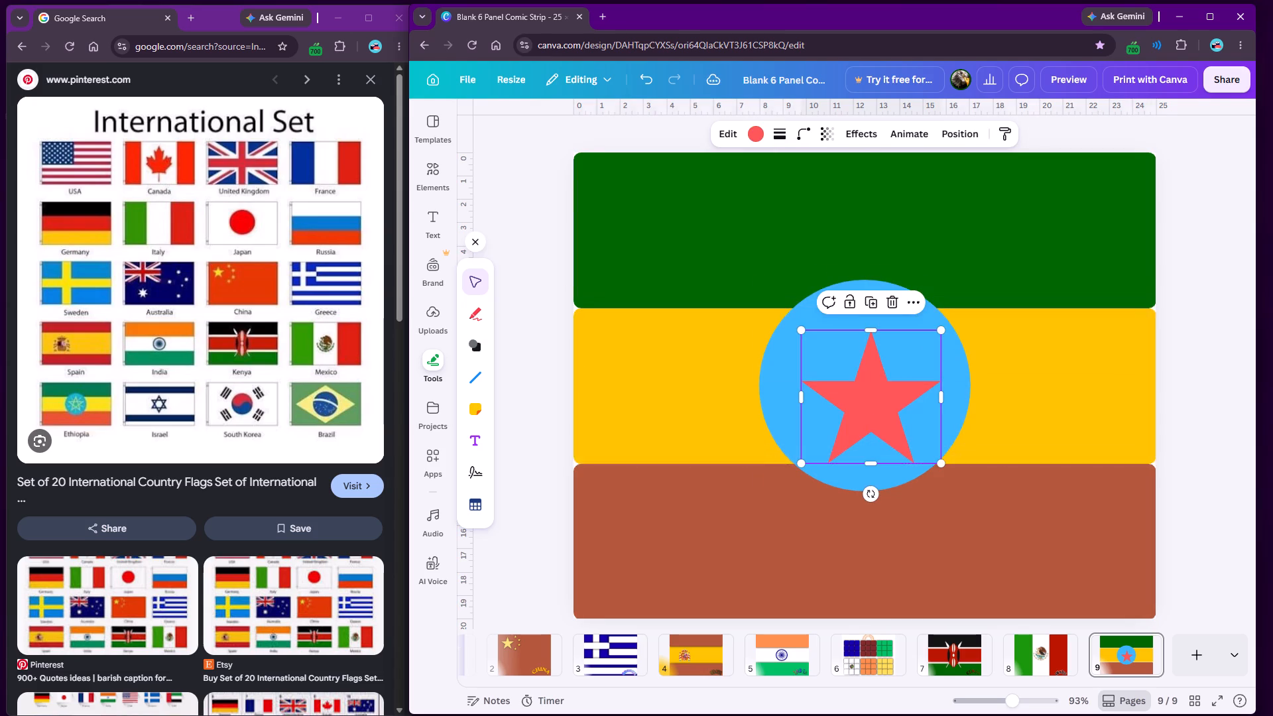
pyautogui.click(529, 339)
pyautogui.click(843, 393)
pyautogui.moveTo(875, 402); pyautogui.dragTo(866, 383)
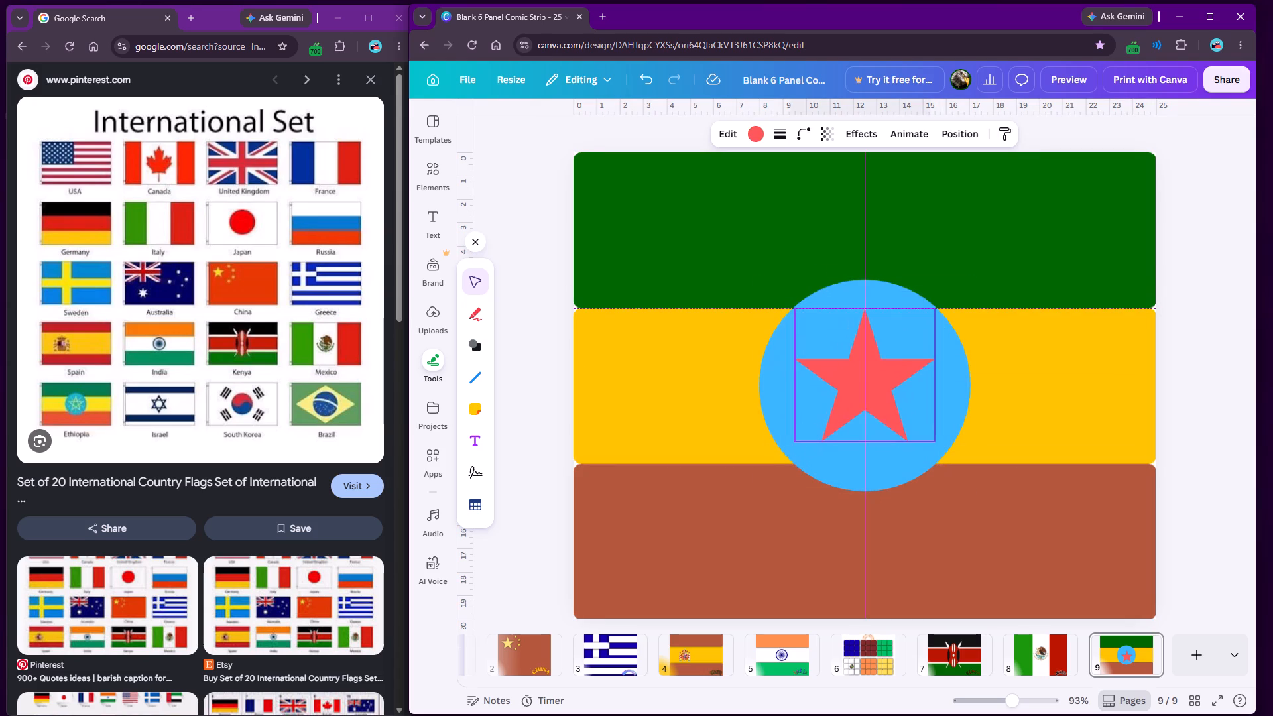
pyautogui.moveTo(866, 383); pyautogui.dragTo(869, 392)
pyautogui.moveTo(792, 320); pyautogui.dragTo(735, 302)
pyautogui.moveTo(851, 362); pyautogui.dragTo(870, 371)
pyautogui.moveTo(867, 293); pyautogui.dragTo(865, 282)
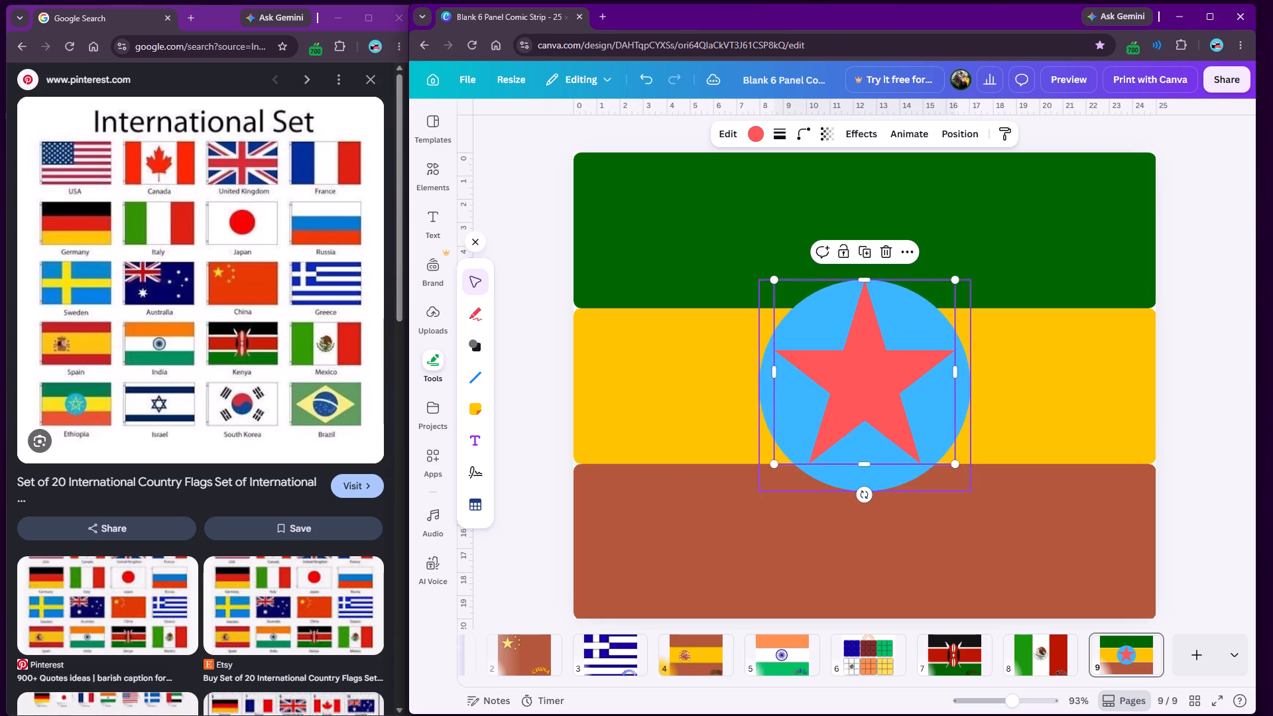
# Widen the star to about 8.5 ruler units so its side points nearly reach the disc's edge, and recentre it.
pyautogui.moveTo(774, 371); pyautogui.dragTo(767, 371)
pyautogui.moveTo(955, 367); pyautogui.dragTo(961, 367)
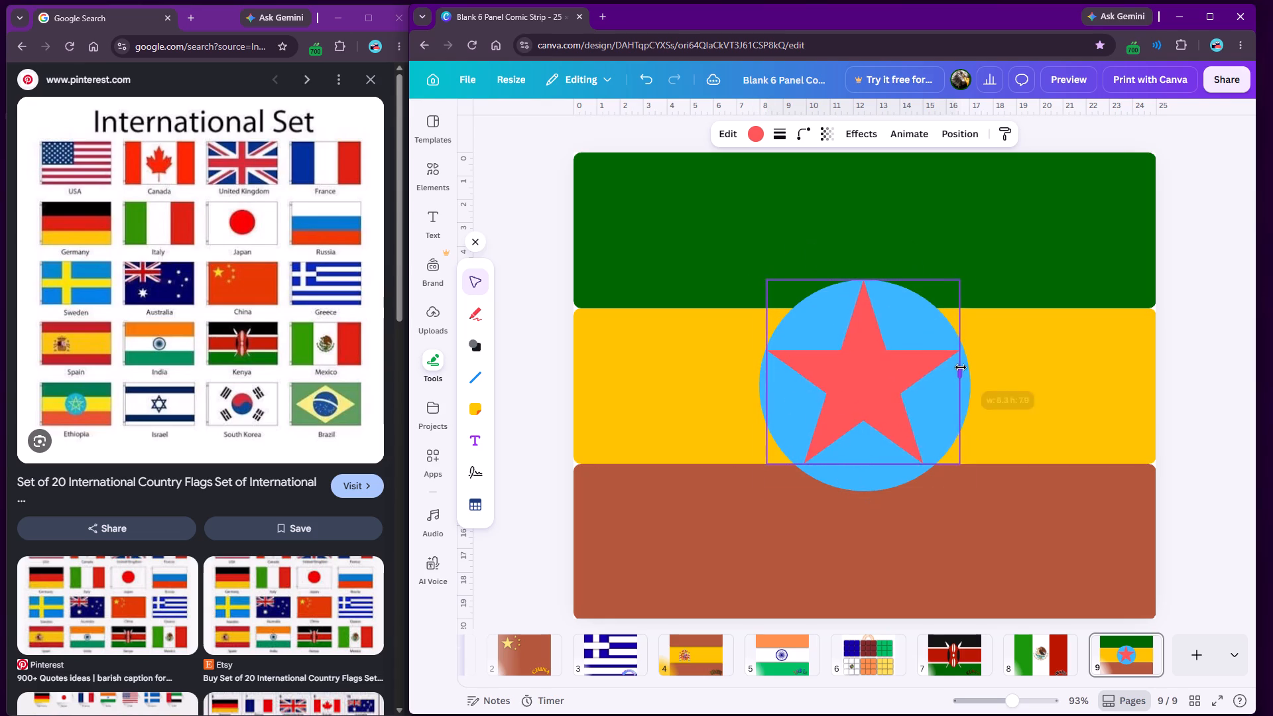
pyautogui.moveTo(961, 367); pyautogui.dragTo(964, 367)
pyautogui.click(863, 461)
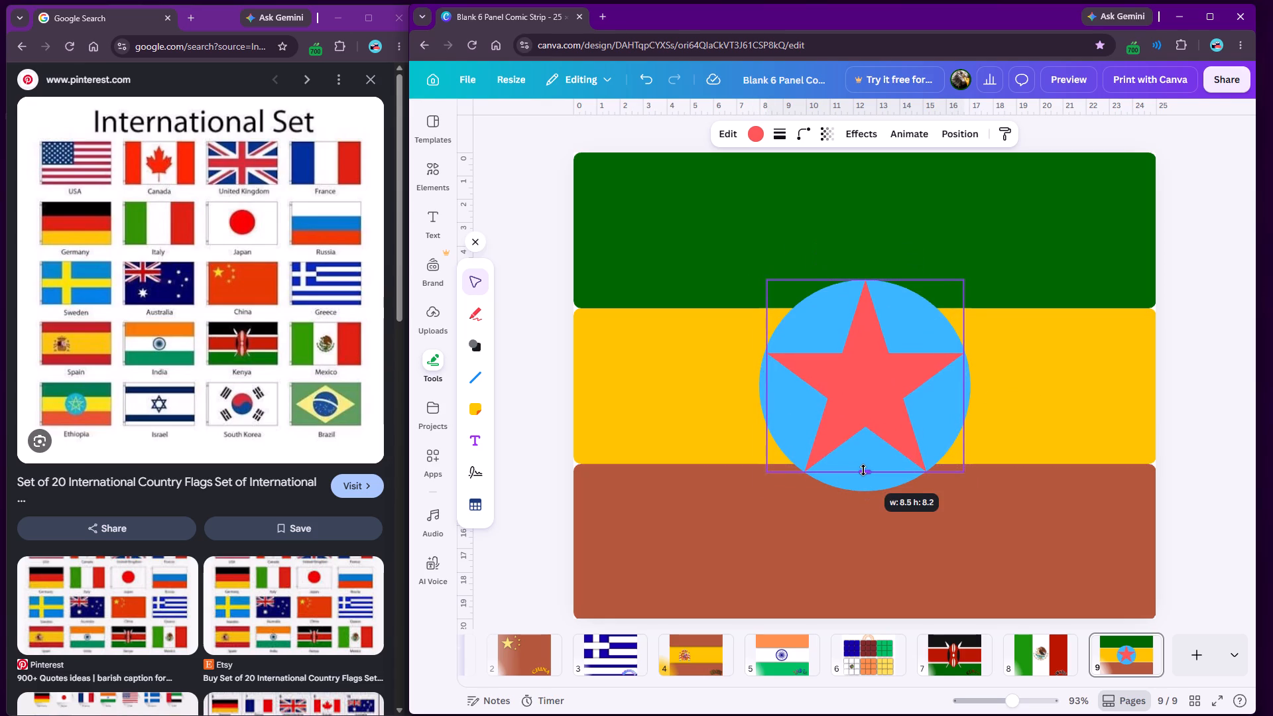
pyautogui.click(540, 404)
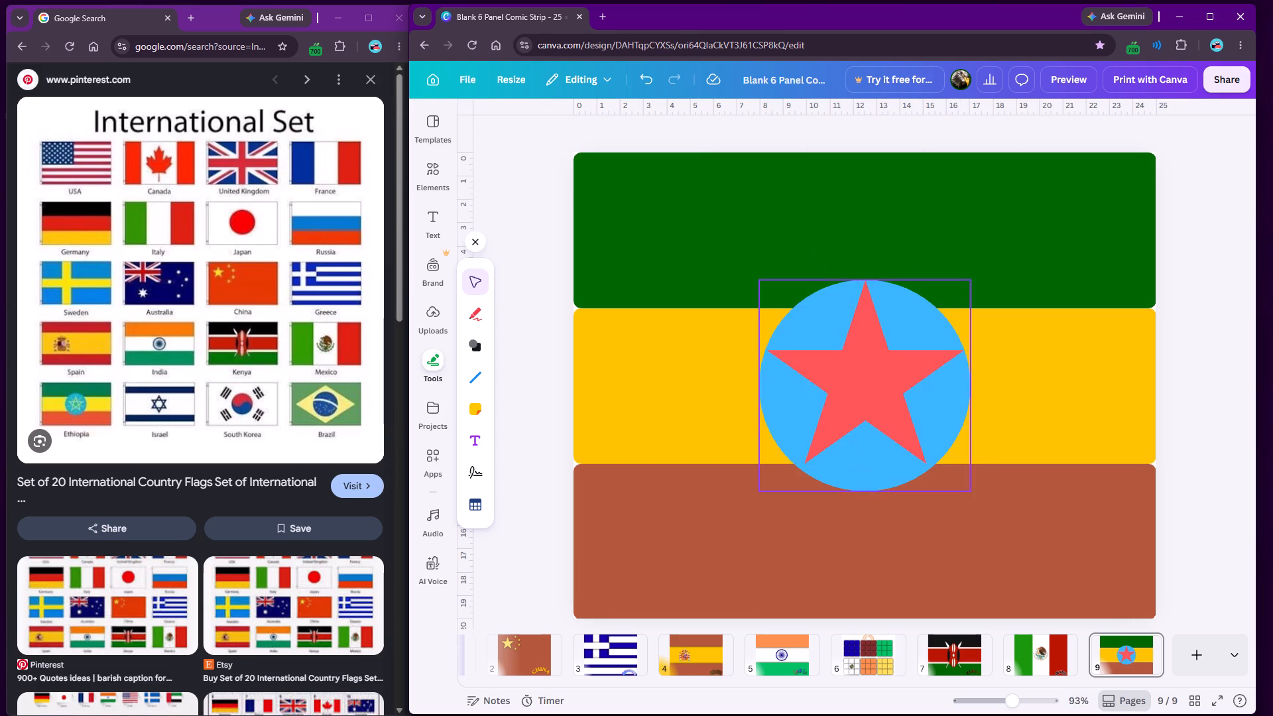
pyautogui.click(845, 375)
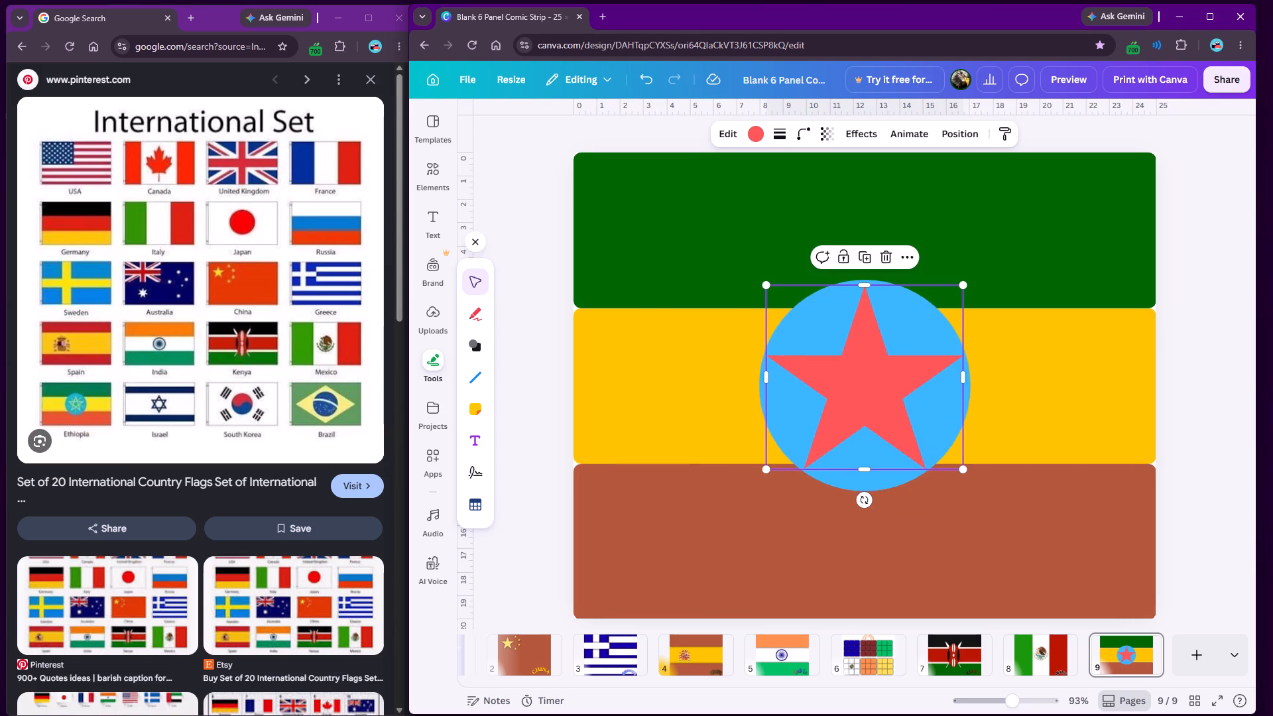
pyautogui.click(541, 383)
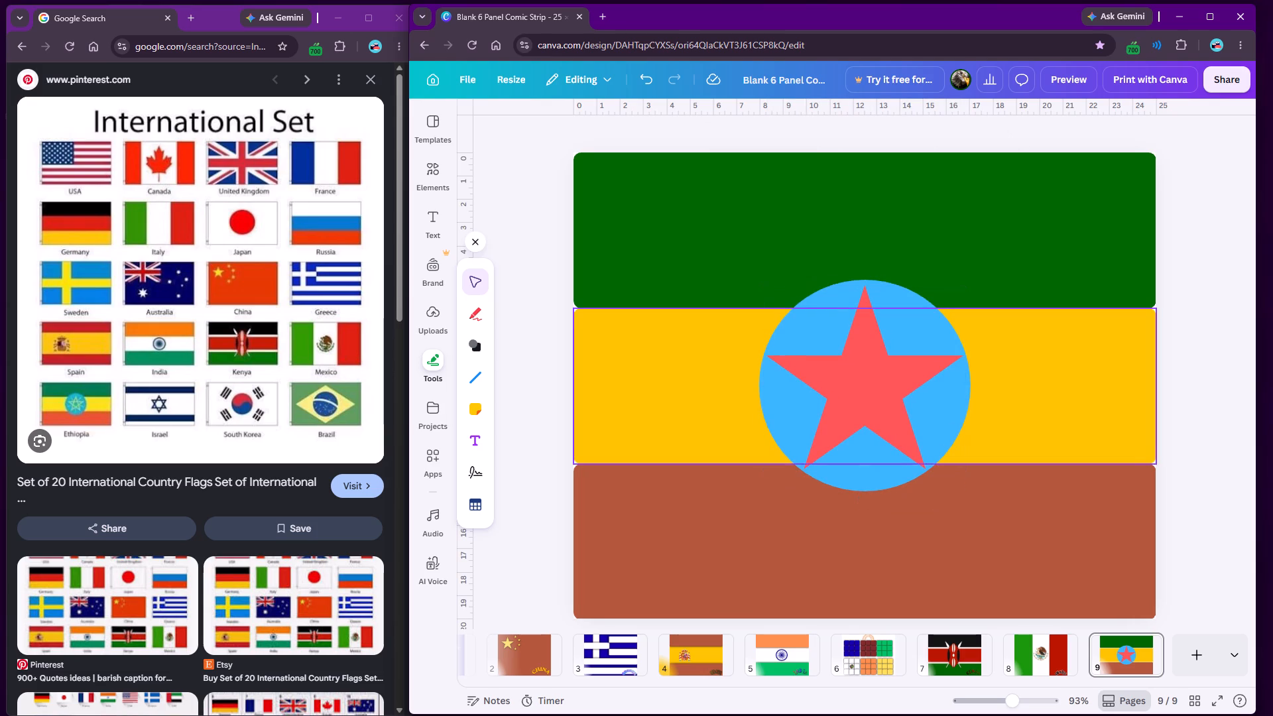
# Give the star a solid outline and fill it with the same light blue as the disc.
pyautogui.click(866, 387)
pyautogui.click(780, 134)
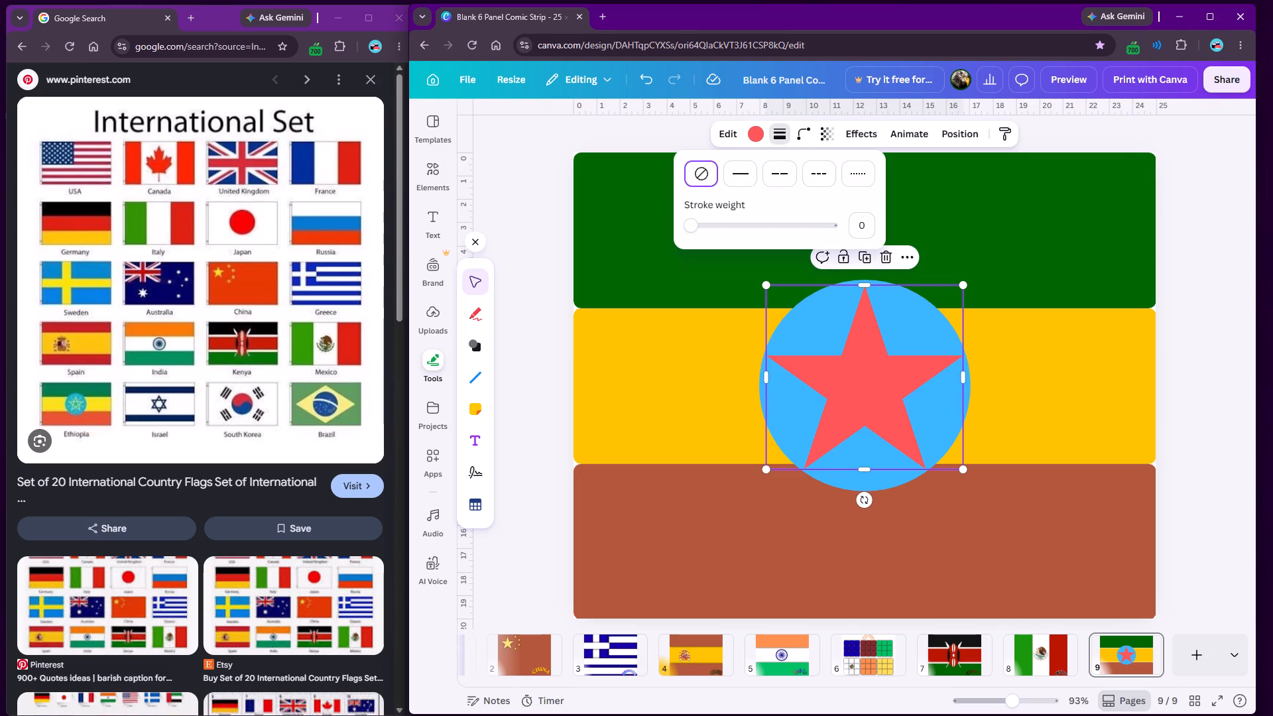
pyautogui.click(743, 181)
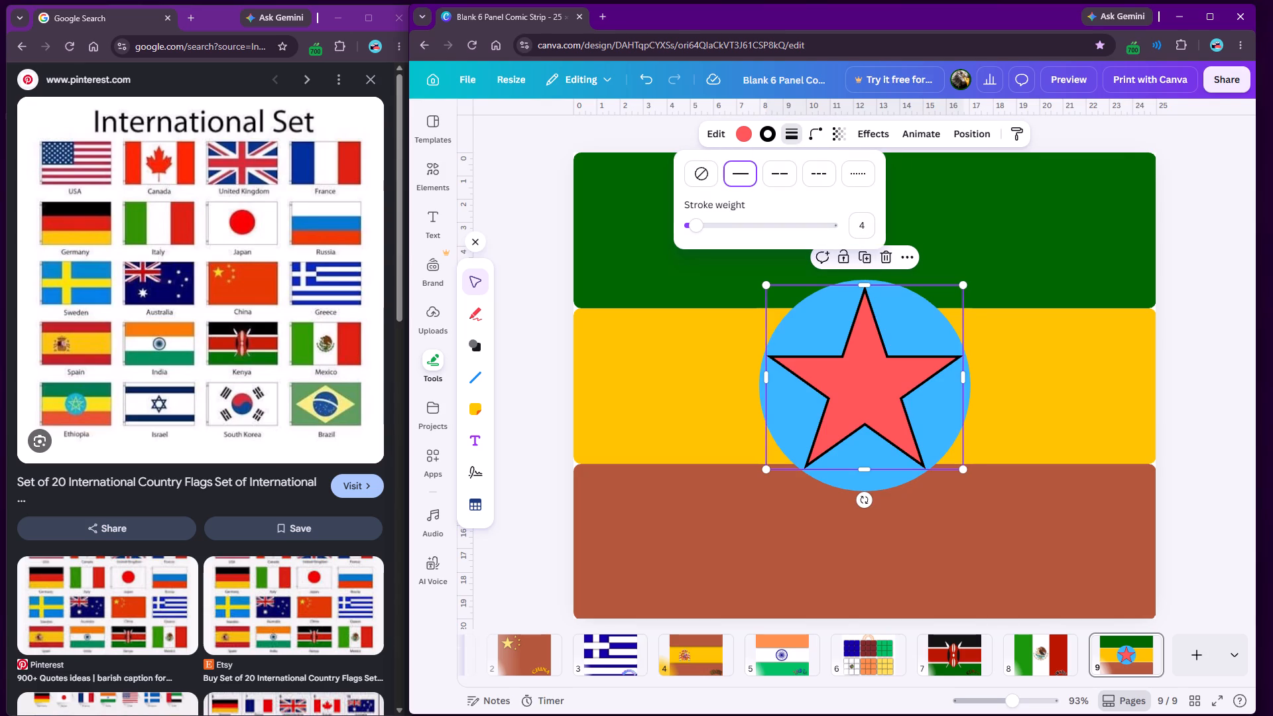
pyautogui.click(743, 135)
pyautogui.click(532, 247)
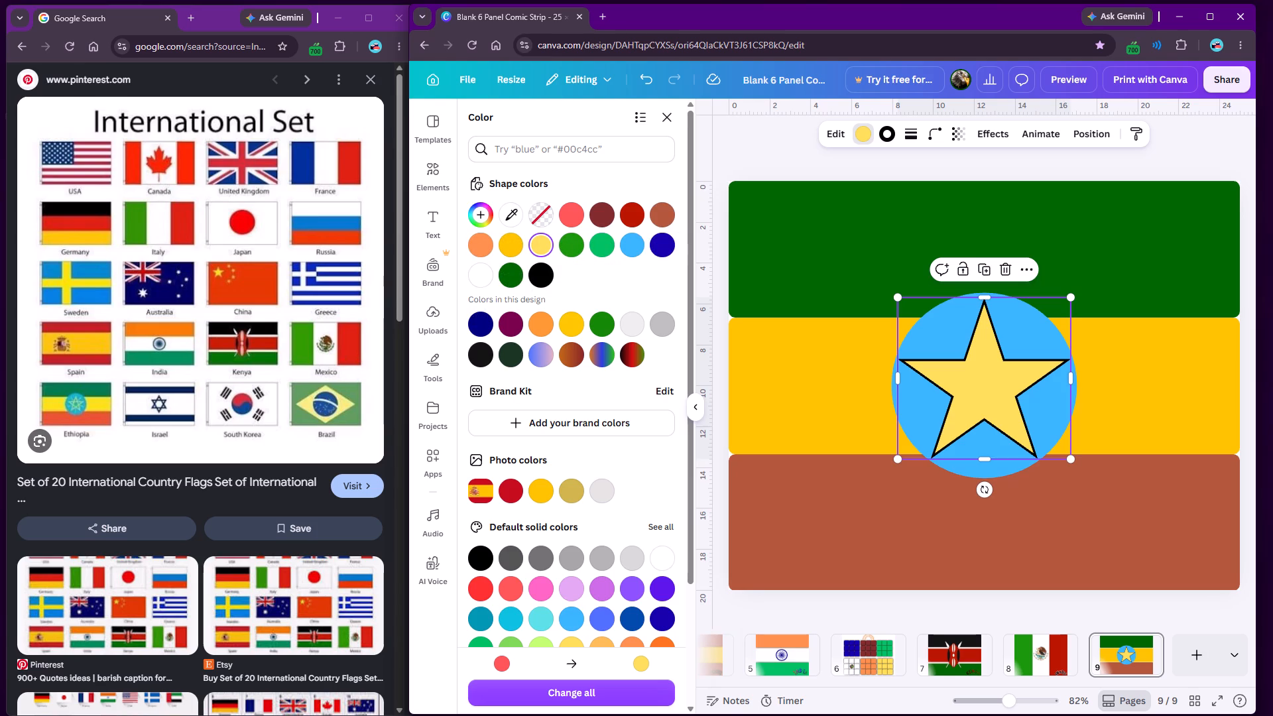
pyautogui.click(640, 249)
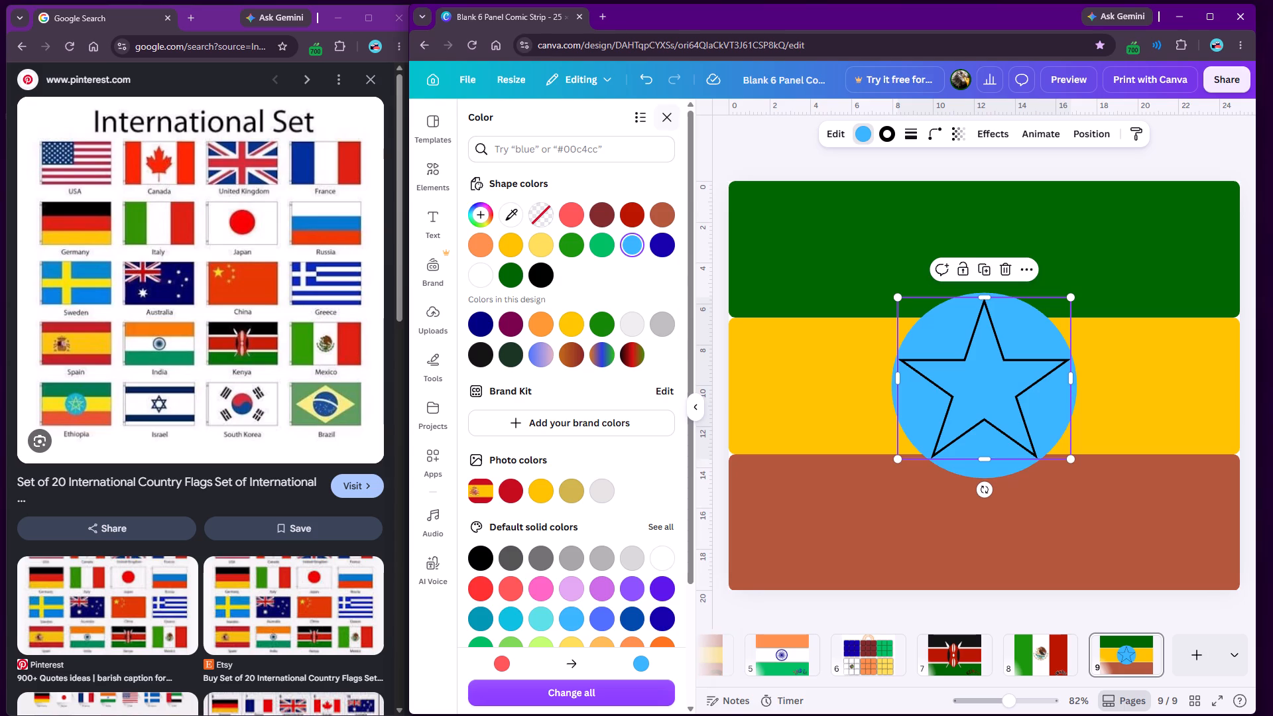
# Colour the star's outline pale yellow and set its stroke weight to 11.
pyautogui.click(883, 132)
pyautogui.click(541, 309)
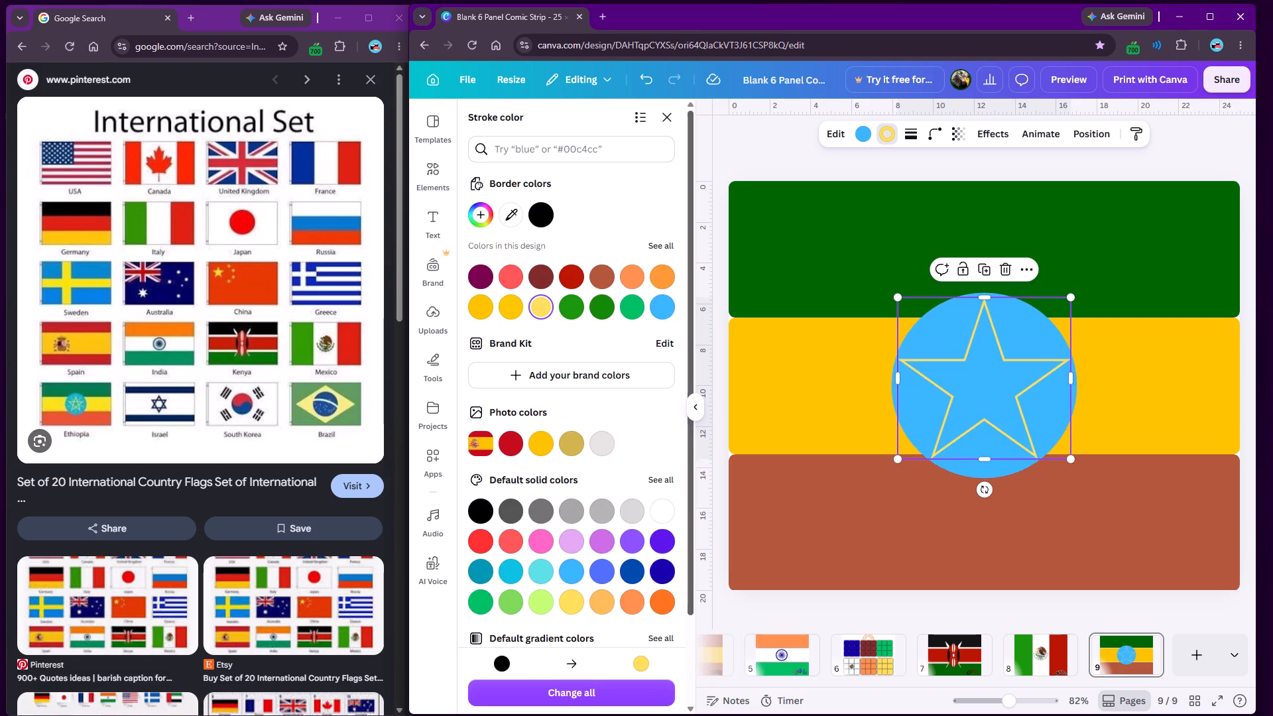
pyautogui.click(902, 133)
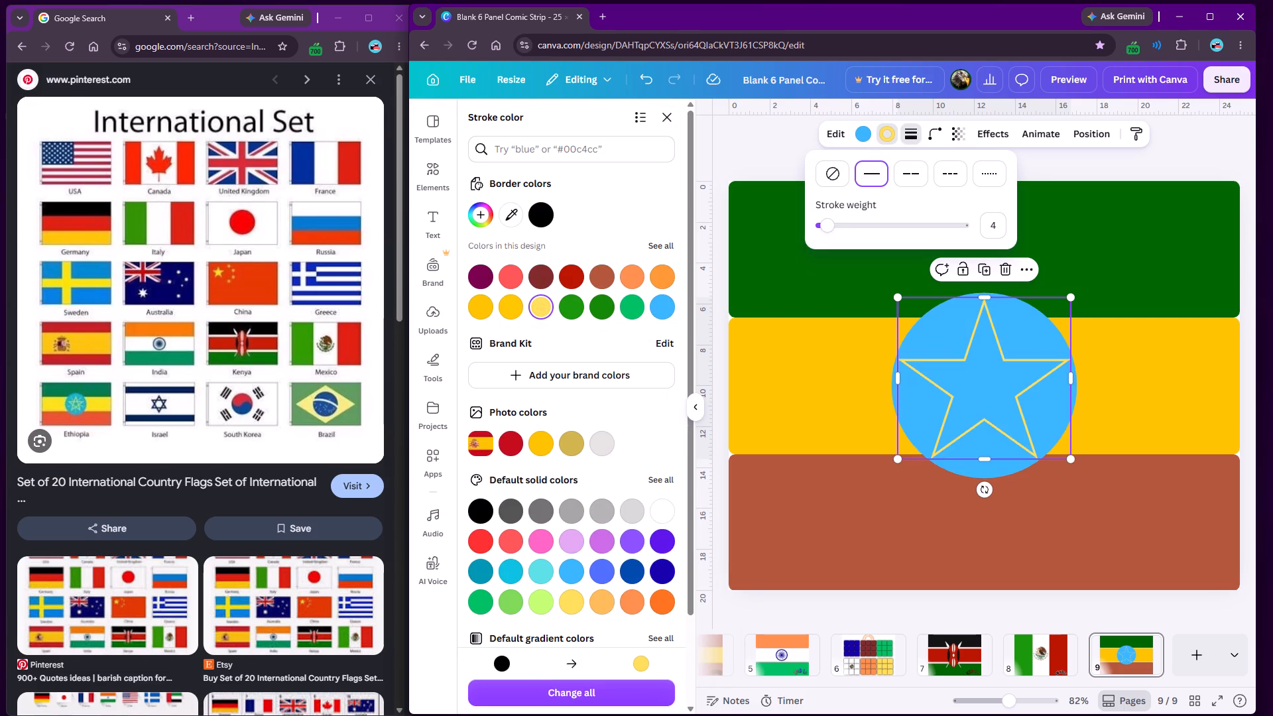
pyautogui.moveTo(831, 226); pyautogui.dragTo(825, 233)
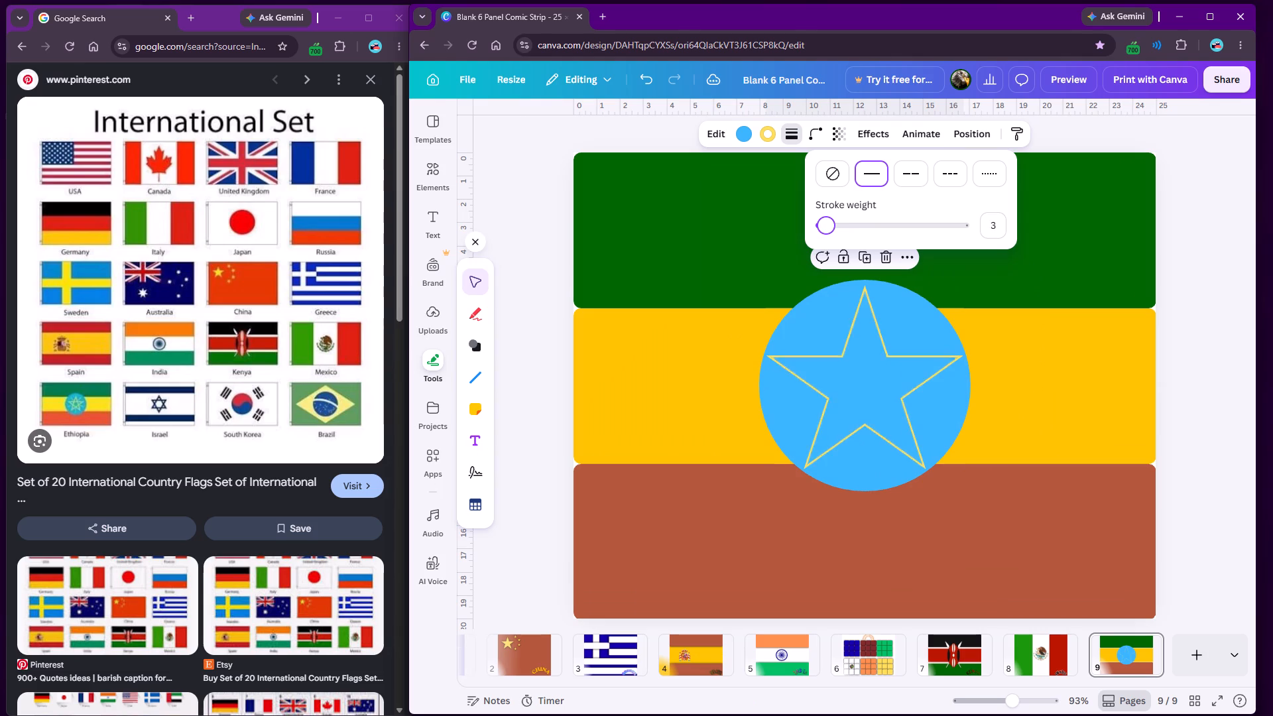
pyautogui.moveTo(825, 233); pyautogui.dragTo(834, 233)
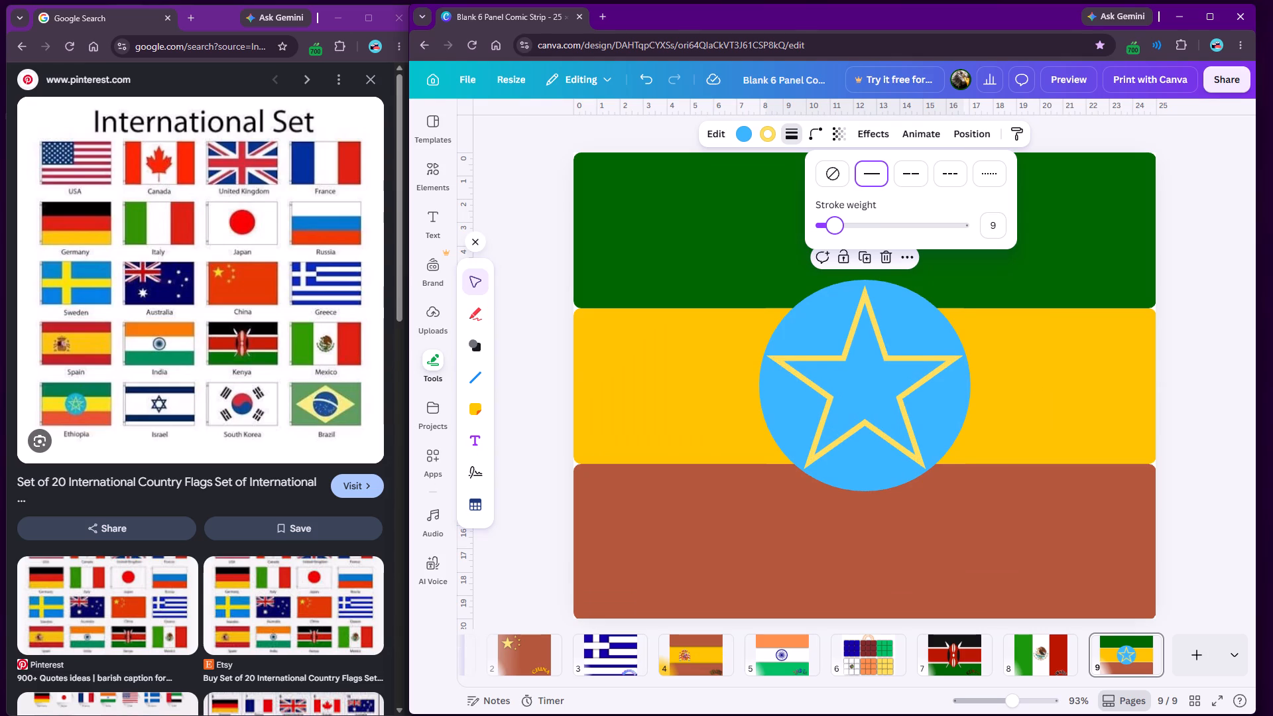
pyautogui.moveTo(834, 233); pyautogui.dragTo(837, 233)
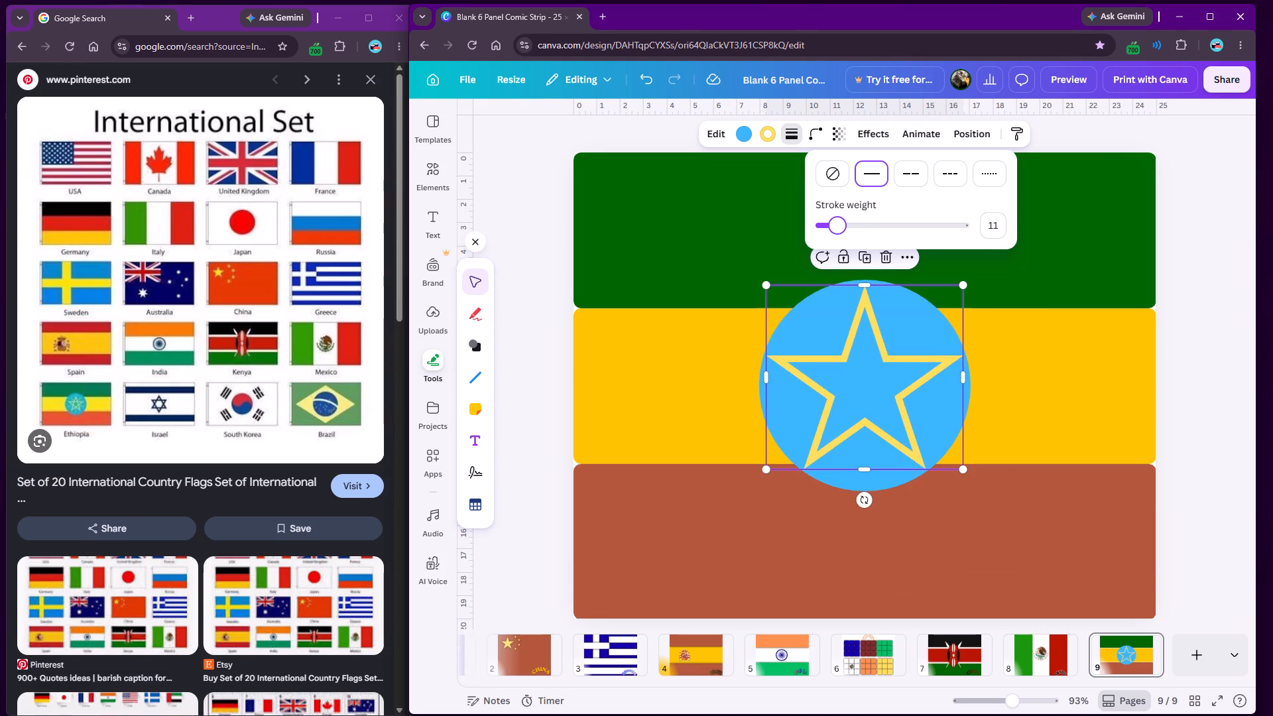
pyautogui.click(528, 308)
# Add a square shape over the disc, tilt it, and shrink it to a thin bar about 2.8 ruler units long.
pyautogui.click(474, 340)
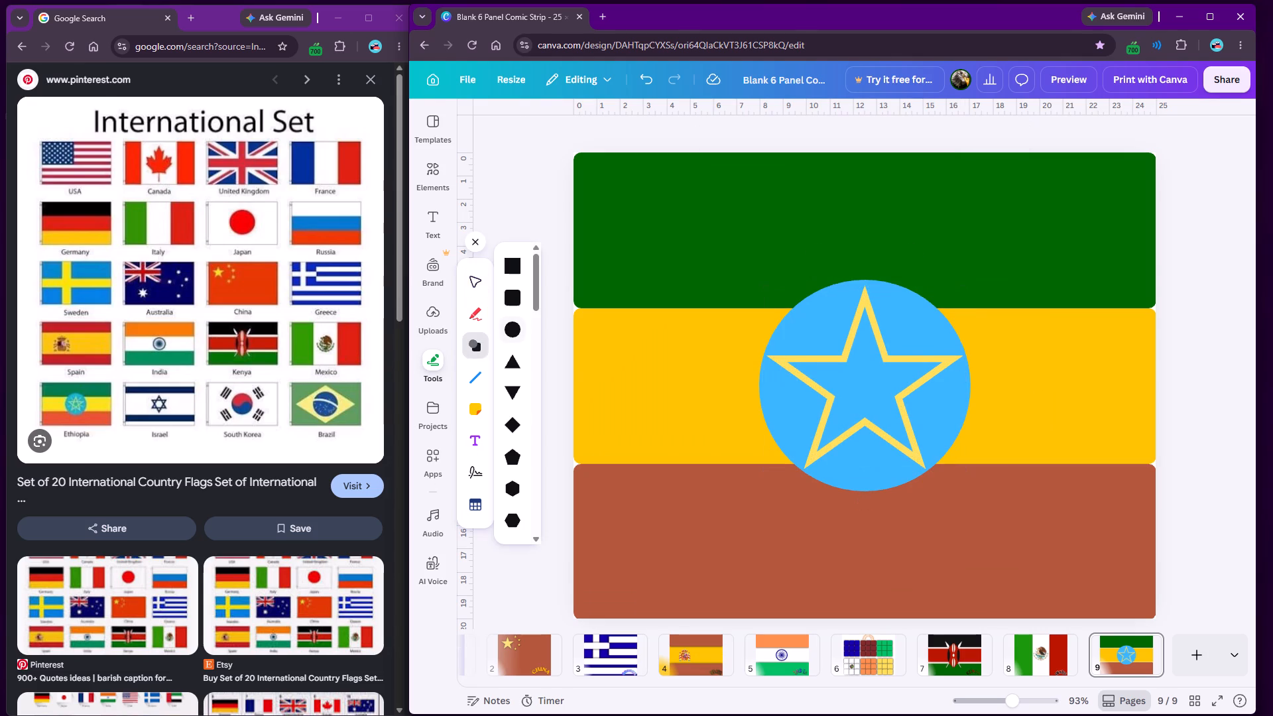
pyautogui.click(513, 265)
pyautogui.click(762, 315)
pyautogui.moveTo(832, 488); pyautogui.dragTo(897, 469)
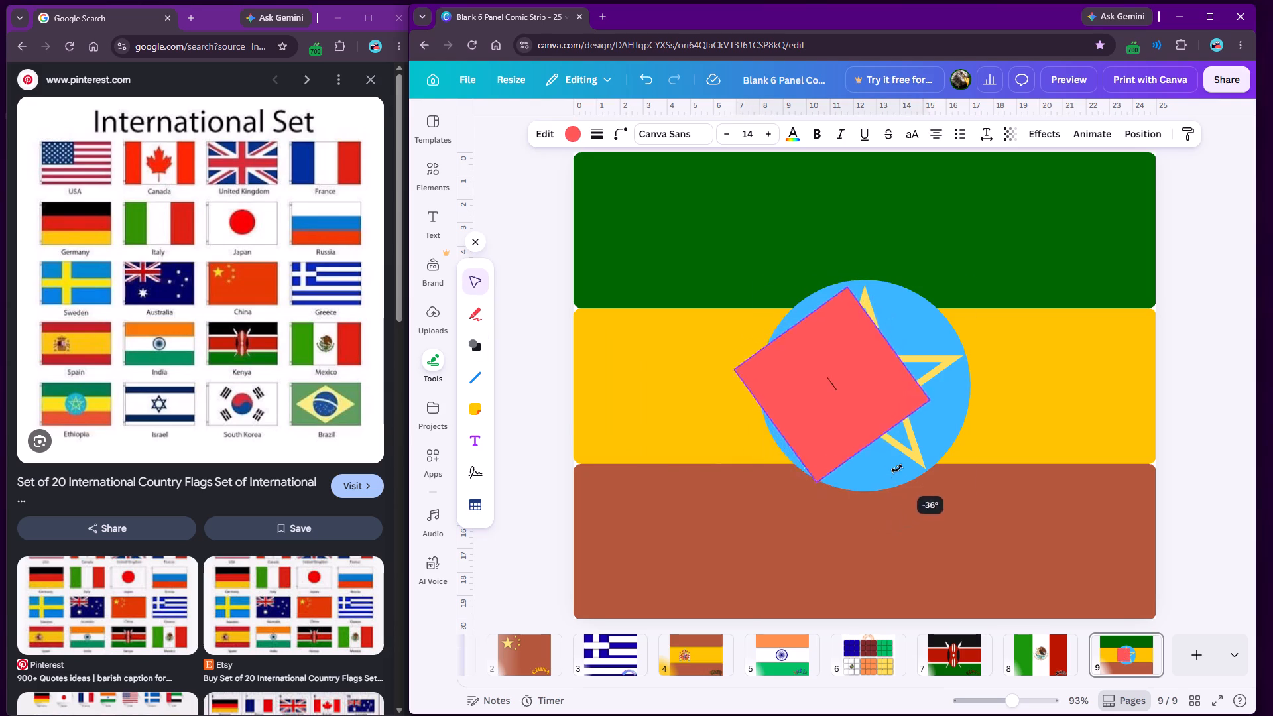
pyautogui.moveTo(897, 469); pyautogui.dragTo(906, 444)
pyautogui.moveTo(874, 327); pyautogui.dragTo(790, 415)
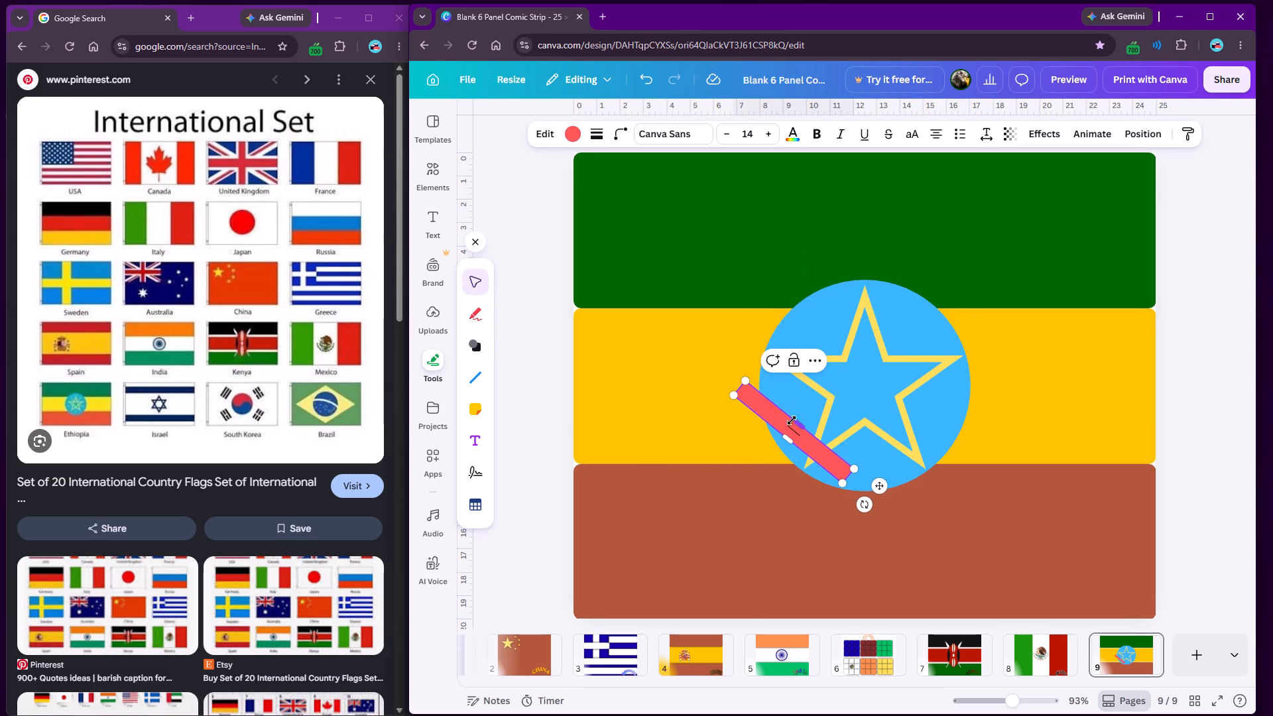
pyautogui.moveTo(844, 483); pyautogui.dragTo(792, 430)
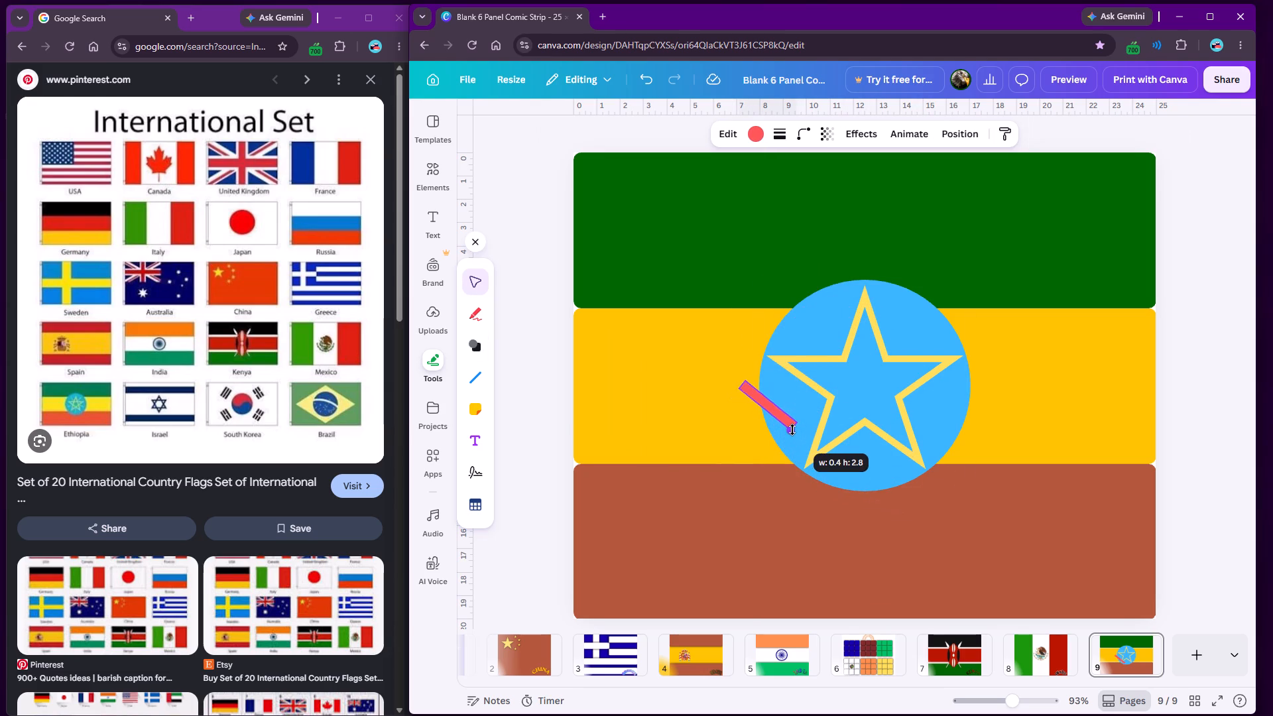
pyautogui.moveTo(792, 430); pyautogui.dragTo(791, 430)
pyautogui.click(537, 392)
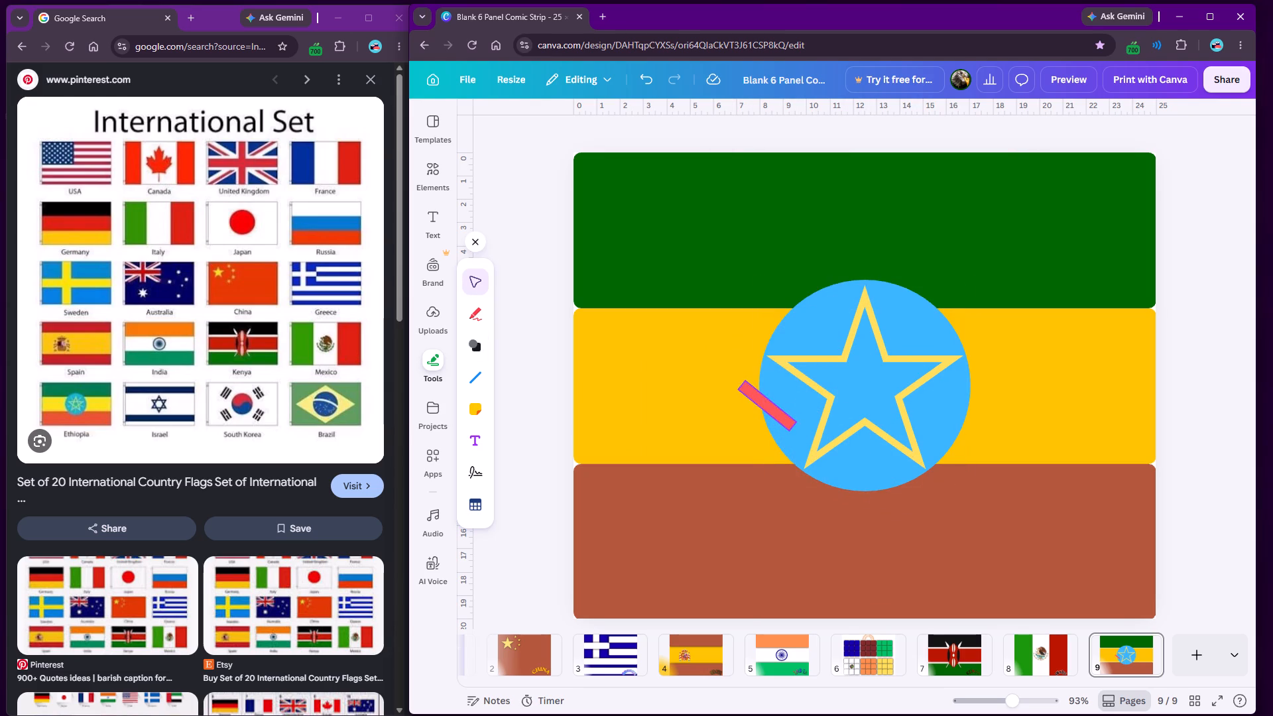
# Place the bar in the gap between the star's top and upper-left points, adjust its thickness, and tilt it to about -35°.
pyautogui.moveTo(768, 405); pyautogui.dragTo(814, 328)
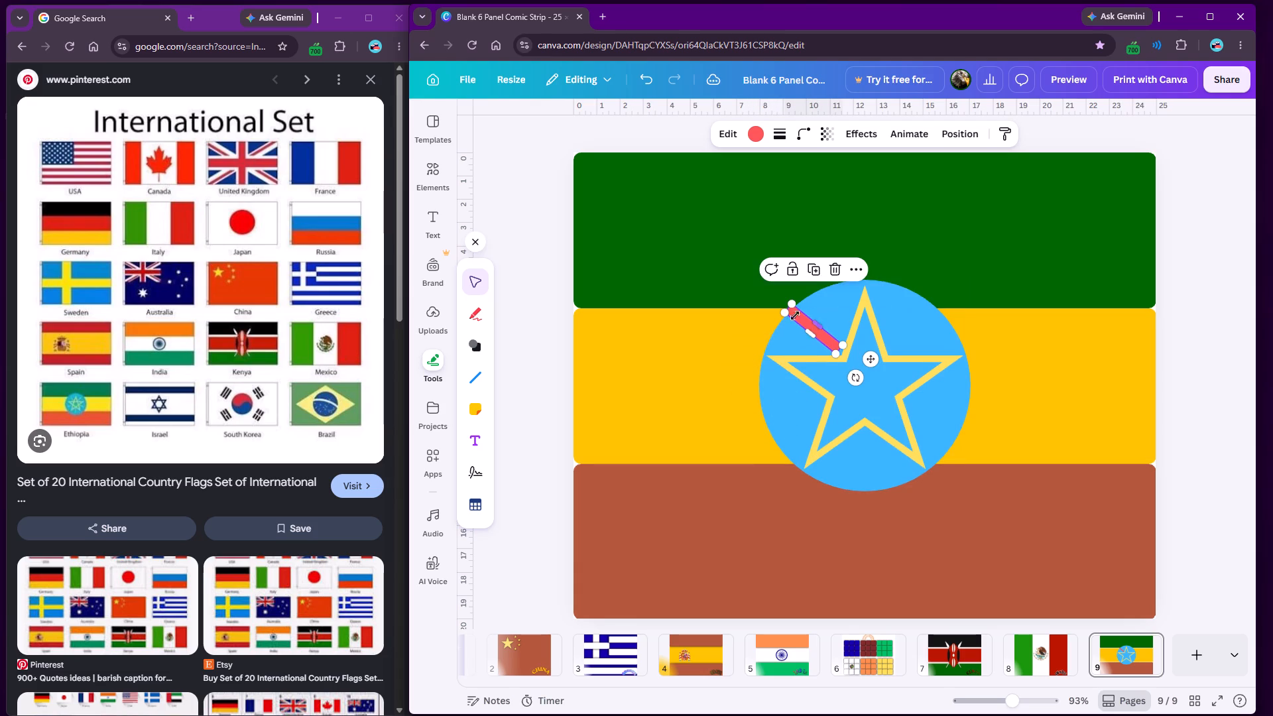
pyautogui.moveTo(783, 312); pyautogui.dragTo(794, 318)
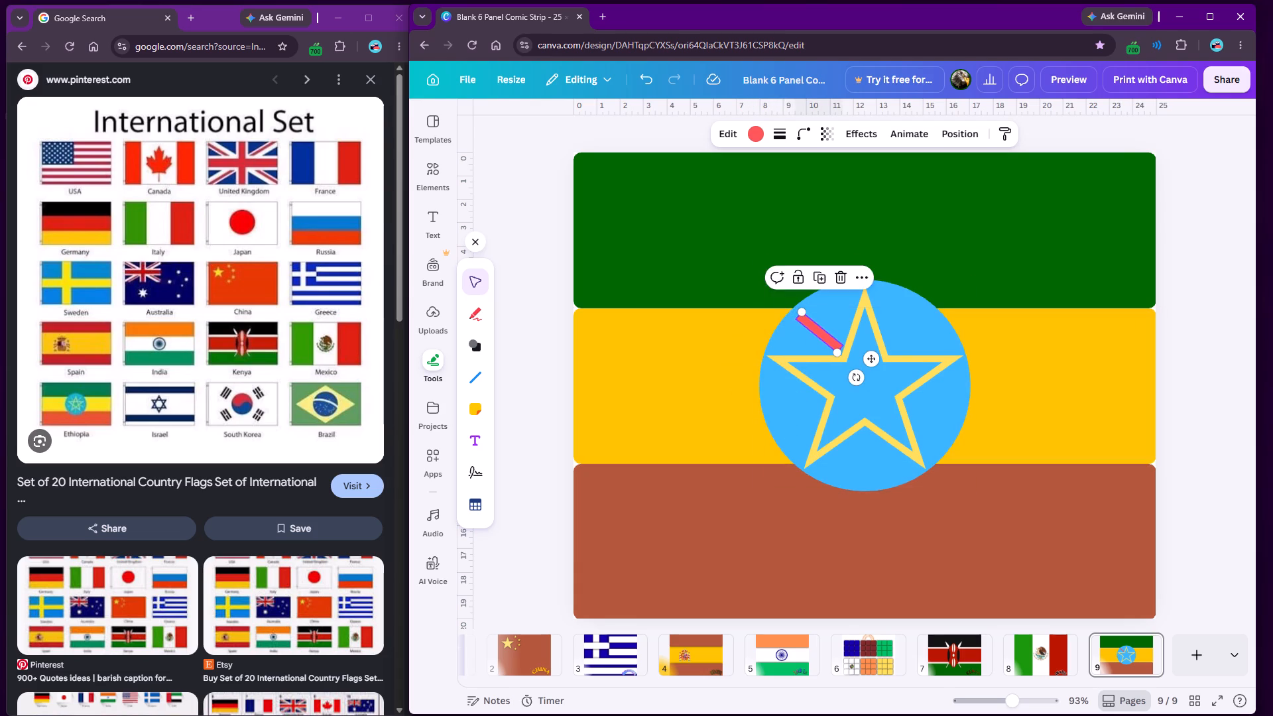
pyautogui.click(535, 363)
pyautogui.click(828, 340)
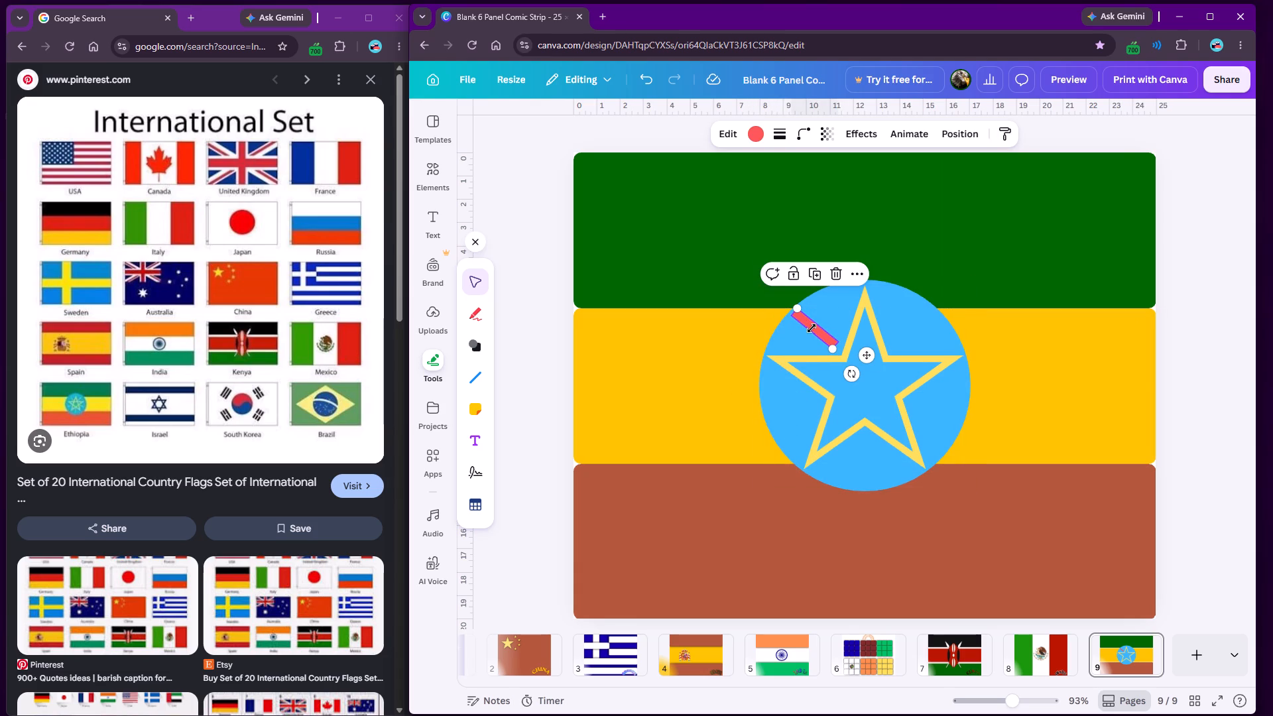
pyautogui.moveTo(851, 371); pyautogui.dragTo(842, 385)
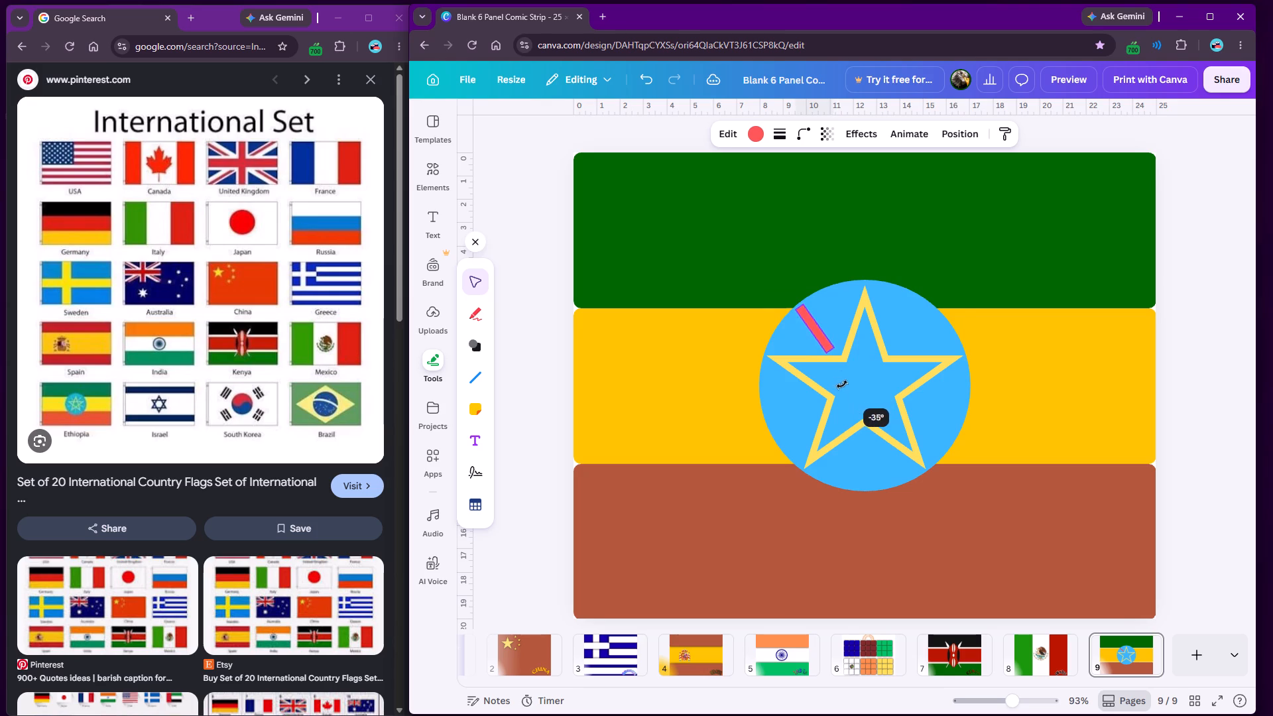
pyautogui.moveTo(842, 385); pyautogui.dragTo(842, 383)
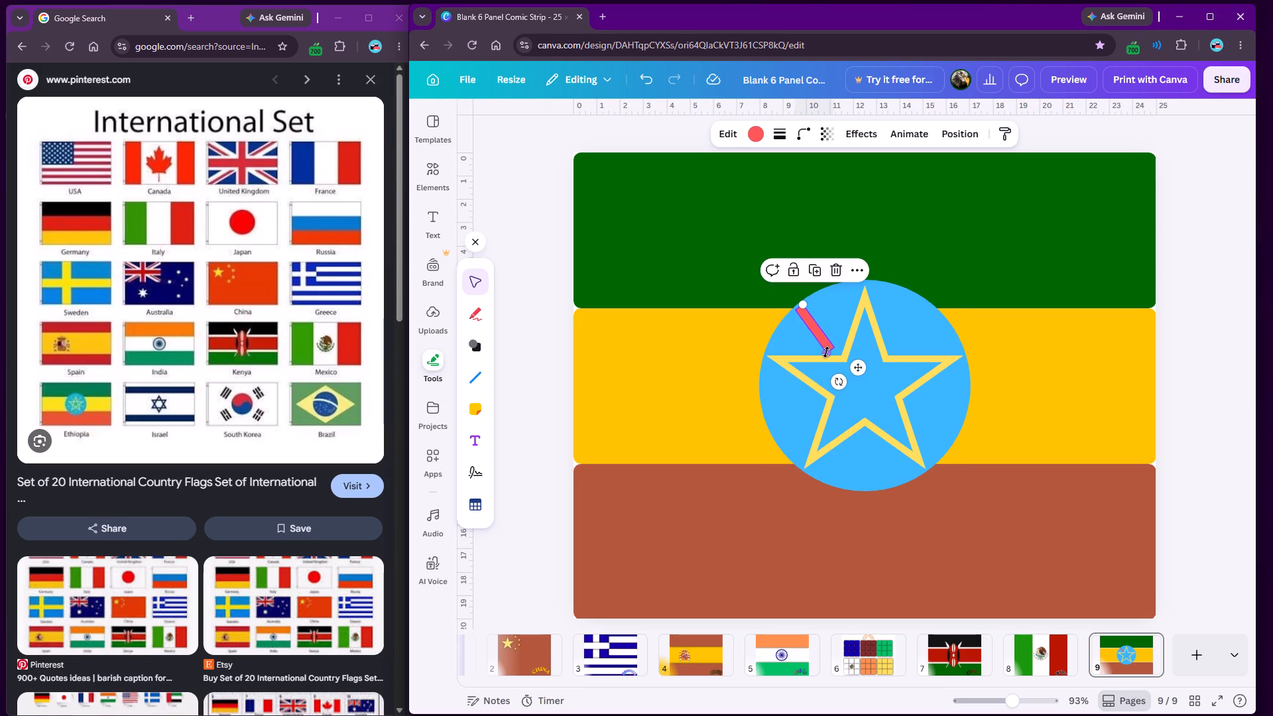
pyautogui.click(826, 352)
pyautogui.moveTo(818, 335); pyautogui.dragTo(821, 333)
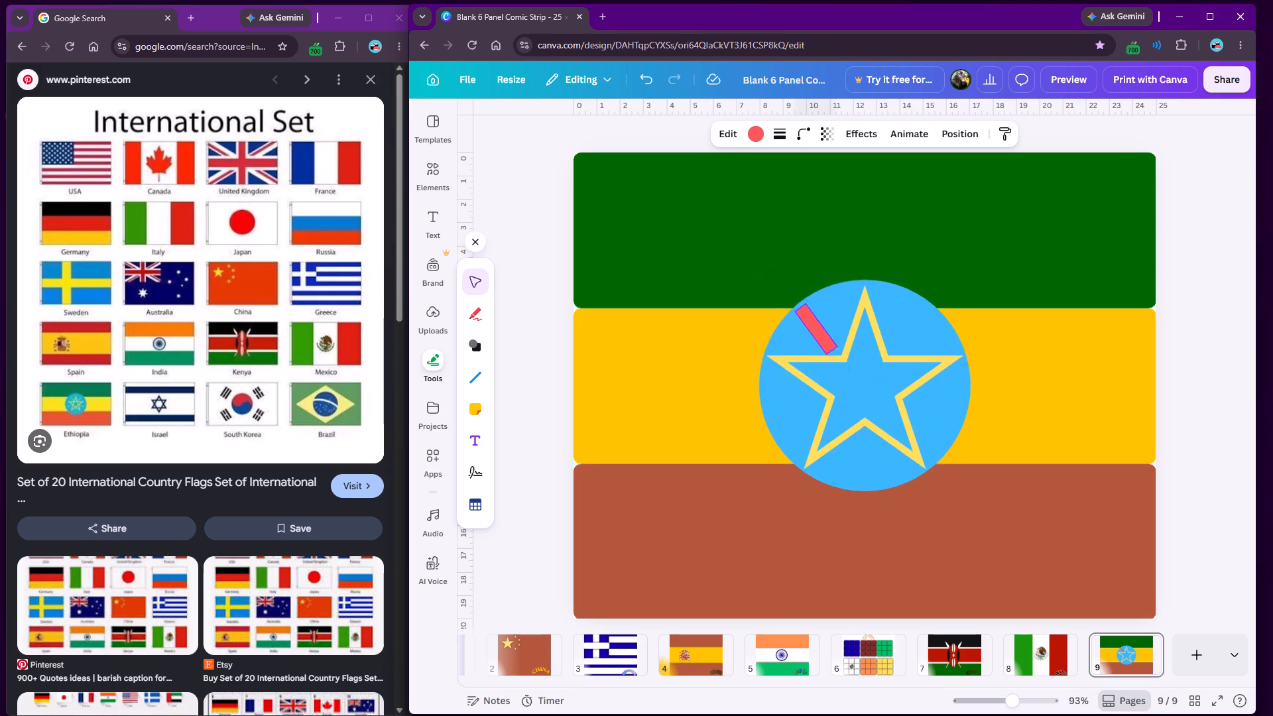
pyautogui.moveTo(821, 333); pyautogui.dragTo(825, 329)
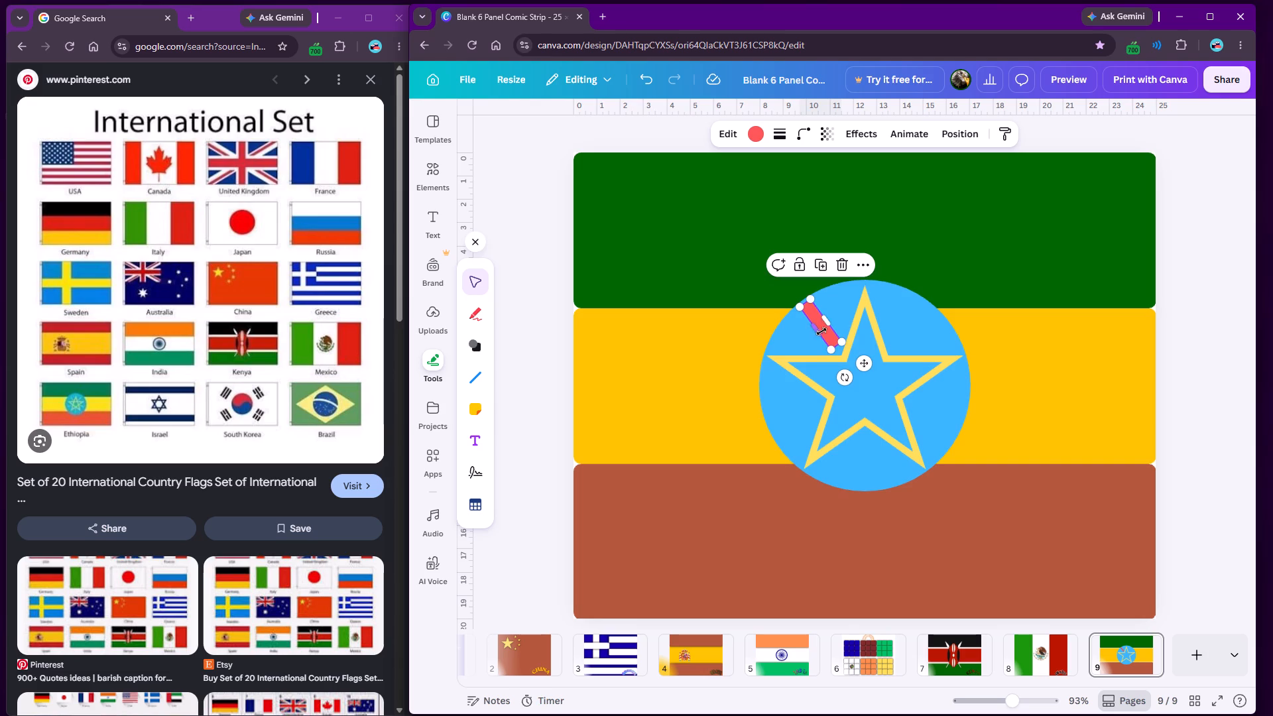
# Duplicate the bar into the gap between the star's top and upper-right points, tilted about 28° to mirror the first.
pyautogui.rightClick(829, 331)
pyautogui.click(869, 413)
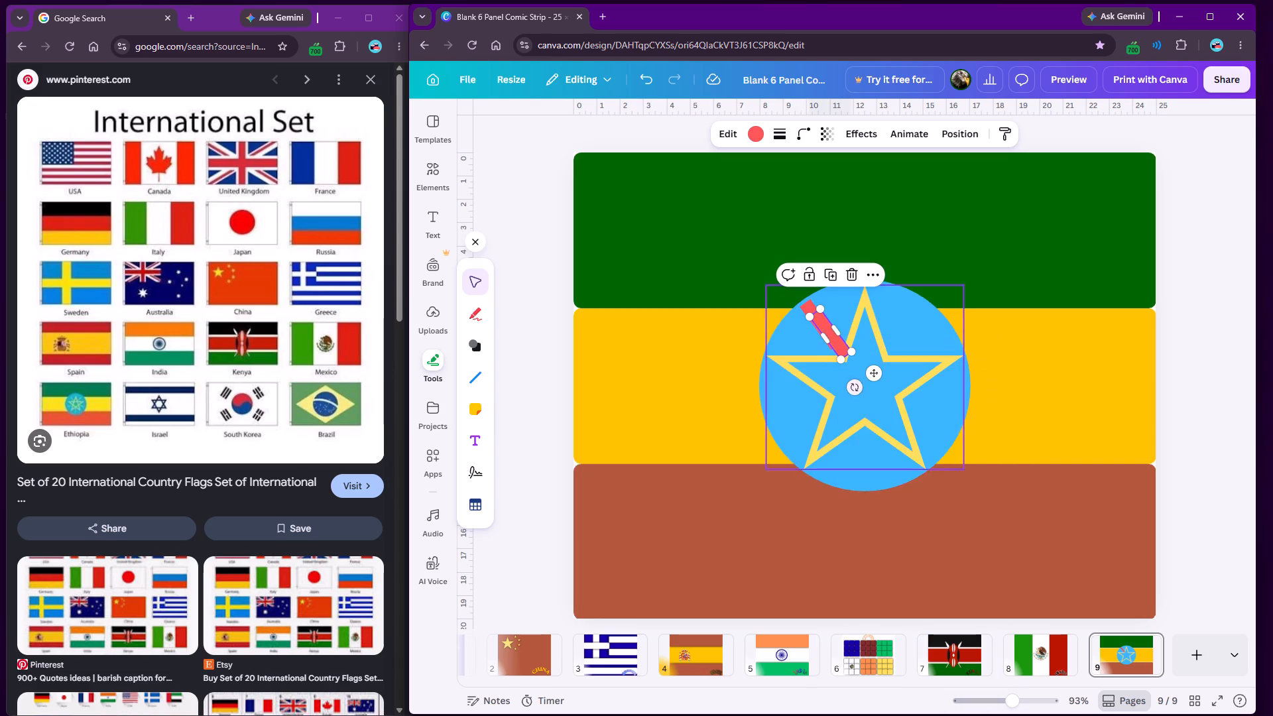
pyautogui.moveTo(877, 372); pyautogui.dragTo(953, 357)
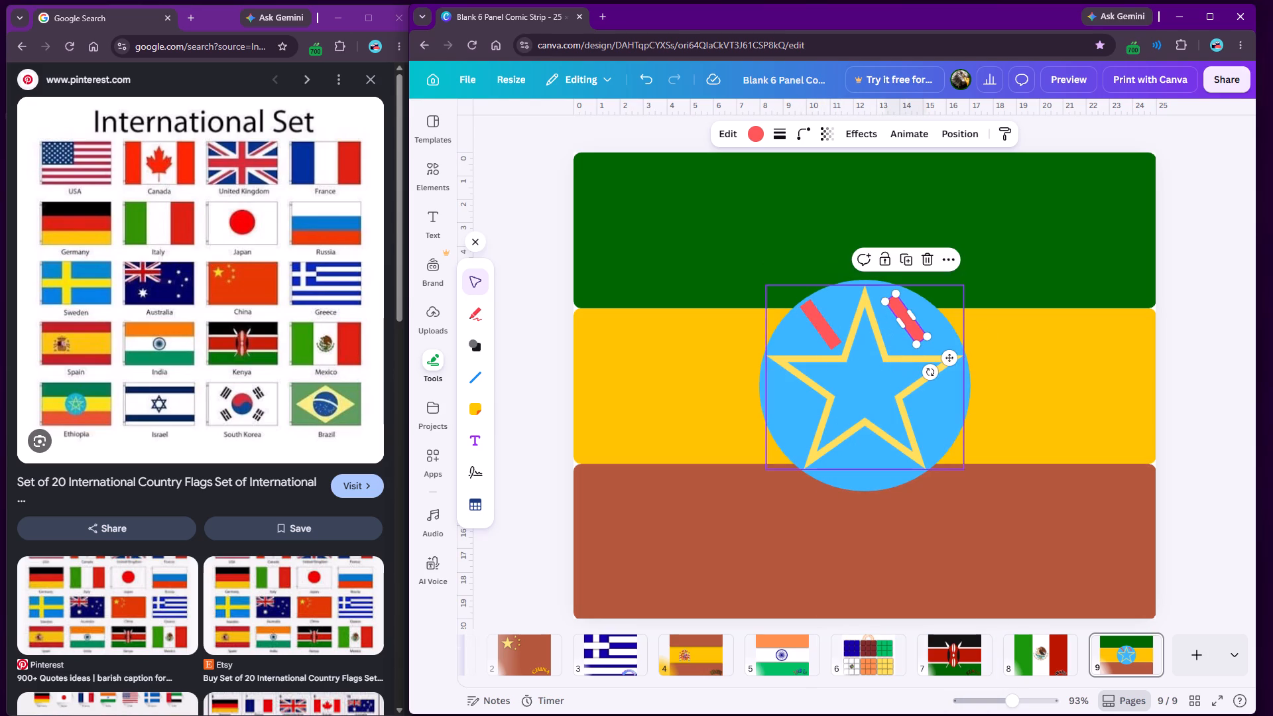
pyautogui.moveTo(930, 373); pyautogui.dragTo(866, 369)
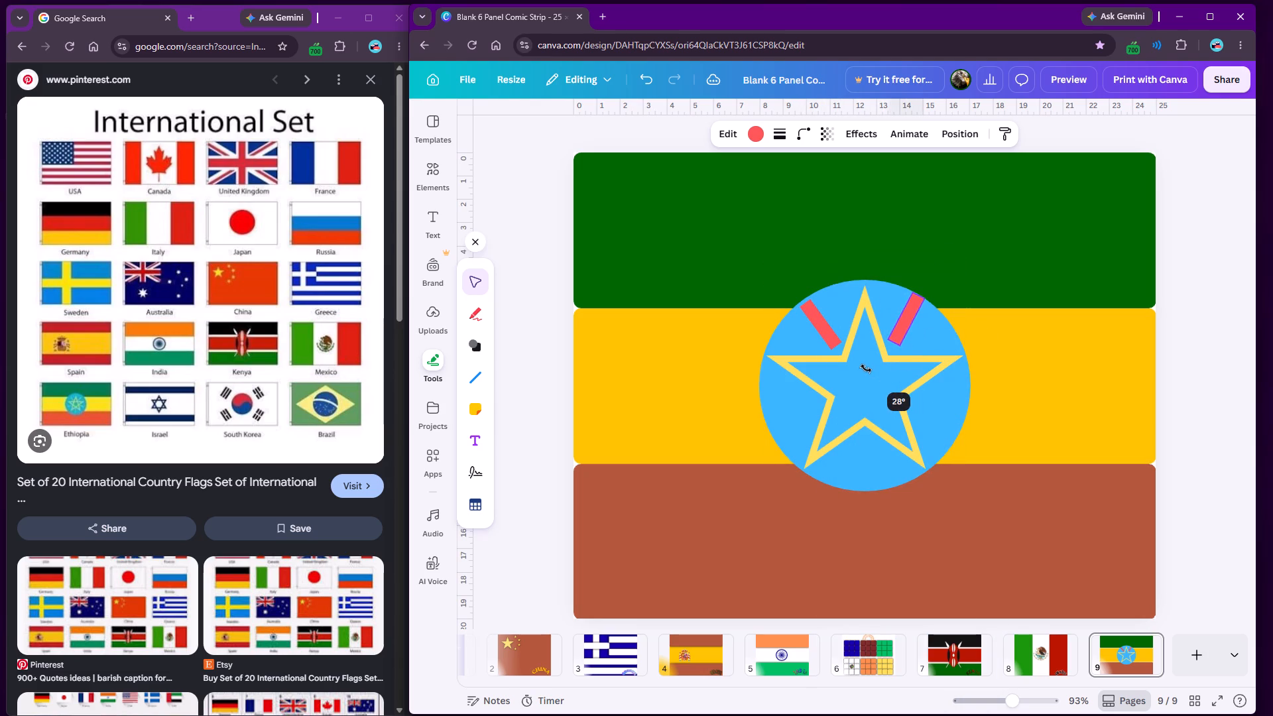
pyautogui.moveTo(866, 369); pyautogui.dragTo(864, 368)
pyautogui.click(889, 373)
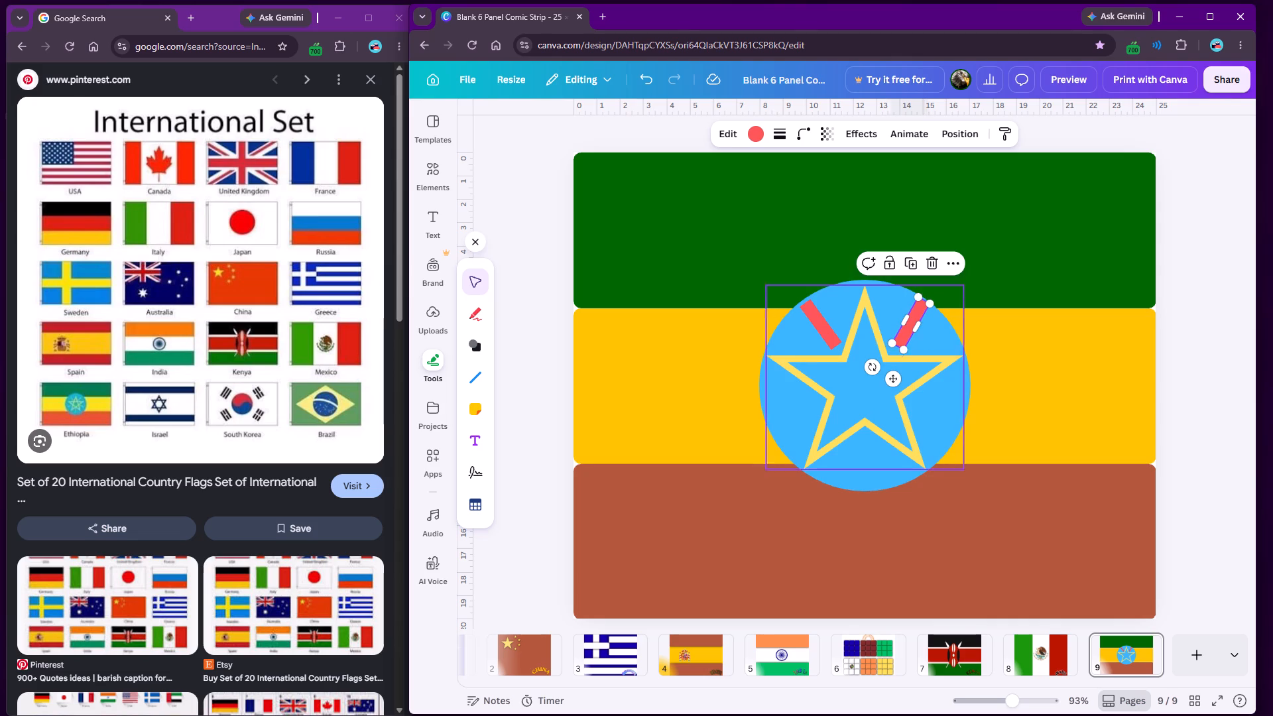
# Duplicate the upper-right bar into the gap between the star's left and lower-left points, tilted to about 47°.
pyautogui.rightClick(904, 337)
pyautogui.click(943, 416)
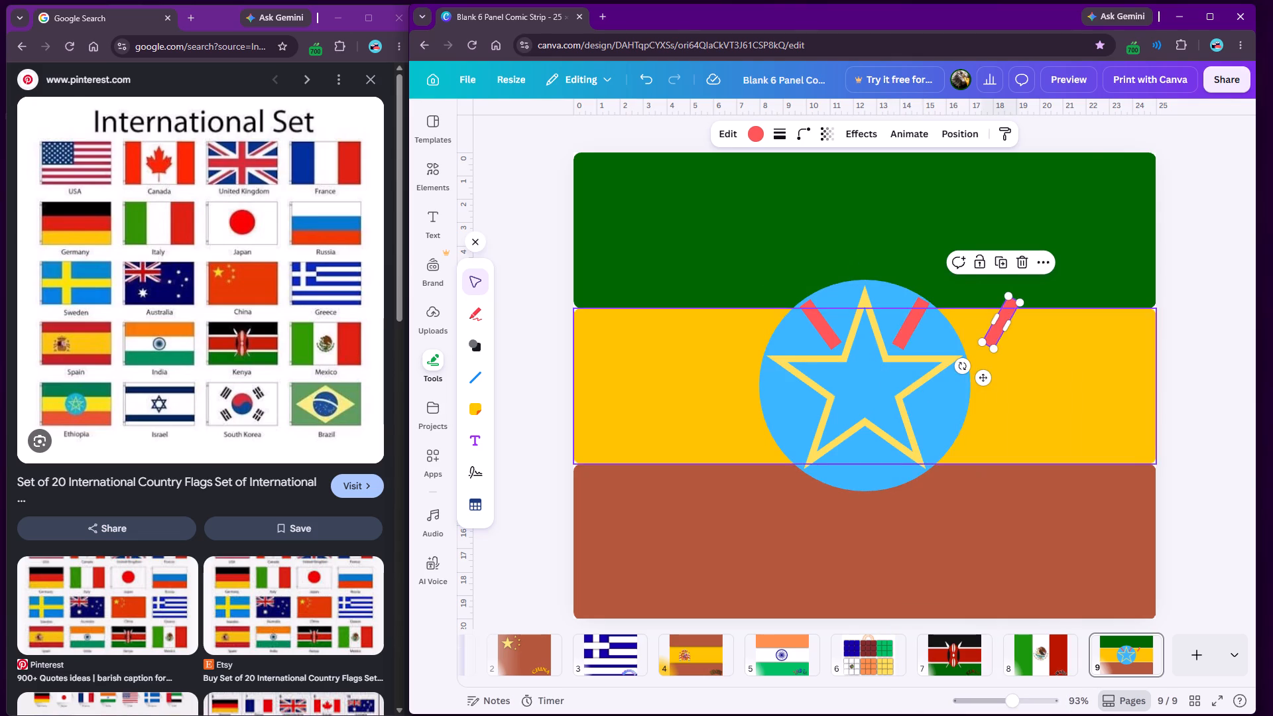
pyautogui.moveTo(981, 377); pyautogui.dragTo(784, 480)
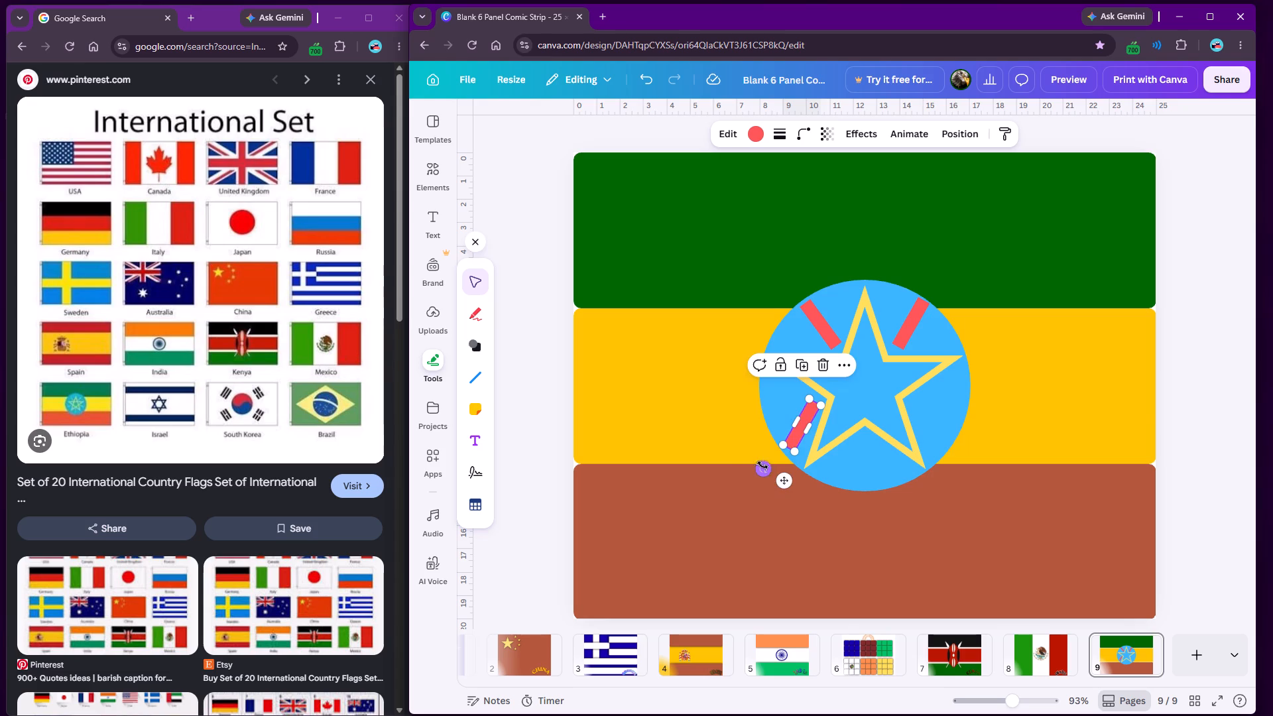
pyautogui.moveTo(762, 465); pyautogui.dragTo(746, 463)
pyautogui.moveTo(774, 476); pyautogui.dragTo(766, 469)
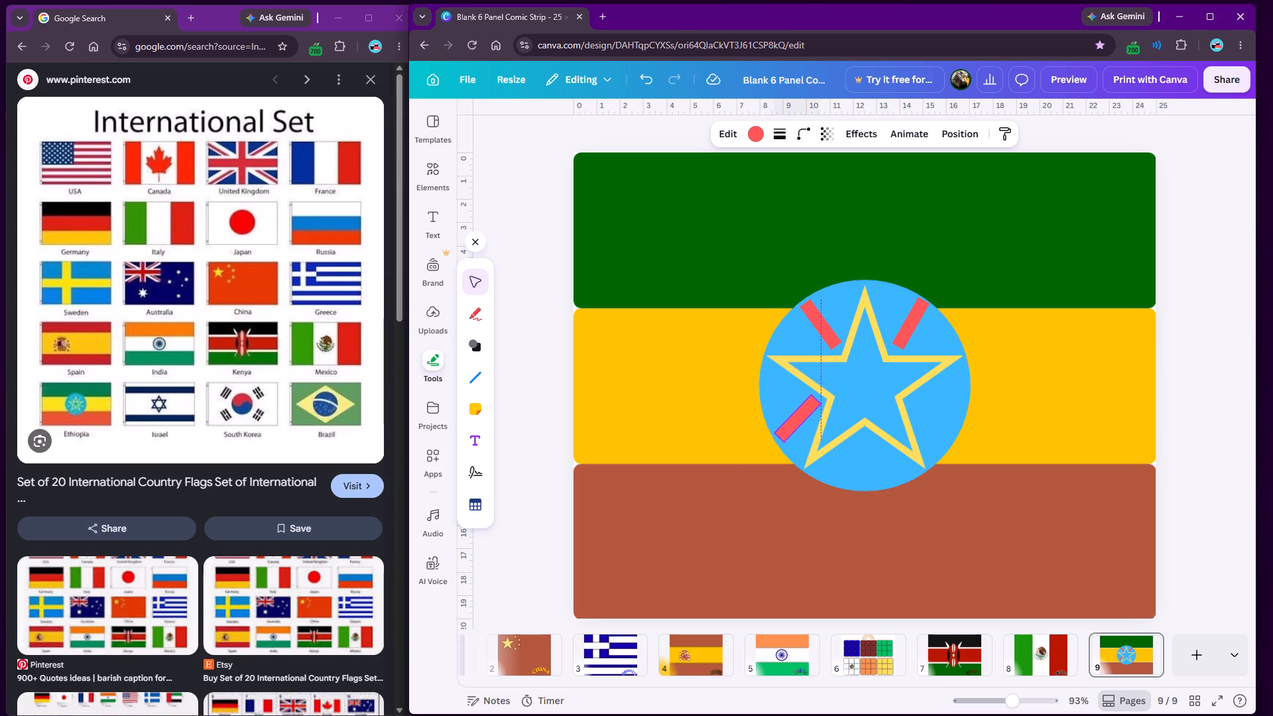
pyautogui.moveTo(766, 469); pyautogui.dragTo(767, 469)
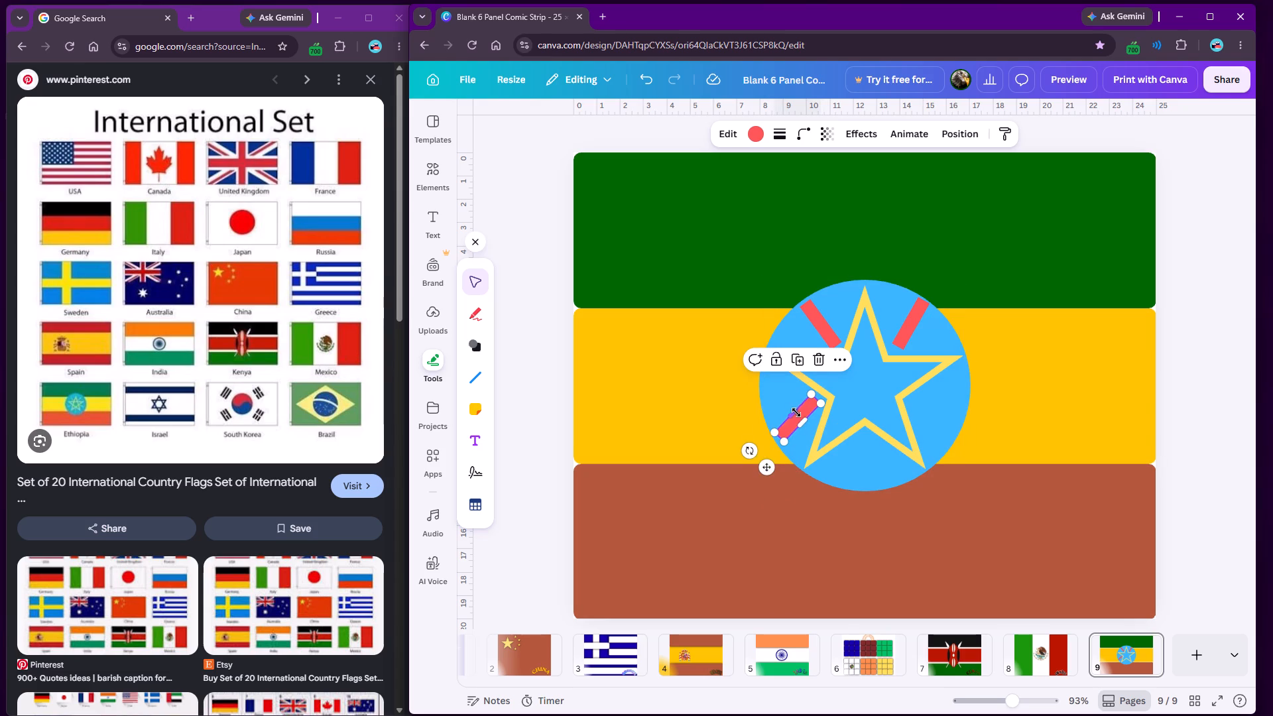
pyautogui.click(747, 451)
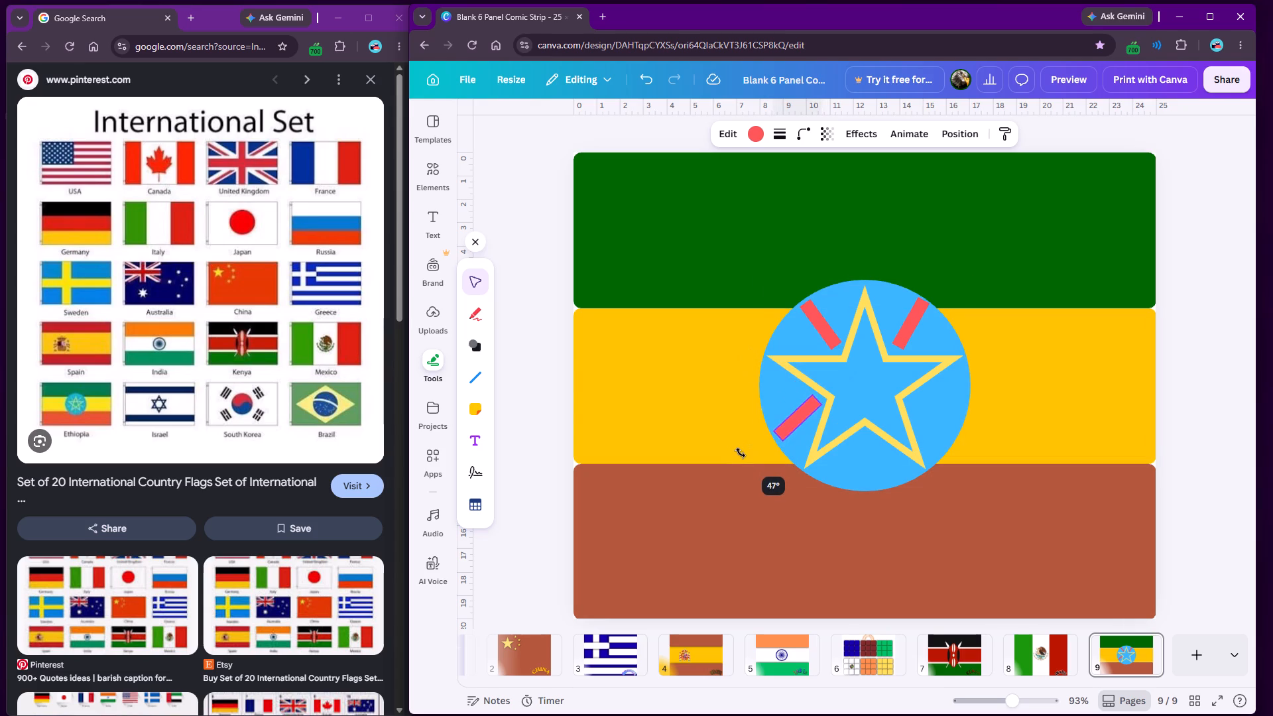
# Duplicate the lower-left bar into the gap between the star's two bottom points and rotate it towards upright.
pyautogui.rightClick(790, 426)
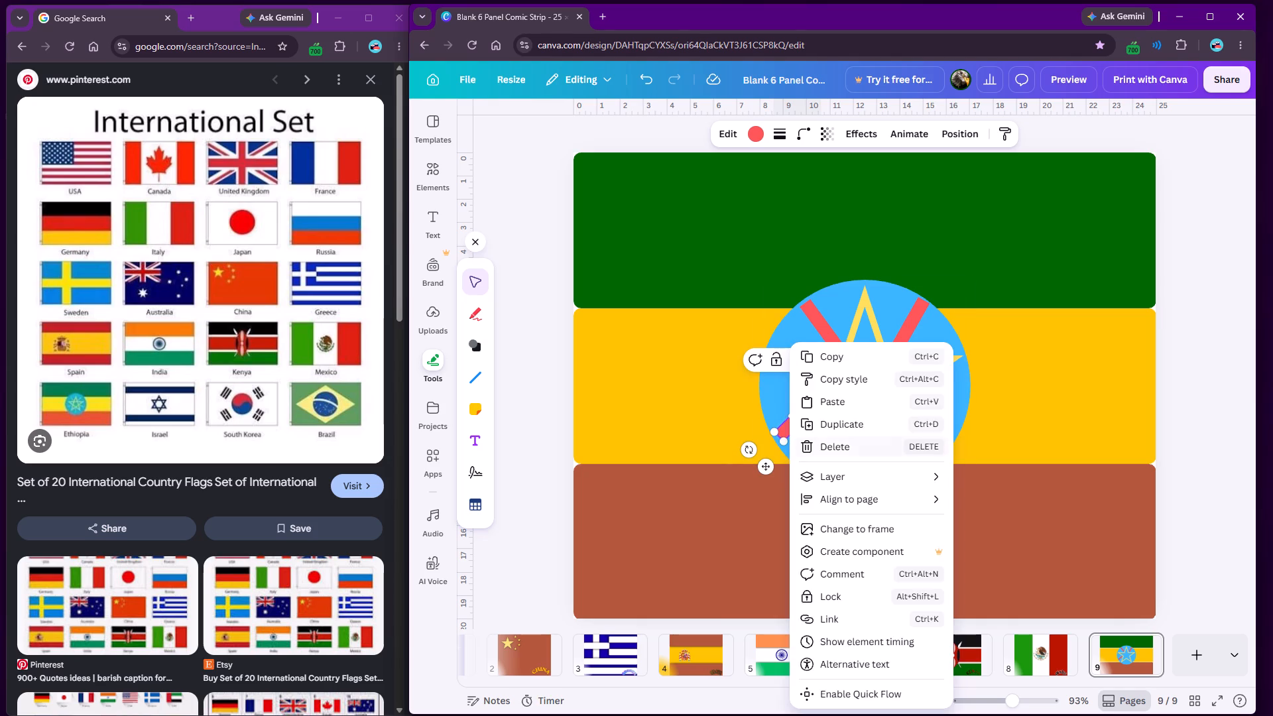
pyautogui.click(847, 424)
pyautogui.moveTo(652, 565); pyautogui.dragTo(811, 501)
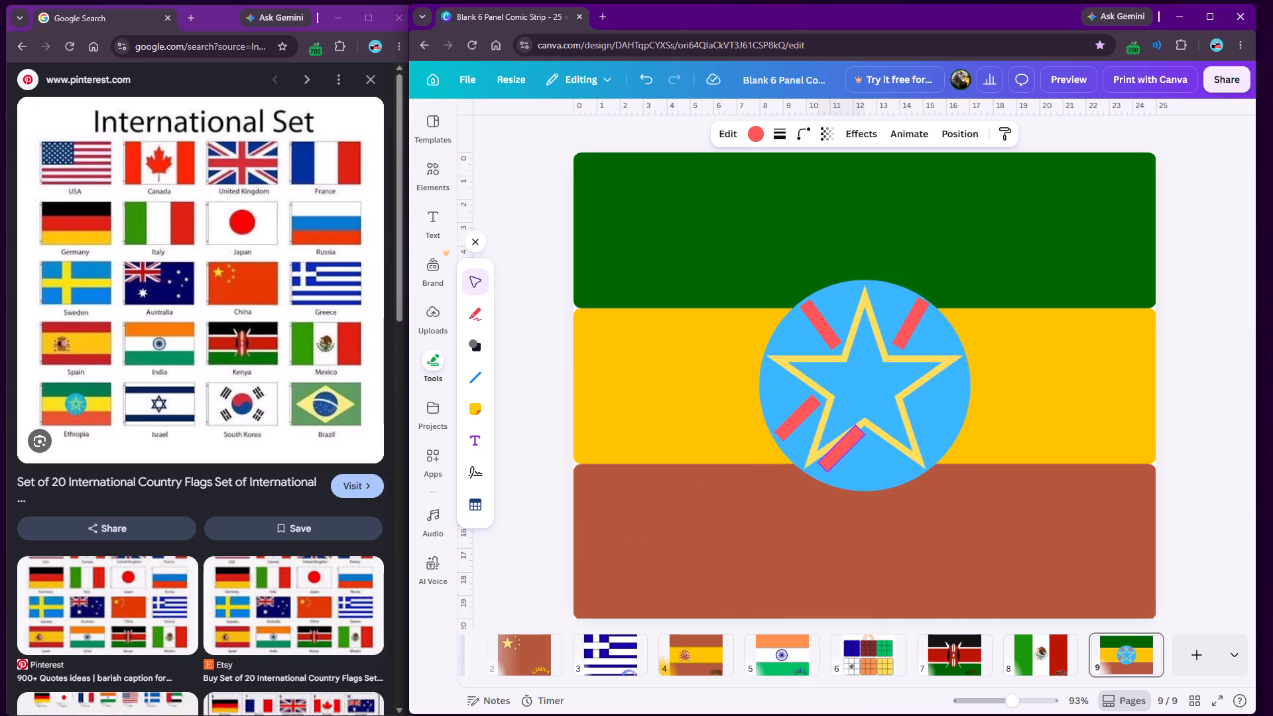
pyautogui.moveTo(811, 501); pyautogui.dragTo(827, 514)
pyautogui.moveTo(807, 497); pyautogui.dragTo(792, 499)
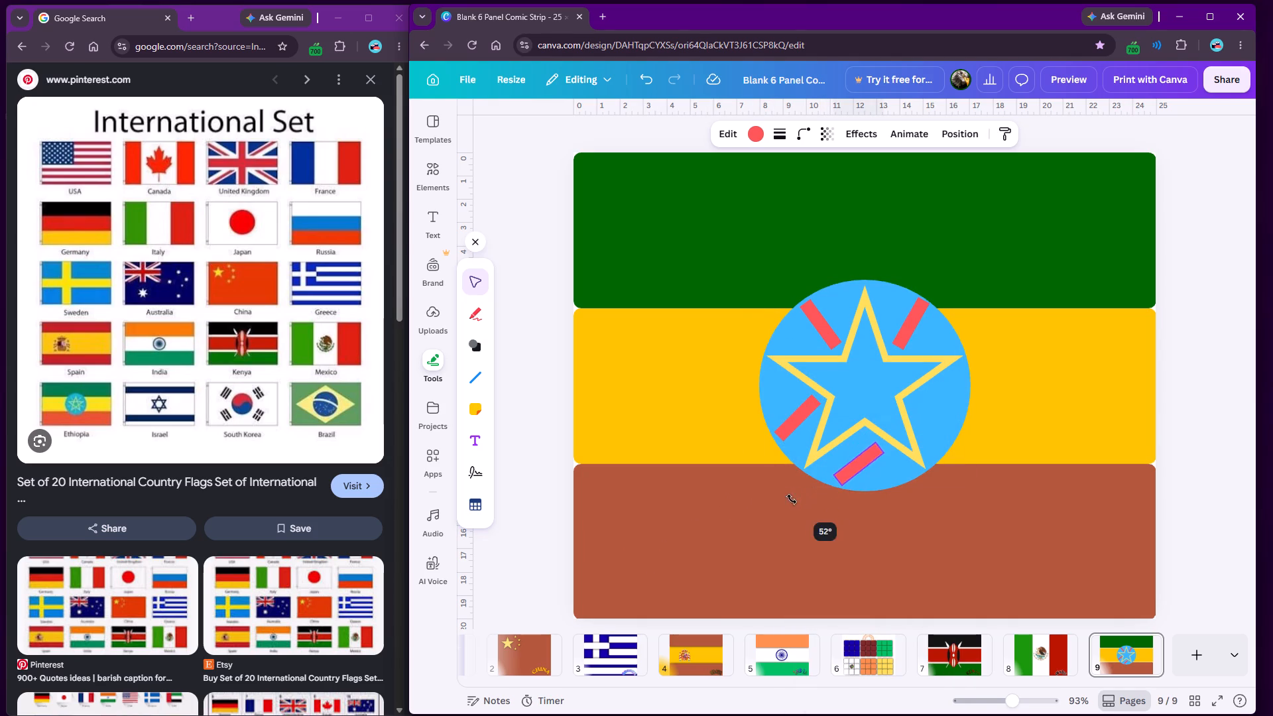
pyautogui.moveTo(792, 499); pyautogui.dragTo(860, 504)
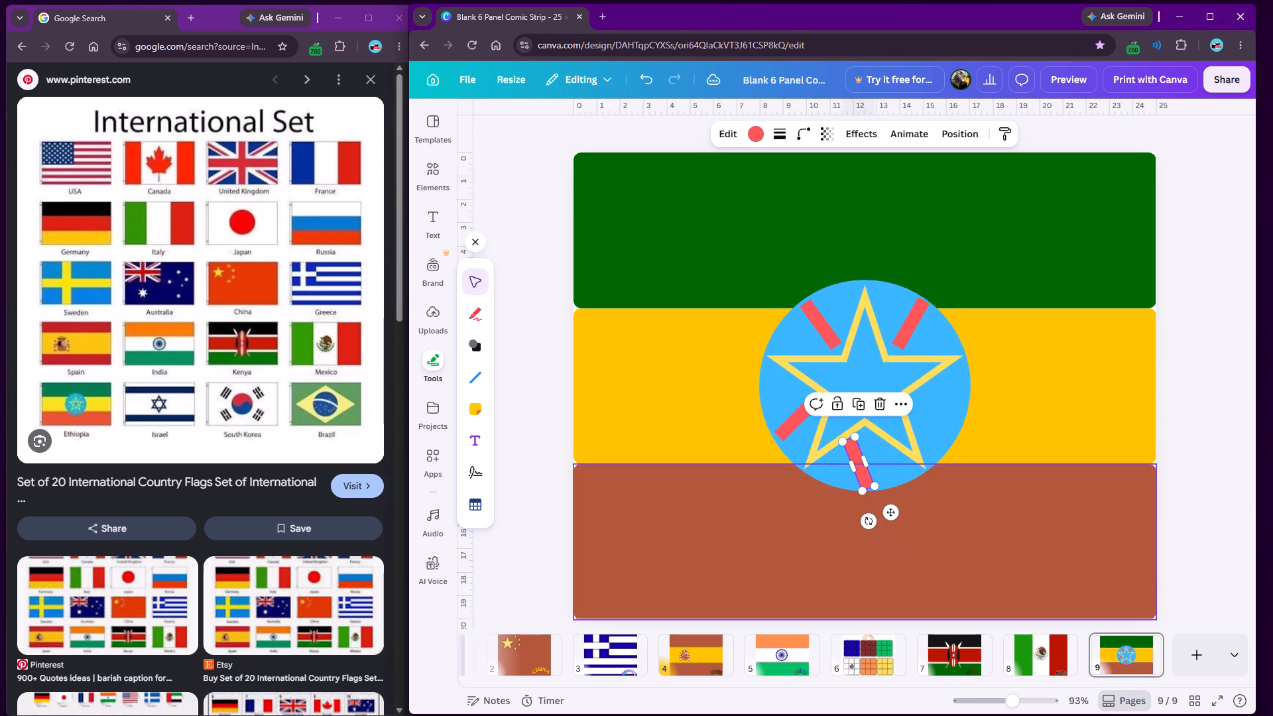
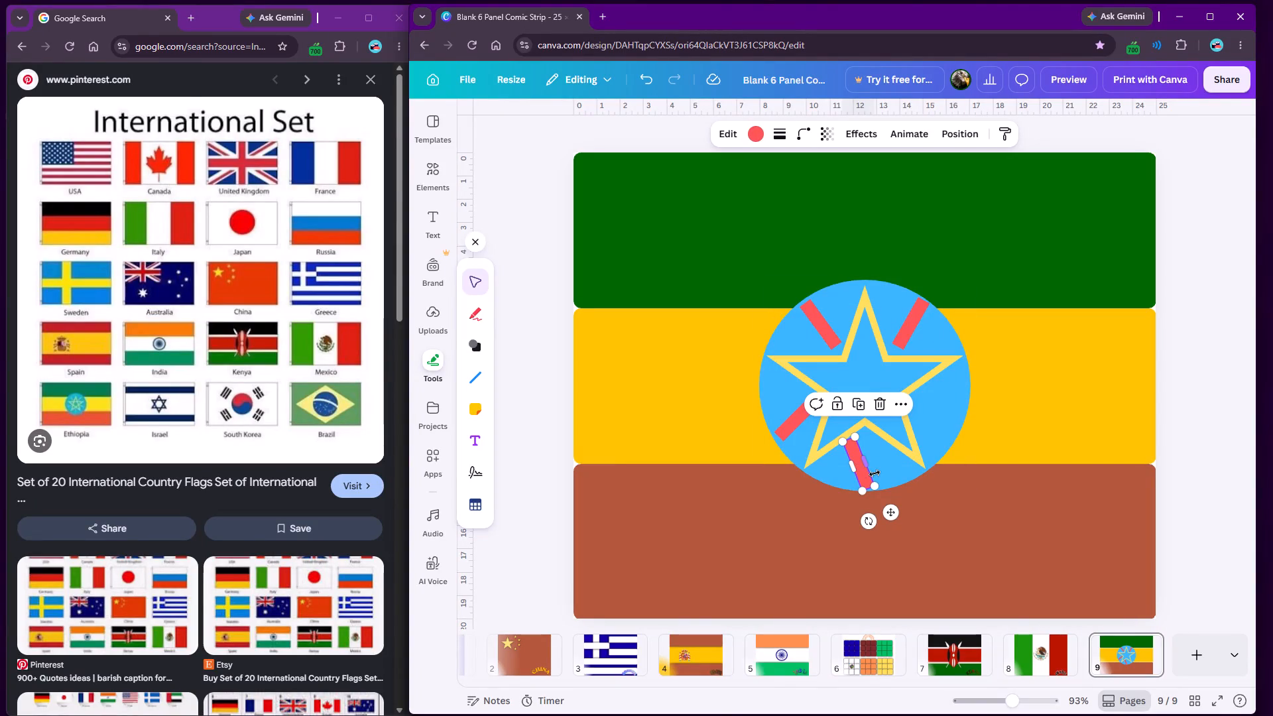
# Straighten the bottom ray bar to upright and centre it between the star's two bottom points.
pyautogui.moveTo(859, 468); pyautogui.dragTo(877, 467)
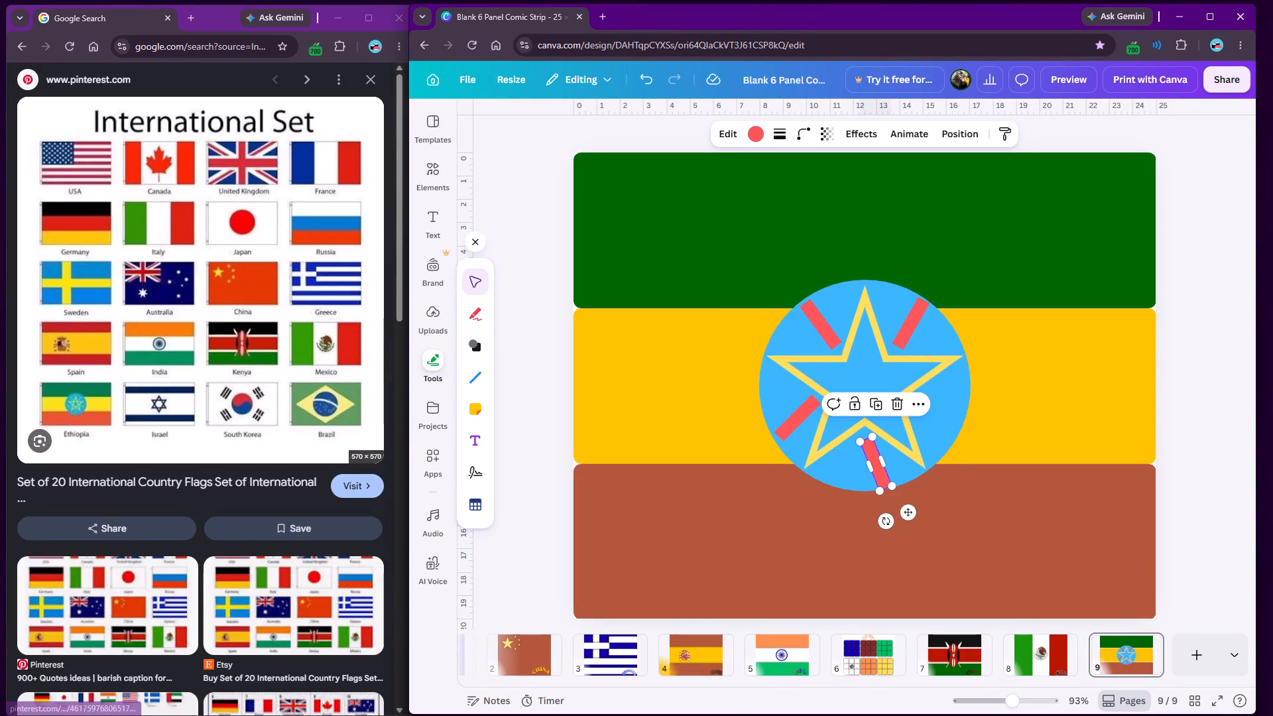
pyautogui.moveTo(886, 524); pyautogui.dragTo(868, 524)
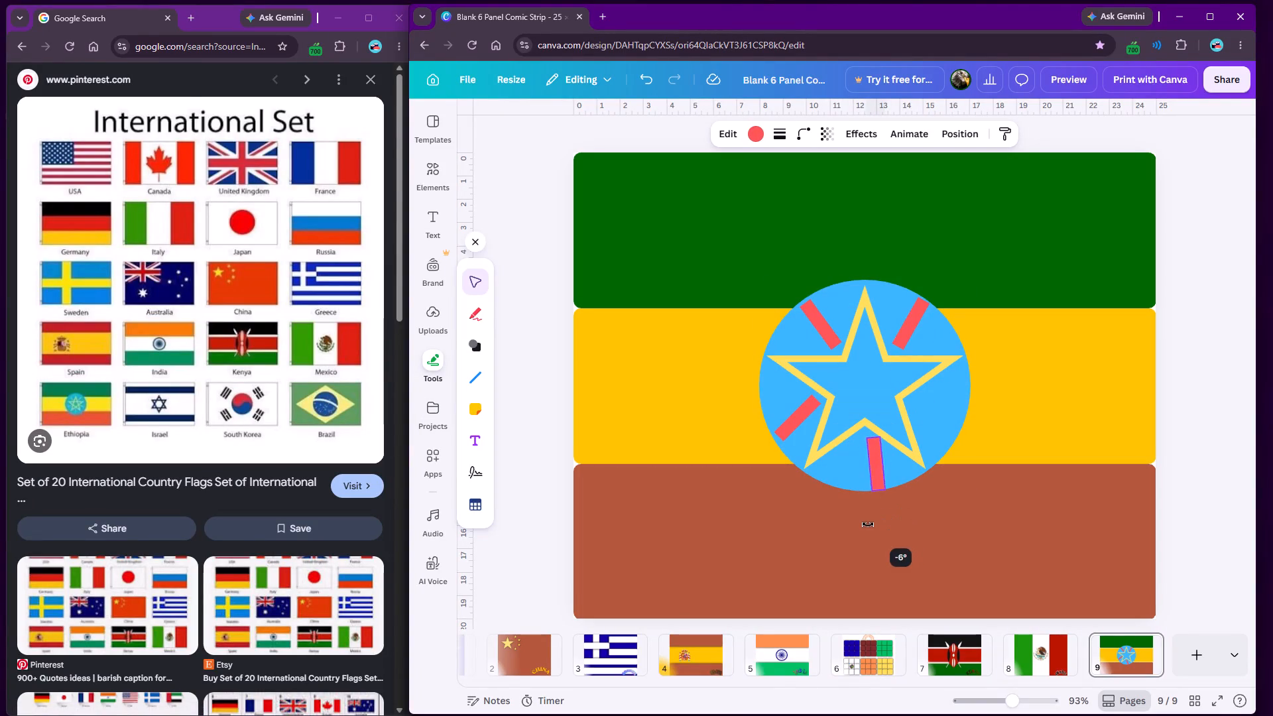
pyautogui.moveTo(868, 524); pyautogui.dragTo(863, 524)
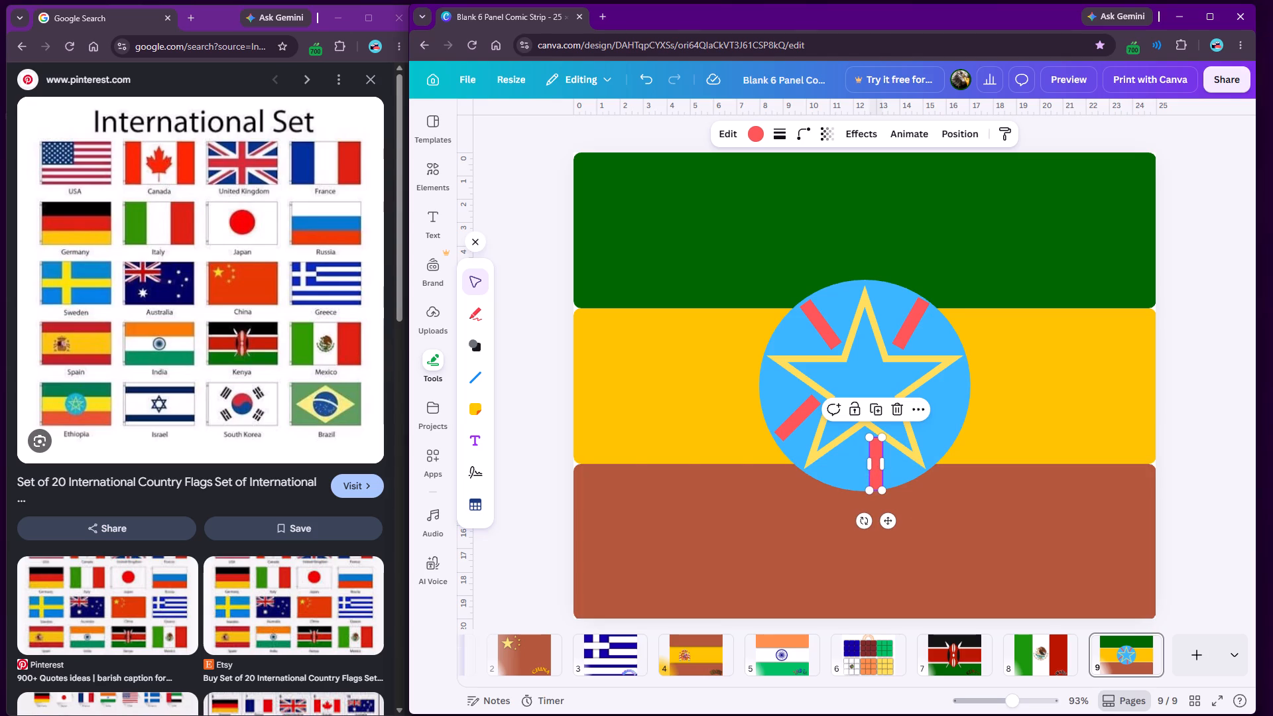
pyautogui.moveTo(876, 477); pyautogui.dragTo(867, 478)
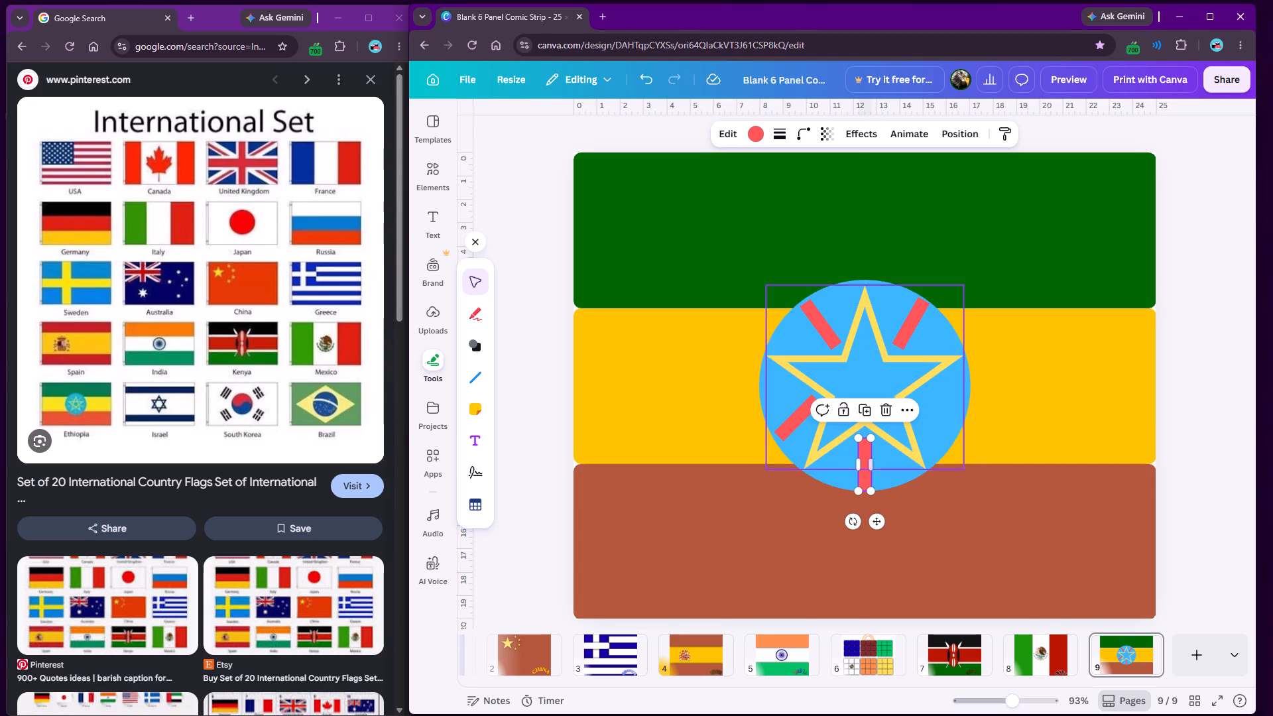
pyautogui.click(1210, 417)
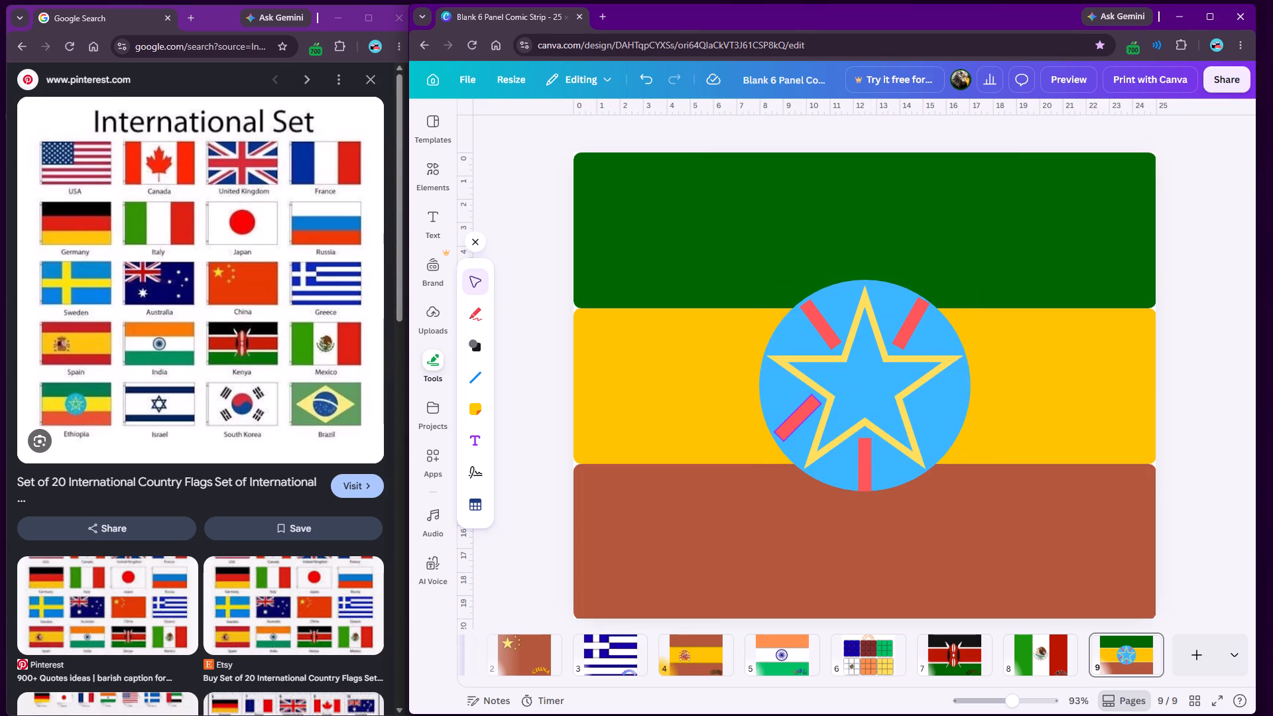
# Duplicate the bottom bar into the gap between the star's right and lower-right points, tilted to about -52°.
pyautogui.click(864, 459)
pyautogui.rightClick(864, 459)
pyautogui.click(919, 419)
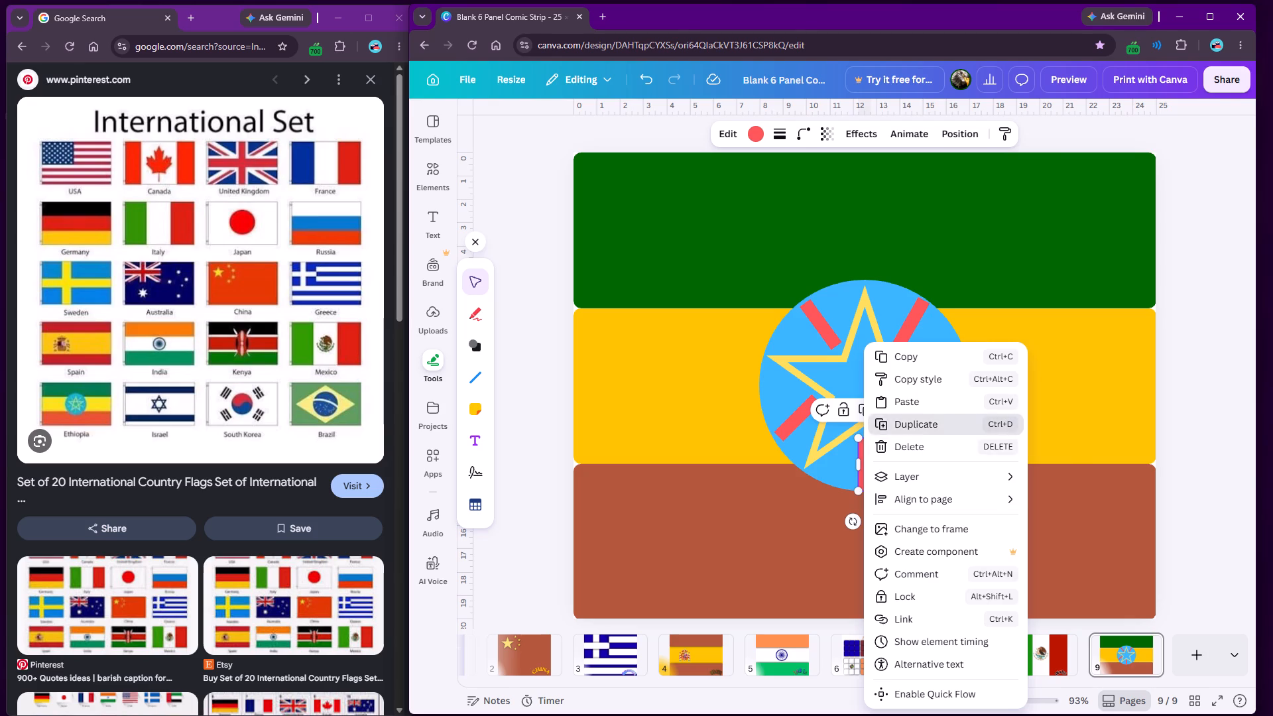
pyautogui.moveTo(945, 564); pyautogui.dragTo(947, 477)
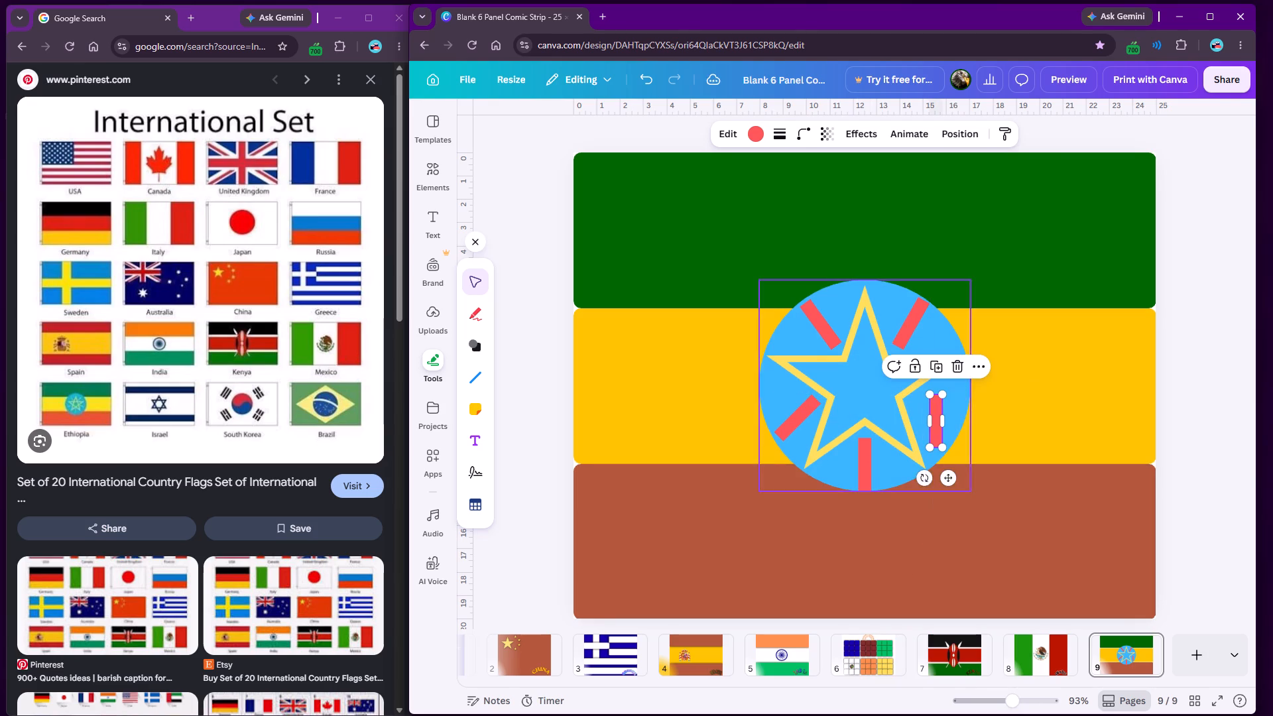
pyautogui.moveTo(920, 477); pyautogui.dragTo(966, 465)
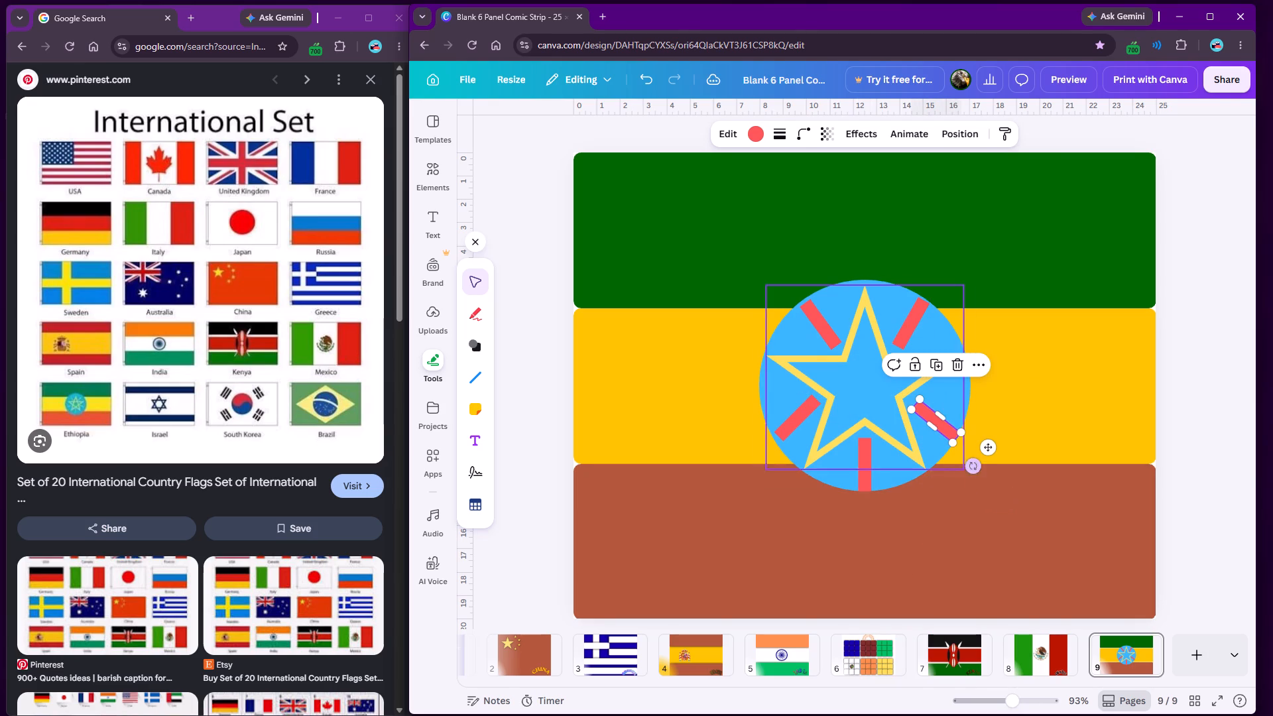
pyautogui.click(971, 465)
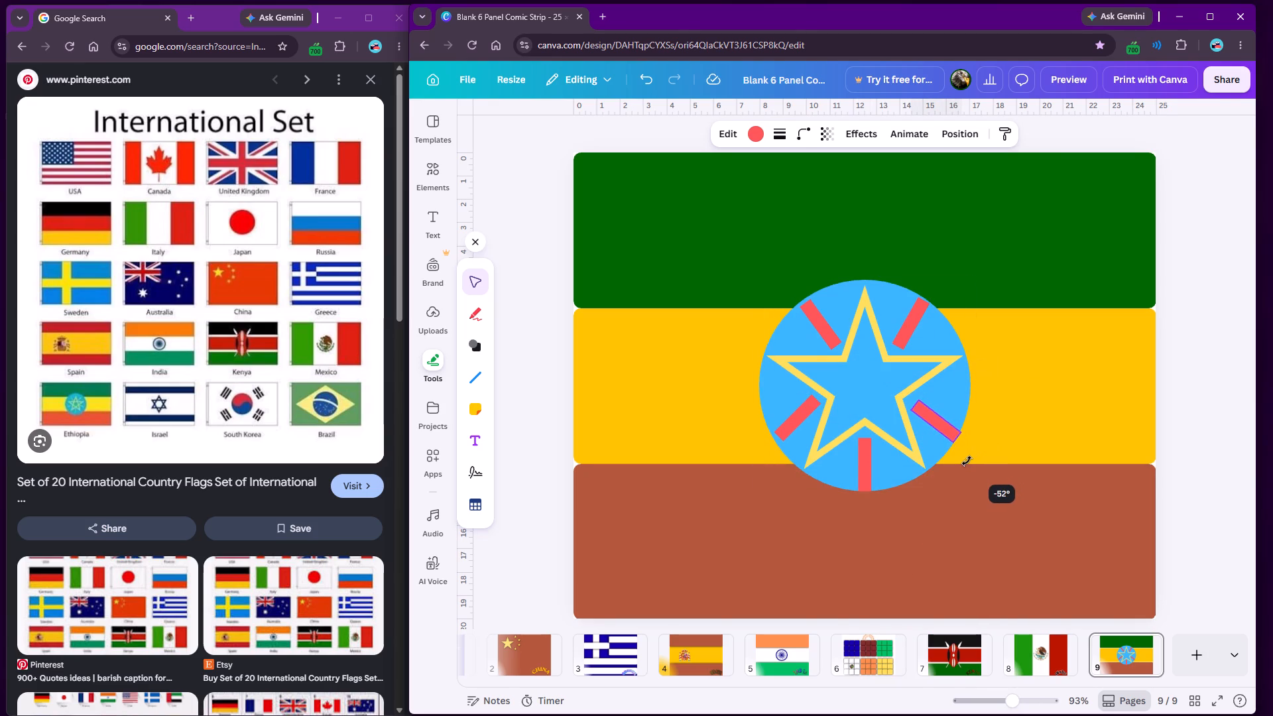
pyautogui.click(987, 449)
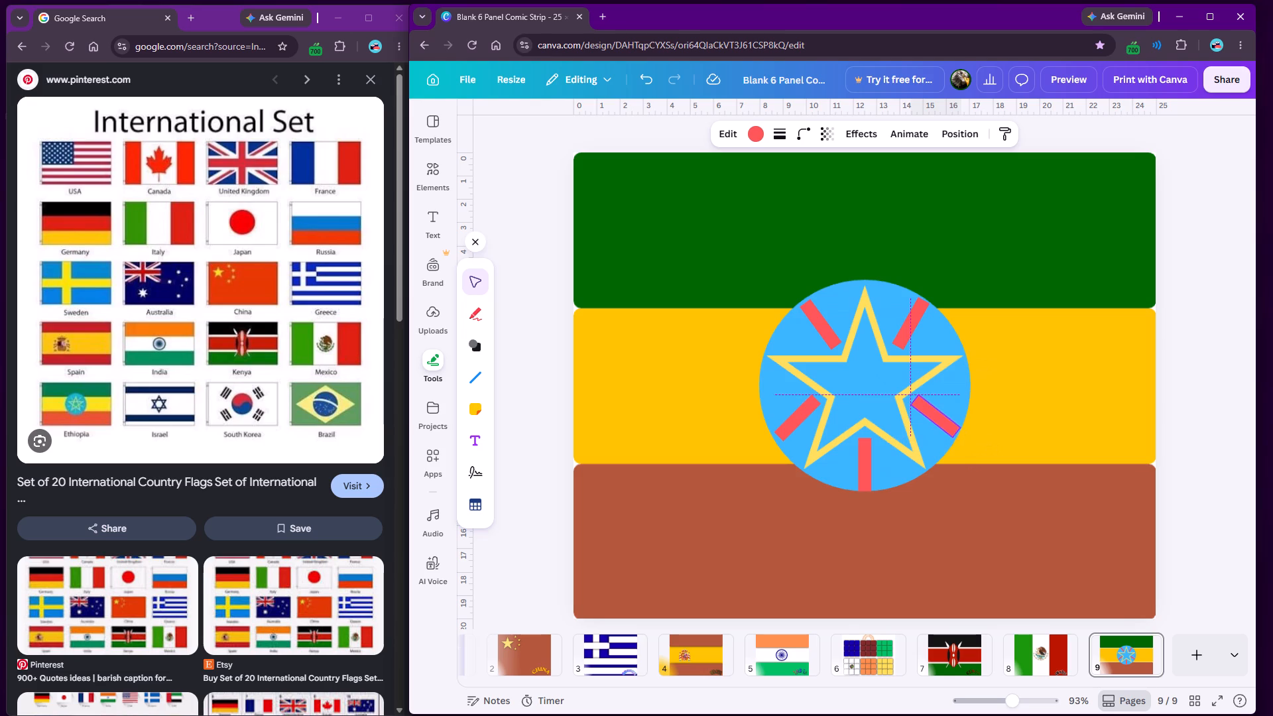
# Tilt the upper-left bar further from upright and reposition it in the gap between the star's top and left points.
pyautogui.click(819, 327)
pyautogui.moveTo(843, 377); pyautogui.dragTo(850, 377)
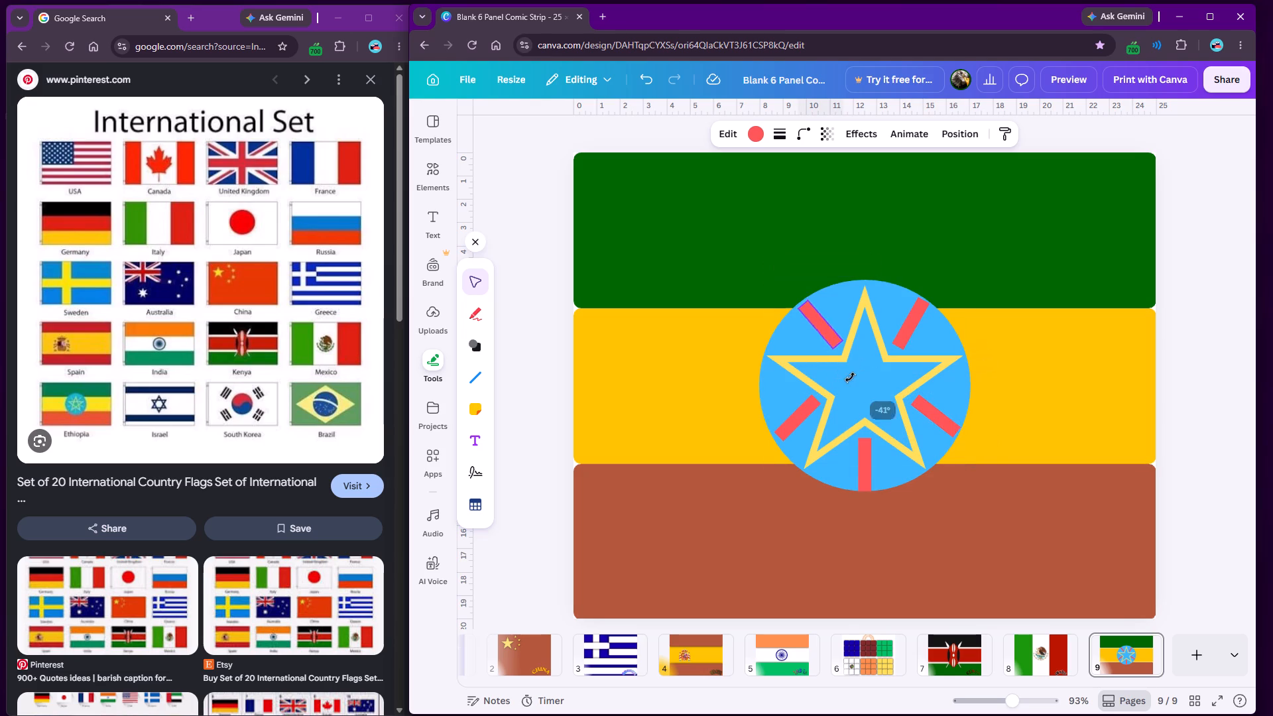
pyautogui.moveTo(850, 377); pyautogui.dragTo(857, 373)
pyautogui.moveTo(869, 349); pyautogui.dragTo(860, 352)
pyautogui.click(1203, 441)
# Shorten the upright bottom bar so its lower end sits inside the blue circle's edge.
pyautogui.click(867, 473)
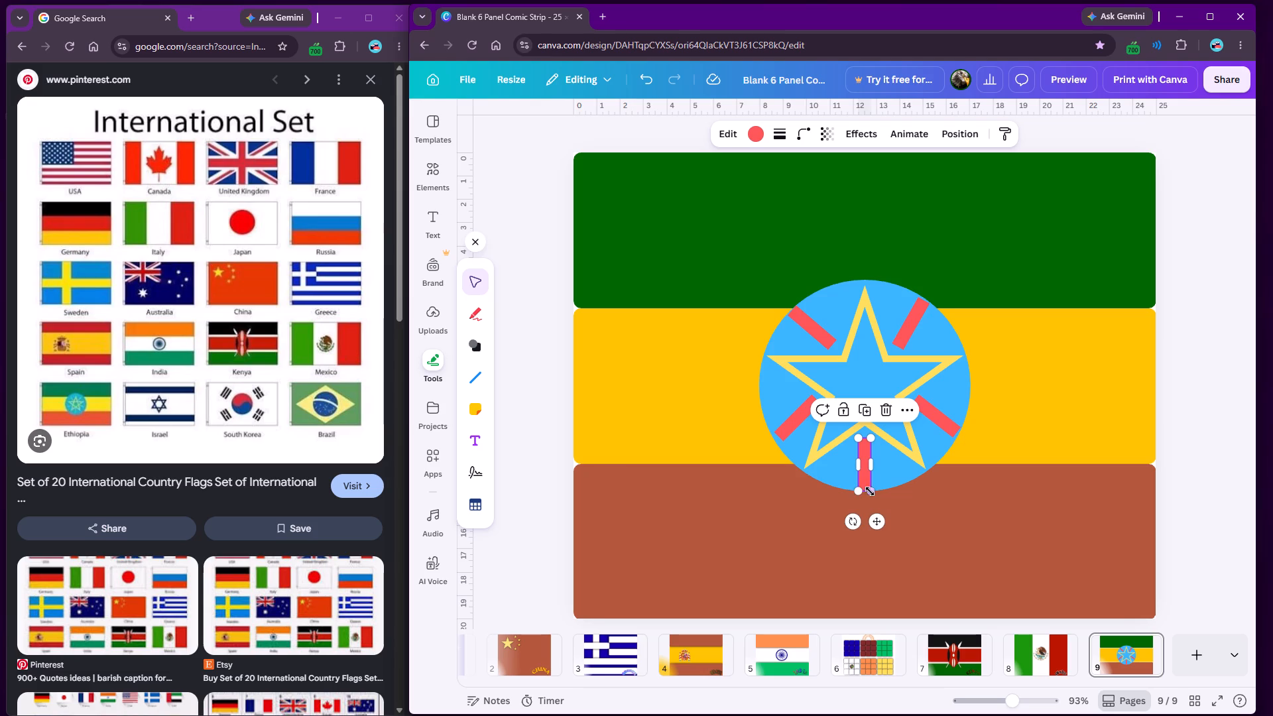
pyautogui.moveTo(872, 491); pyautogui.dragTo(871, 484)
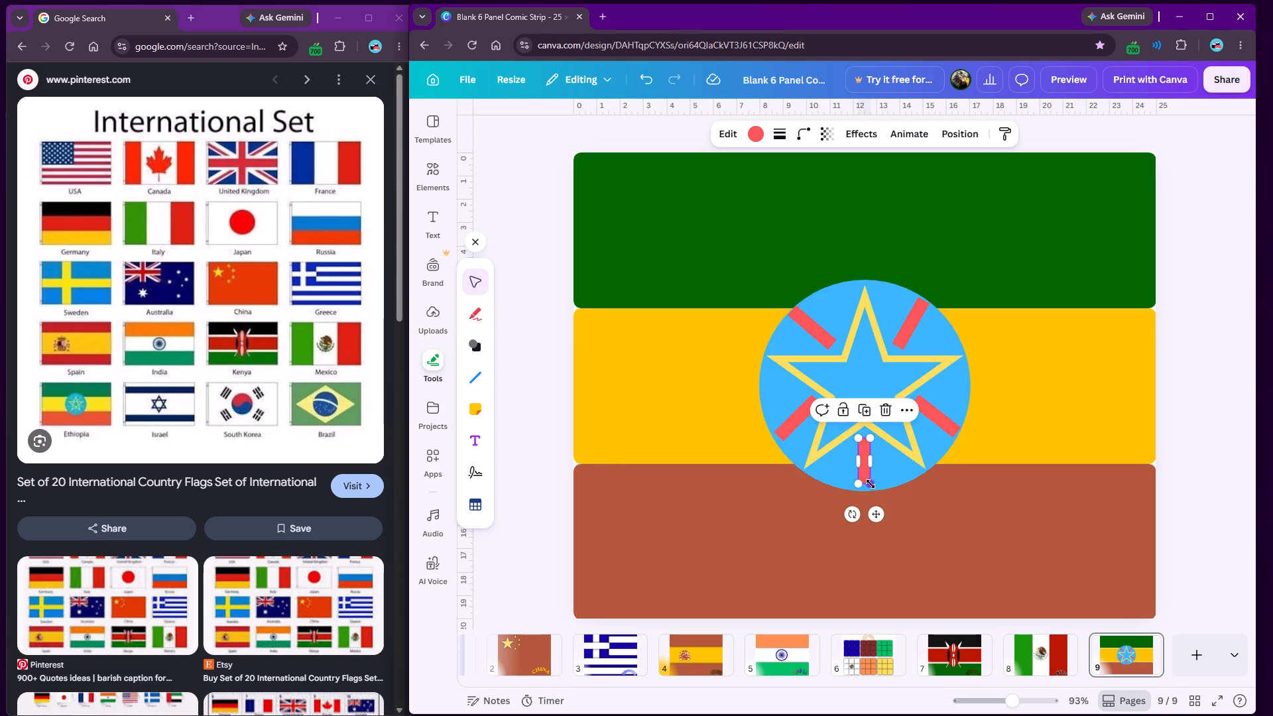
pyautogui.click(1215, 434)
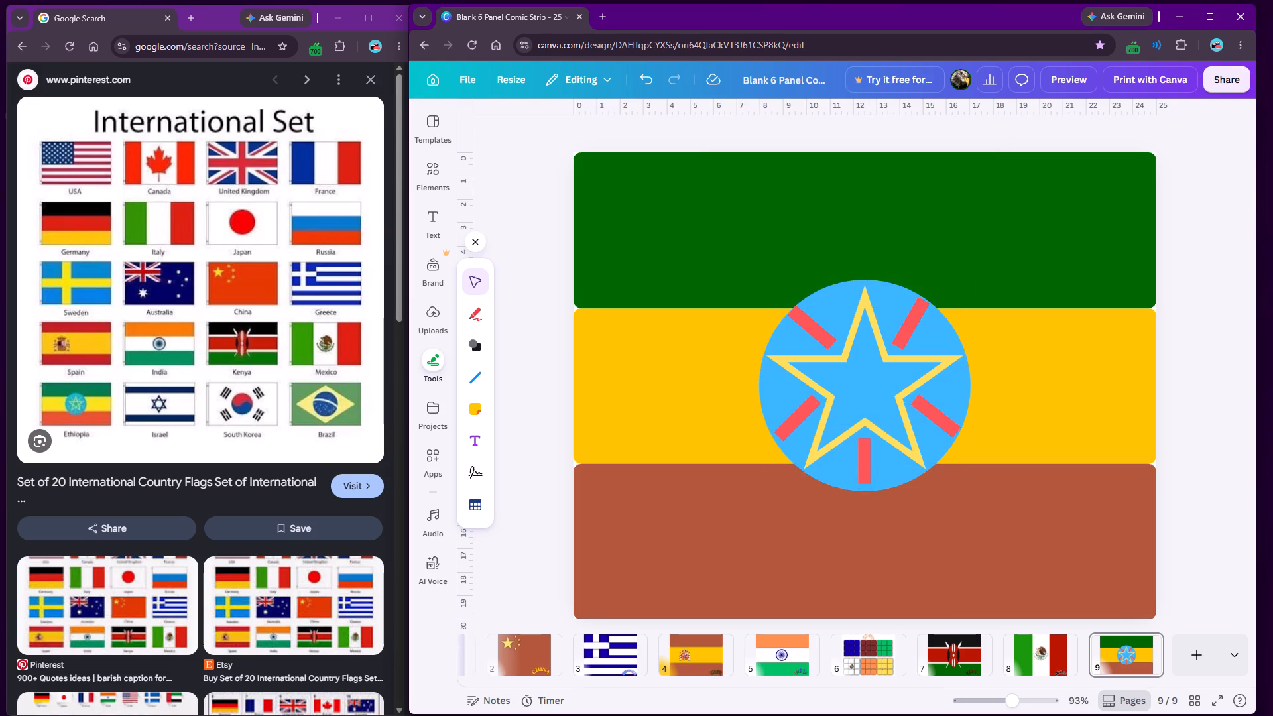
# Apply a Drop shadow to all the flag's shapes with direction 0, offset 7 and transparency 100.
pyautogui.moveTo(517, 185); pyautogui.dragTo(999, 588)
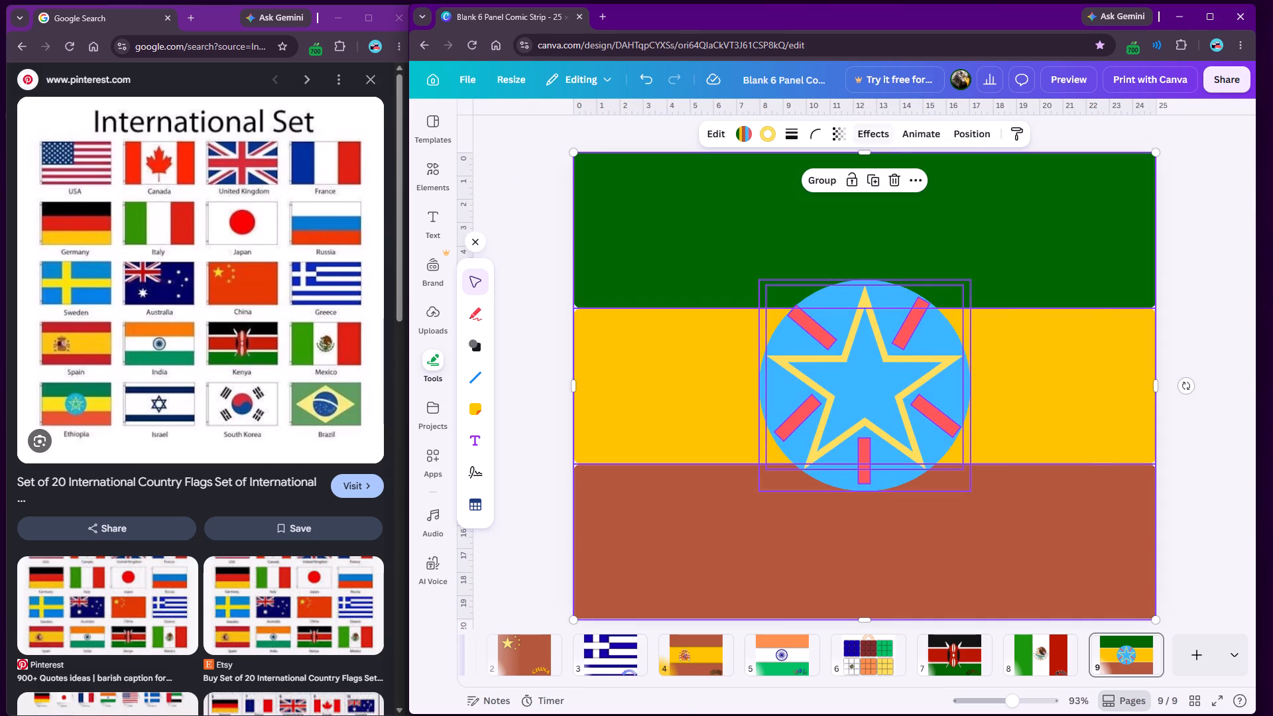
pyautogui.click(875, 124)
pyautogui.click(510, 181)
pyautogui.moveTo(513, 253); pyautogui.dragTo(522, 254)
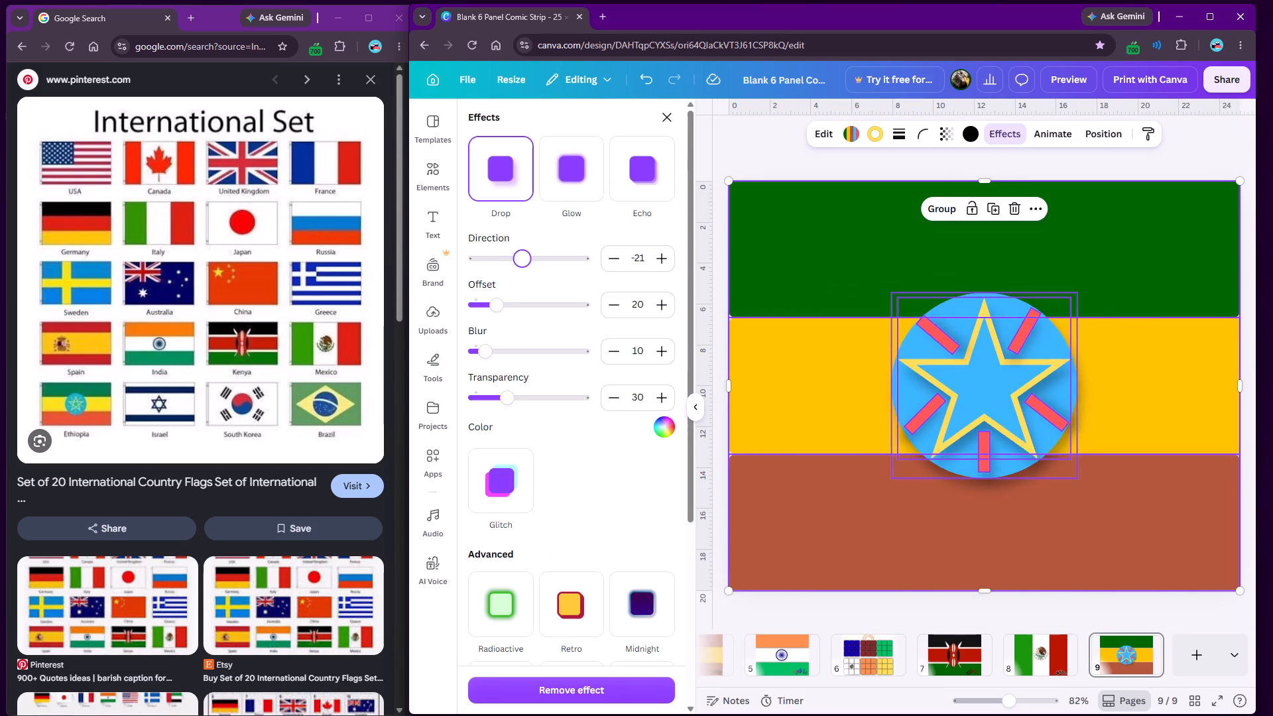
pyautogui.moveTo(522, 254); pyautogui.dragTo(529, 254)
pyautogui.moveTo(491, 308); pyautogui.dragTo(481, 308)
pyautogui.moveTo(511, 402); pyautogui.dragTo(636, 411)
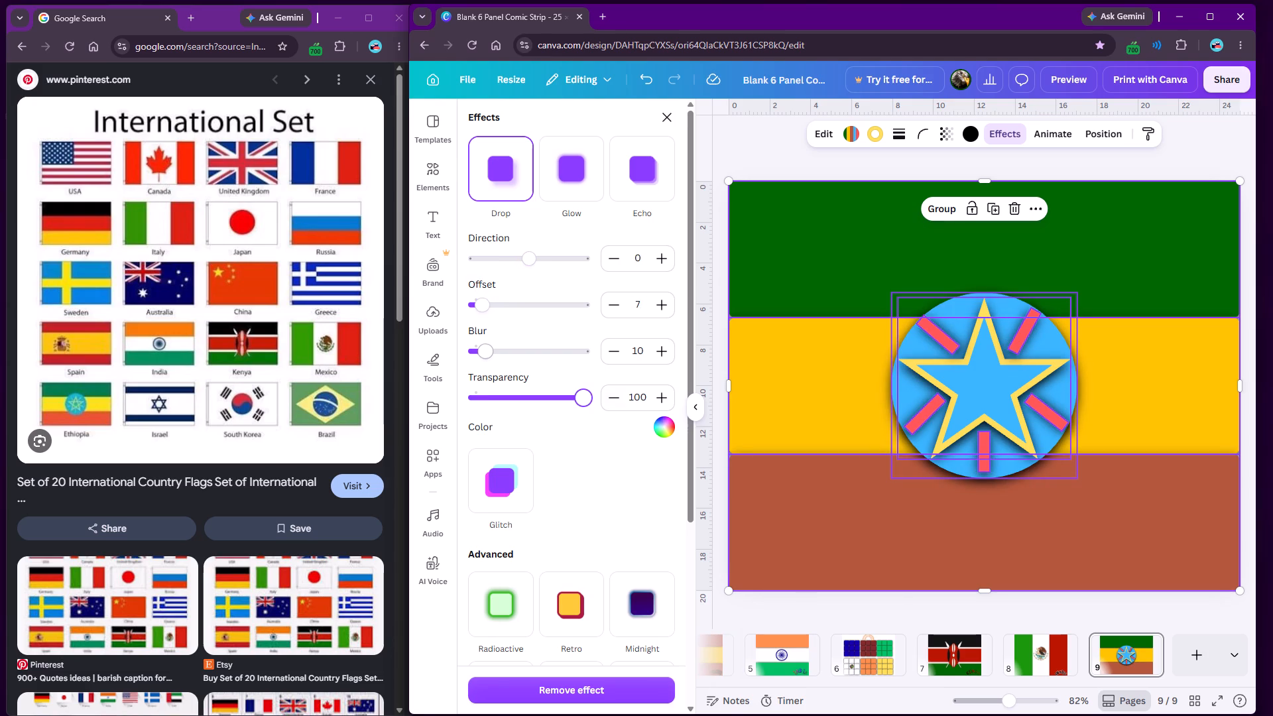
pyautogui.scroll(-4, 563, 357)
pyautogui.click(661, 122)
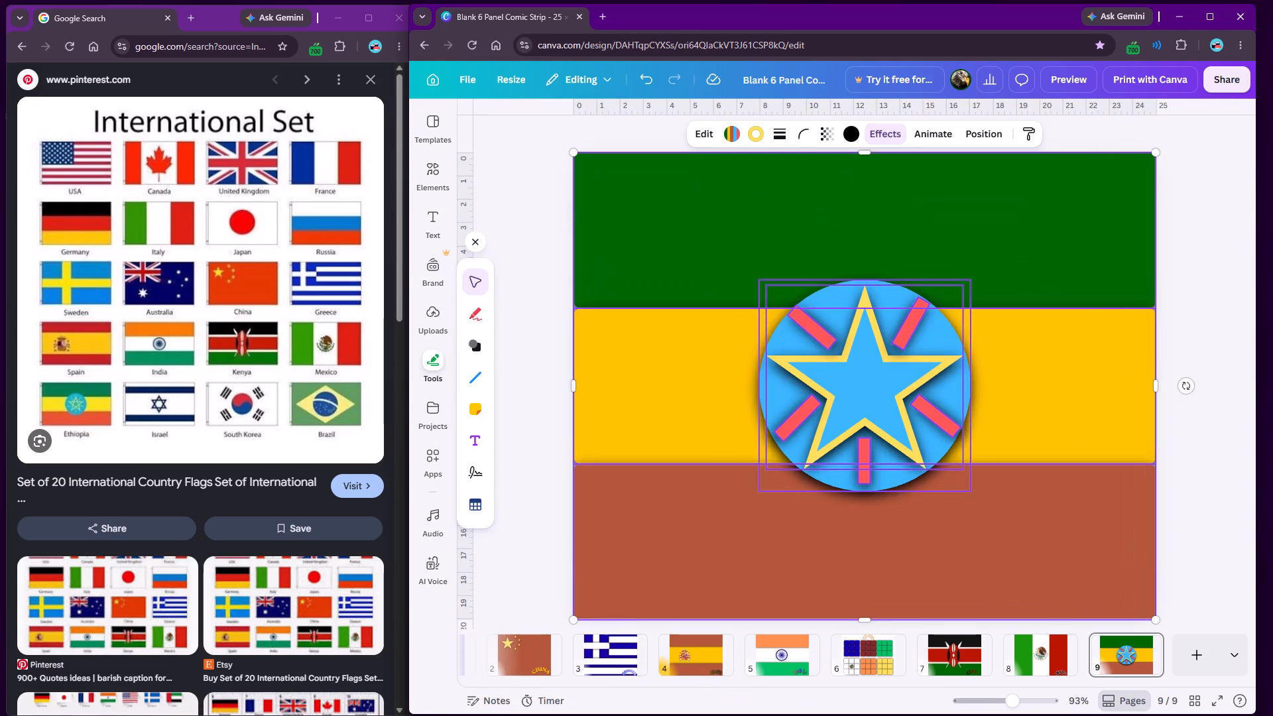
pyautogui.click(511, 249)
# Add a text box reading ETHIOPIA, enlarged to font size 37.6.
pyautogui.click(431, 215)
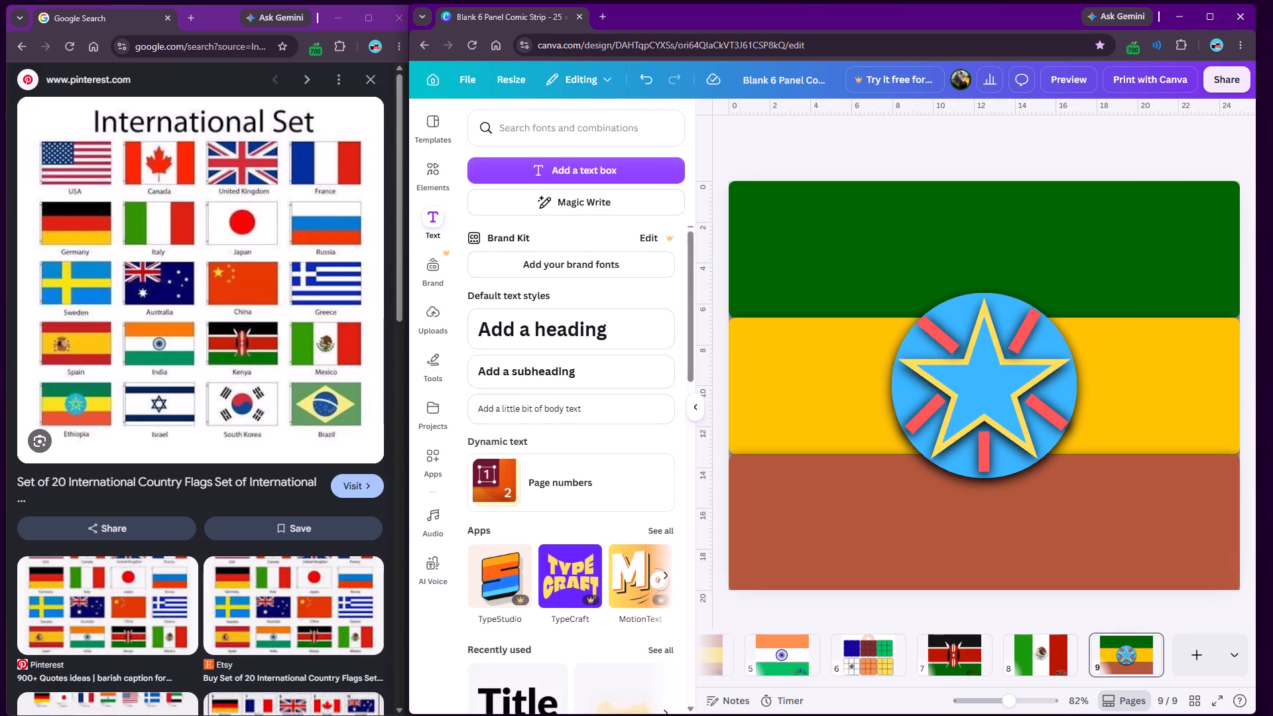
pyautogui.click(557, 170)
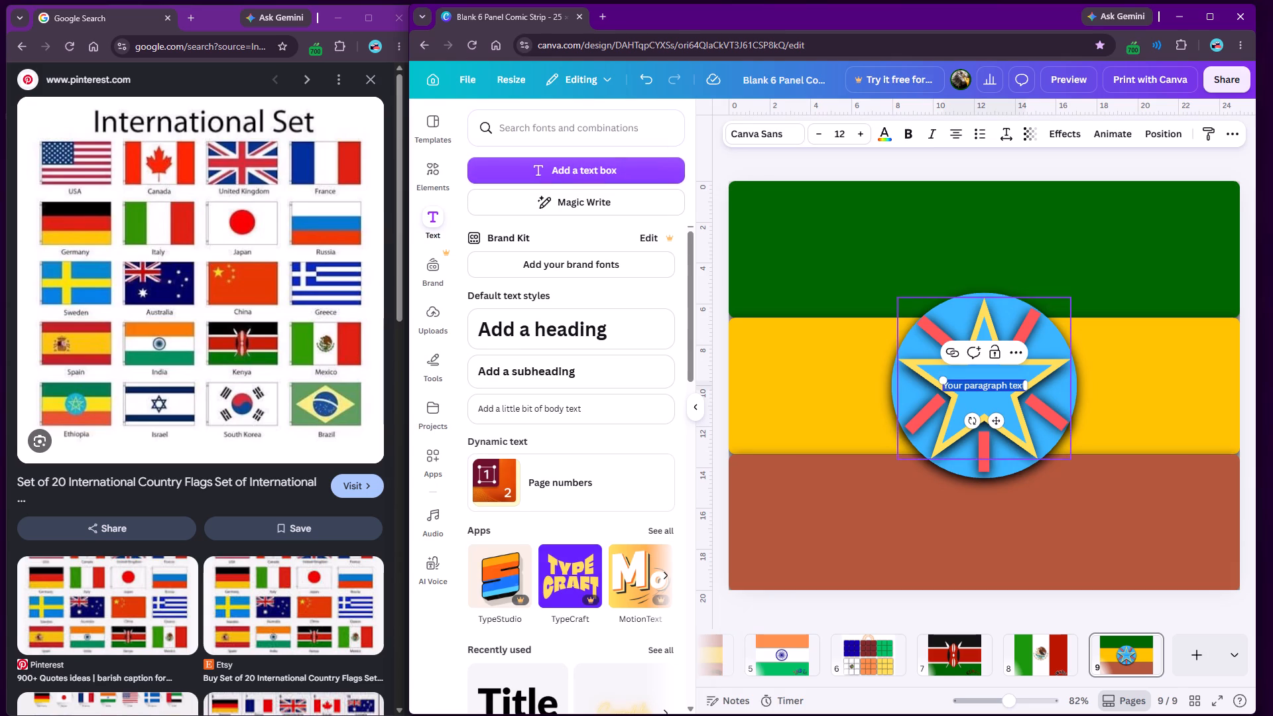
pyautogui.moveTo(943, 381); pyautogui.dragTo(778, 281)
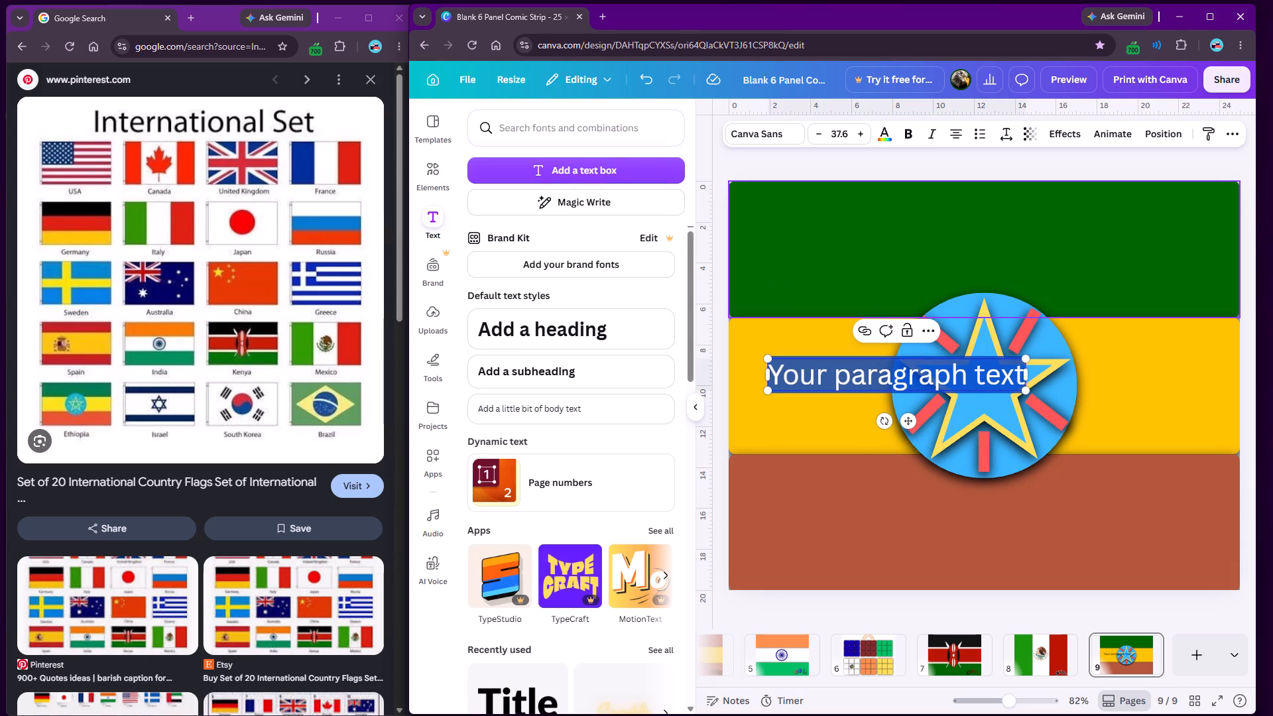
pyautogui.write('ETHIOPIA')
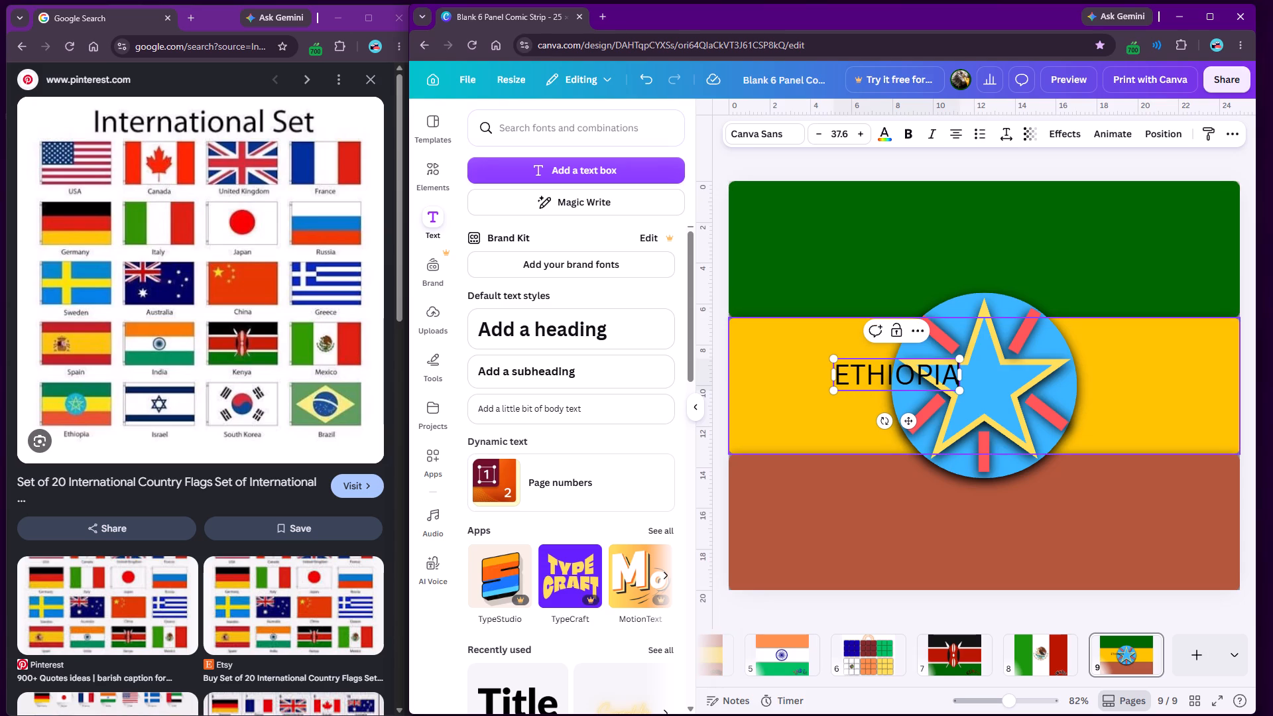
# Colour the ETHIOPIA text golden yellow.
pyautogui.doubleClick(874, 371)
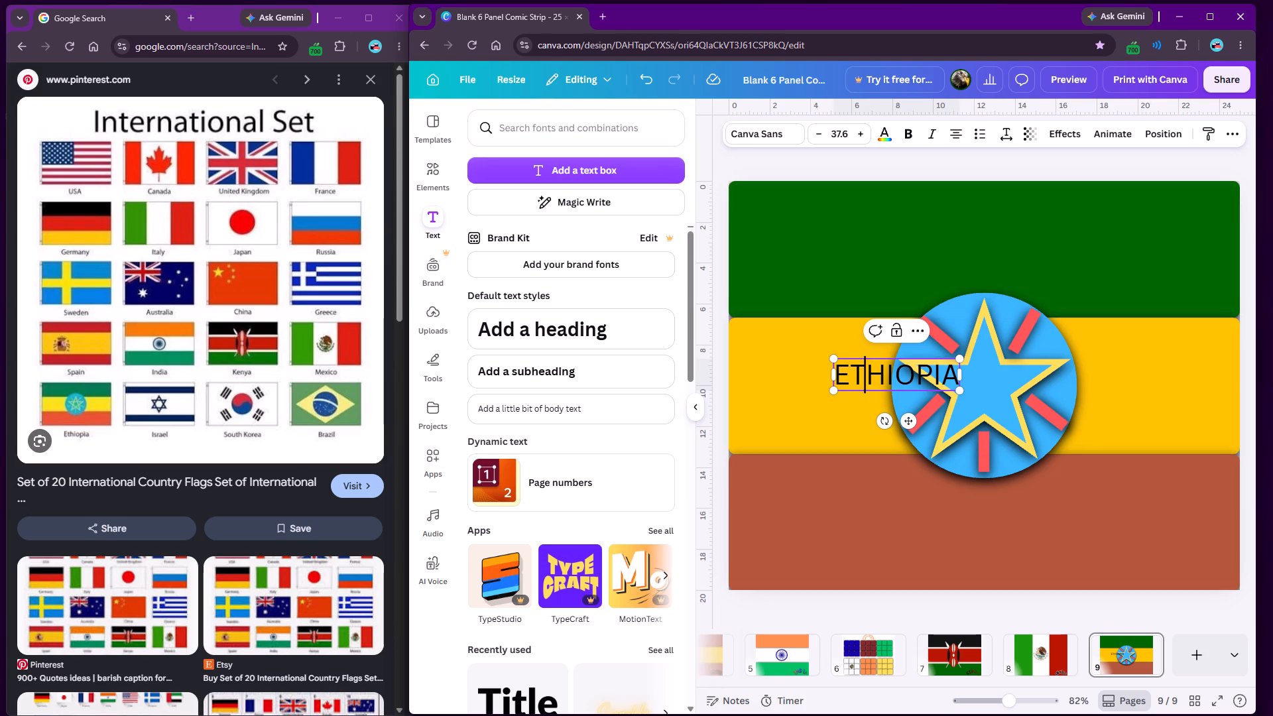
pyautogui.click(882, 133)
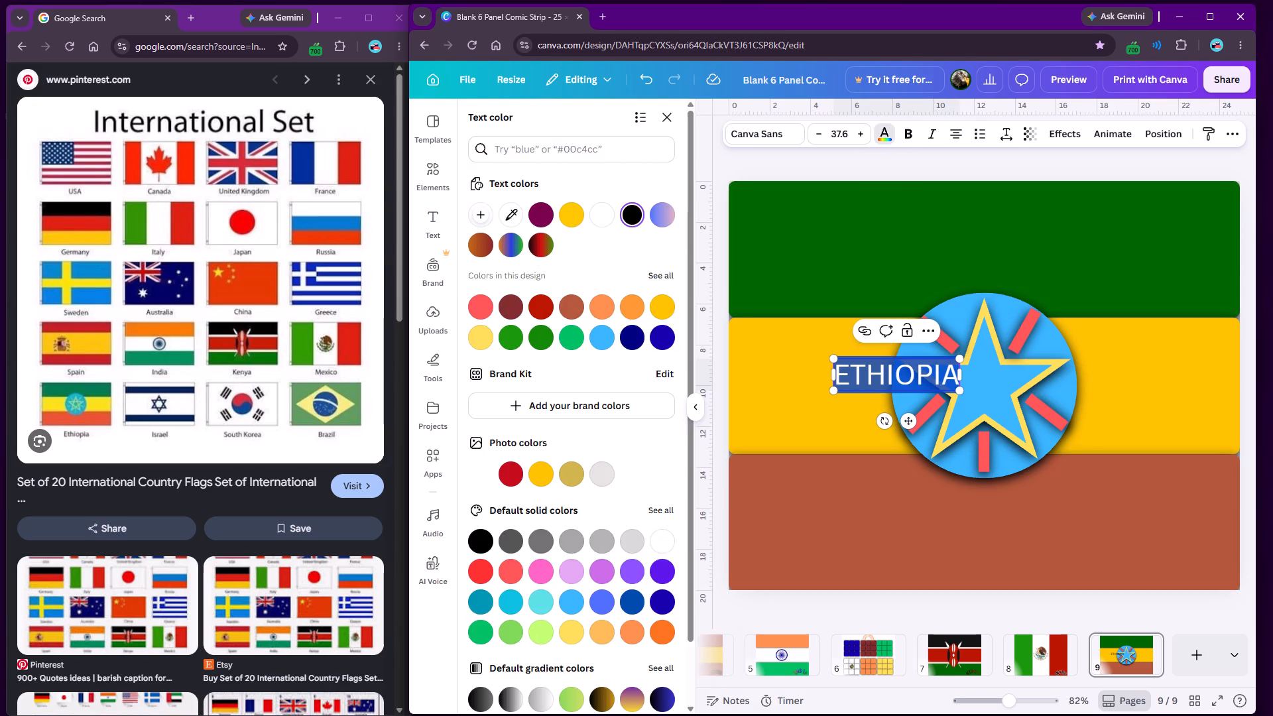
pyautogui.click(540, 221)
pyautogui.click(571, 220)
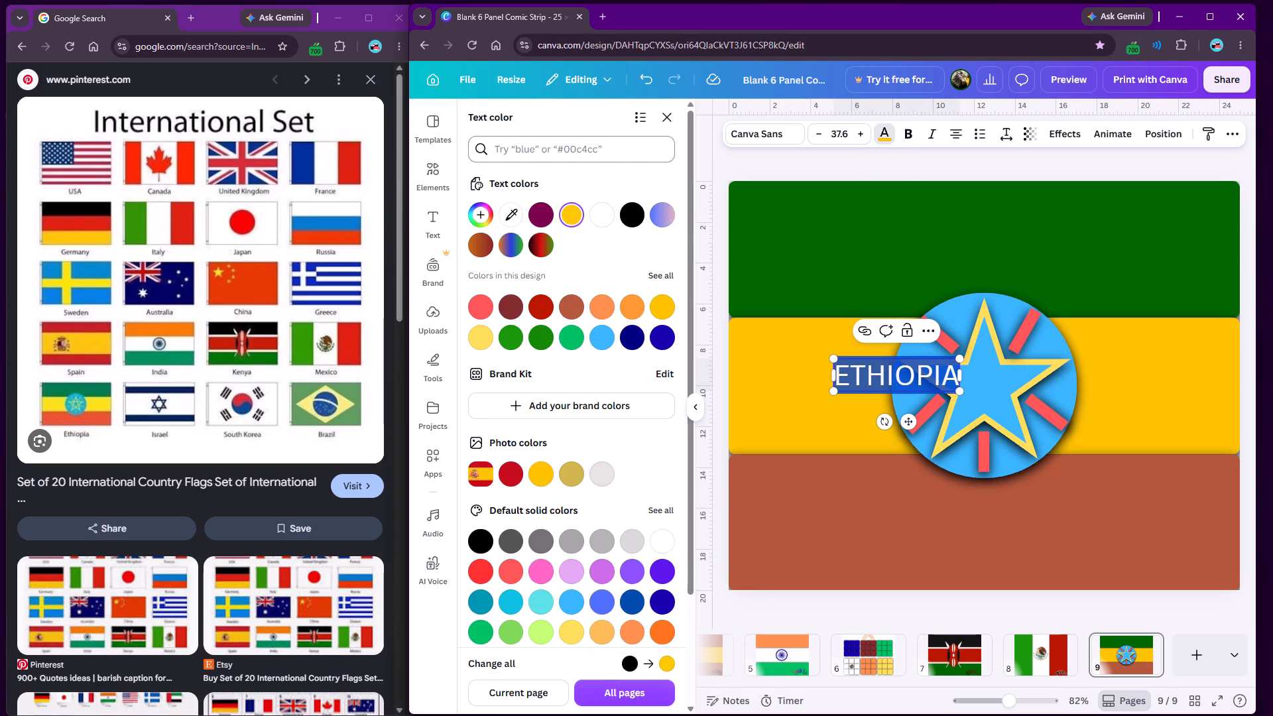
pyautogui.click(672, 125)
# Place the ETHIOPIA label in the flag's lower-right corner and enlarge it to font size 43.
pyautogui.moveTo(912, 424); pyautogui.dragTo(1169, 607)
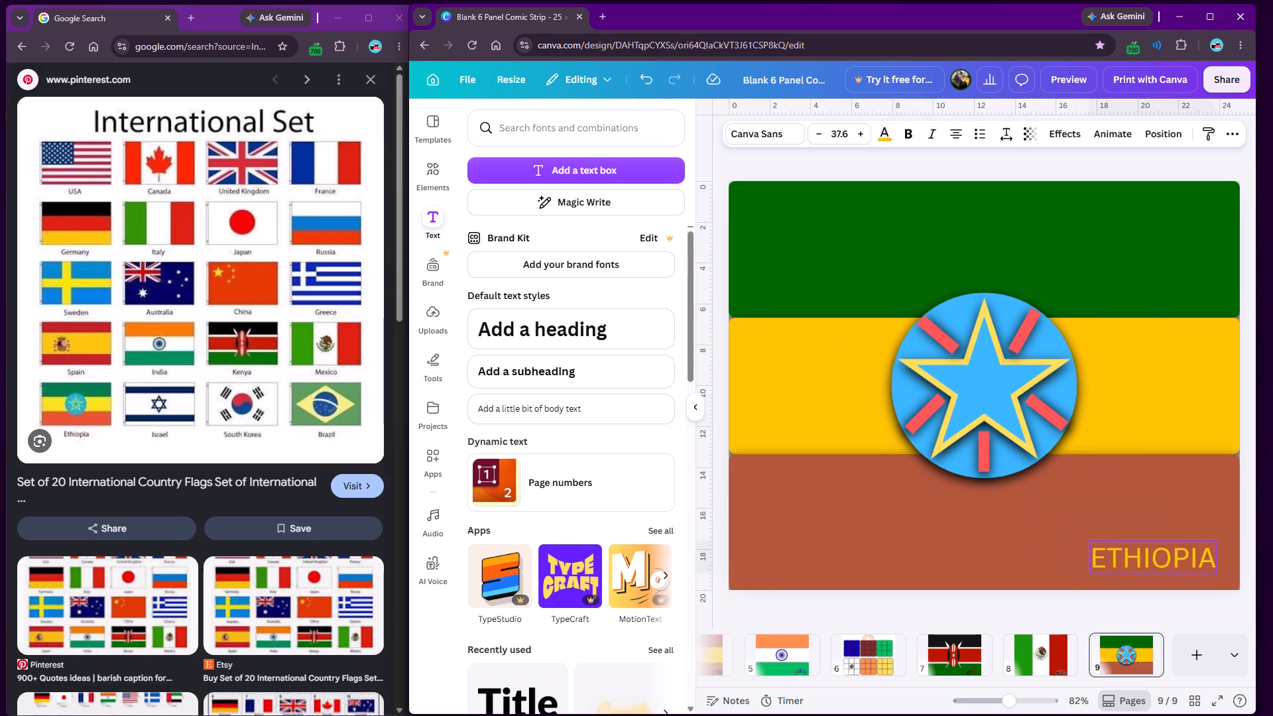
pyautogui.moveTo(1169, 607); pyautogui.dragTo(1182, 617)
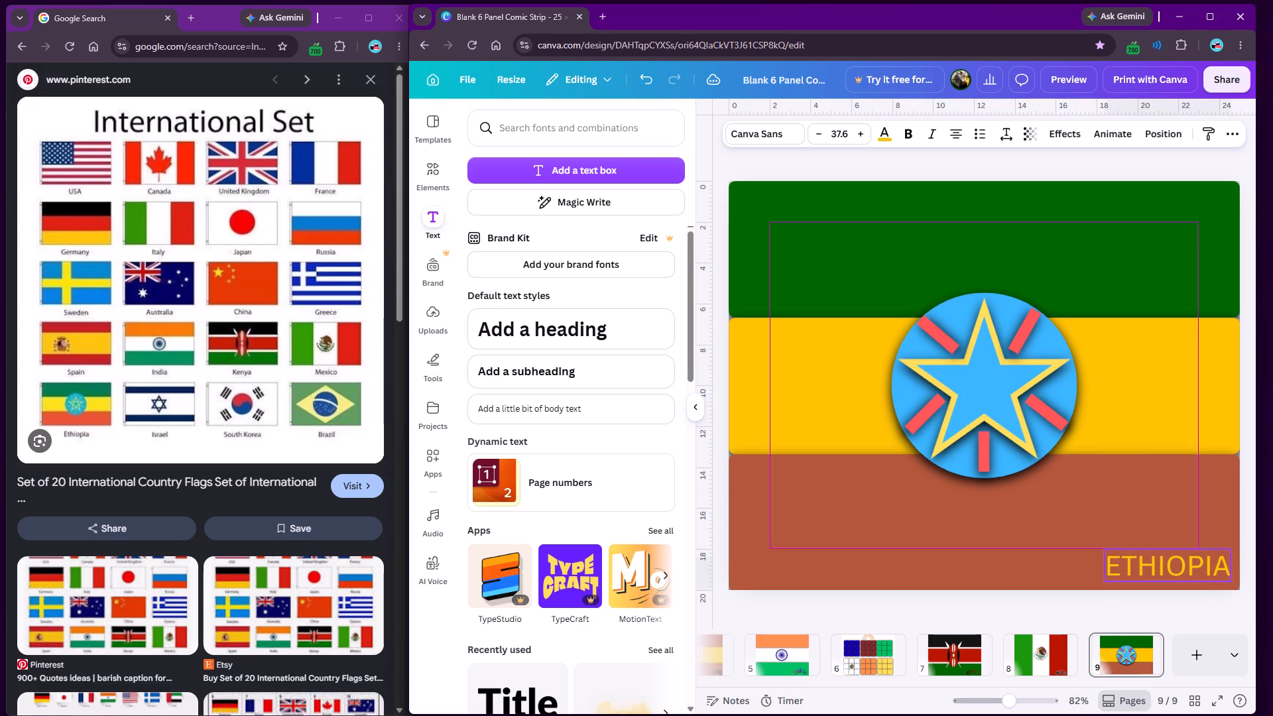
pyautogui.moveTo(1182, 617); pyautogui.dragTo(1187, 619)
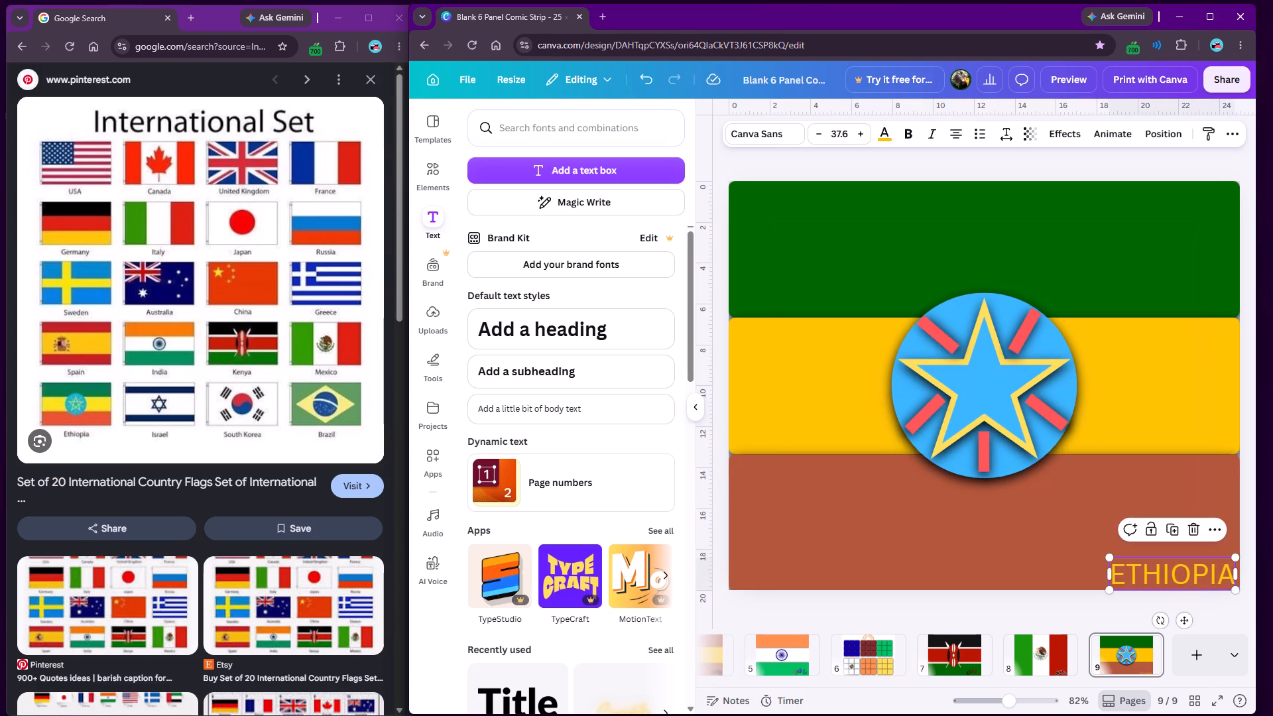
pyautogui.moveTo(1115, 559); pyautogui.dragTo(1110, 549)
pyautogui.moveTo(1106, 552); pyautogui.dragTo(1097, 547)
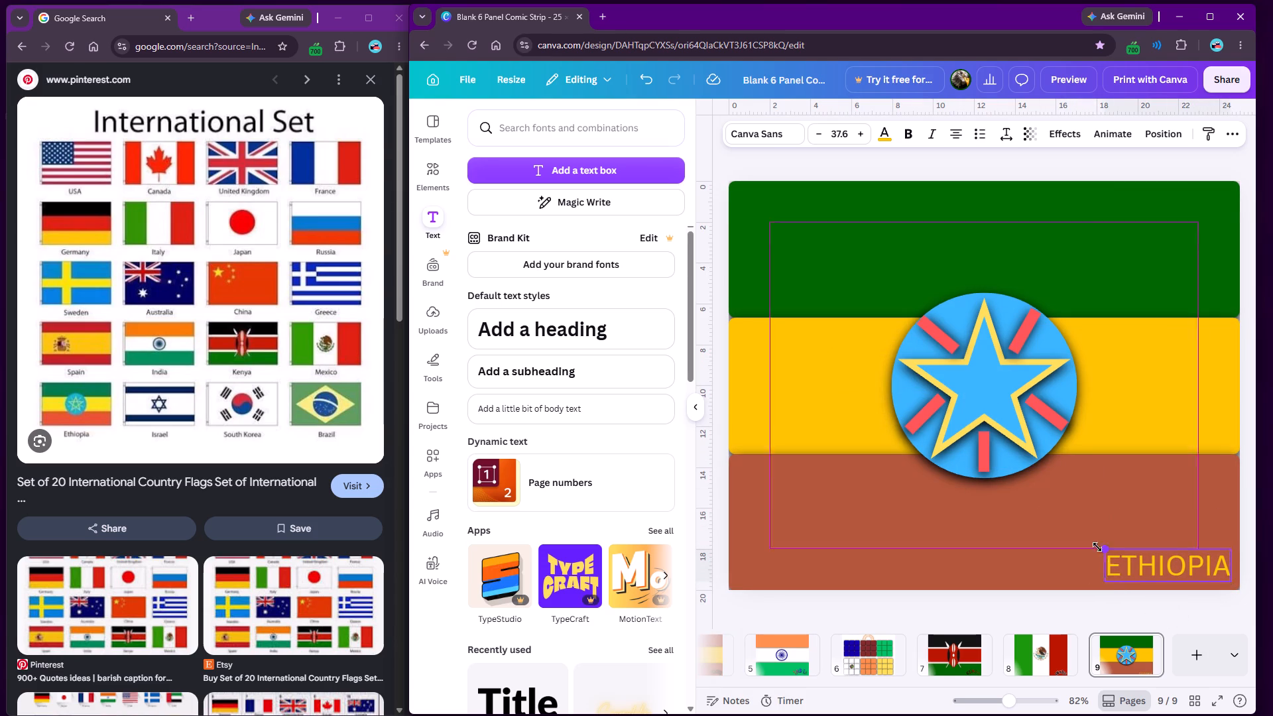
pyautogui.moveTo(1097, 547); pyautogui.dragTo(1089, 541)
# Set the ETHIOPIA label's font to Aloja.
pyautogui.doubleClick(1129, 562)
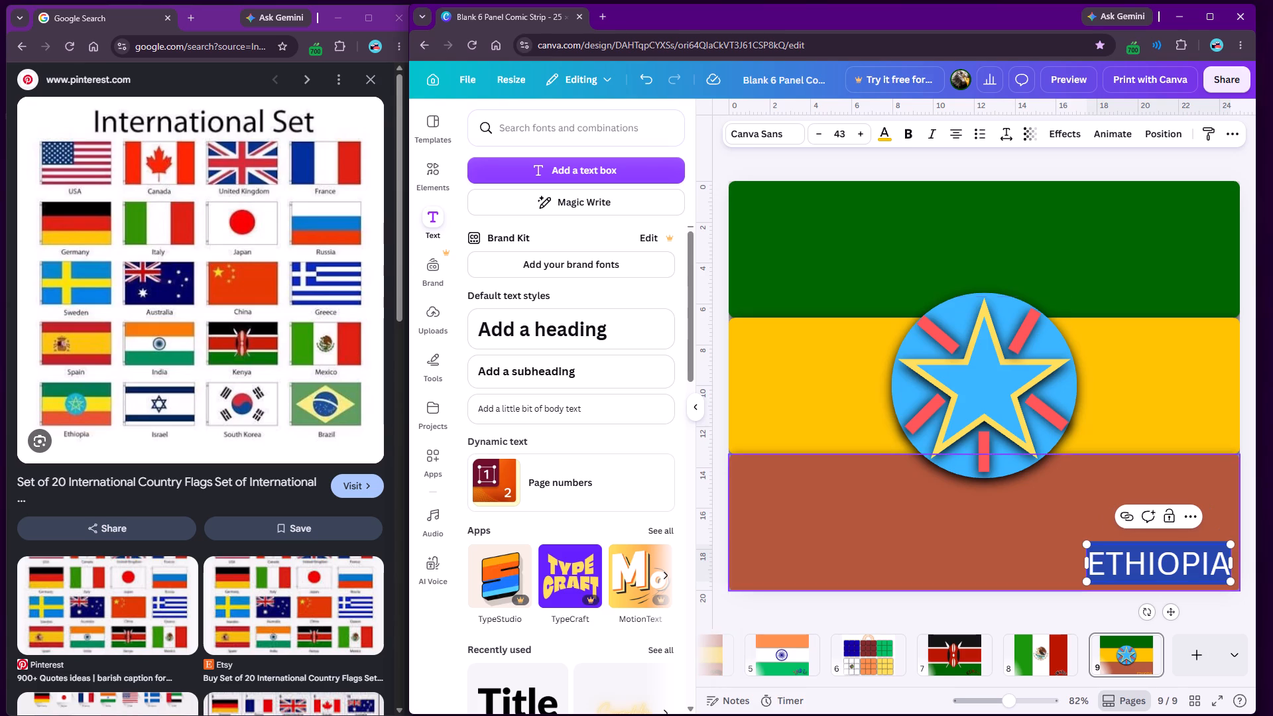
pyautogui.click(796, 136)
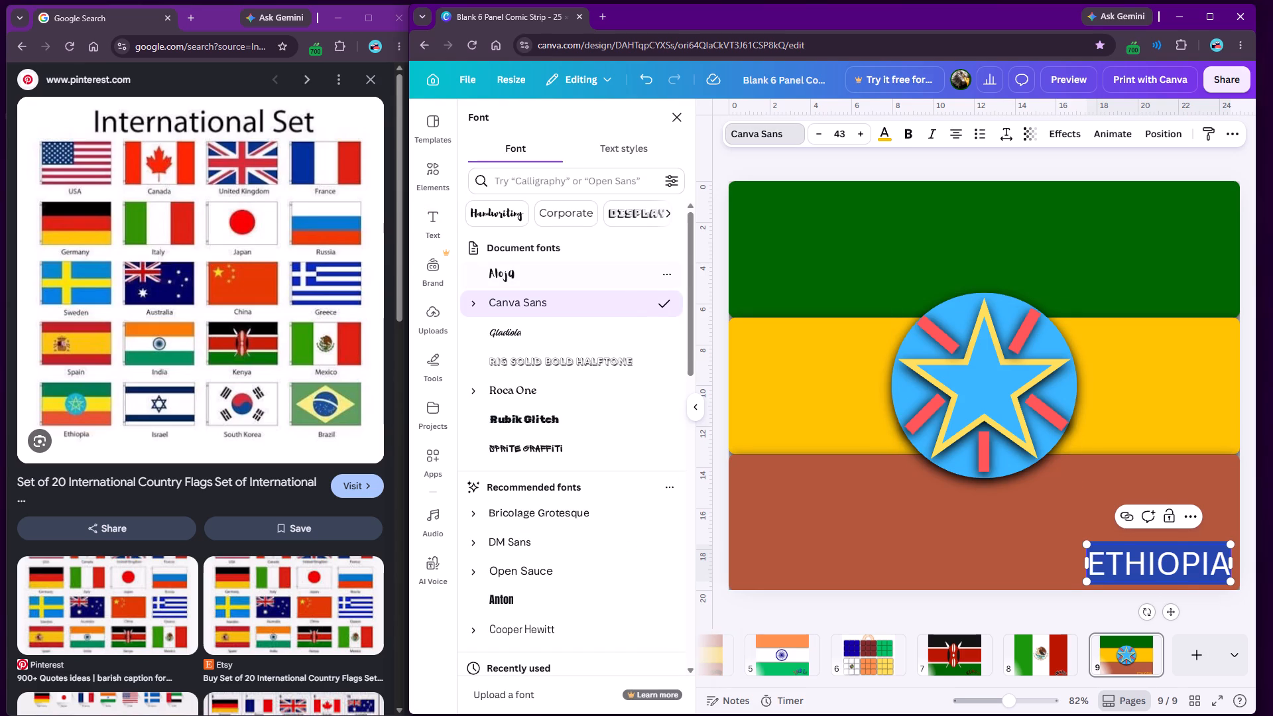
pyautogui.click(538, 280)
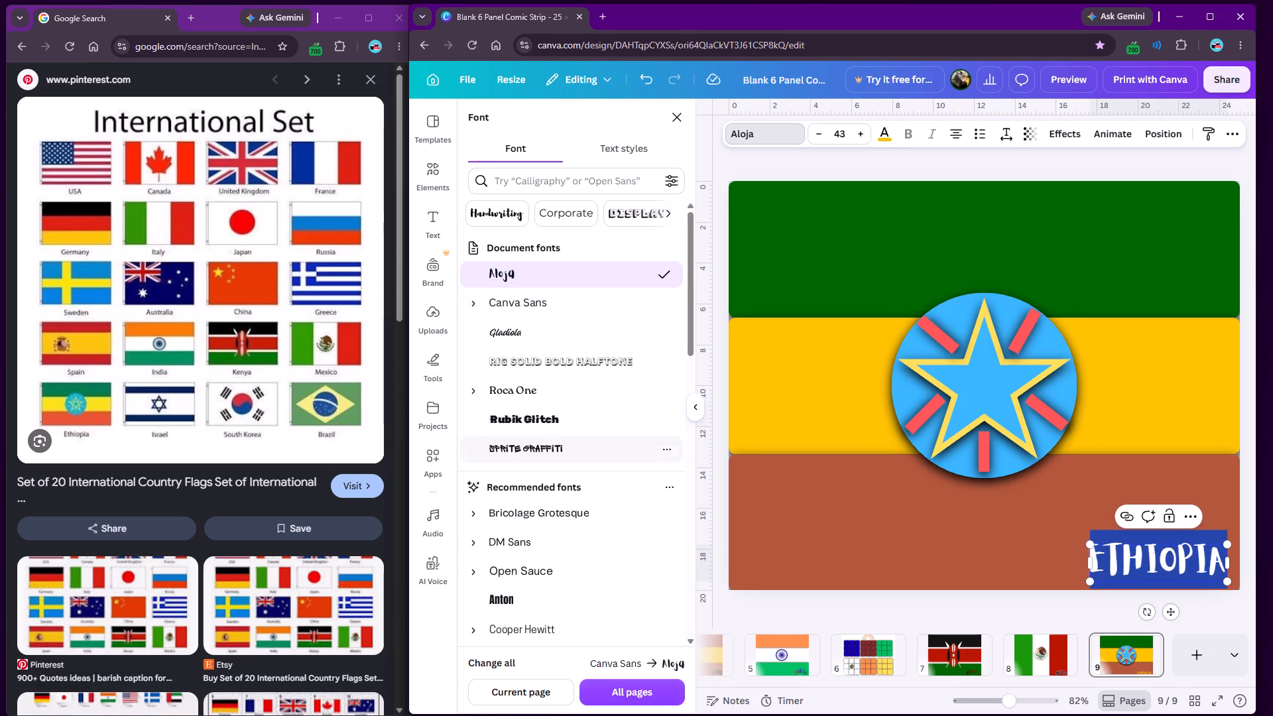
pyautogui.click(694, 412)
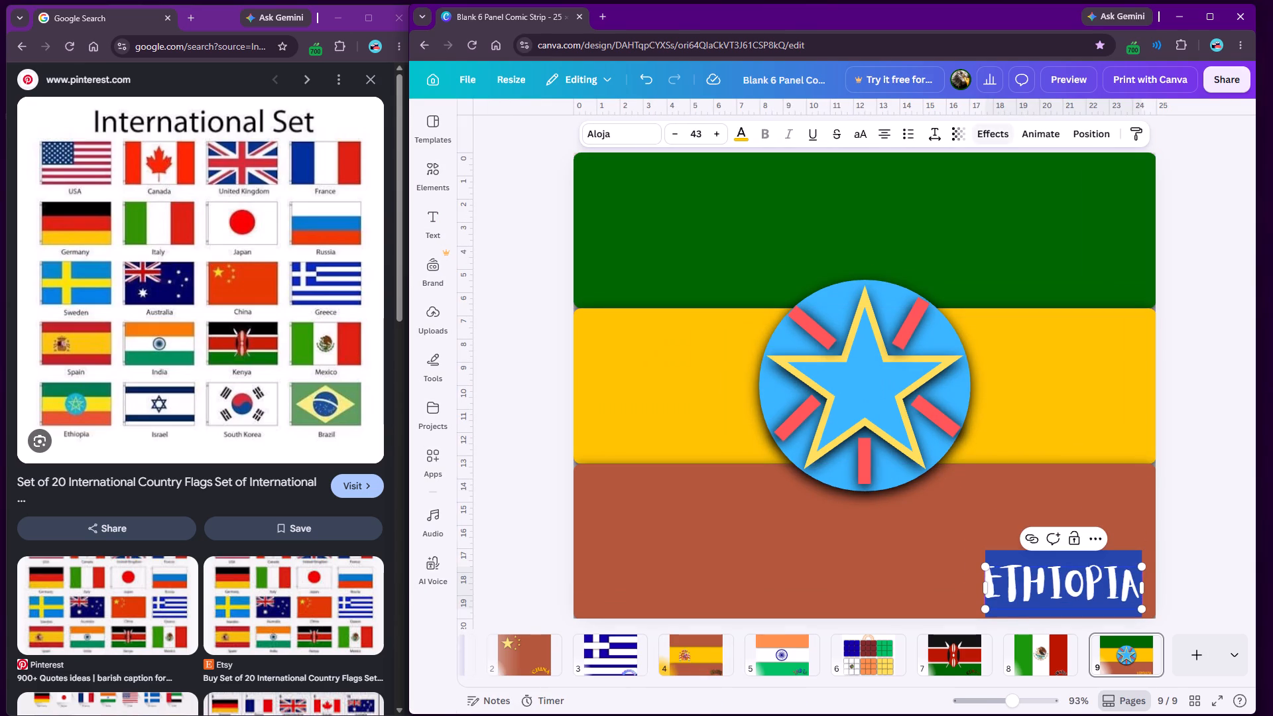
# Add a Drop shadow effect to the ETHIOPIA label with direction 0, offset 22, blur 17 and transparency 100.
pyautogui.click(1007, 124)
pyautogui.scroll(-1, 538, 321)
pyautogui.scroll(2, 537, 324)
pyautogui.click(501, 238)
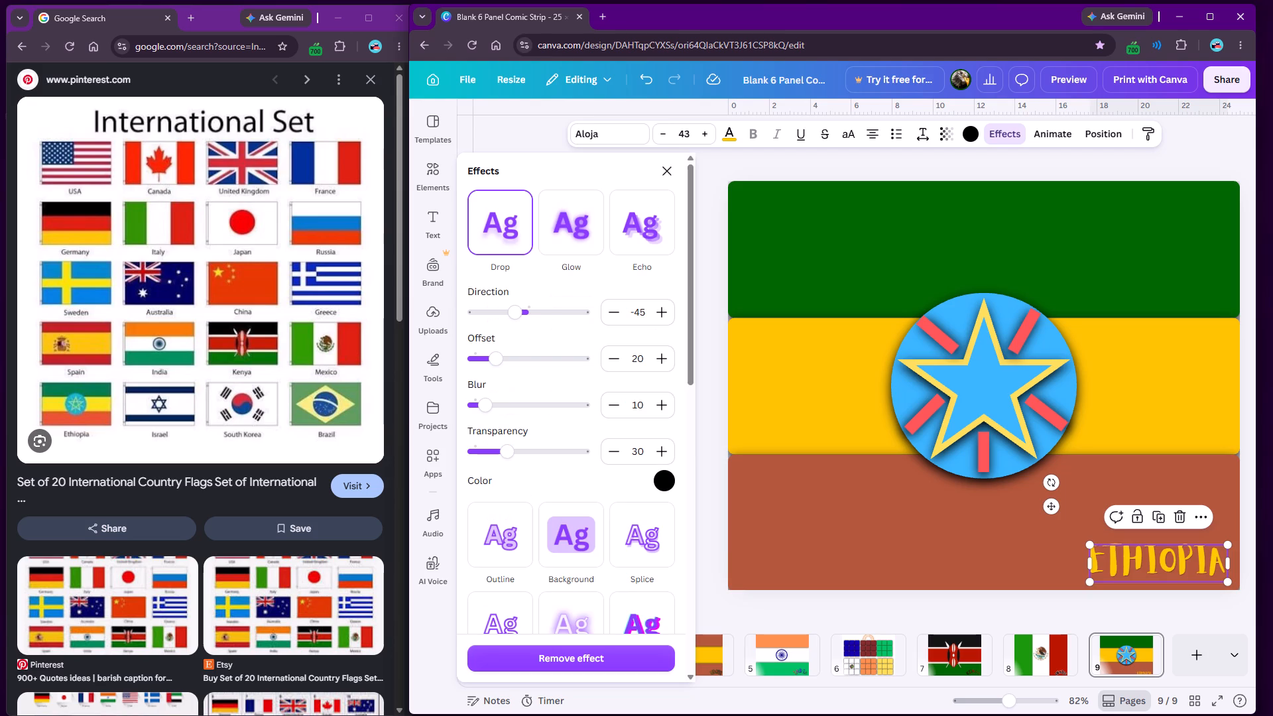
pyautogui.moveTo(520, 314); pyautogui.dragTo(532, 315)
pyautogui.moveTo(496, 364); pyautogui.dragTo(483, 365)
pyautogui.moveTo(508, 451); pyautogui.dragTo(598, 447)
pyautogui.click(487, 402)
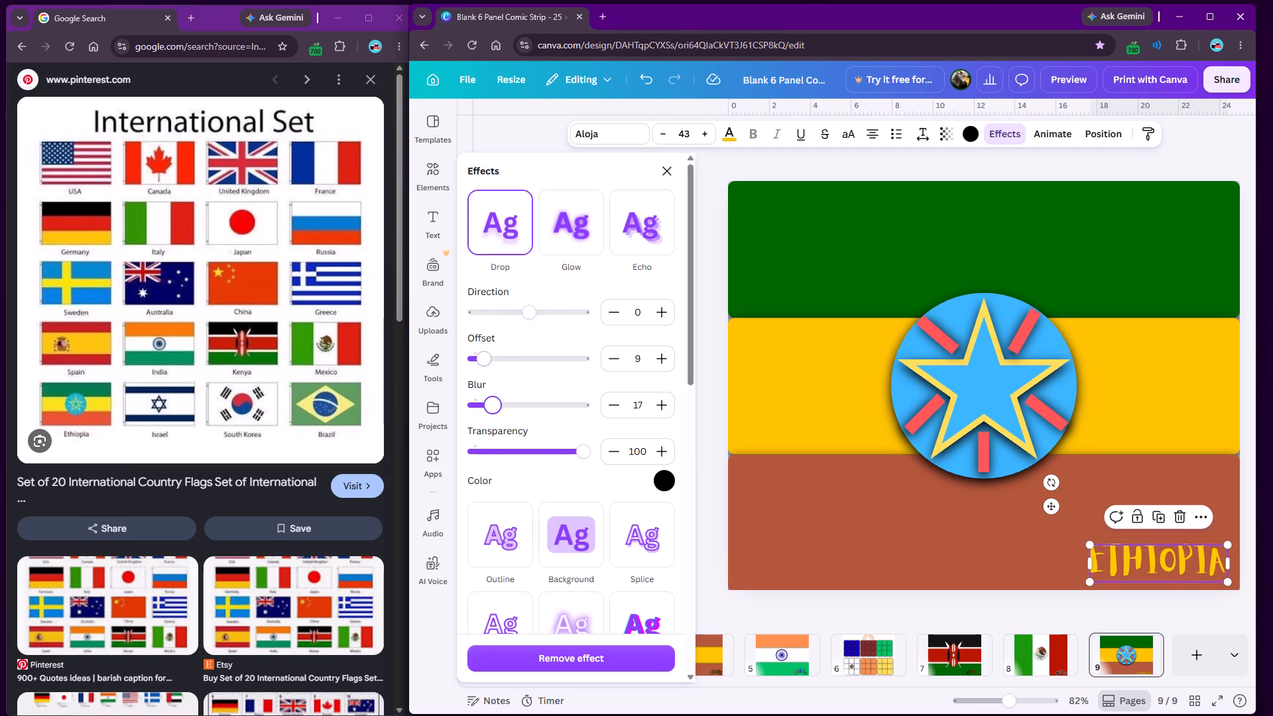
pyautogui.moveTo(485, 360); pyautogui.dragTo(497, 363)
# Curve the ETHIOPIA label into a pronounced upward arch and move it up so it fits inside the flag's lower-right corner.
pyautogui.scroll(-2, 548, 394)
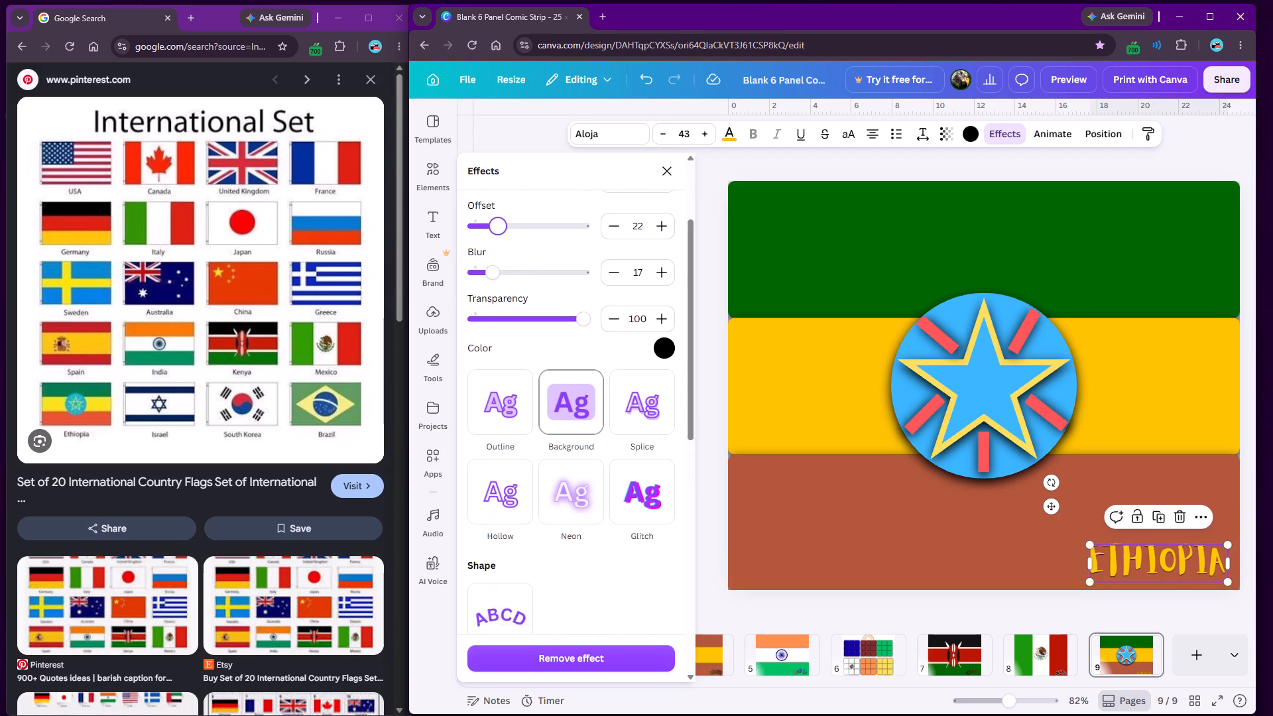
pyautogui.scroll(-6, 552, 395)
pyautogui.click(487, 208)
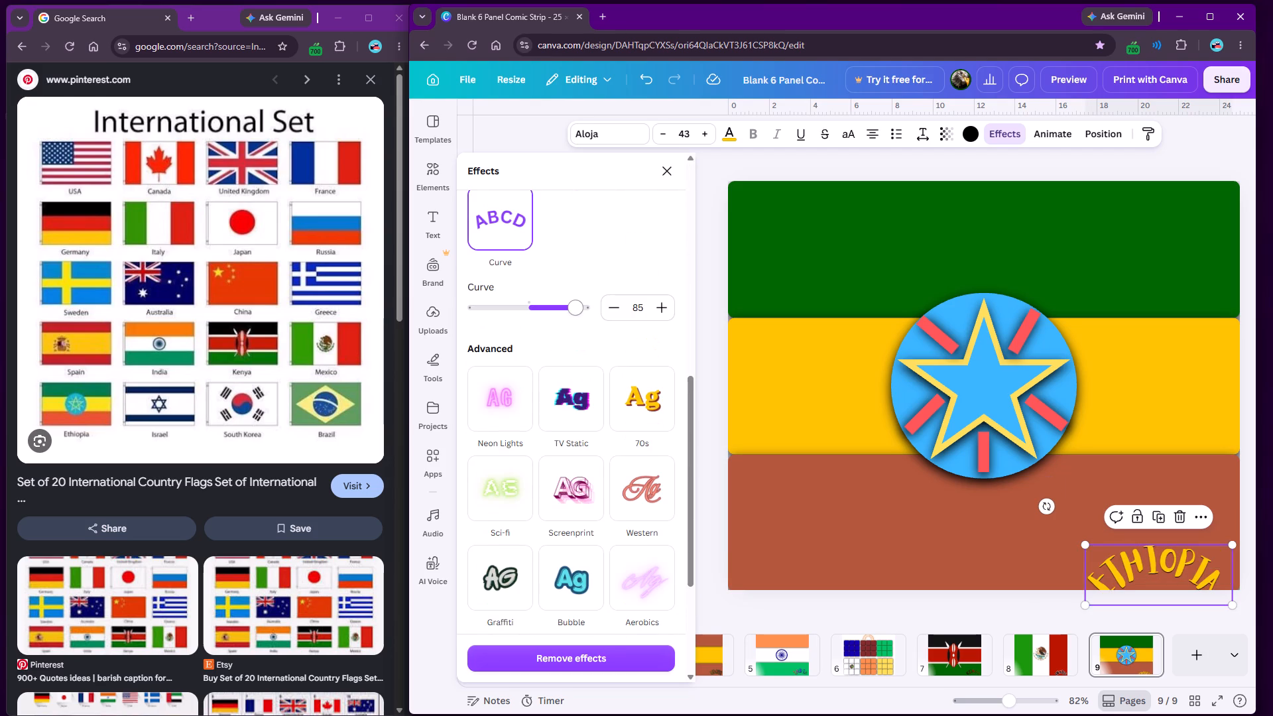
pyautogui.moveTo(577, 312); pyautogui.dragTo(633, 314)
pyautogui.click(670, 166)
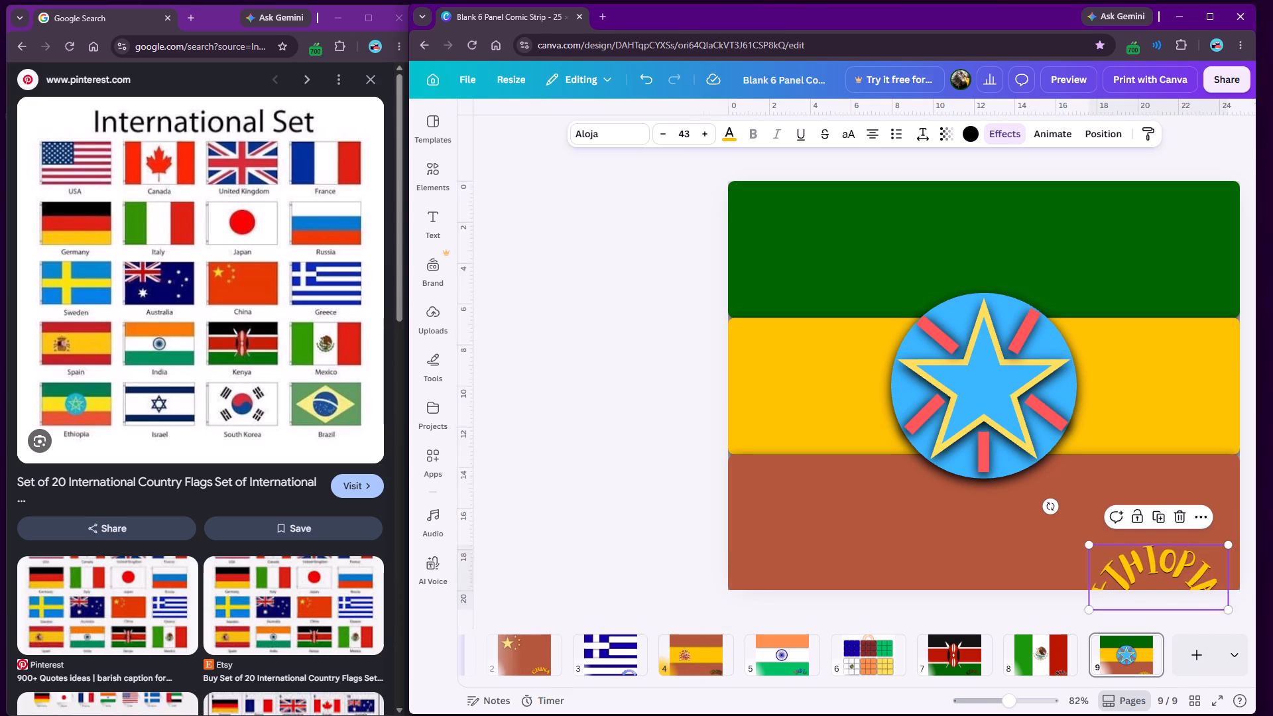
pyautogui.click(541, 247)
pyautogui.moveTo(1065, 587); pyautogui.dragTo(1075, 560)
pyautogui.click(1197, 524)
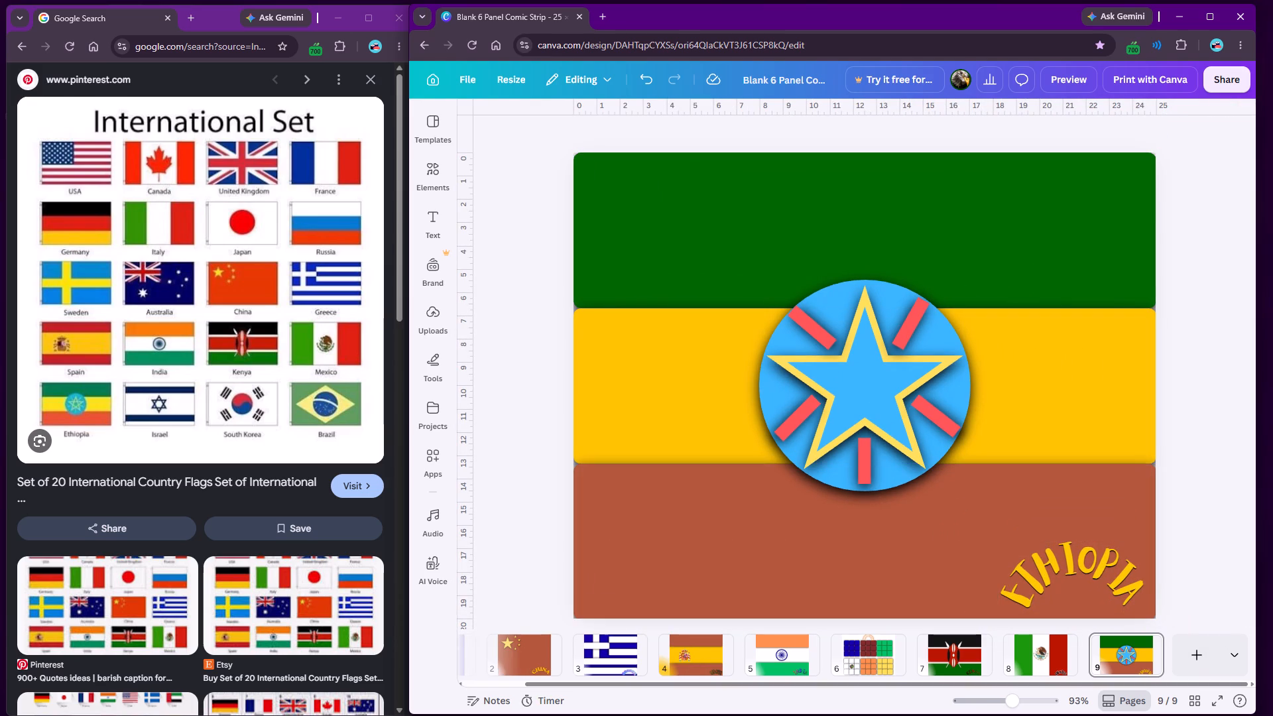
# Animate the ETHIOPIA label with the Merge text animation on enter.
pyautogui.click(539, 211)
pyautogui.click(1099, 590)
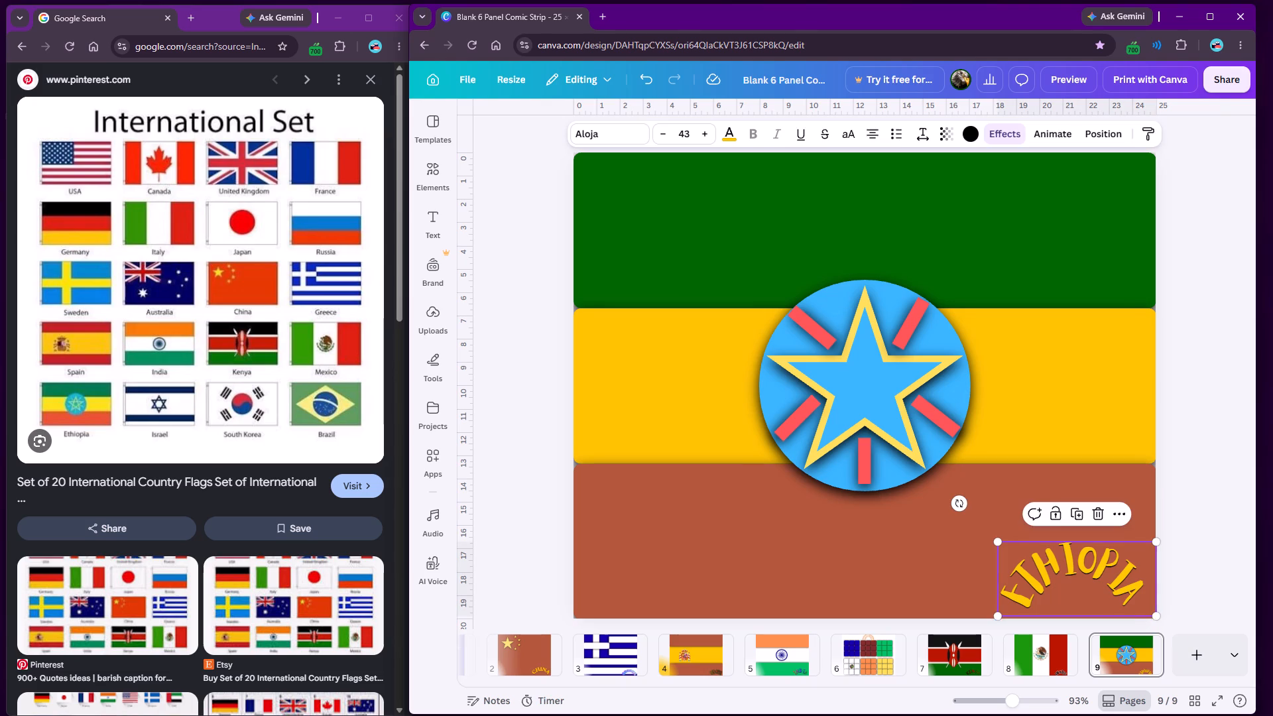
pyautogui.click(1063, 141)
pyautogui.scroll(-3, 550, 347)
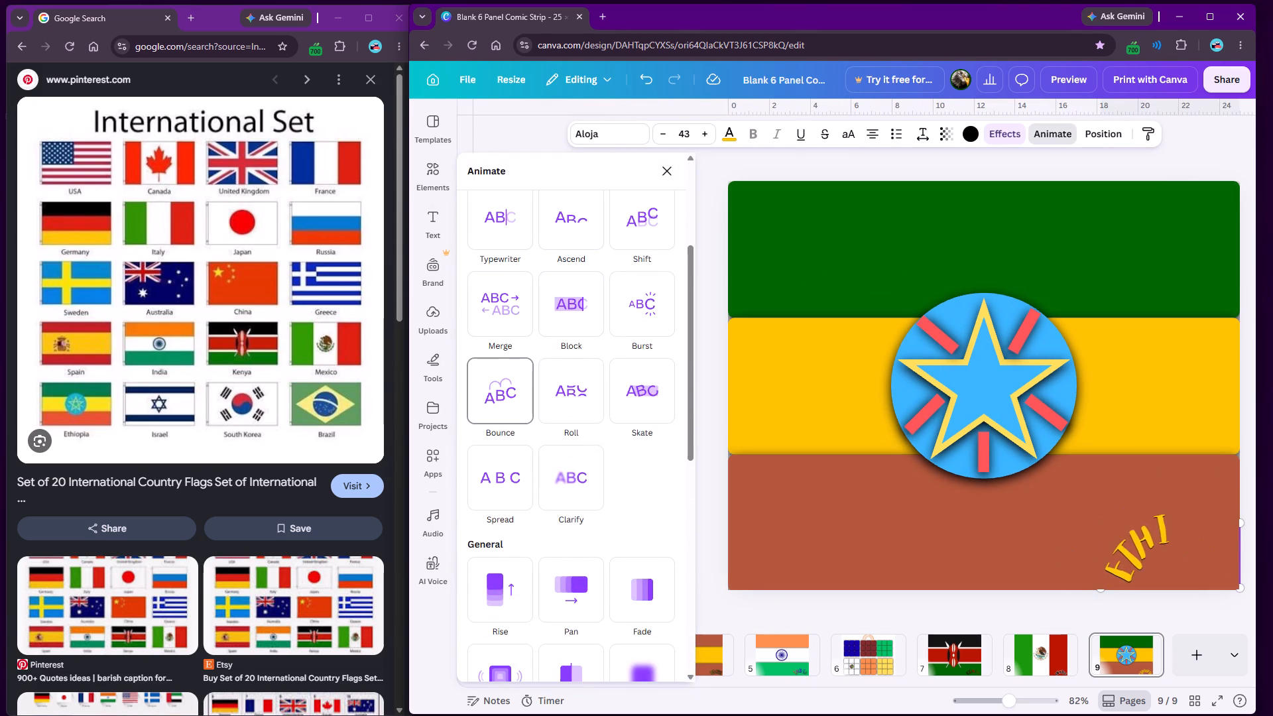
pyautogui.click(497, 307)
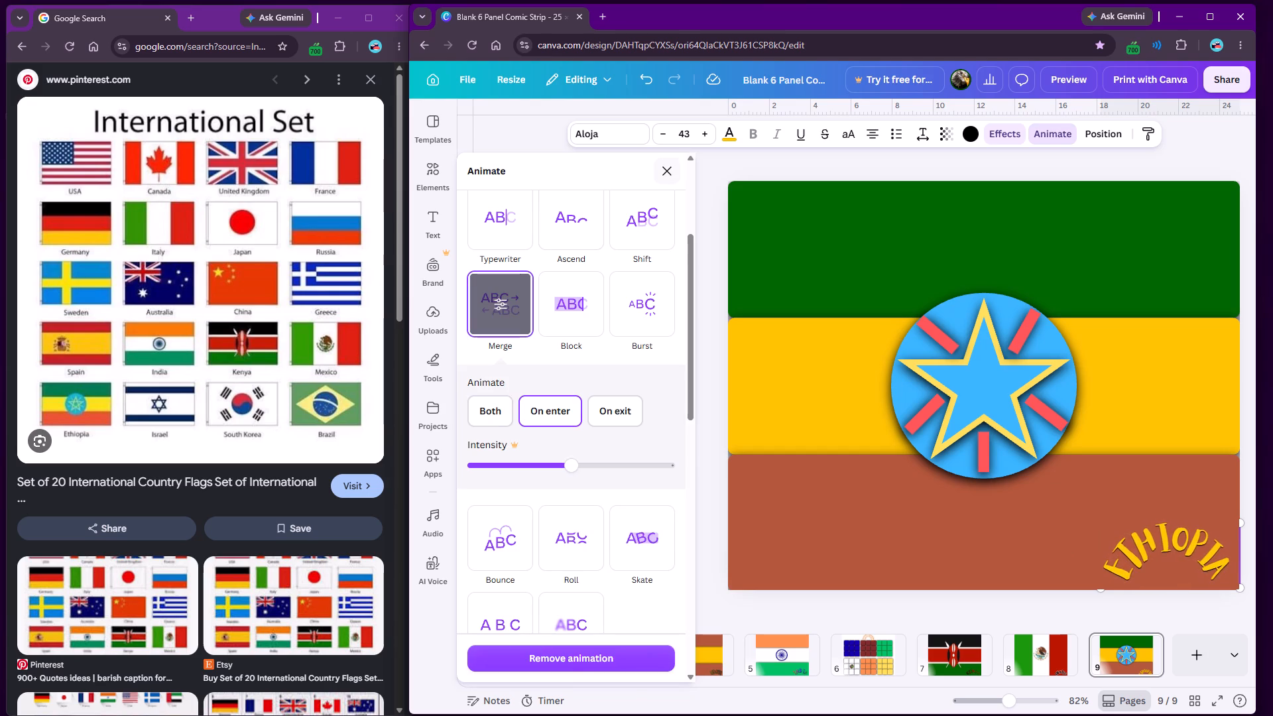
pyautogui.click(667, 166)
# Apply the Succession animation on enter to the flag's stripes, disc, star and rays together, leaving out the label.
pyautogui.moveTo(526, 216); pyautogui.dragTo(886, 497)
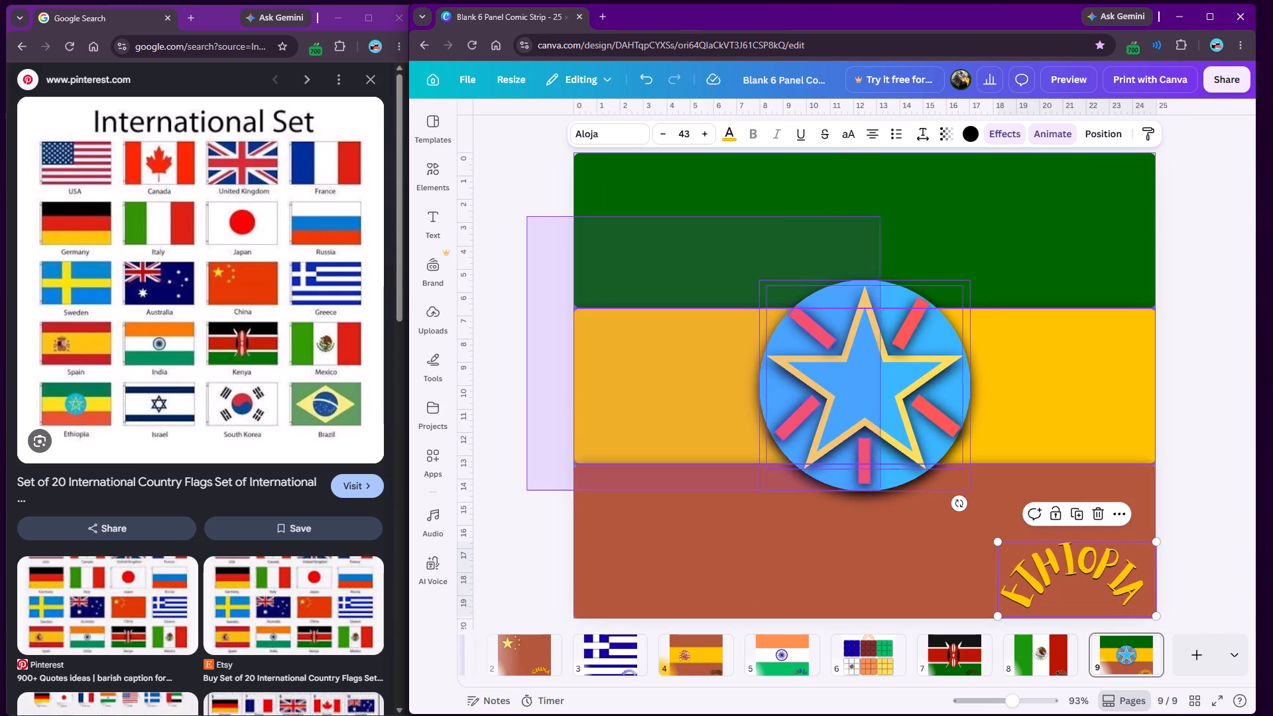
pyautogui.moveTo(886, 497); pyautogui.dragTo(960, 575)
pyautogui.click(928, 132)
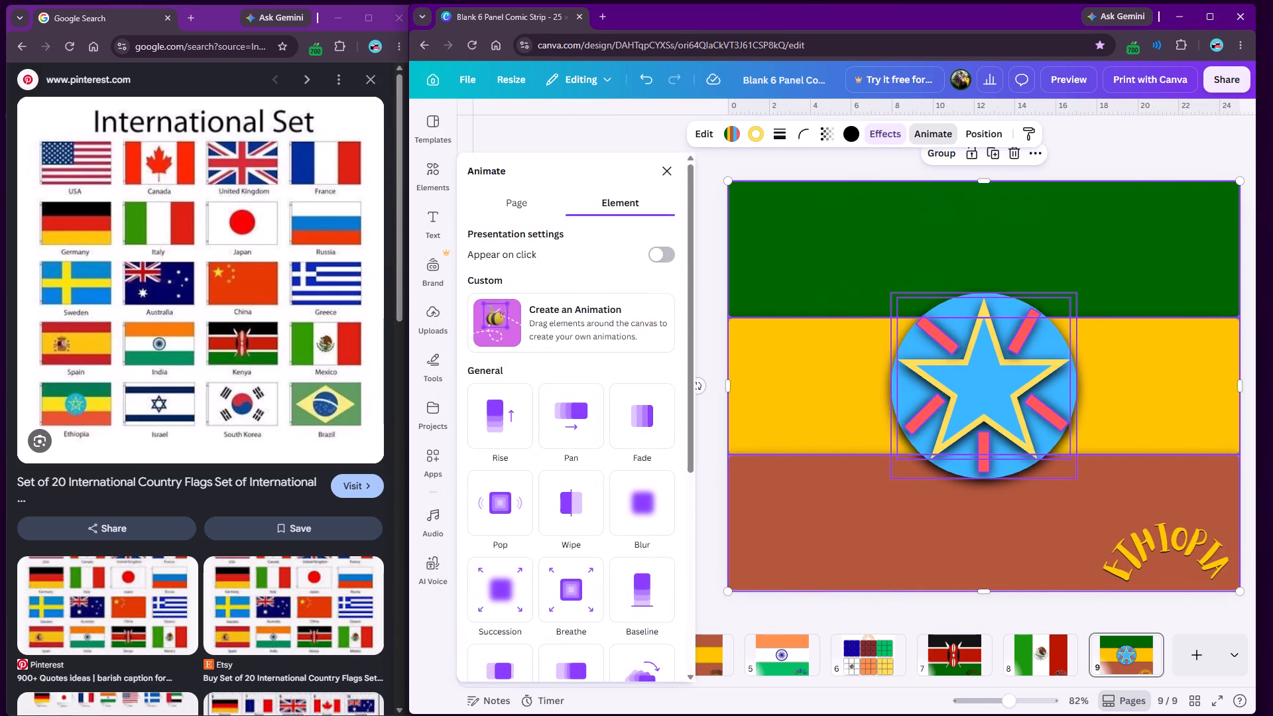
pyautogui.scroll(-2, 572, 432)
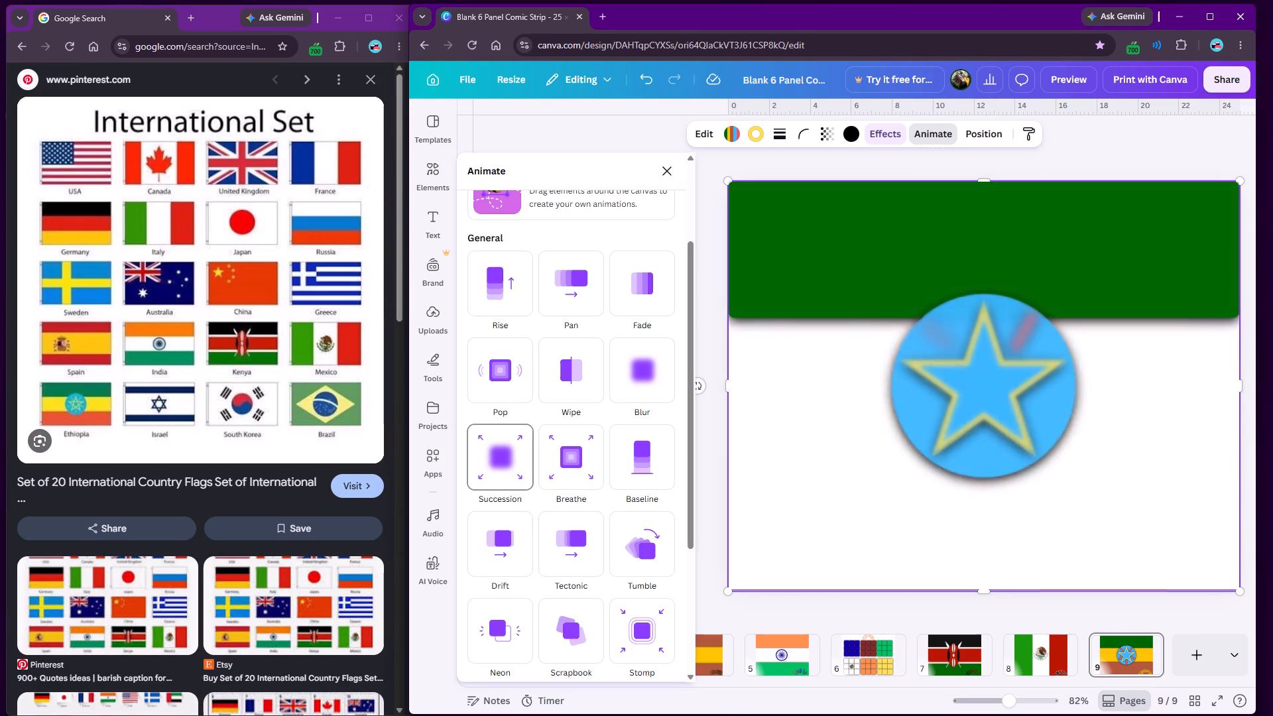
pyautogui.scroll(-2, 491, 461)
pyautogui.click(495, 338)
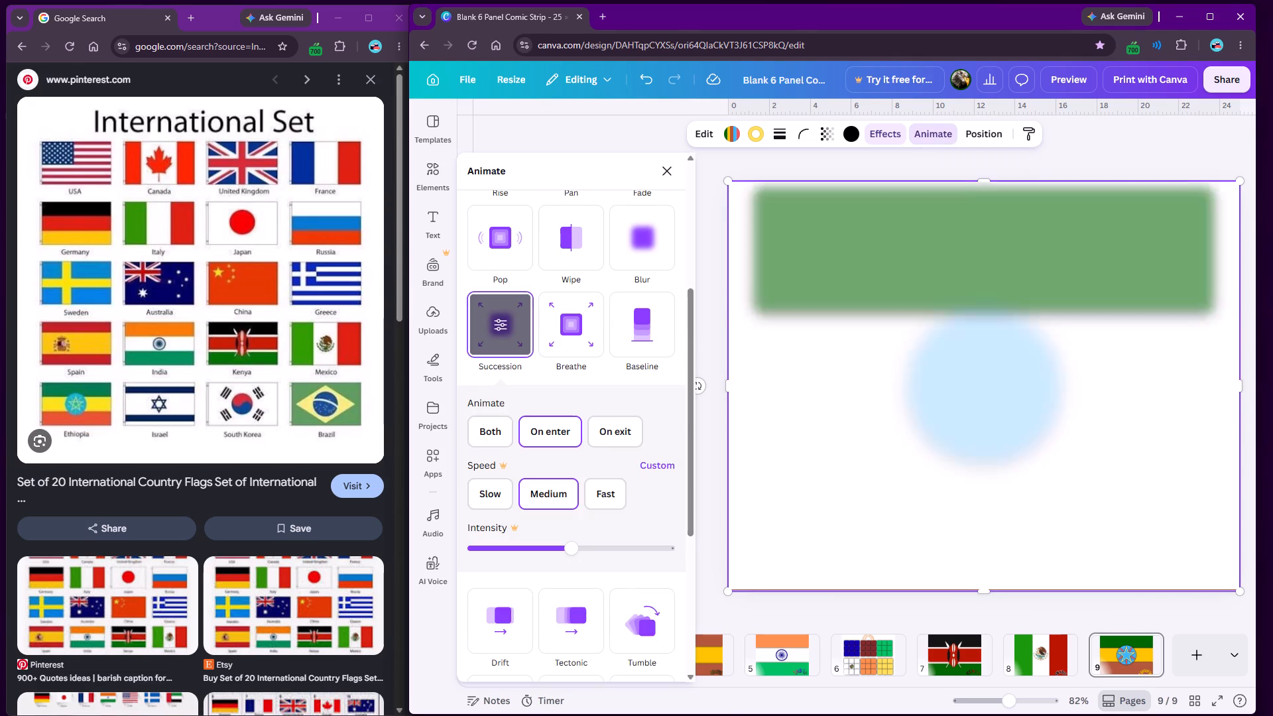
pyautogui.click(670, 167)
pyautogui.click(540, 276)
# Preview the animated flag pages from page 1, skipping ahead through the playback to the Ethiopia page.
pyautogui.scroll(2, 780, 623)
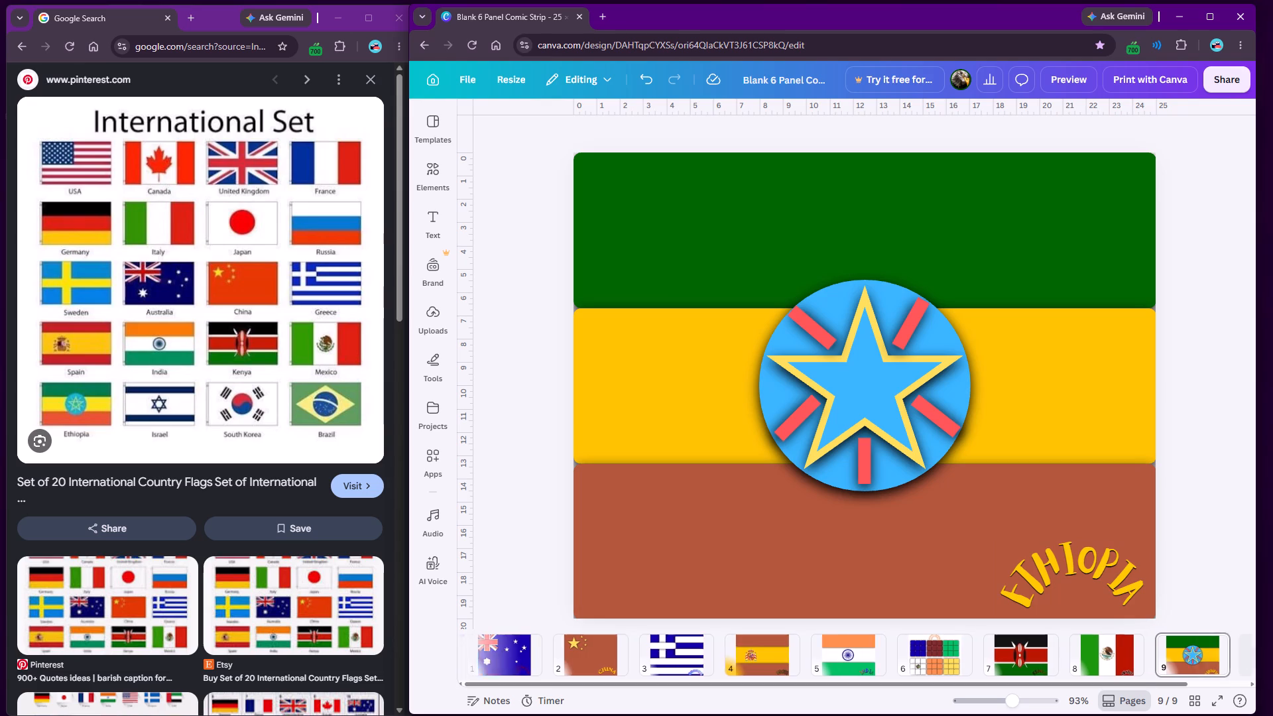
pyautogui.scroll(6, 758, 650)
pyautogui.click(517, 641)
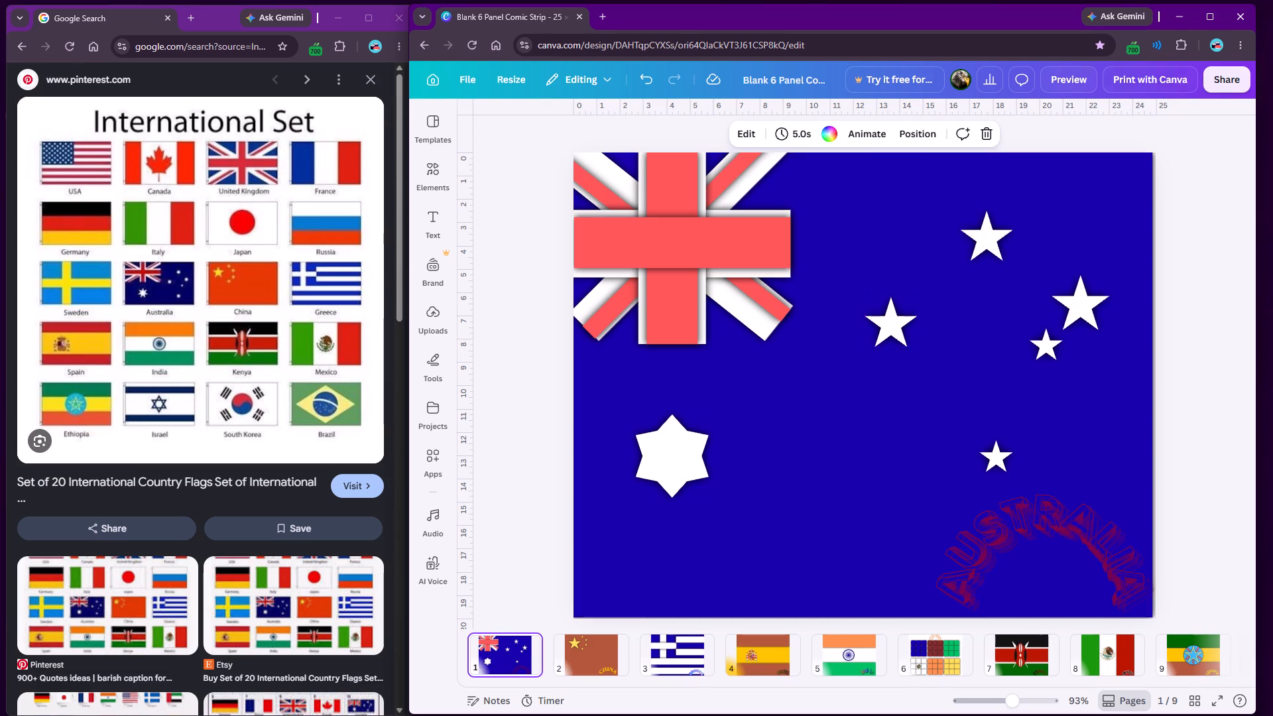
pyautogui.click(1073, 77)
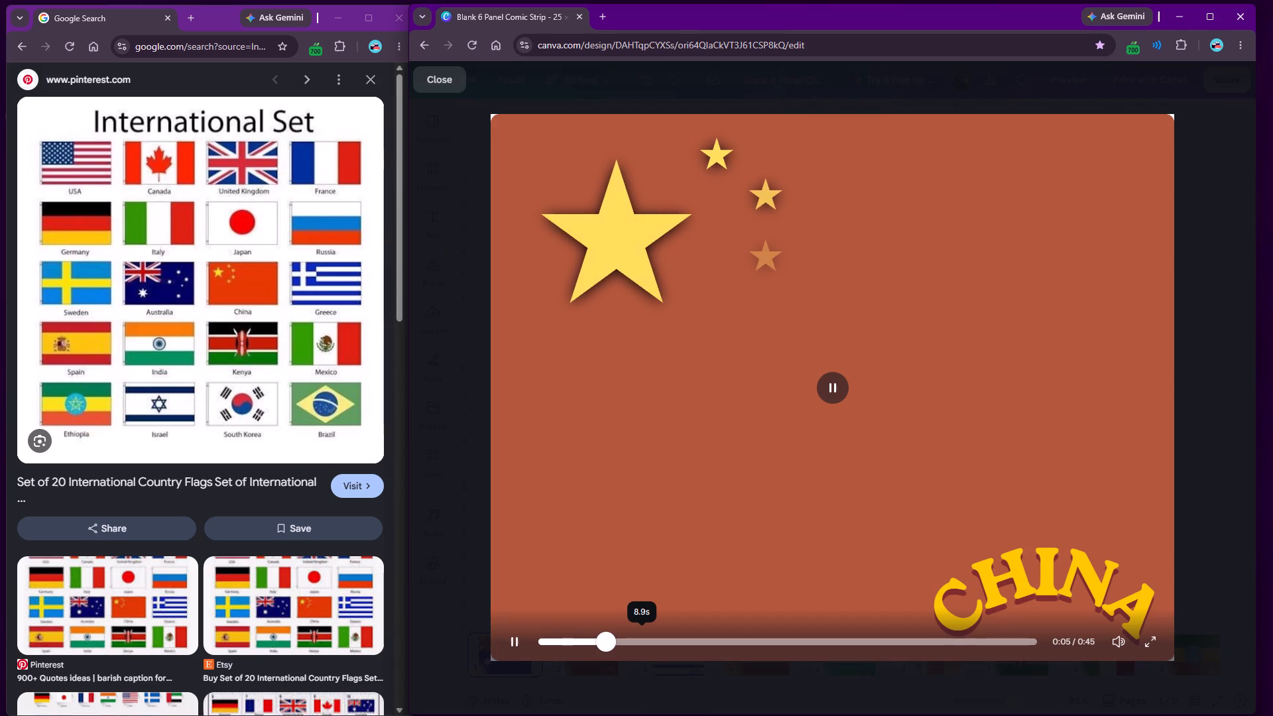
pyautogui.click(640, 634)
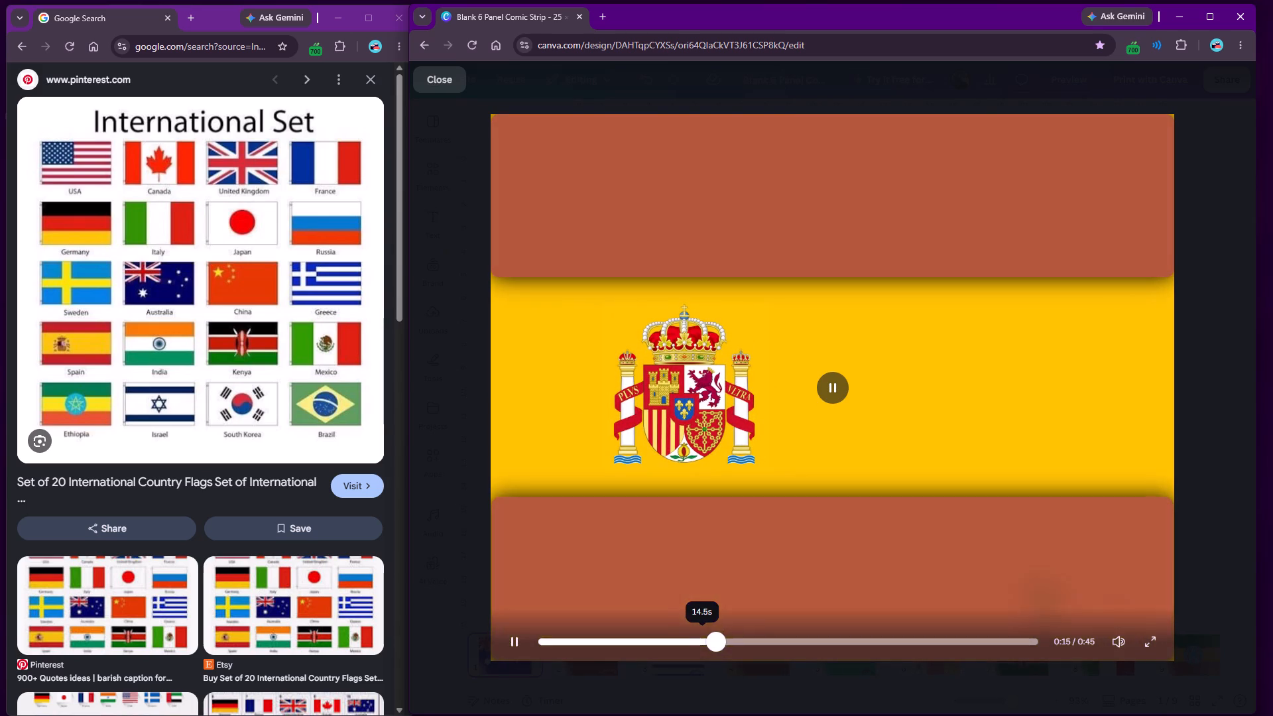
pyautogui.click(760, 641)
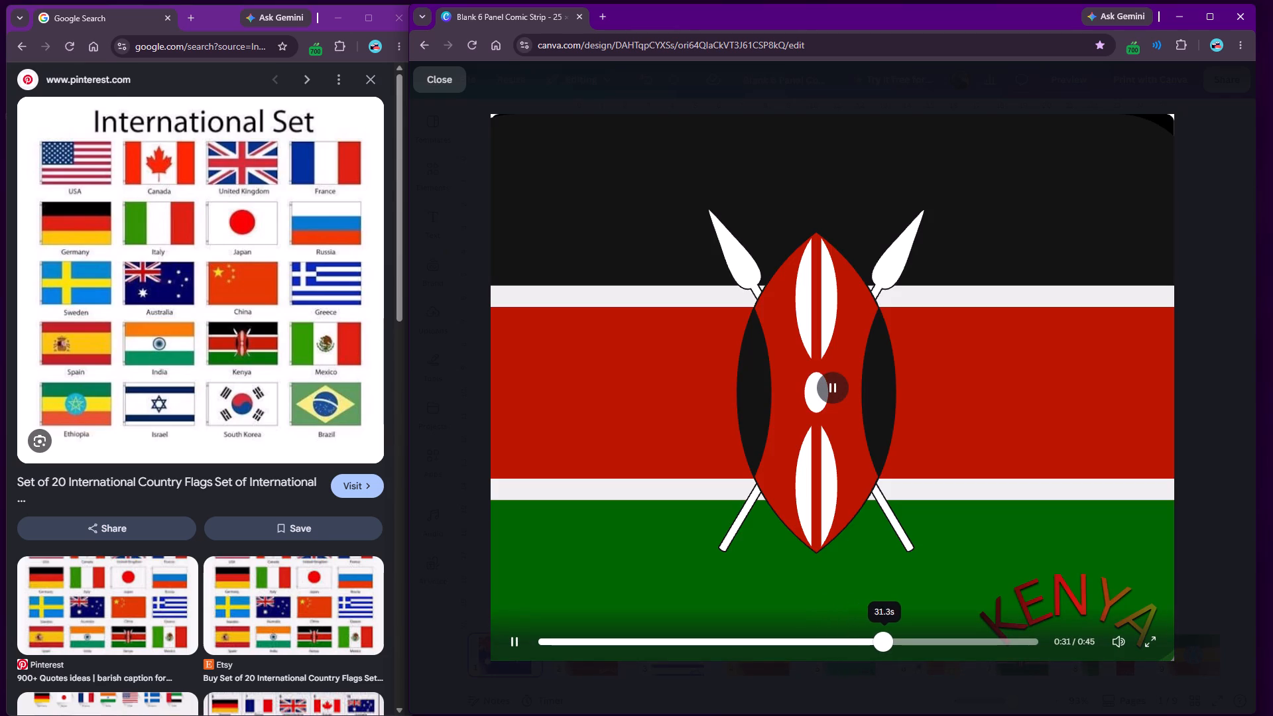
pyautogui.click(945, 640)
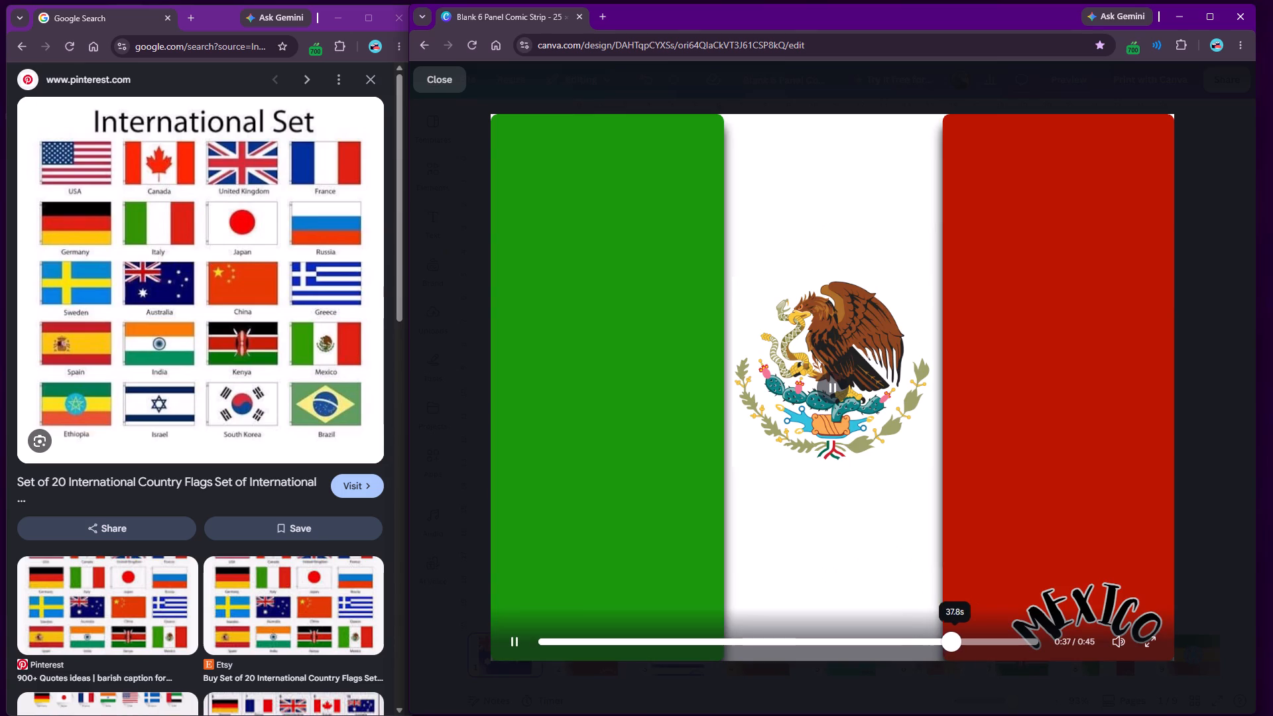
pyautogui.click(936, 639)
pyautogui.click(923, 640)
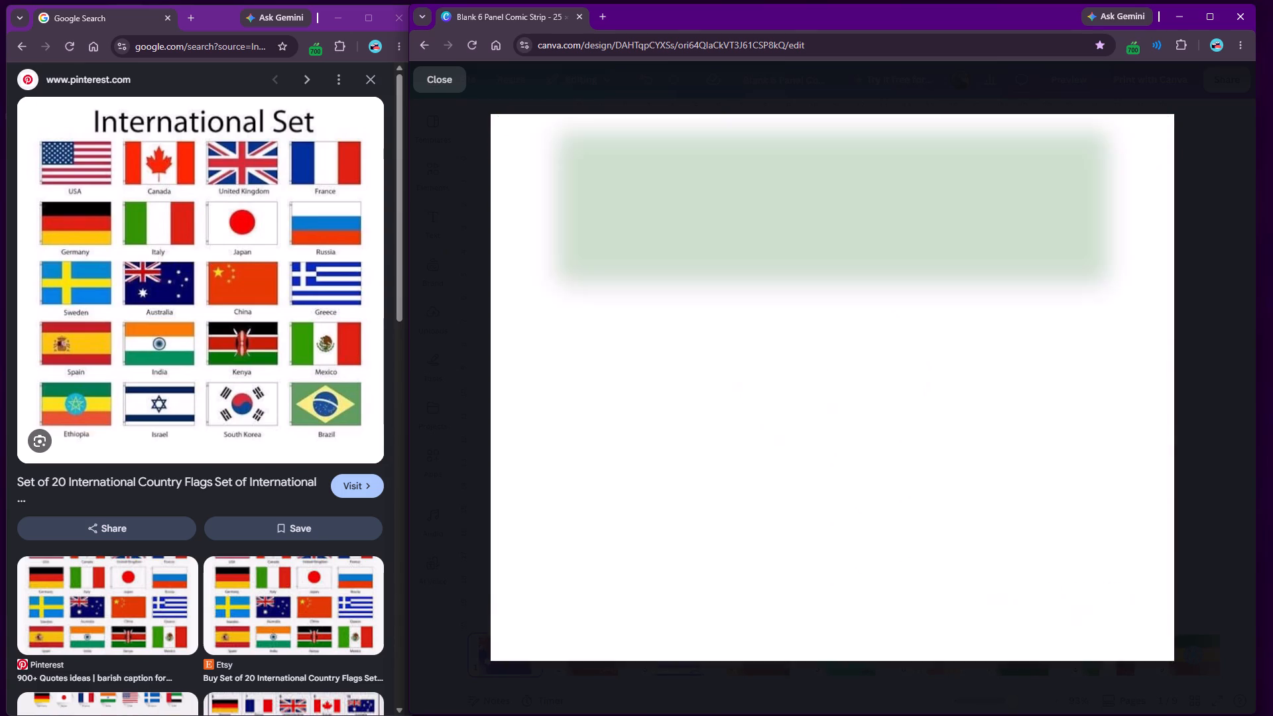
pyautogui.click(1010, 636)
pyautogui.click(1026, 642)
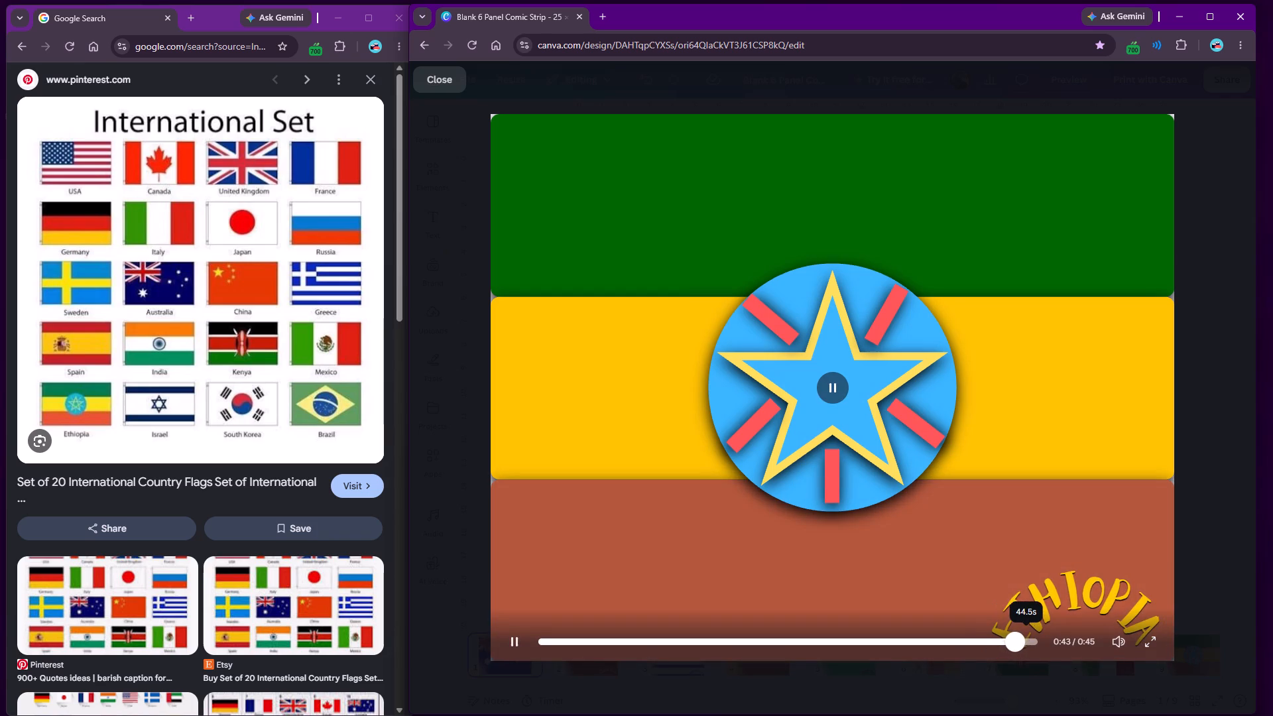
pyautogui.click(442, 73)
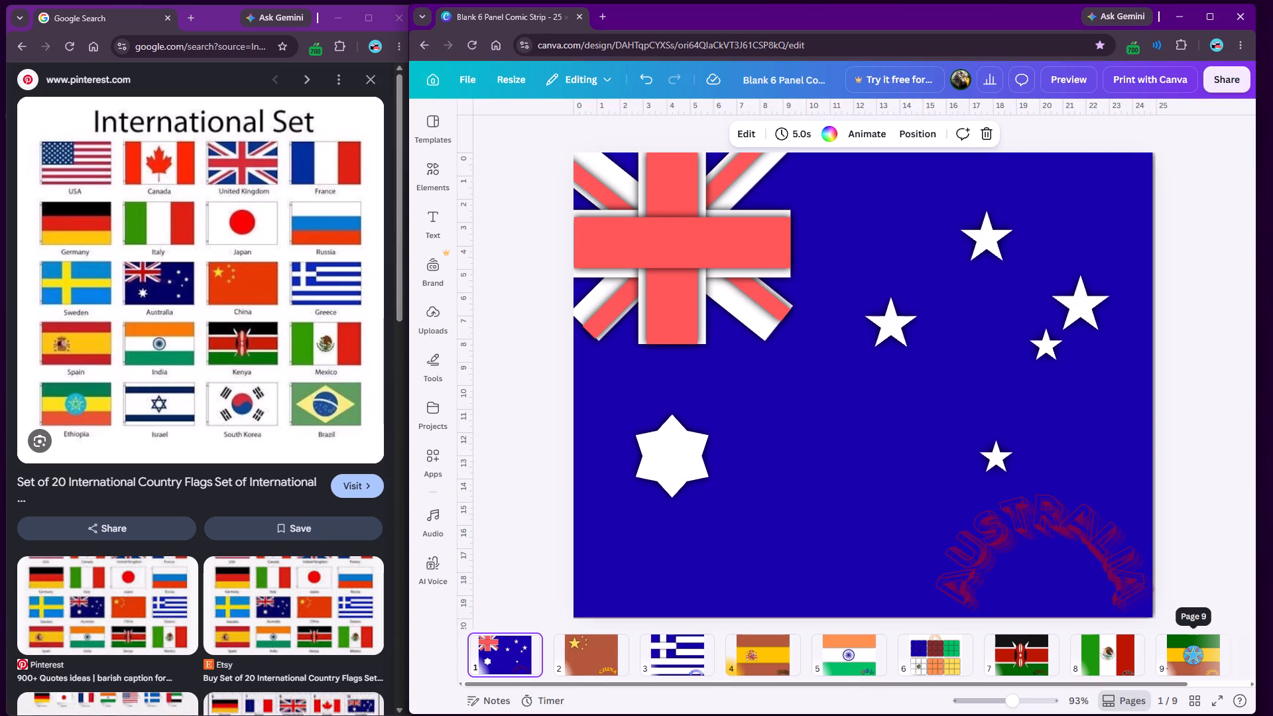
# Delete all nine flag pages from the design, leaving a single blank page.
pyautogui.scroll(-4, 1207, 656)
pyautogui.scroll(4, 1111, 654)
pyautogui.click(499, 641)
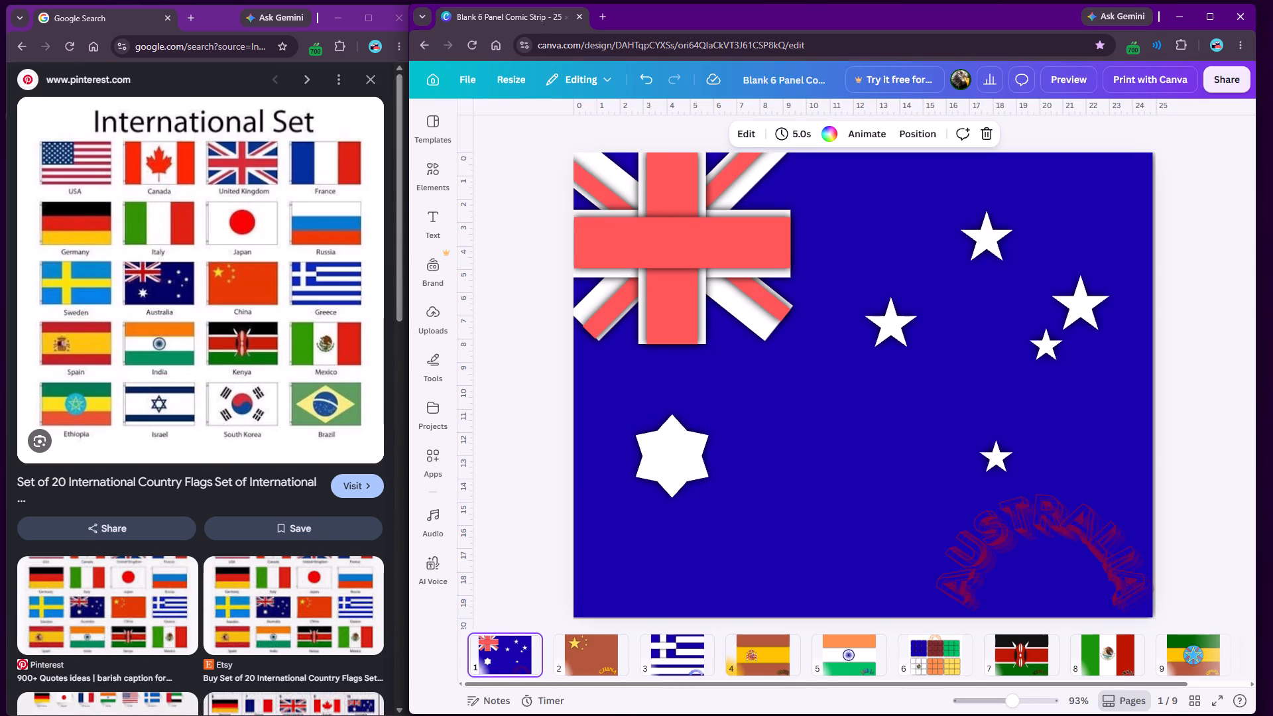
pyautogui.tripleClick(989, 129)
pyautogui.tripleClick(988, 129)
pyautogui.tripleClick(988, 129)
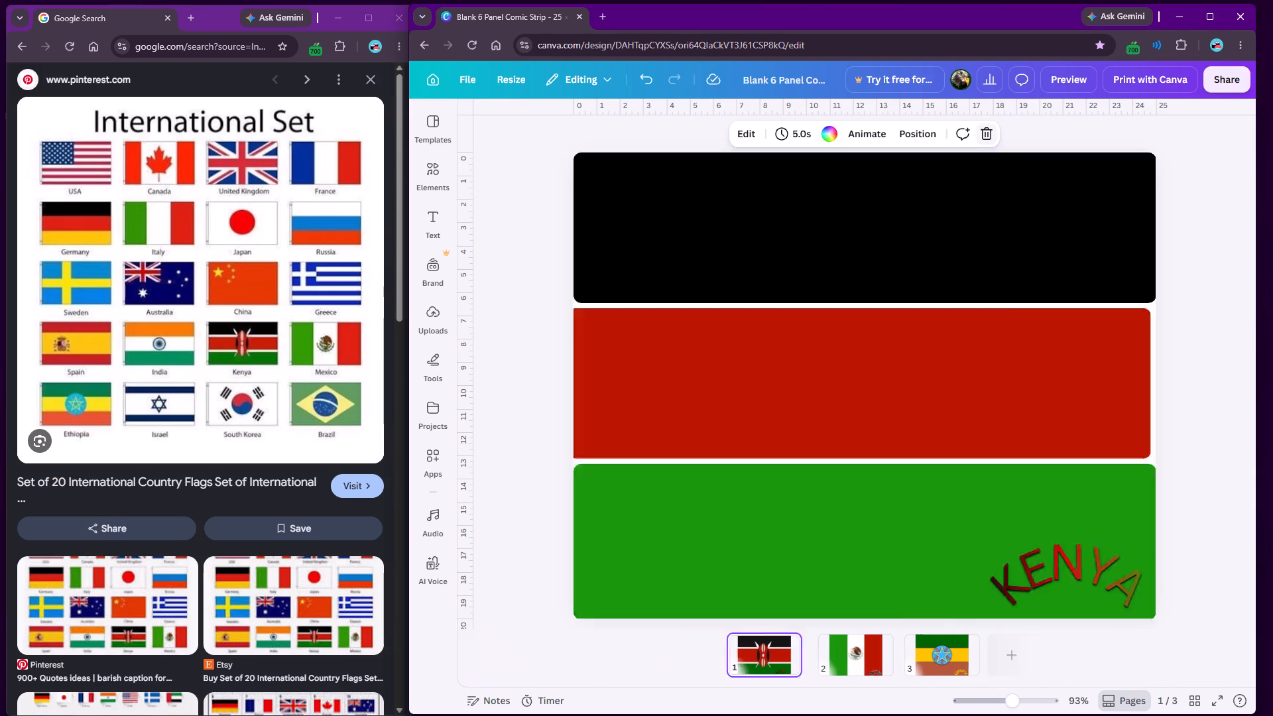
pyautogui.doubleClick(988, 129)
# Add a rounded rectangle and stretch it into a grey stripe about 25 wide and 4 high across the upper page.
pyautogui.click(433, 371)
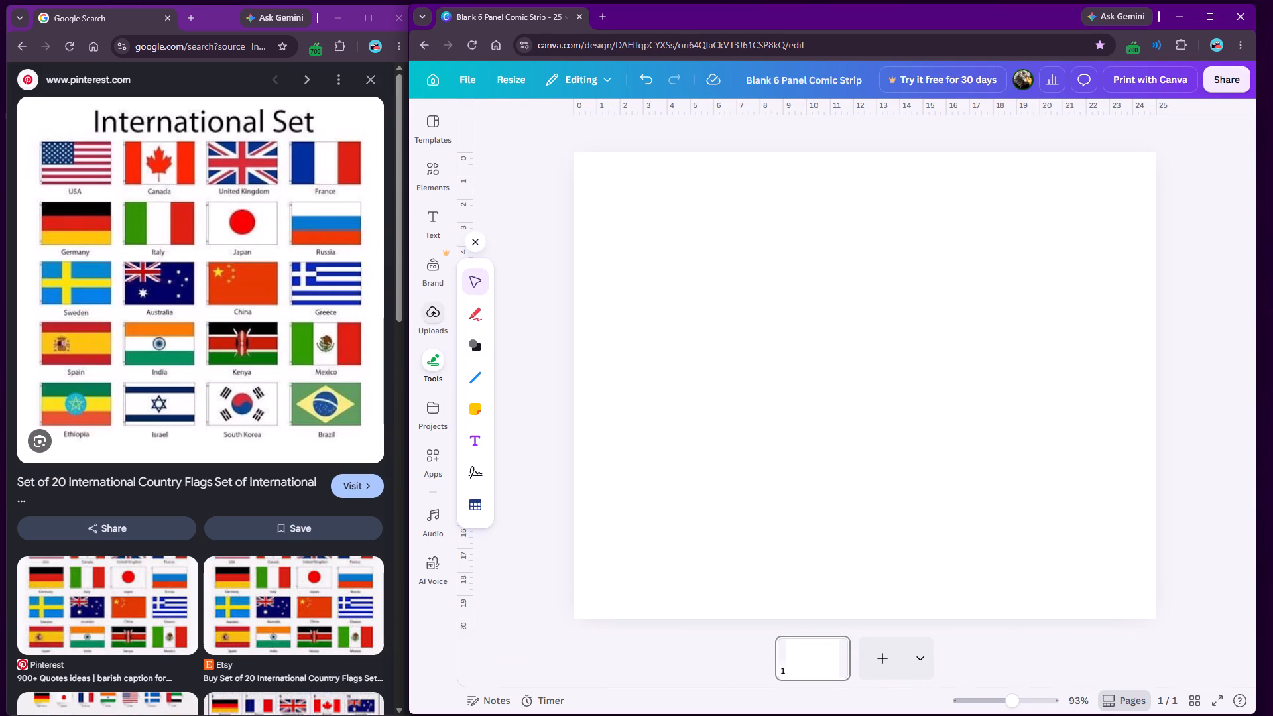
pyautogui.click(473, 342)
pyautogui.click(514, 297)
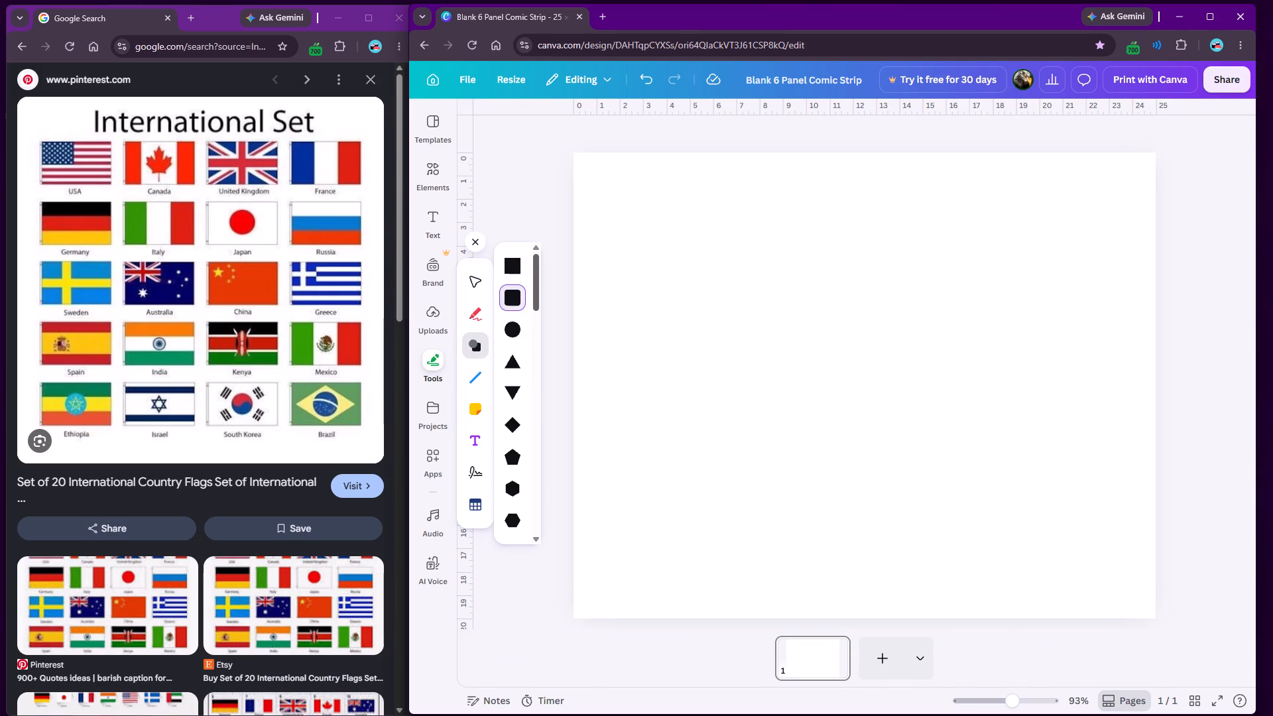
pyautogui.click(602, 213)
pyautogui.click(807, 289)
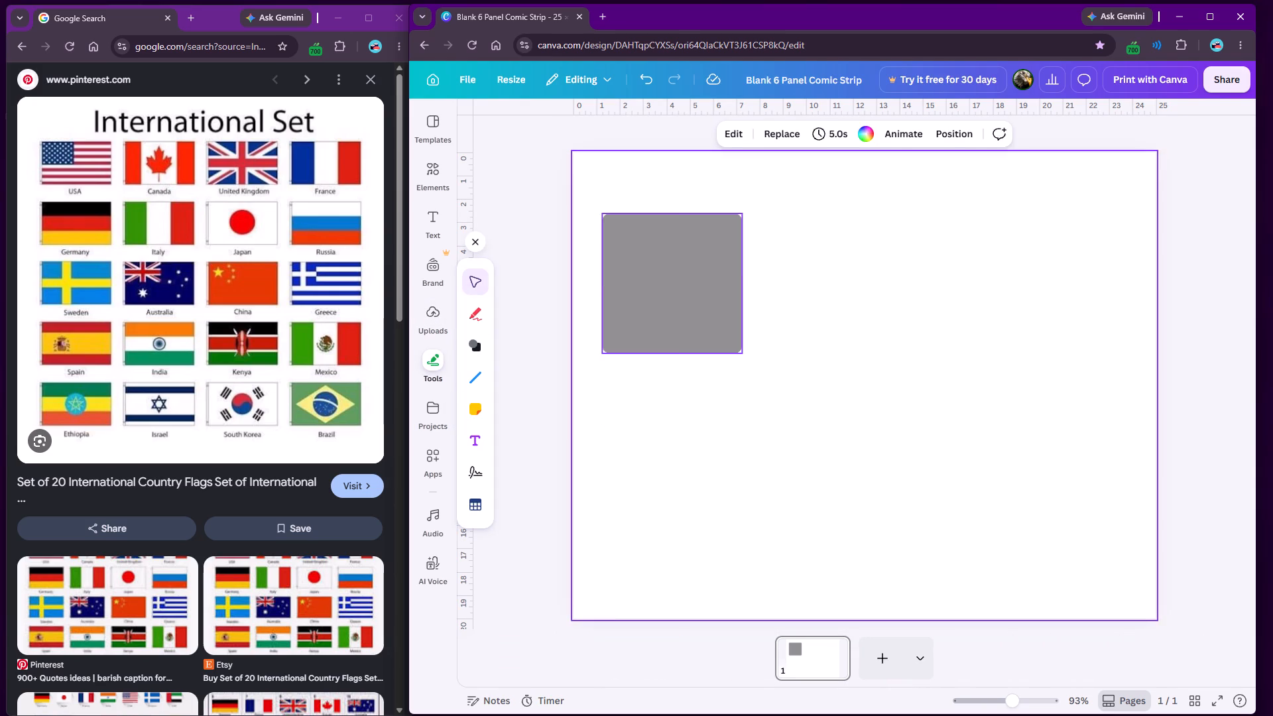
pyautogui.click(665, 306)
pyautogui.moveTo(674, 354); pyautogui.dragTo(676, 276)
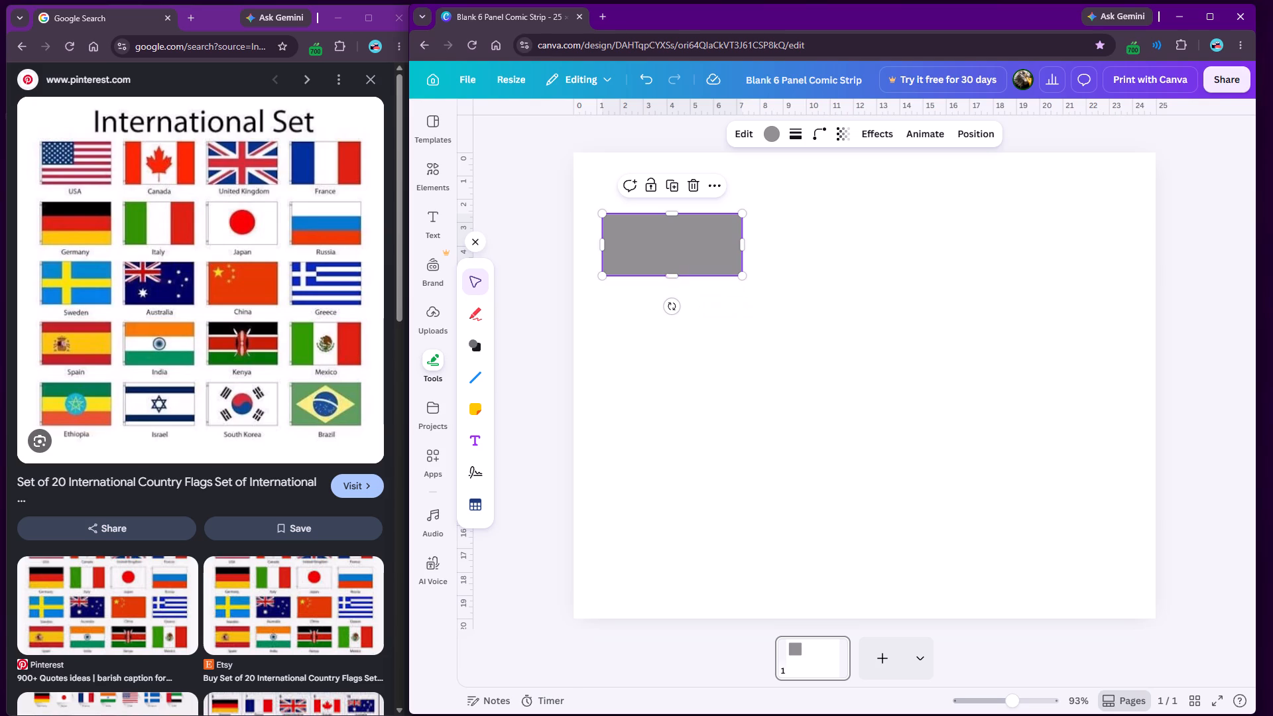
pyautogui.moveTo(676, 277); pyautogui.dragTo(676, 309)
pyautogui.moveTo(678, 263); pyautogui.dragTo(651, 234)
pyautogui.moveTo(716, 237); pyautogui.dragTo(1155, 226)
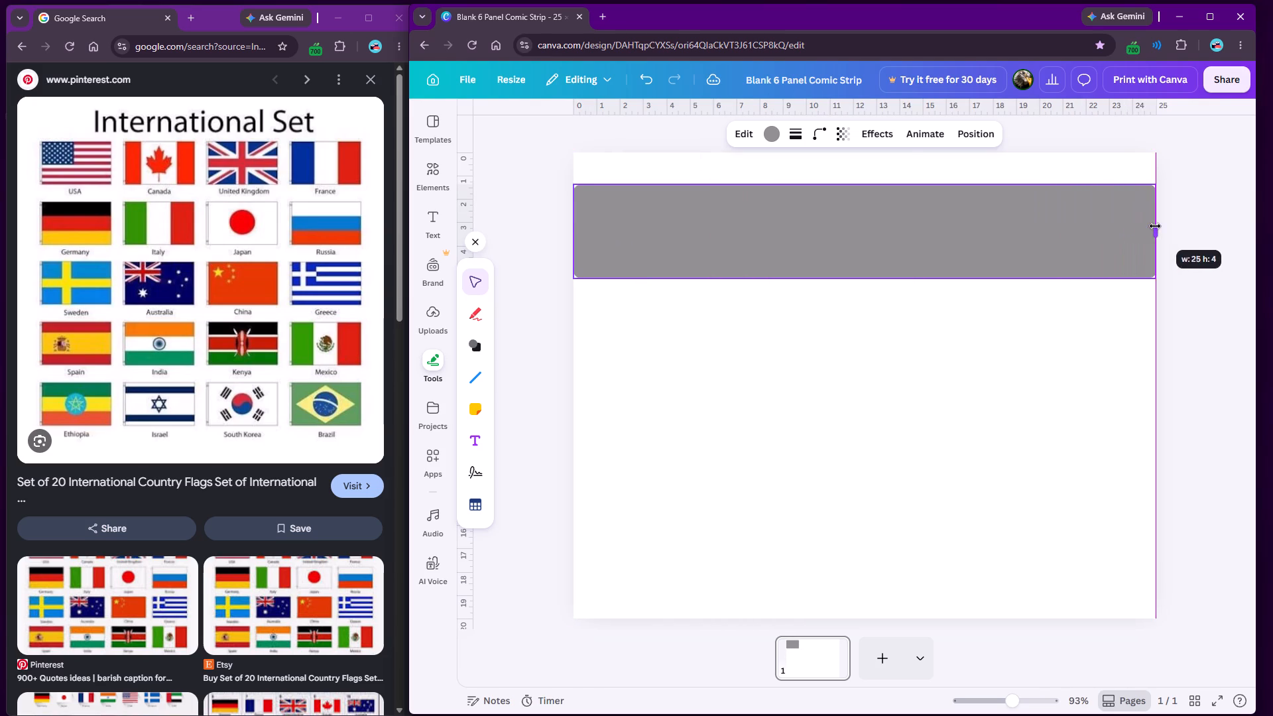
pyautogui.moveTo(1155, 226); pyautogui.dragTo(1154, 226)
# Duplicate the grey stripe and place the copy horizontally centred near the bottom of the page.
pyautogui.rightClick(899, 219)
pyautogui.click(952, 277)
pyautogui.moveTo(878, 253); pyautogui.dragTo(873, 536)
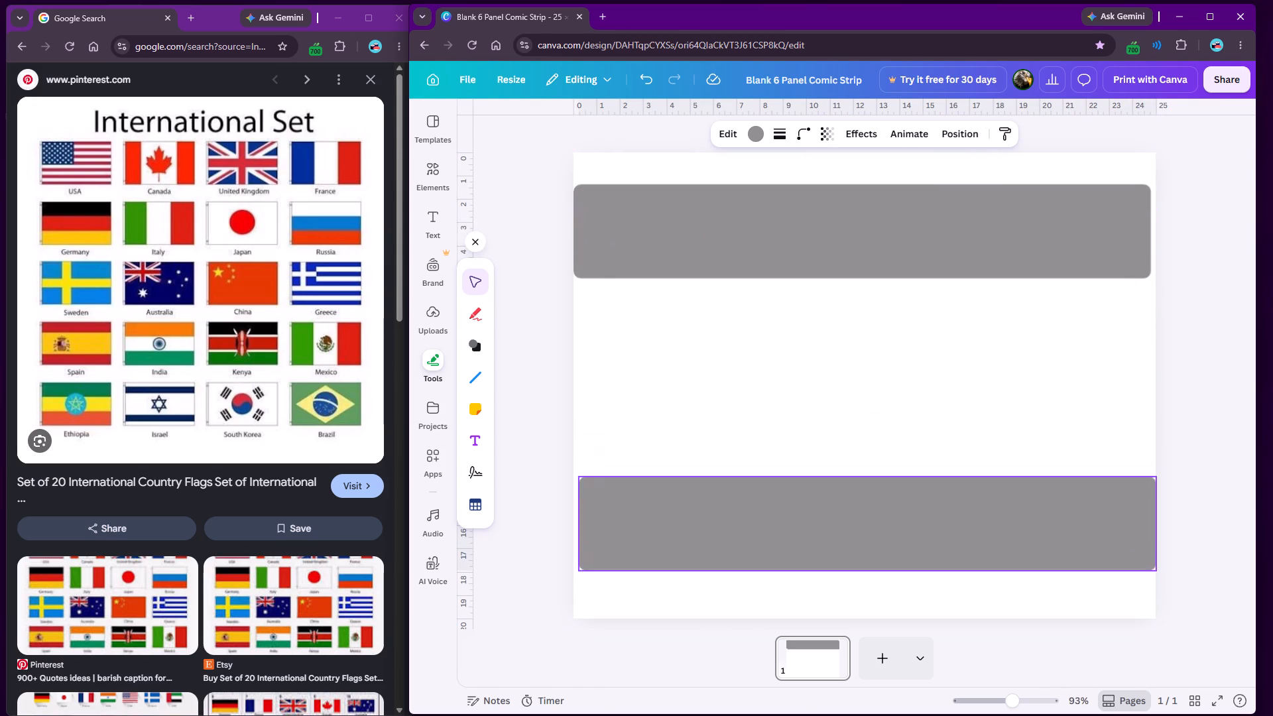
pyautogui.moveTo(873, 536); pyautogui.dragTo(871, 554)
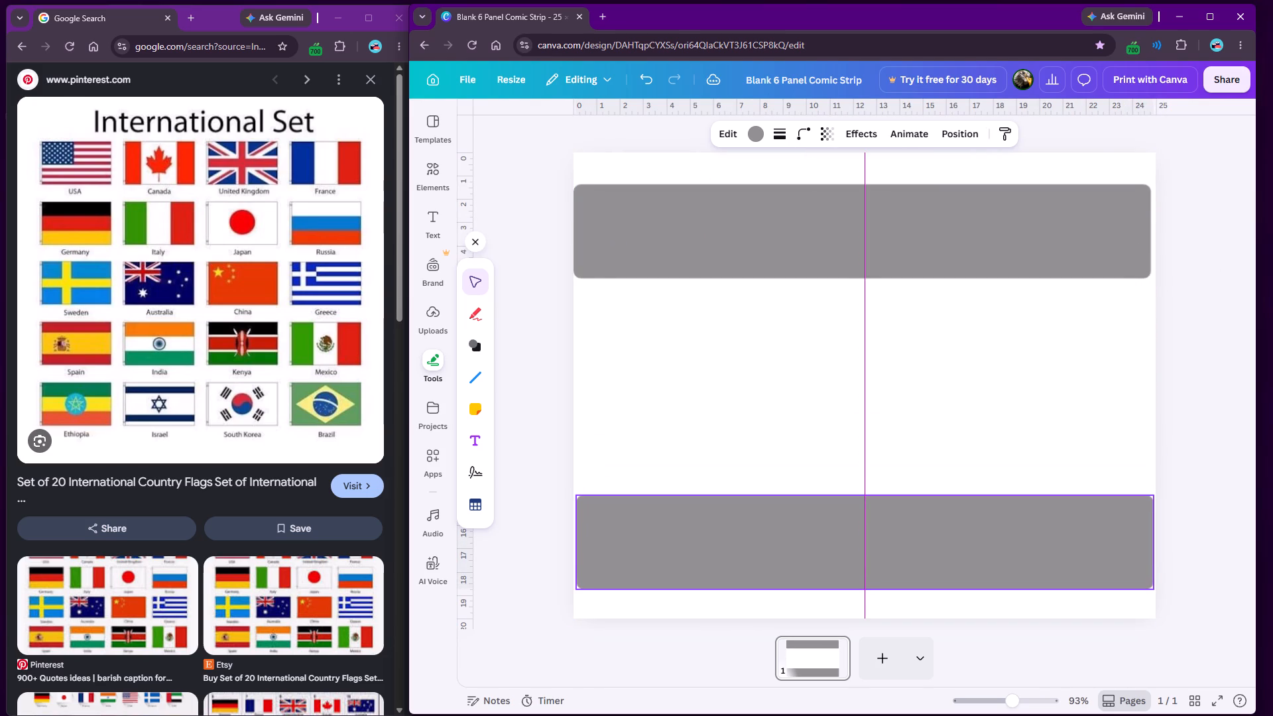
pyautogui.moveTo(871, 554); pyautogui.dragTo(869, 554)
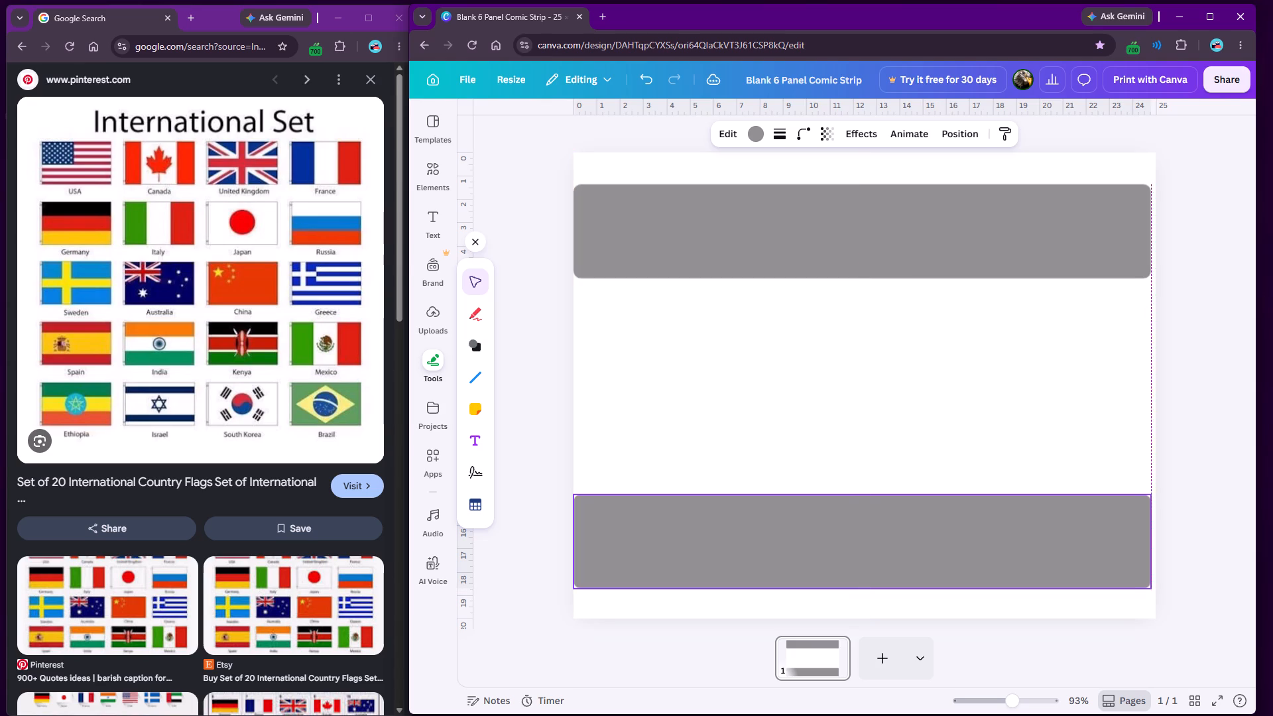
pyautogui.moveTo(869, 554); pyautogui.dragTo(872, 550)
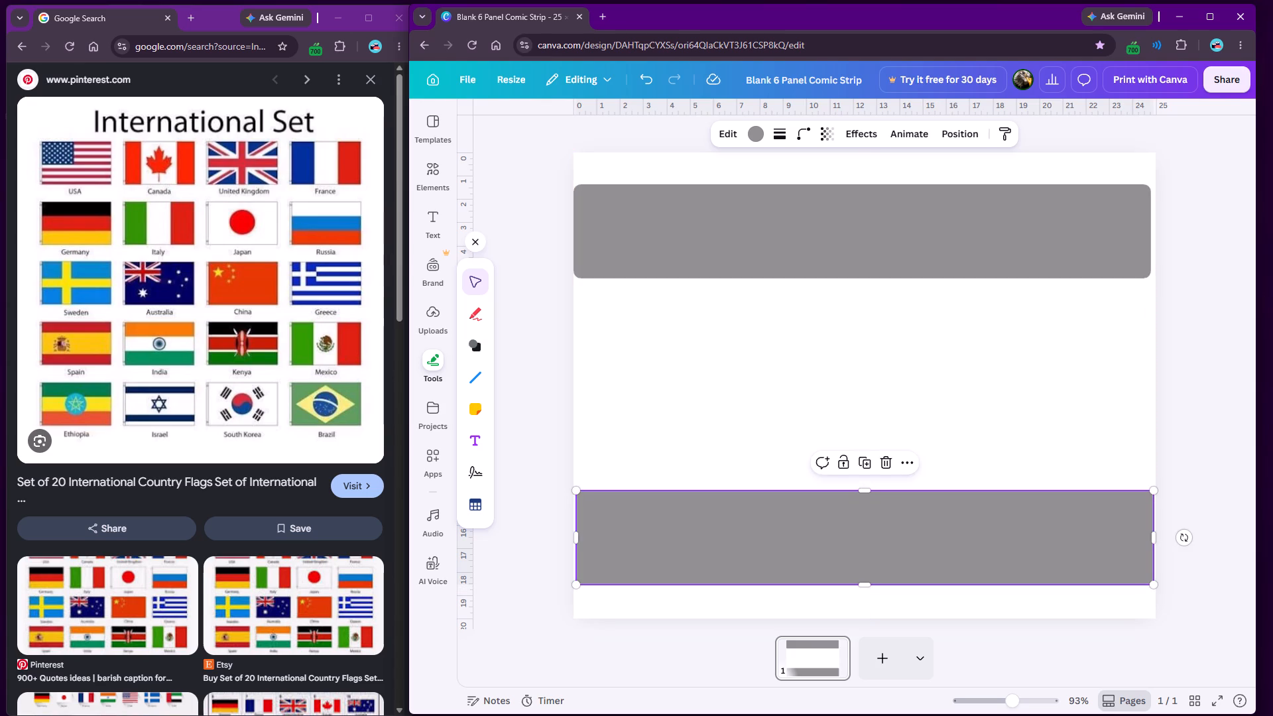
pyautogui.click(546, 373)
# Recolour the upper stripe to a dark navy darkened from #1800AD and apply the same navy to the lower stripe.
pyautogui.click(693, 239)
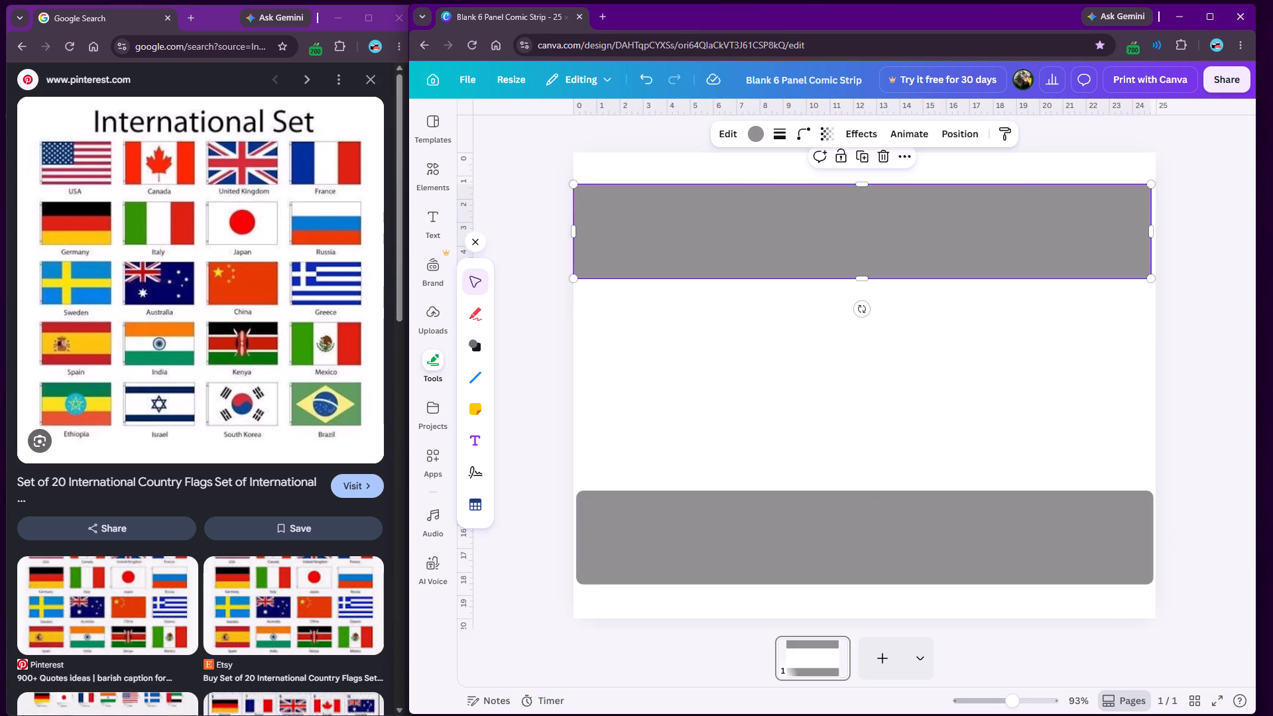
pyautogui.click(758, 131)
pyautogui.click(668, 468)
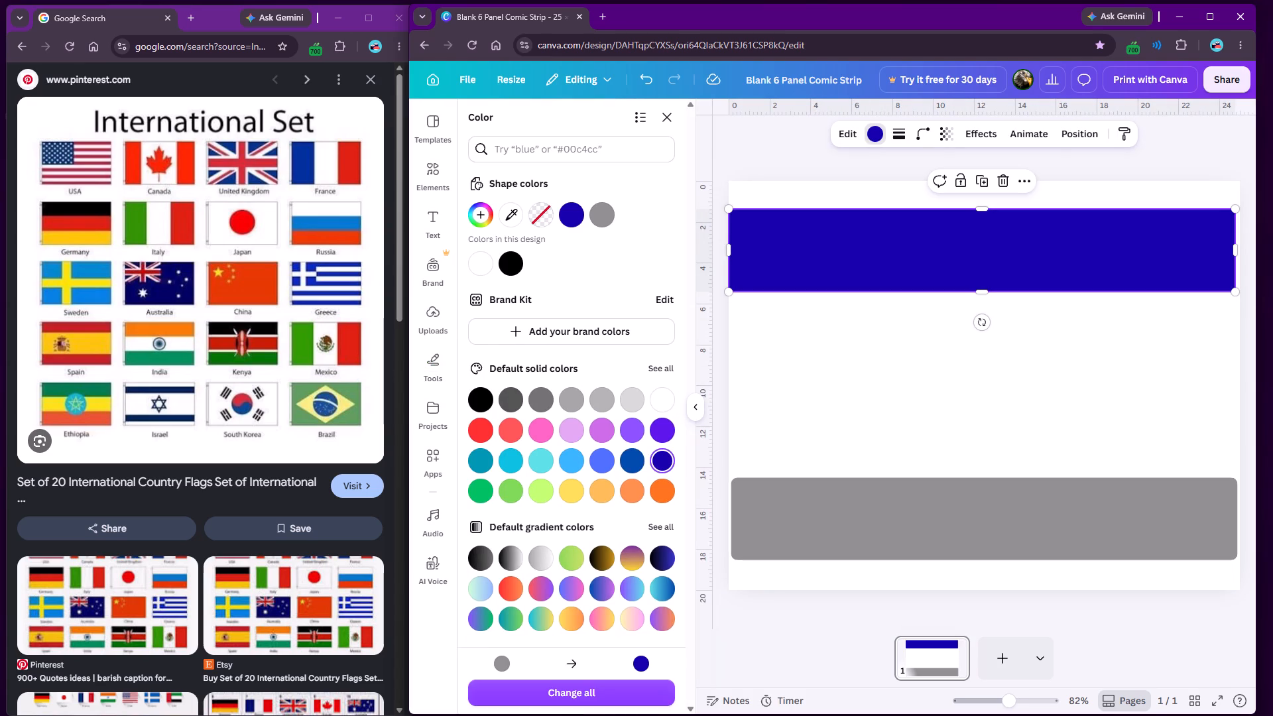
pyautogui.click(479, 210)
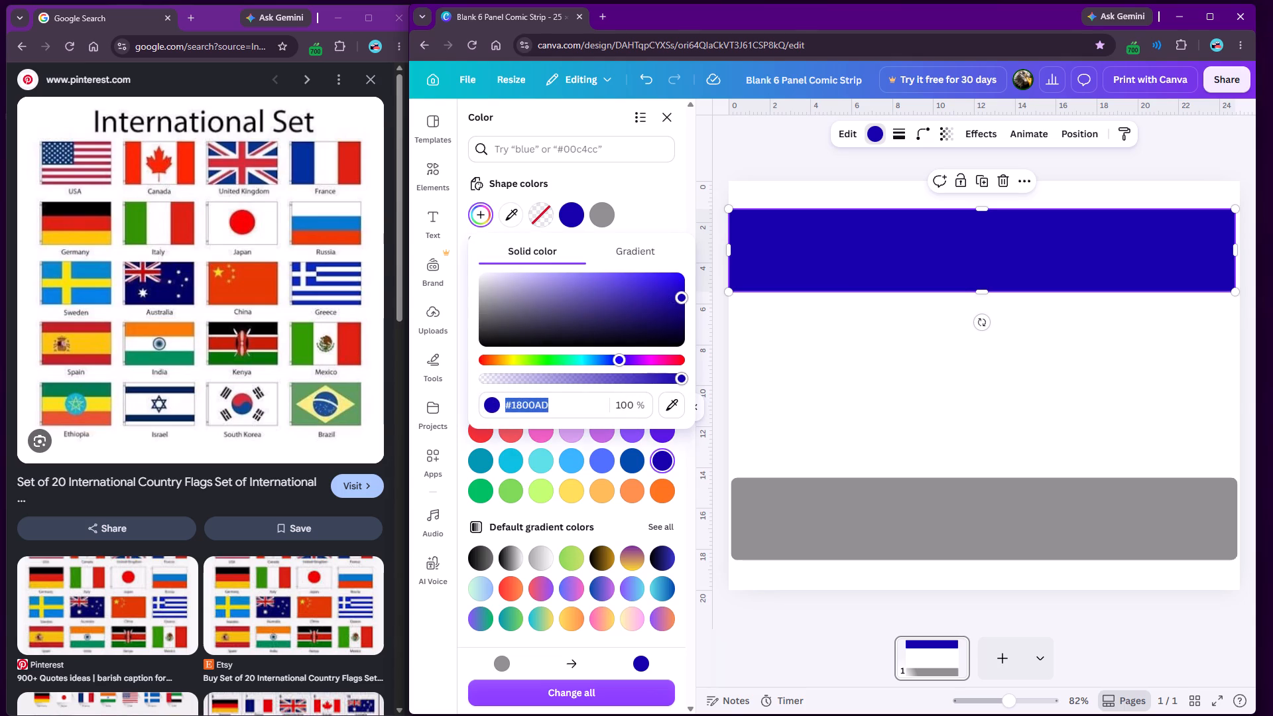
pyautogui.moveTo(680, 296); pyautogui.dragTo(678, 324)
pyautogui.click(782, 509)
pyautogui.click(579, 219)
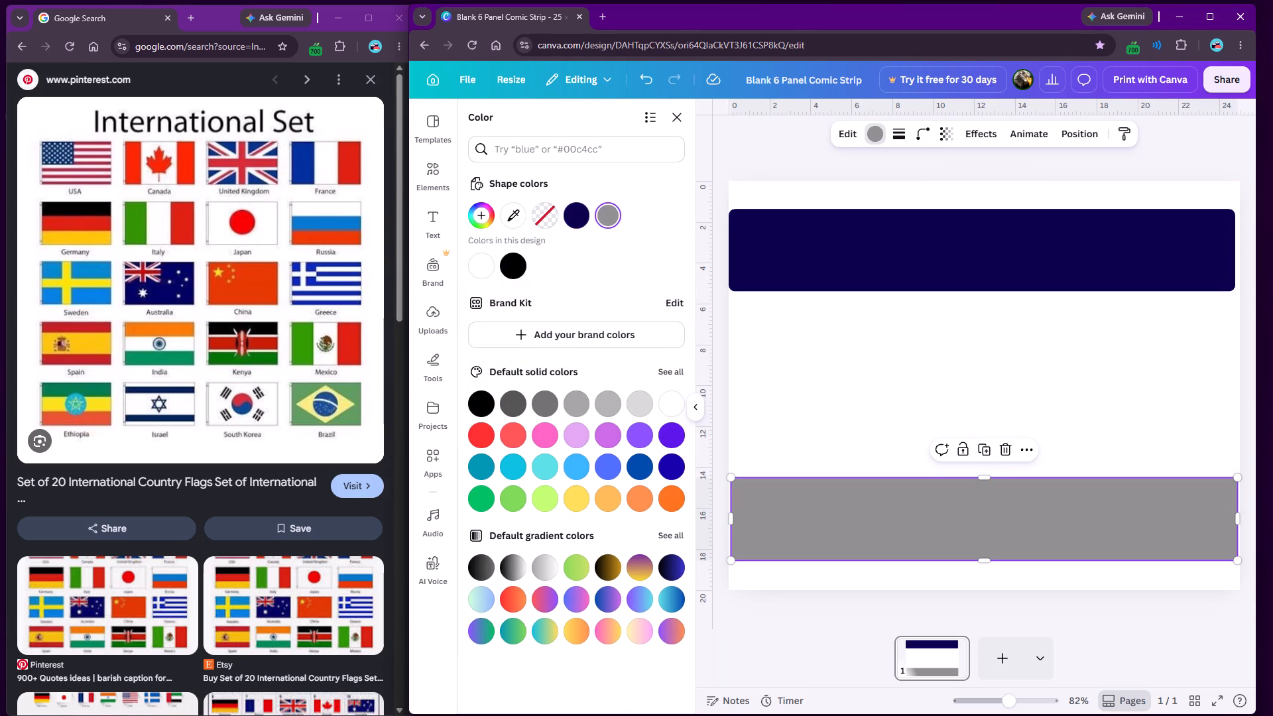
pyautogui.click(680, 123)
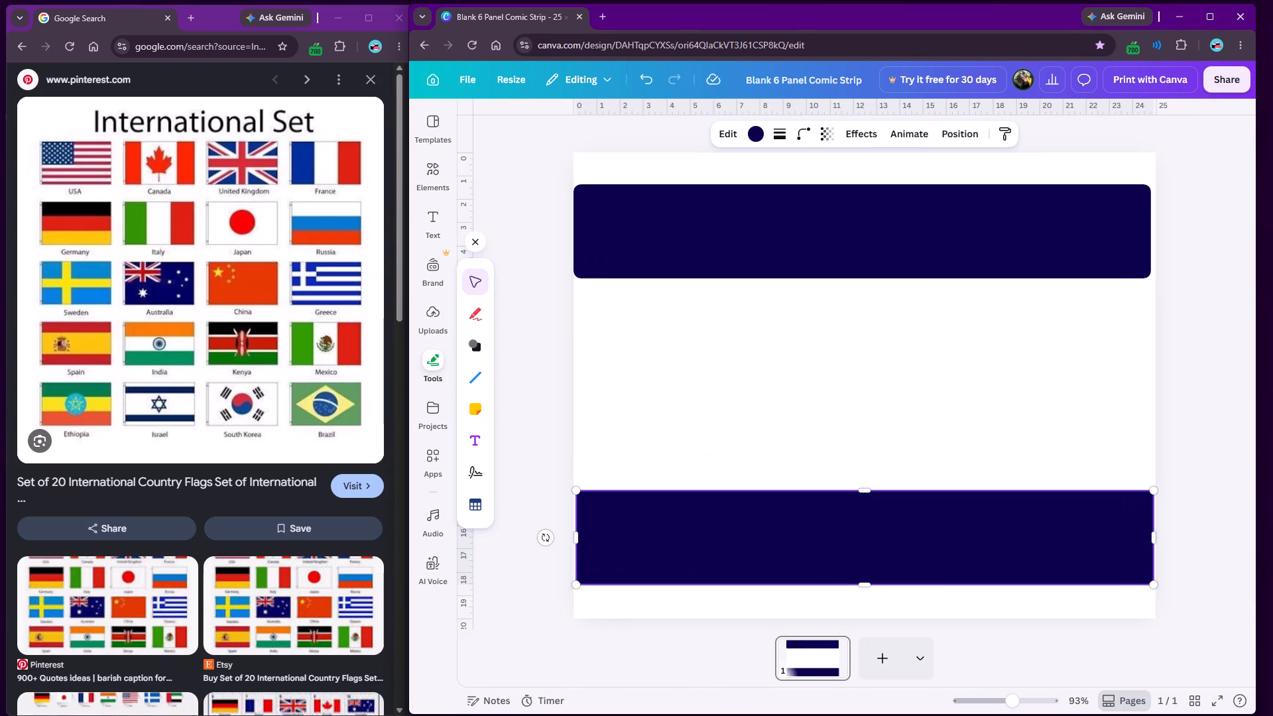
# Search the elements for ISRAEL and add the flat rectangular Israeli flag graphic to the page between the stripes.
pyautogui.click(441, 174)
pyautogui.moveTo(534, 131); pyautogui.dragTo(455, 139)
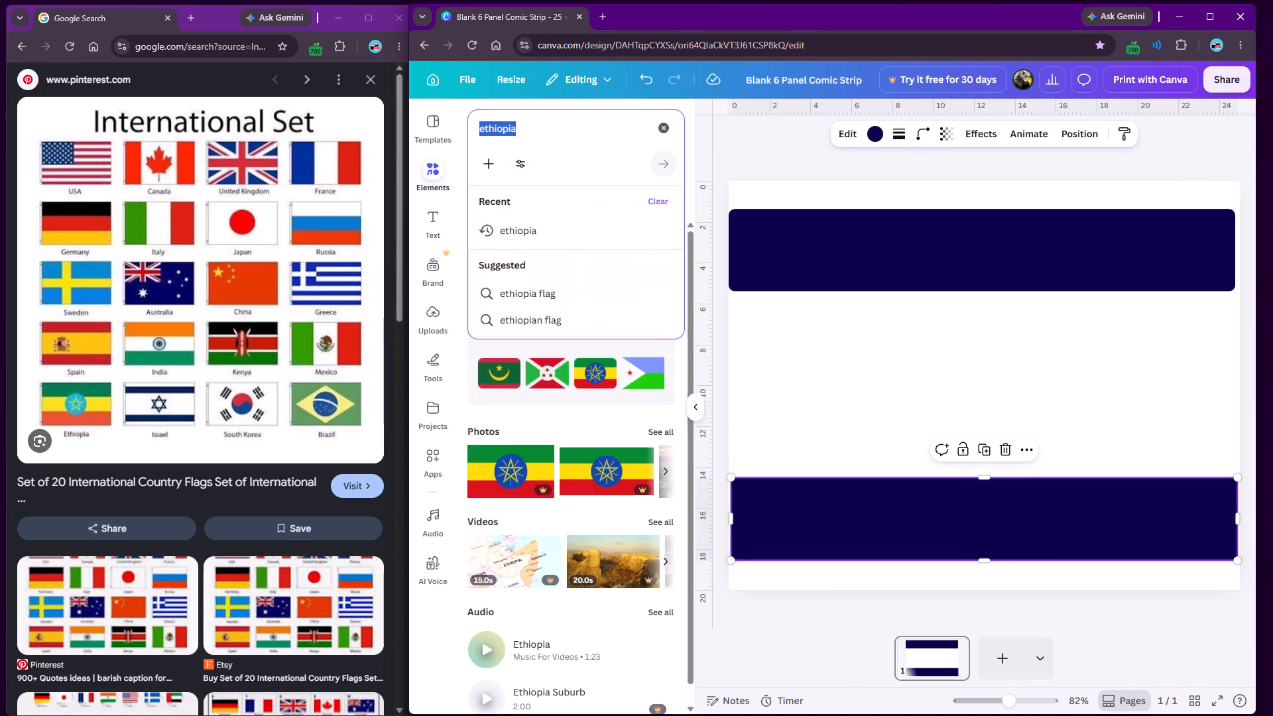
pyautogui.moveTo(455, 139); pyautogui.dragTo(452, 140)
pyautogui.write('isreal')
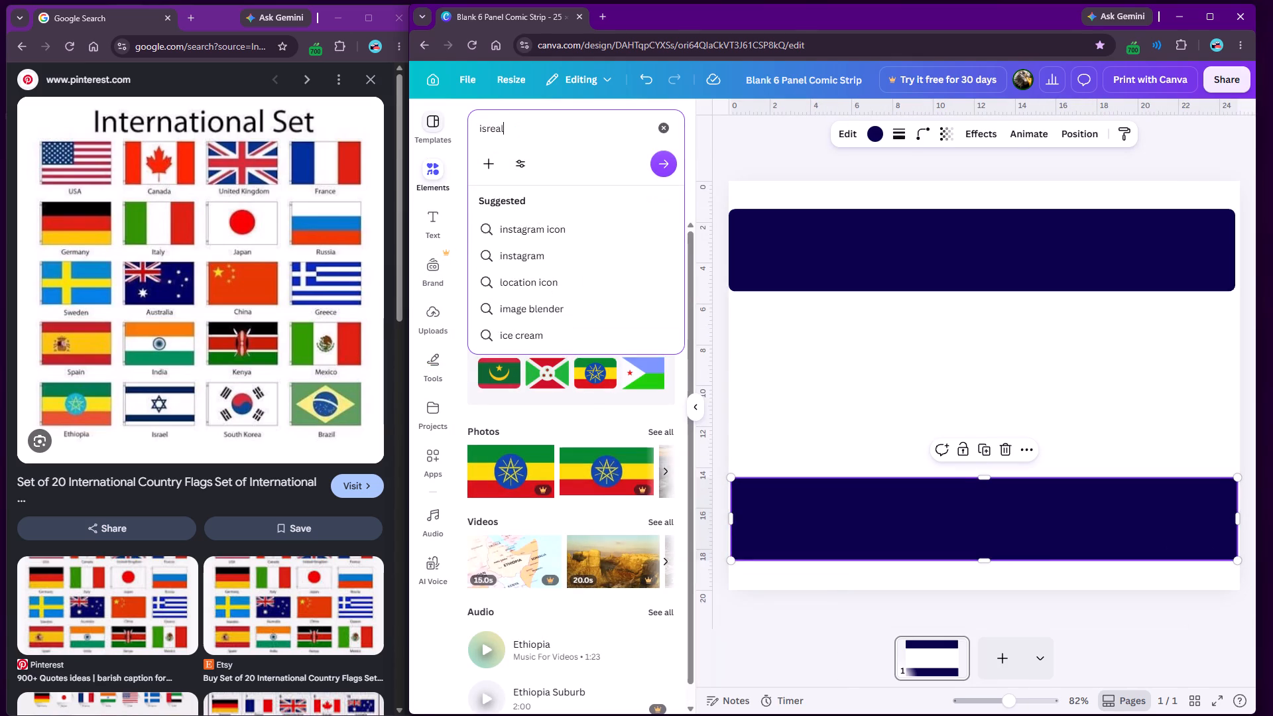
pyautogui.press('Return')
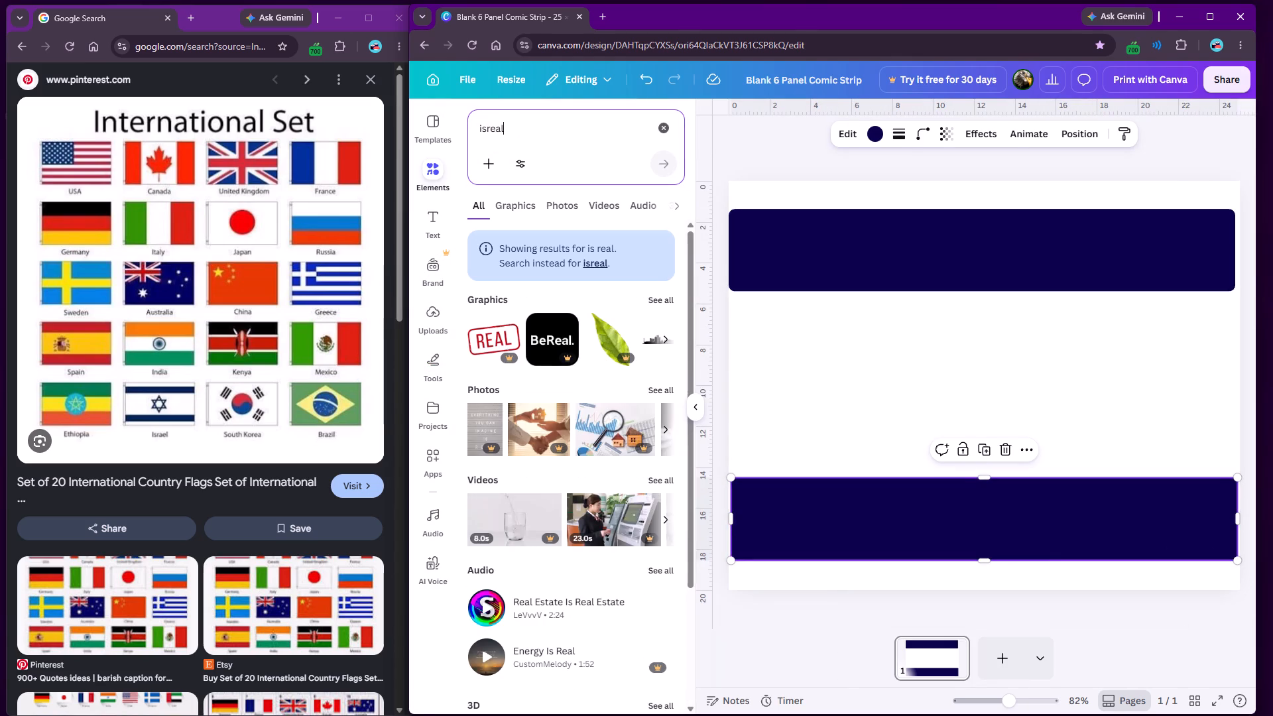
pyautogui.moveTo(512, 133); pyautogui.dragTo(452, 133)
pyautogui.write('ISRAEL')
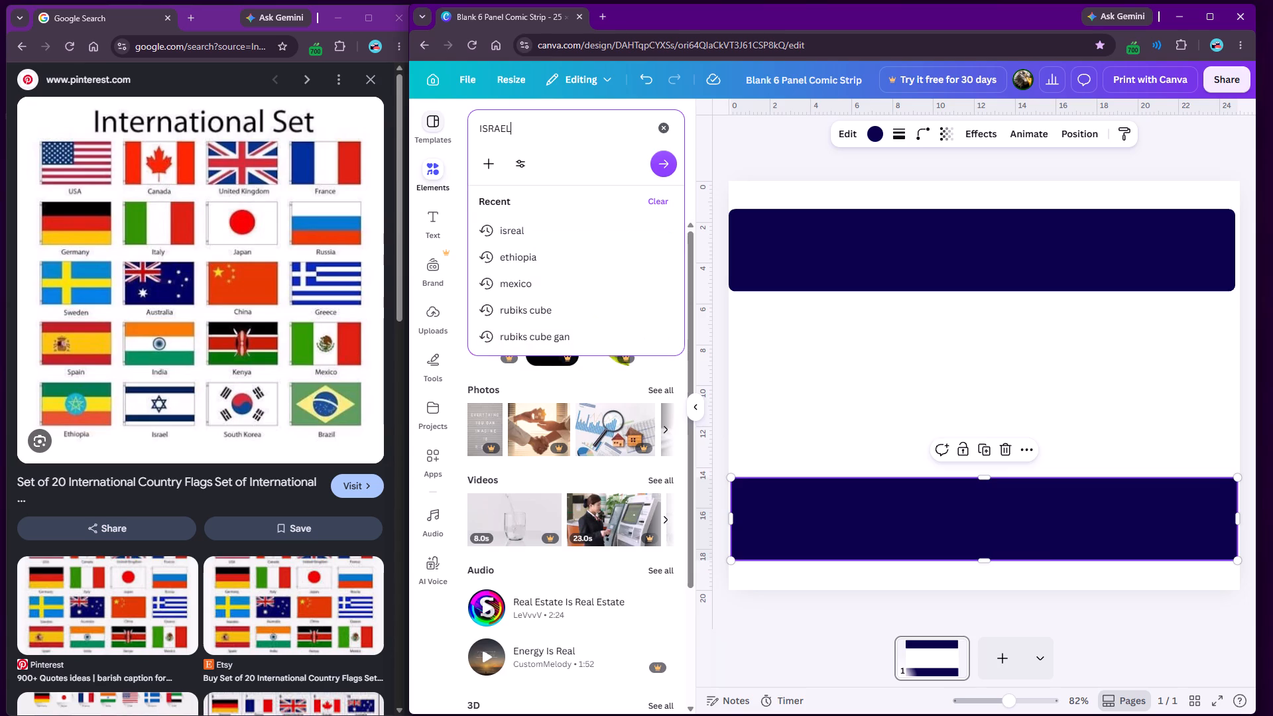
pyautogui.press('Return')
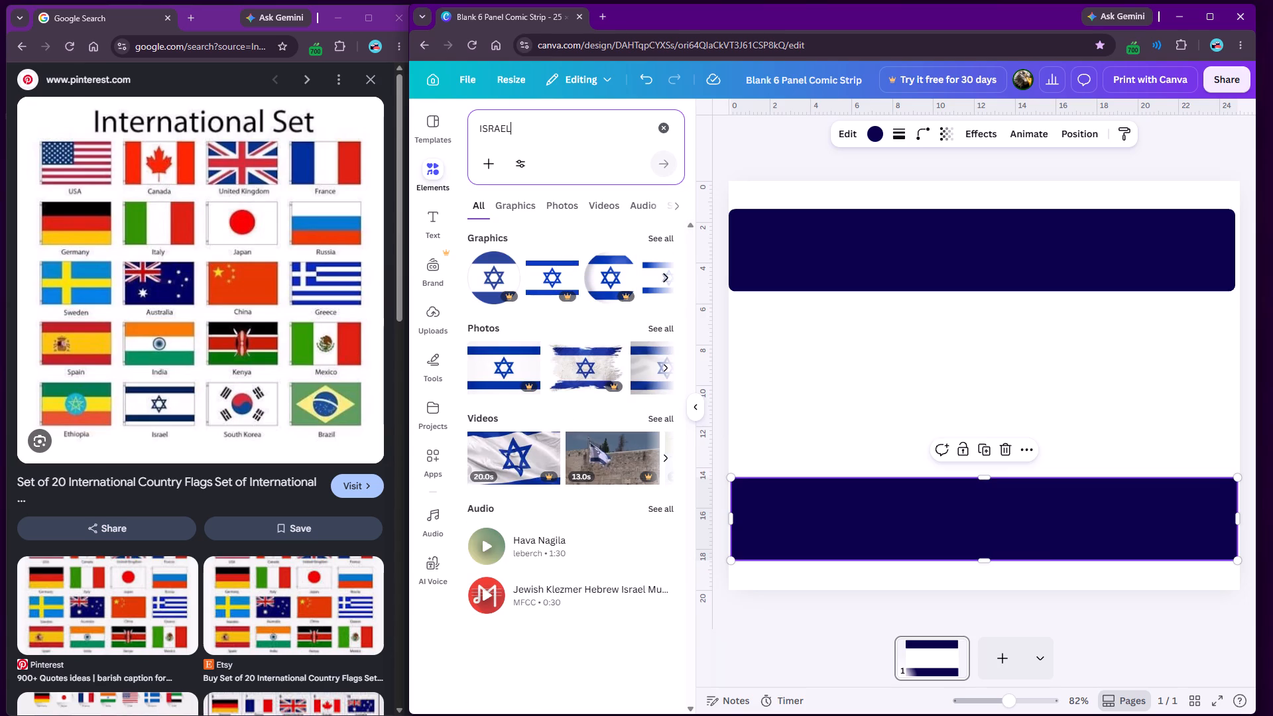
pyautogui.click(662, 279)
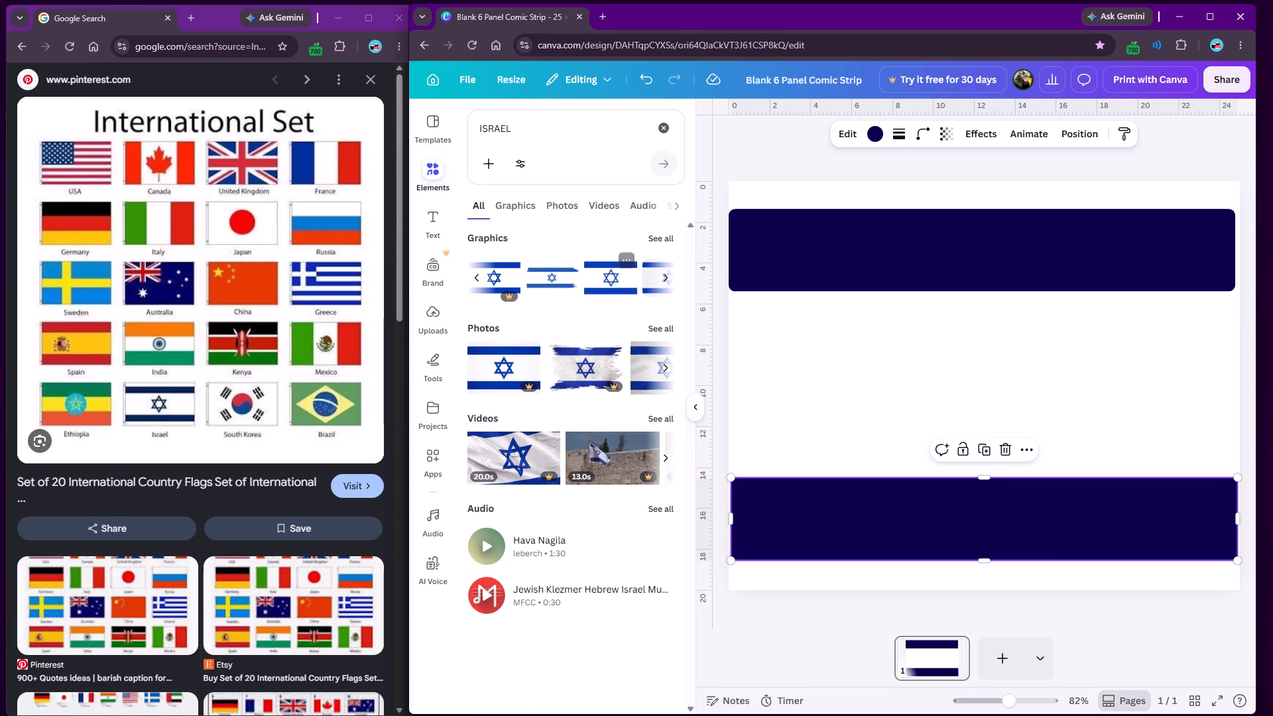
pyautogui.click(609, 280)
pyautogui.click(690, 408)
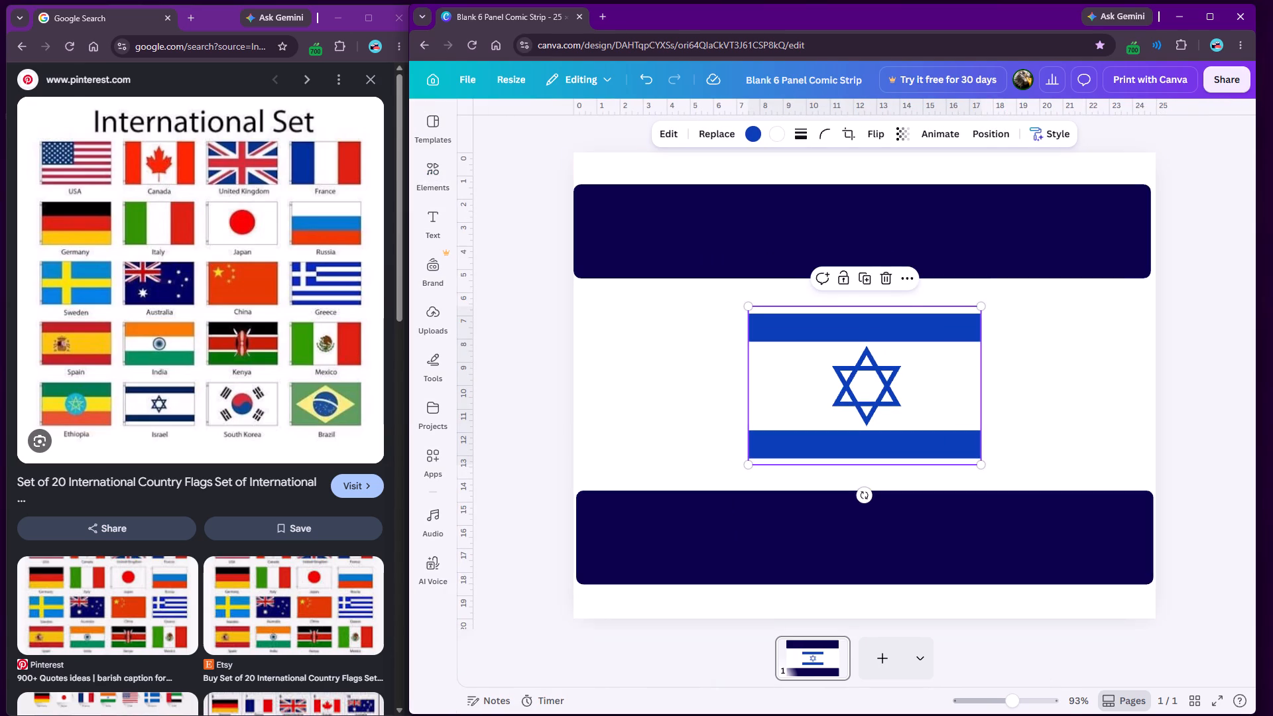
# Crop the Israeli flag graphic on all sides so that only the Star of David remains.
pyautogui.doubleClick(867, 381)
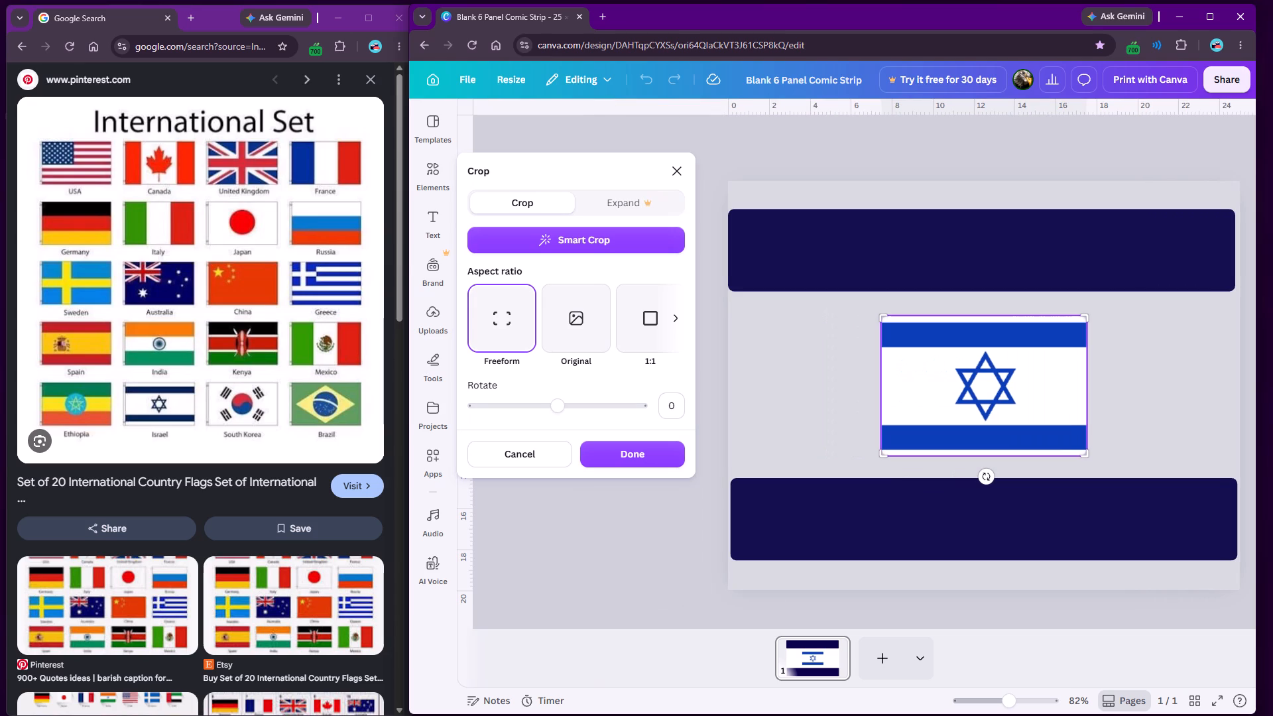
pyautogui.moveTo(1085, 316); pyautogui.dragTo(1091, 351)
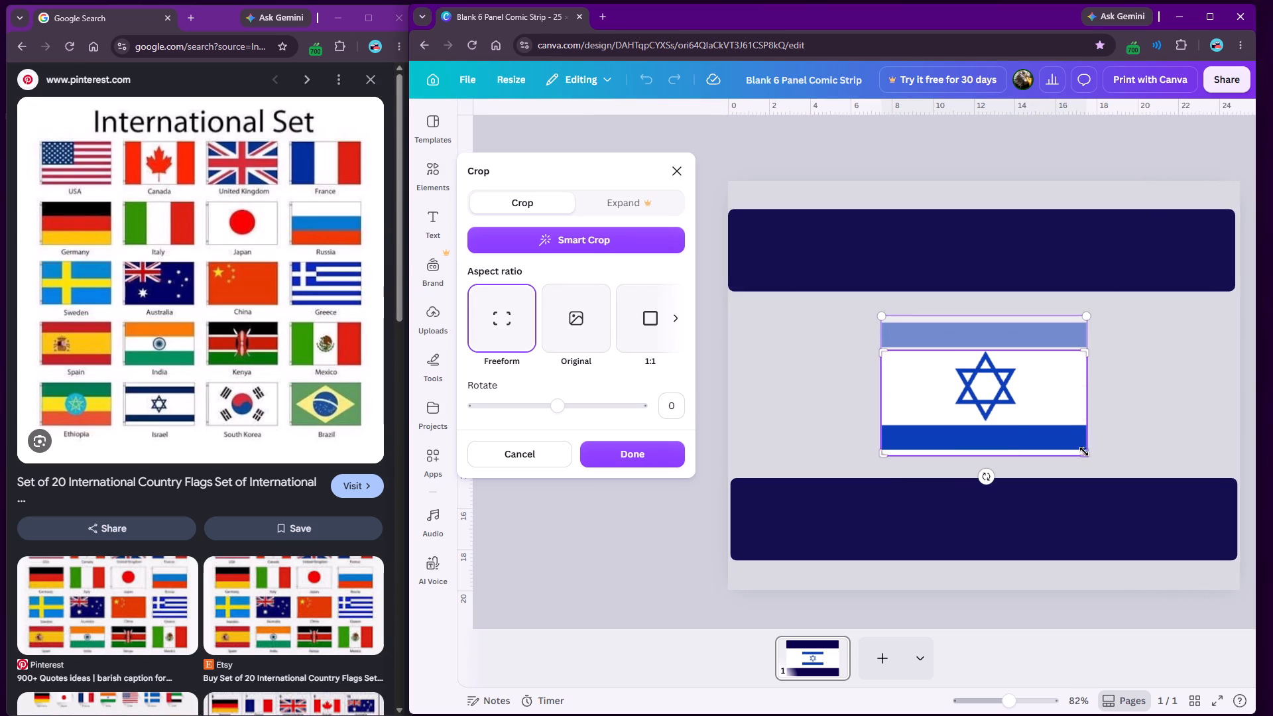
pyautogui.moveTo(1087, 457); pyautogui.dragTo(1087, 423)
pyautogui.moveTo(1088, 424); pyautogui.dragTo(1074, 424)
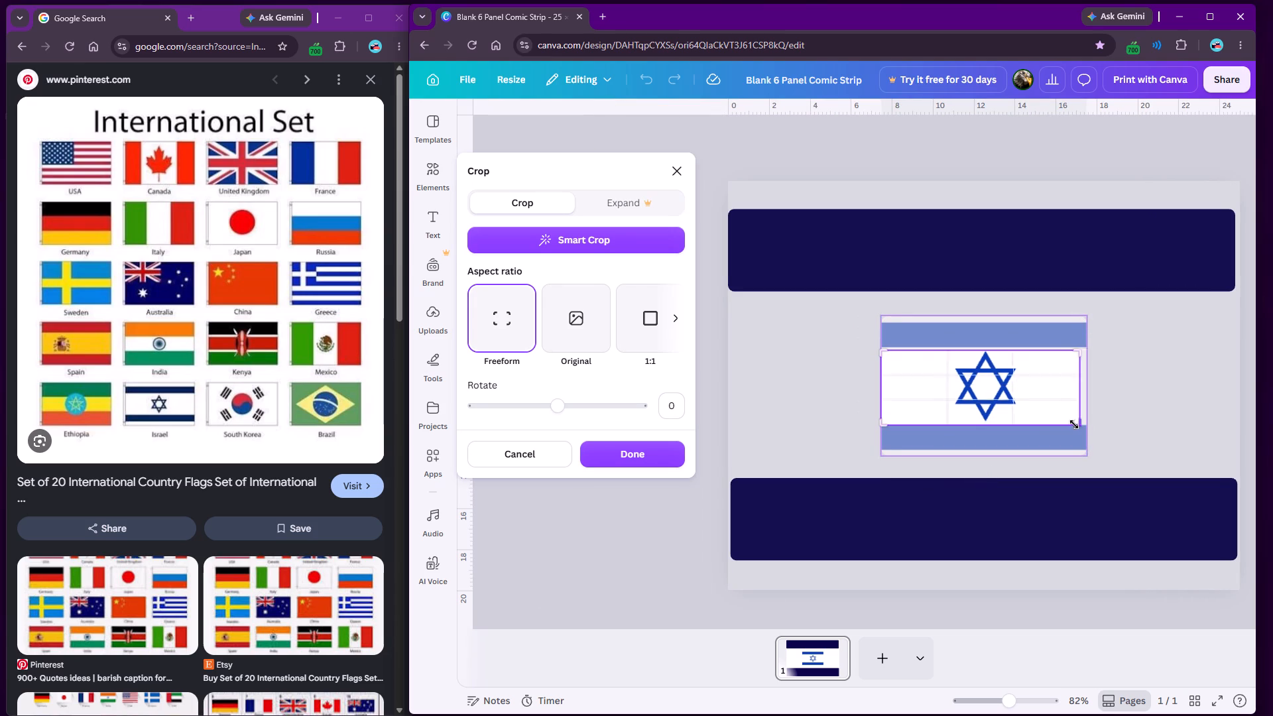
pyautogui.moveTo(1074, 424); pyautogui.dragTo(1024, 423)
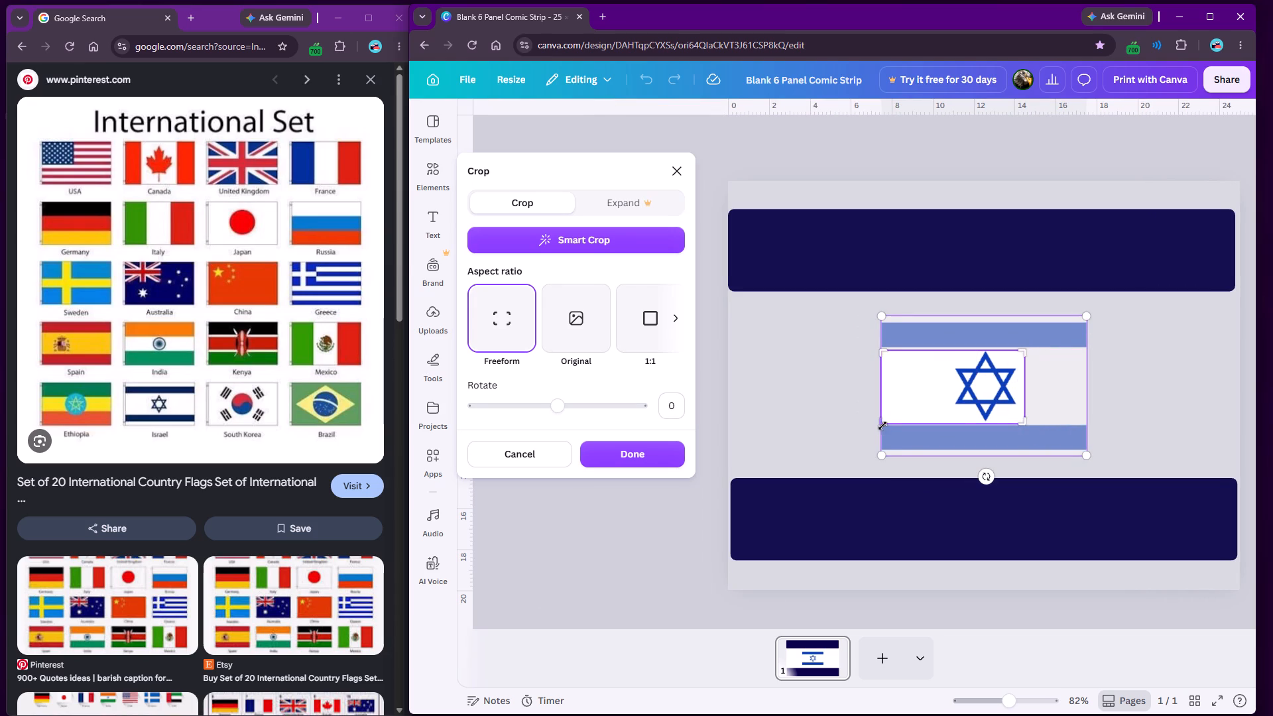
pyautogui.moveTo(884, 426); pyautogui.dragTo(951, 426)
pyautogui.click(650, 510)
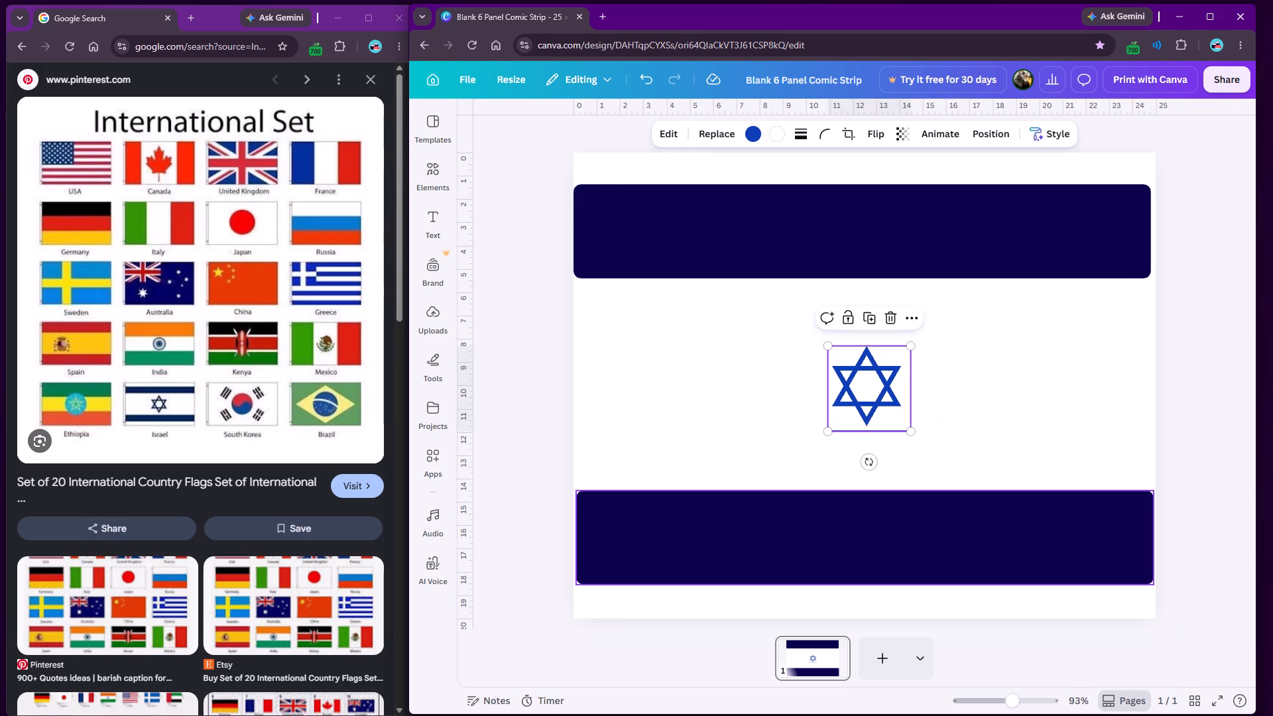
# Enlarge the cropped star to about 7.6 wide and move it into the white band between the two stripes.
pyautogui.click(788, 431)
pyautogui.click(893, 398)
pyautogui.moveTo(912, 430); pyautogui.dragTo(1024, 508)
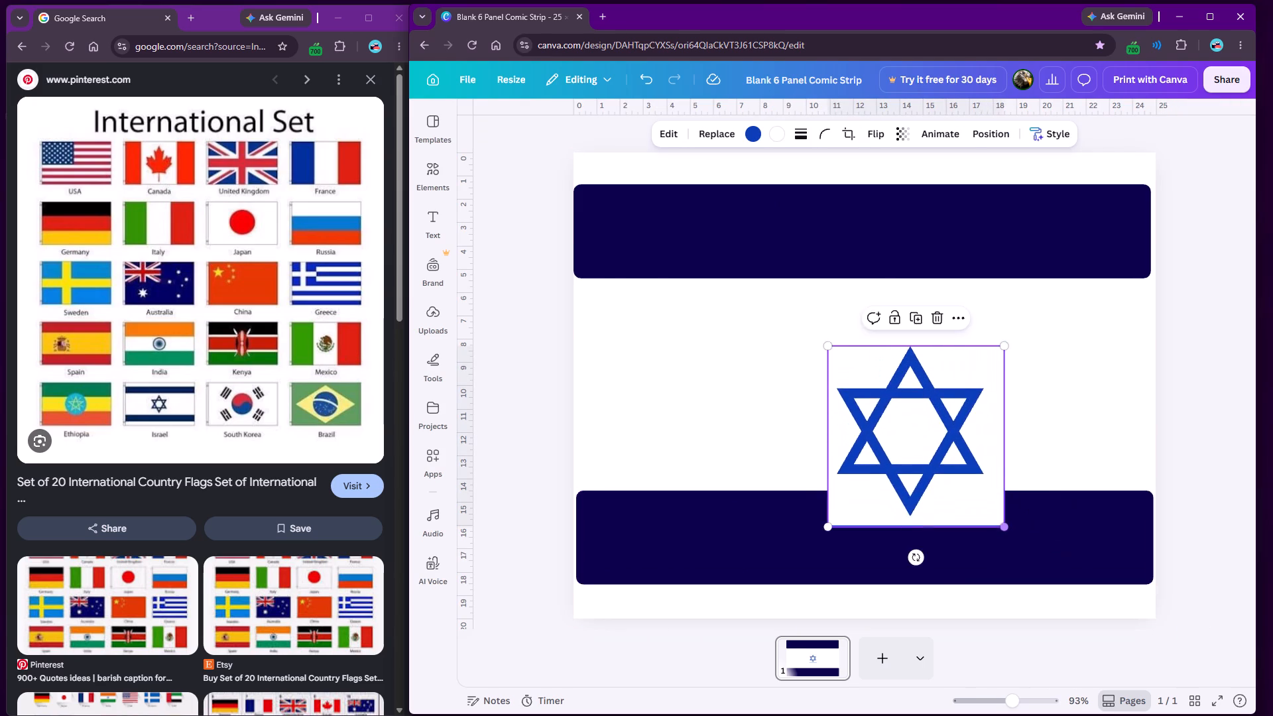
pyautogui.moveTo(924, 455); pyautogui.dragTo(880, 400)
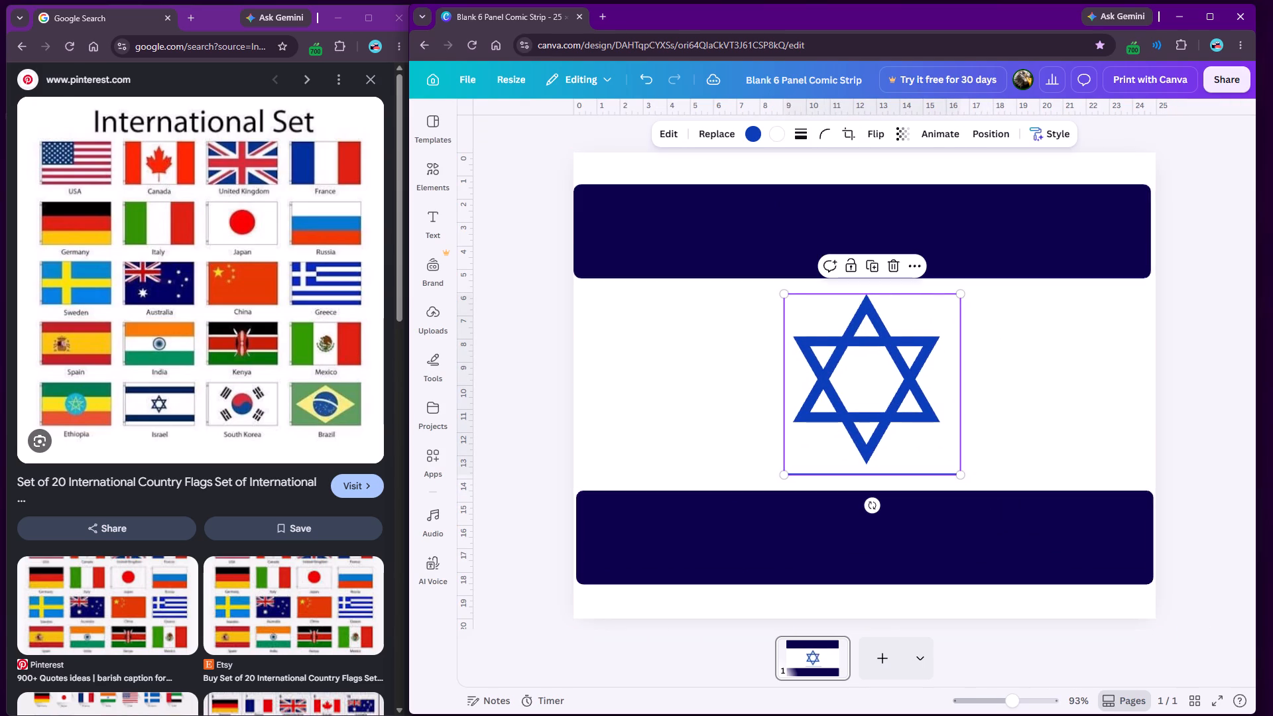
# Recolour the star to the dark navy already used for the stripes.
pyautogui.click(751, 135)
pyautogui.click(479, 322)
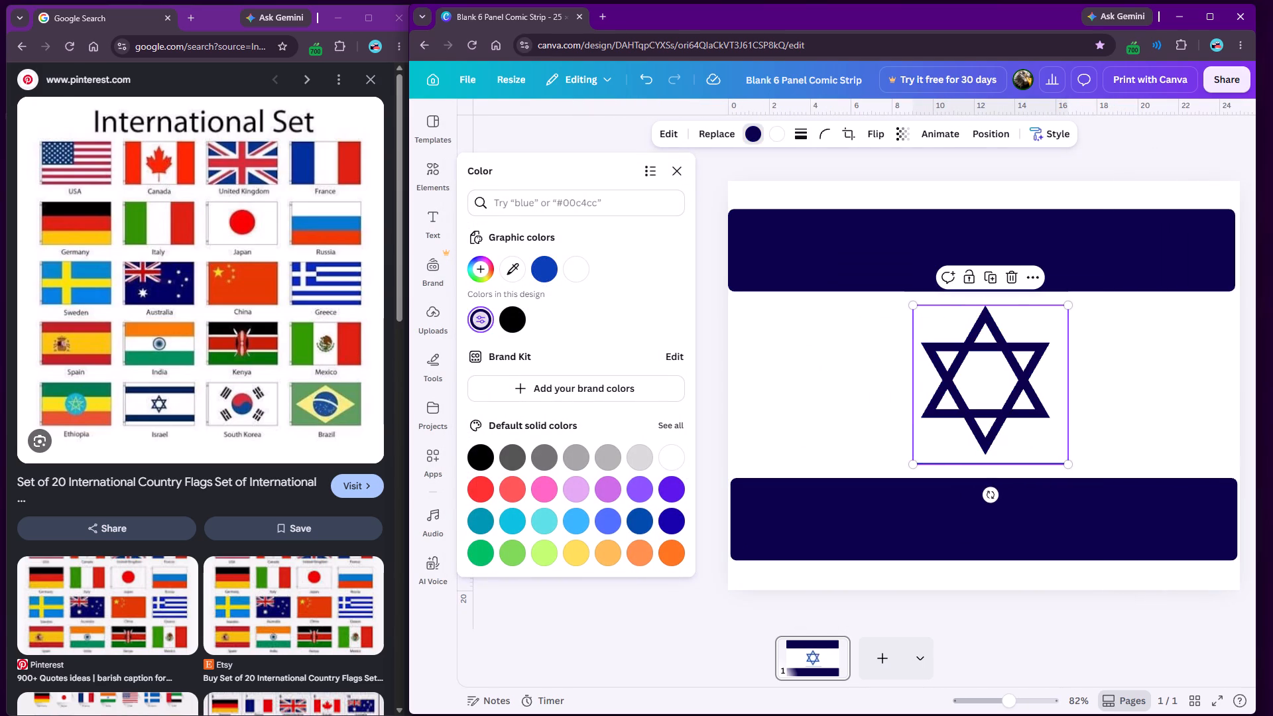
pyautogui.click(675, 170)
pyautogui.click(519, 263)
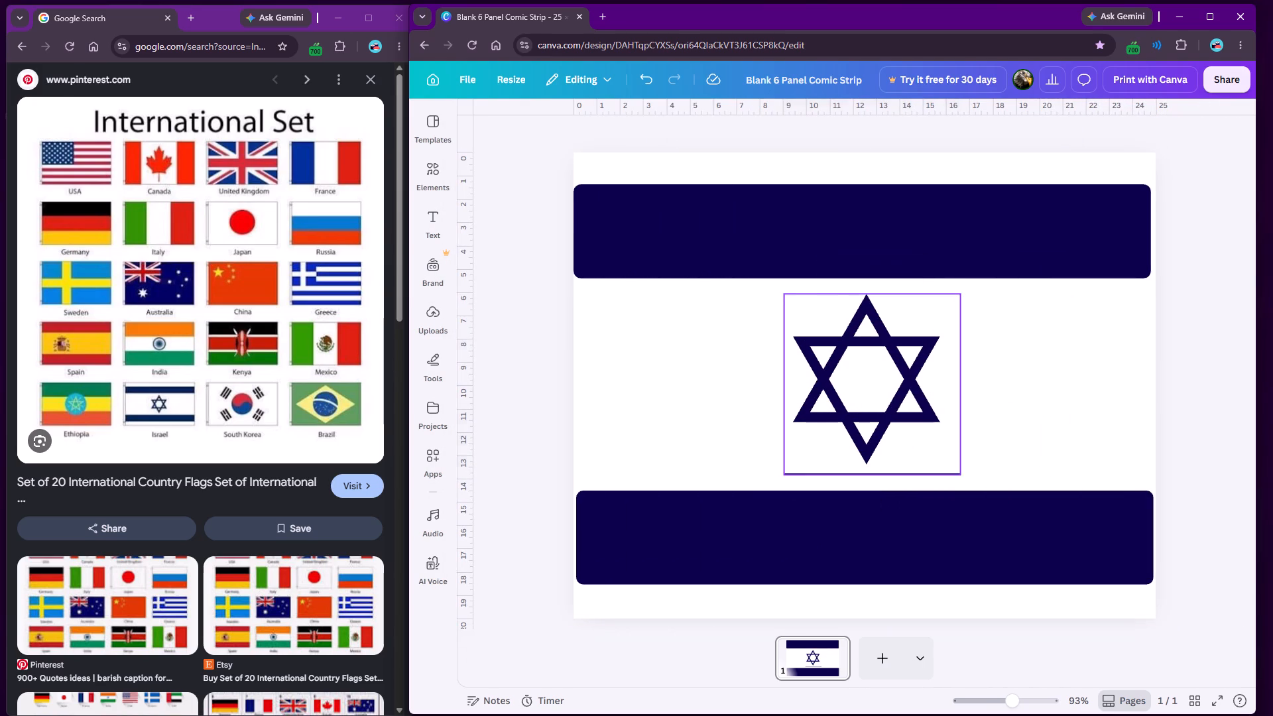
# Nudge the star sideways so its frame is horizontally centred on the page.
pyautogui.moveTo(880, 393); pyautogui.dragTo(875, 394)
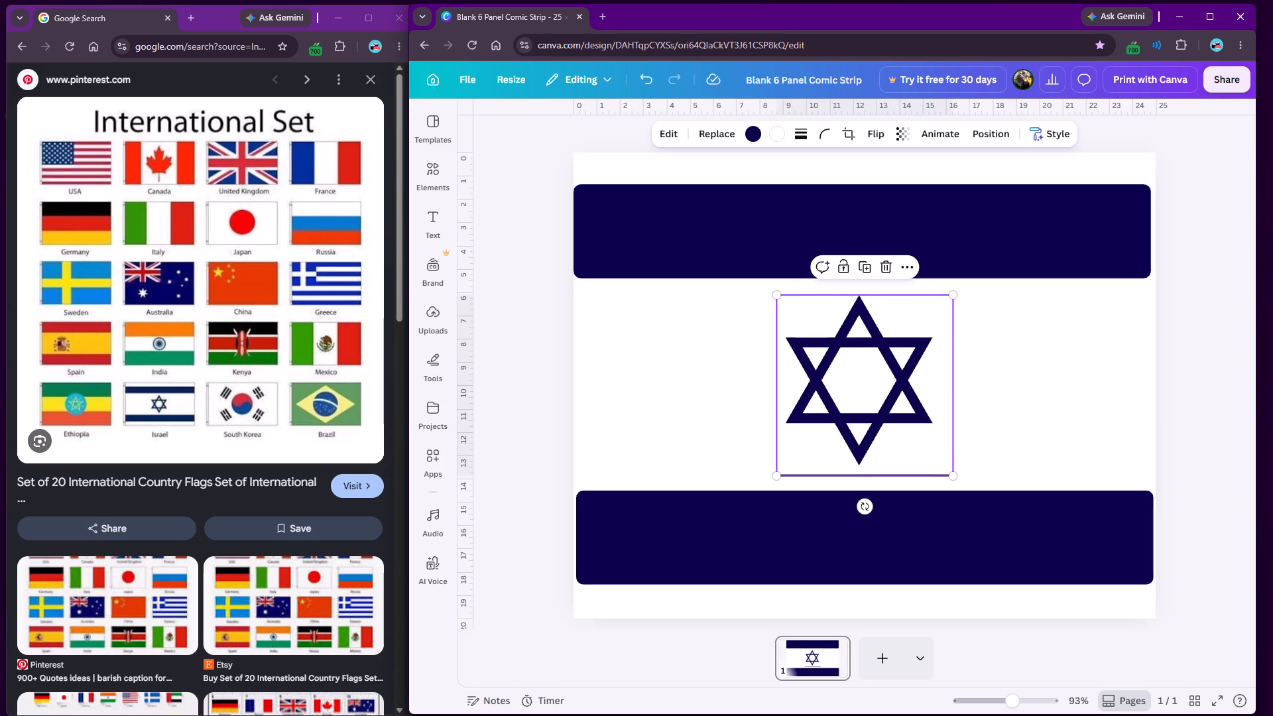
pyautogui.click(506, 359)
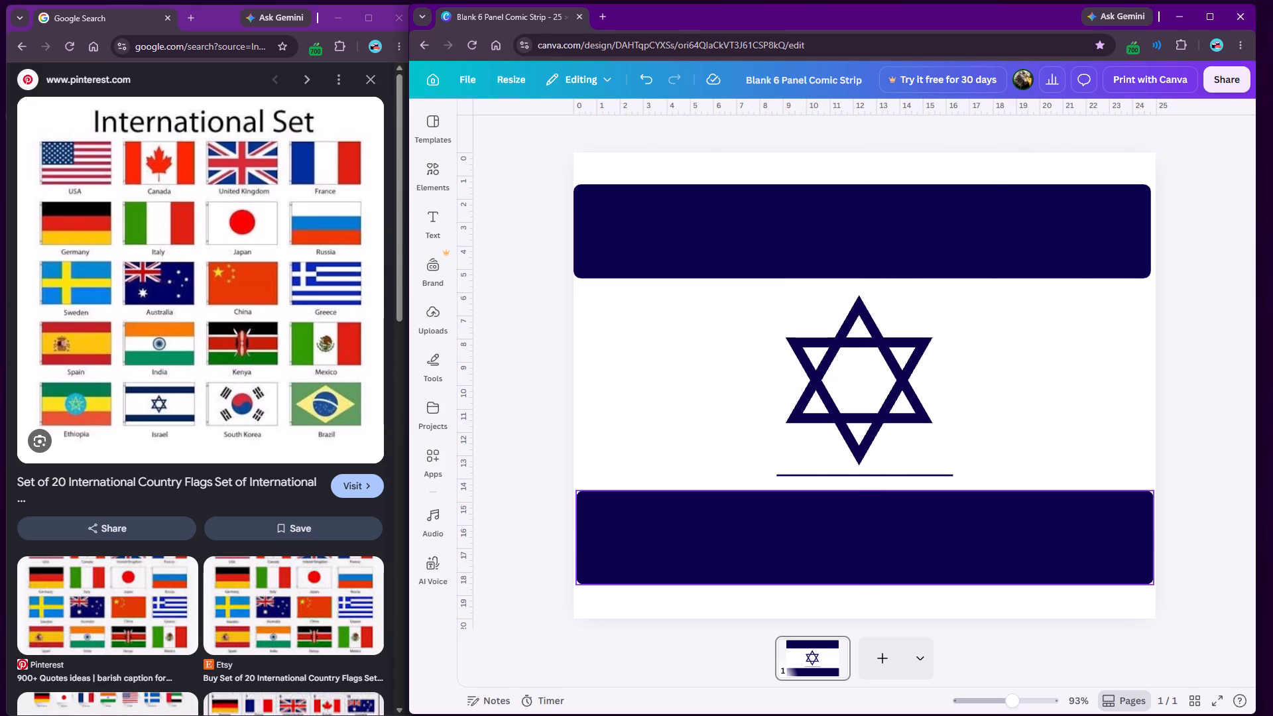
# Stretch the lower stripe to the page's left edge, 24.9 wide, and extend the upper stripe's right end to match.
pyautogui.click(770, 538)
pyautogui.click(574, 540)
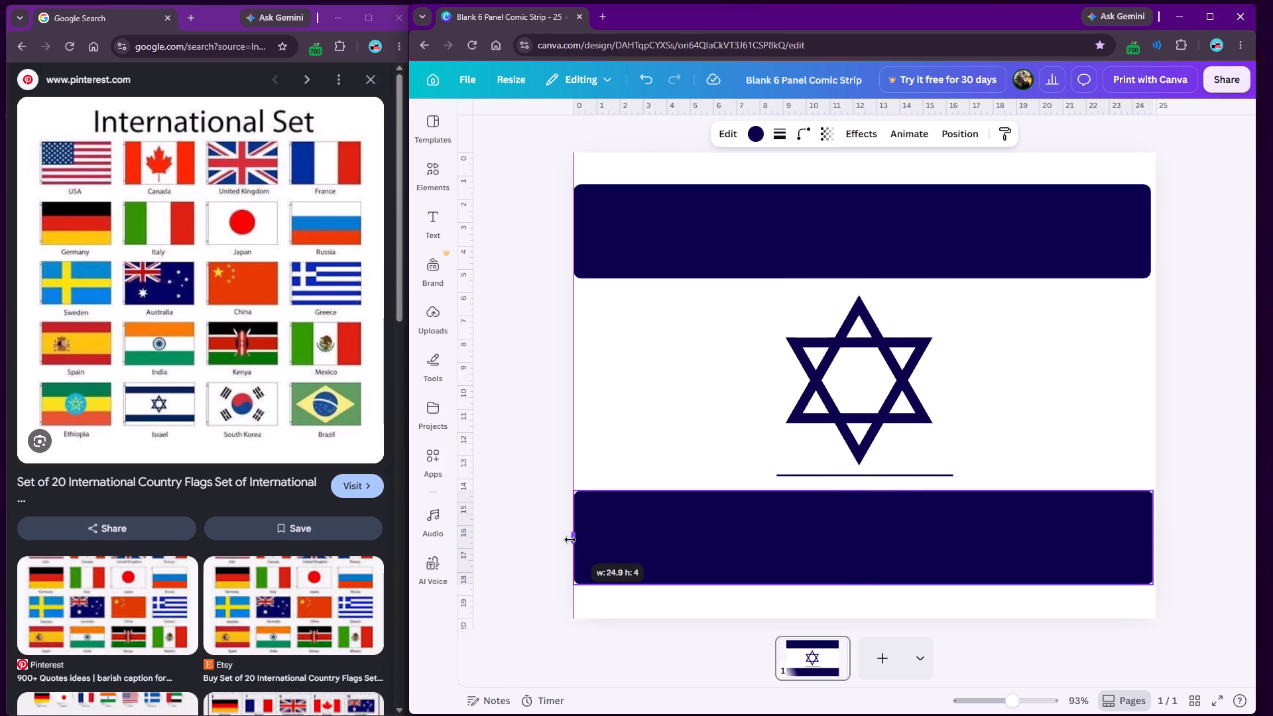
pyautogui.click(554, 442)
pyautogui.click(1017, 237)
pyautogui.click(1153, 236)
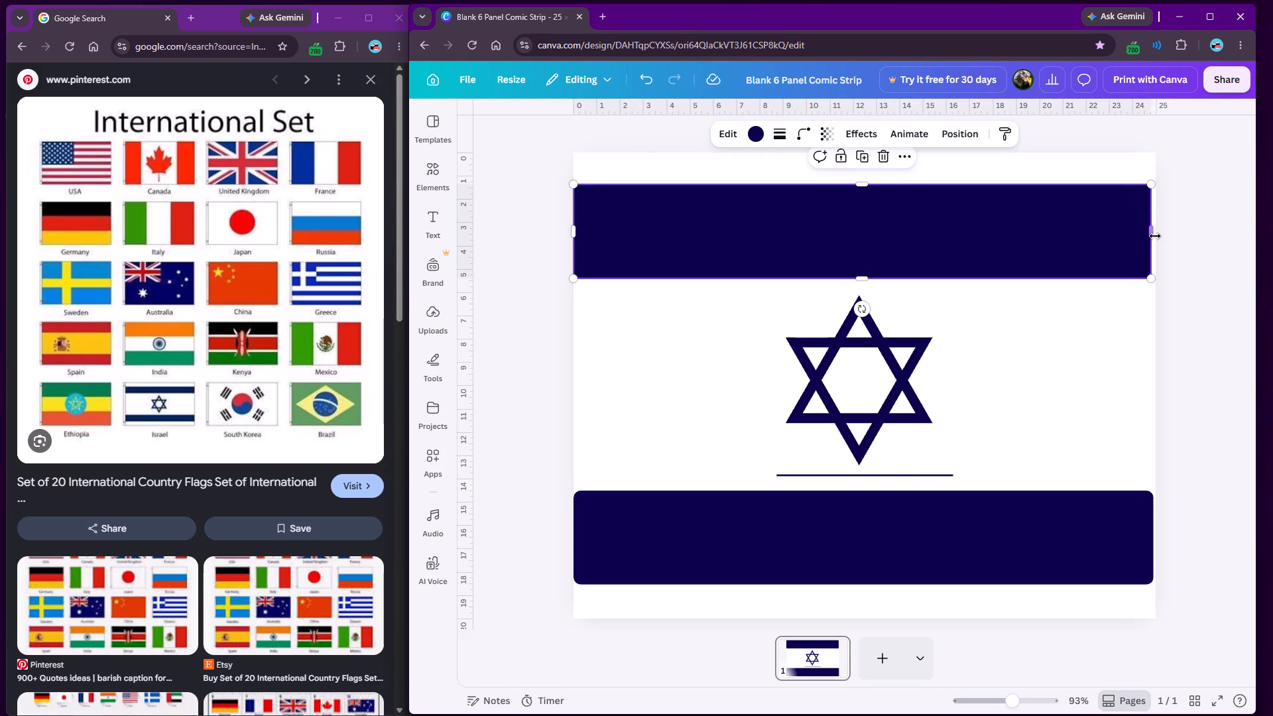
pyautogui.click(1196, 282)
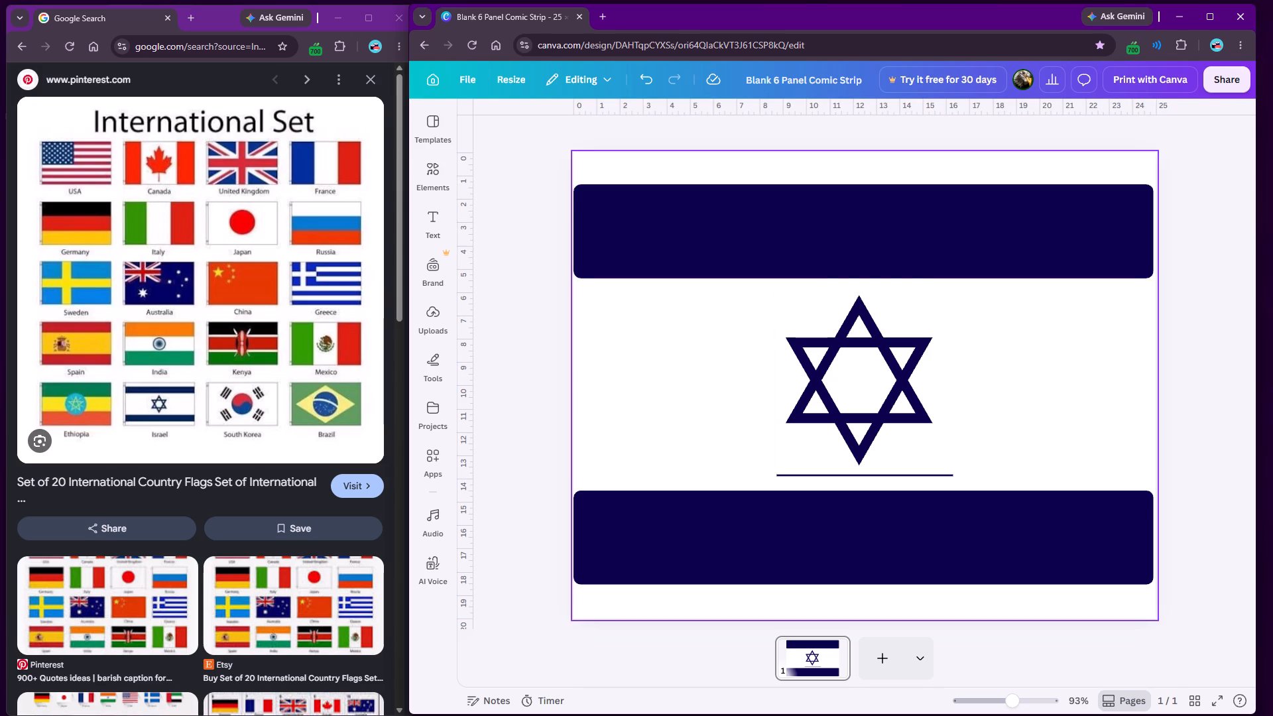
# Crop the star graphic's bottom and right edges slightly to remove the leftover thin navy line beneath the star.
pyautogui.click(888, 421)
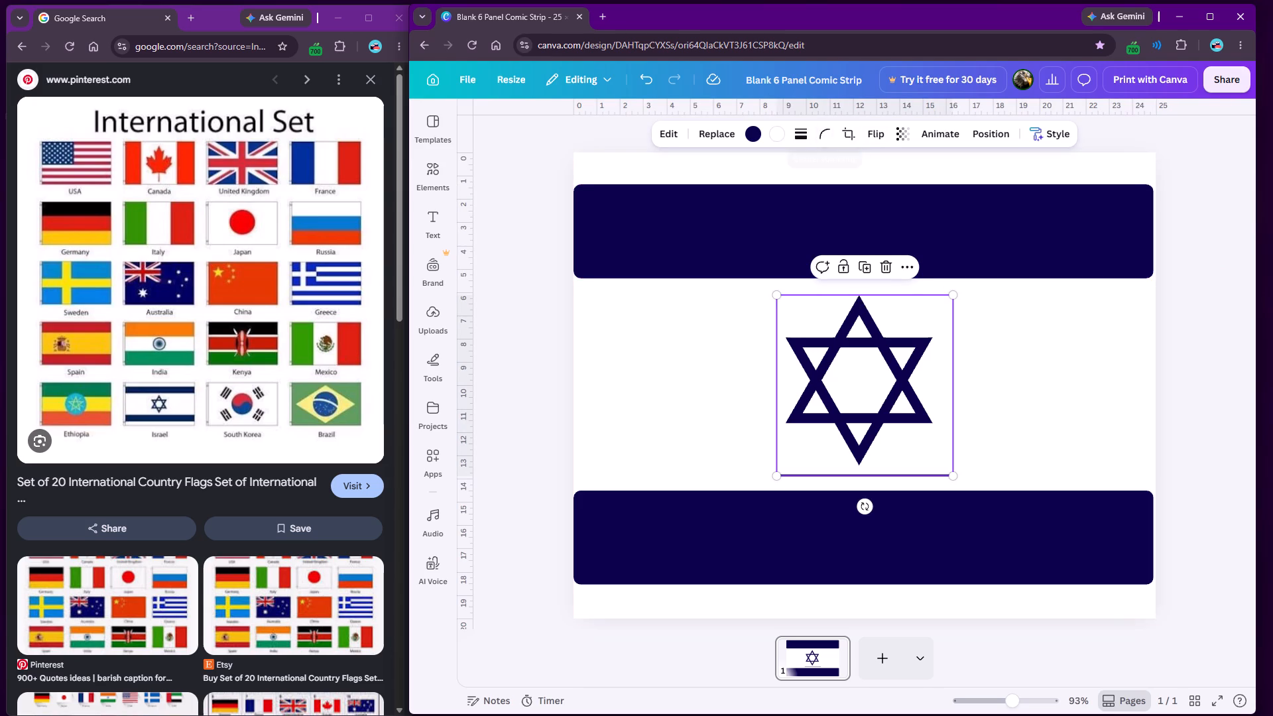
pyautogui.doubleClick(845, 315)
pyautogui.moveTo(1065, 464); pyautogui.dragTo(1065, 460)
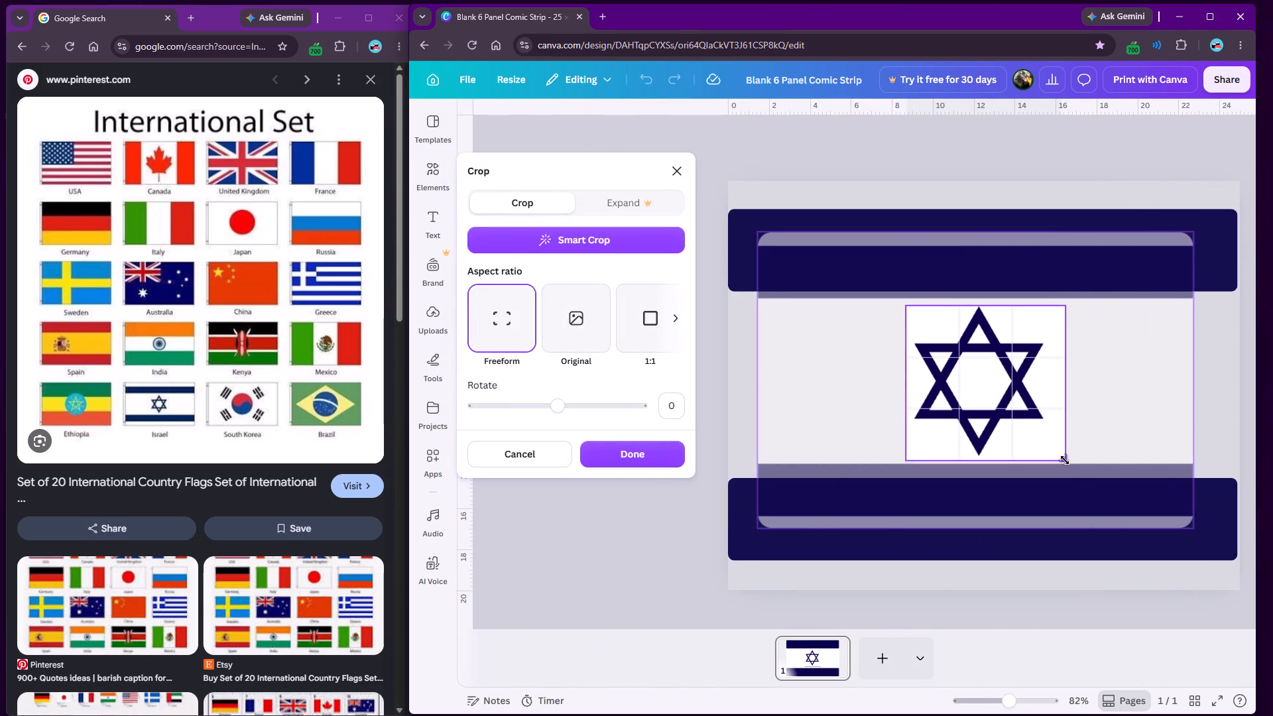
pyautogui.moveTo(1065, 460); pyautogui.dragTo(1061, 458)
pyautogui.doubleClick(1108, 437)
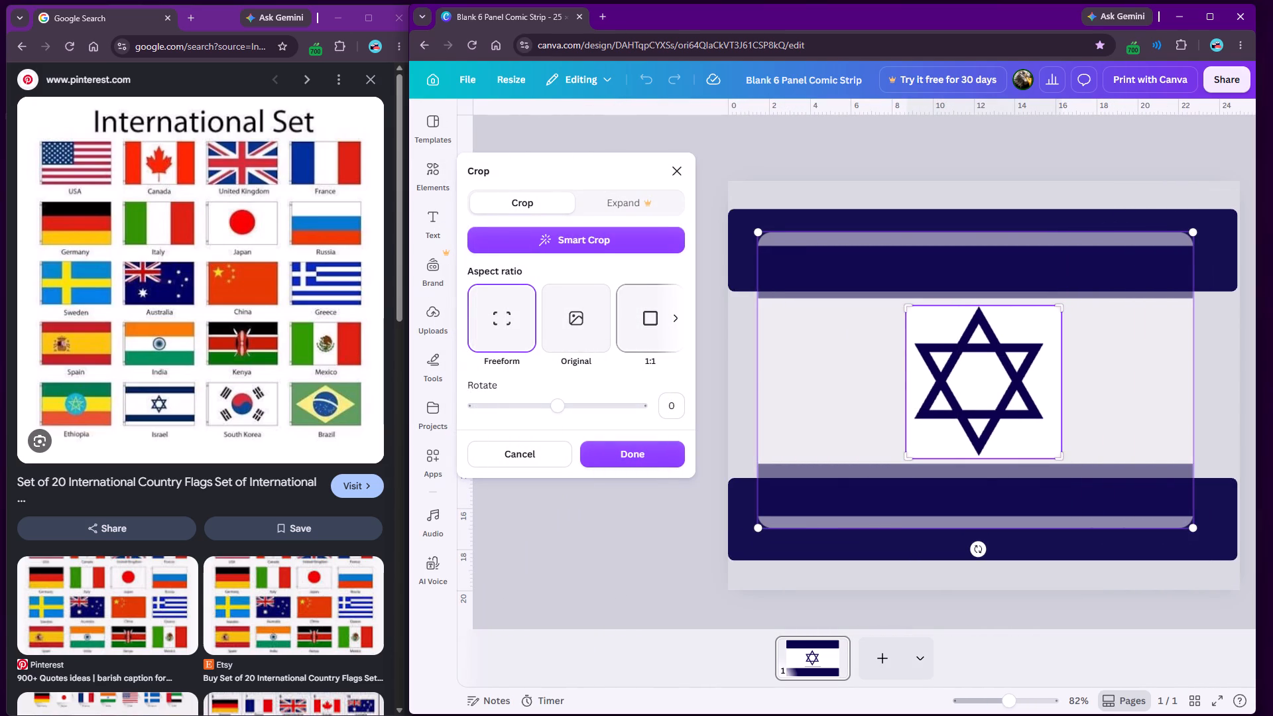
pyautogui.click(683, 163)
pyautogui.click(543, 235)
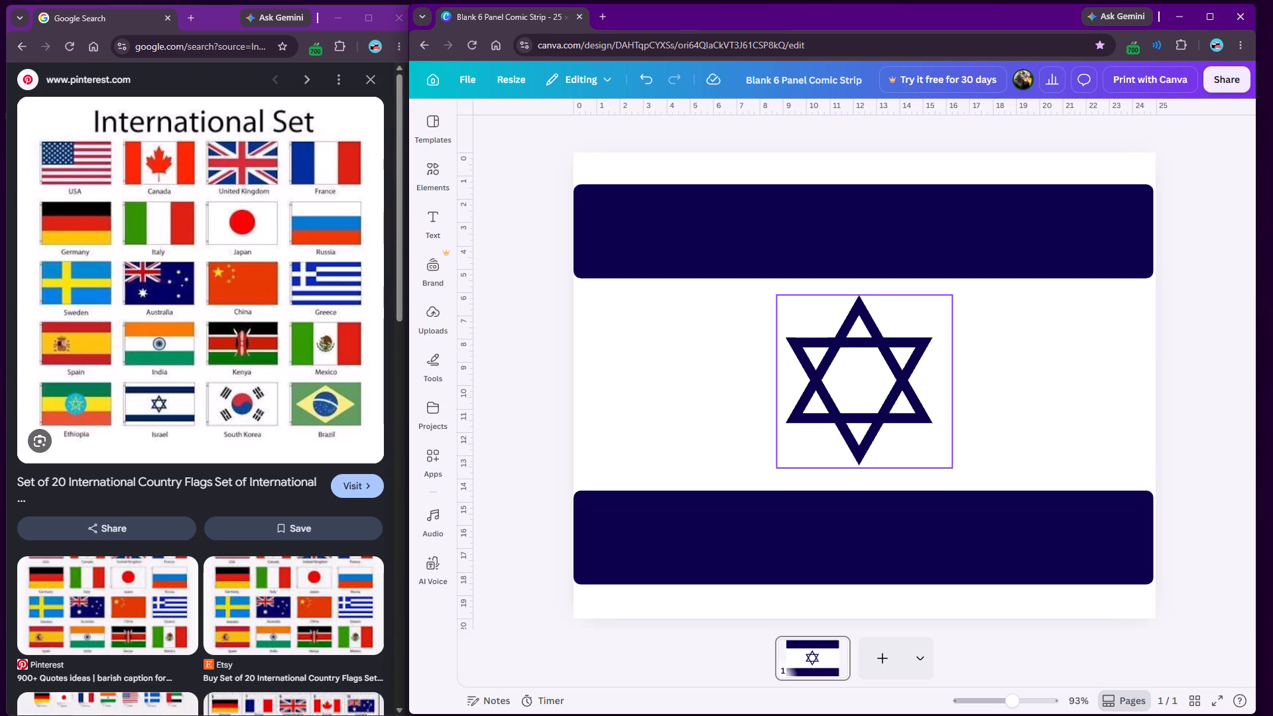
# Apply a Drop shadow effect to both navy stripes with direction 0 and transparency 100.
pyautogui.click(847, 255)
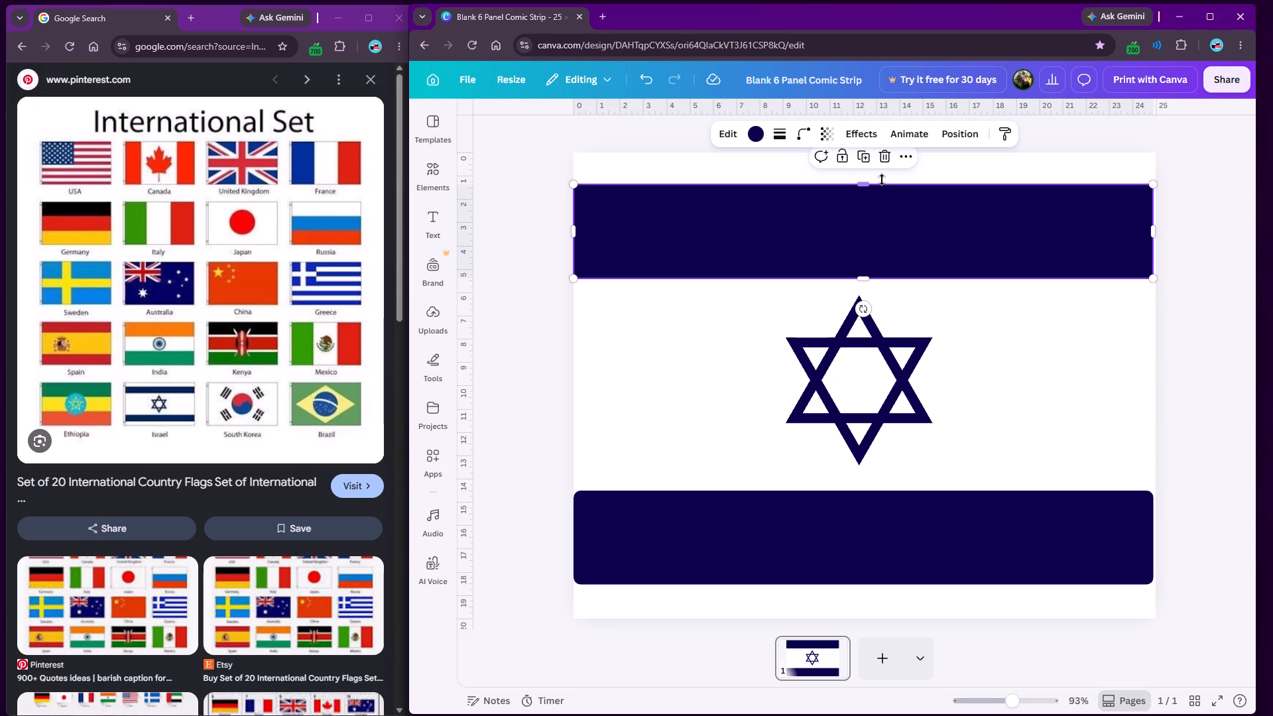
pyautogui.click(524, 234)
pyautogui.moveTo(528, 221); pyautogui.dragTo(724, 552)
pyautogui.click(860, 131)
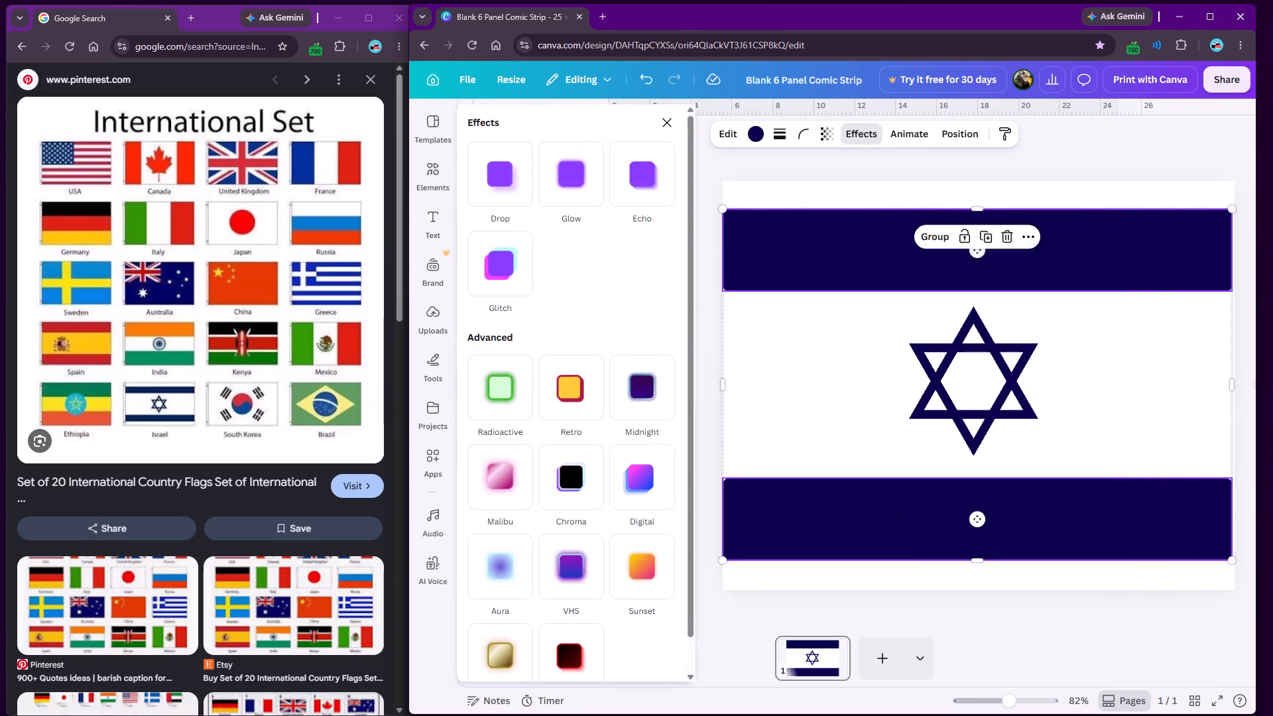
pyautogui.click(514, 165)
pyautogui.moveTo(515, 320); pyautogui.dragTo(528, 318)
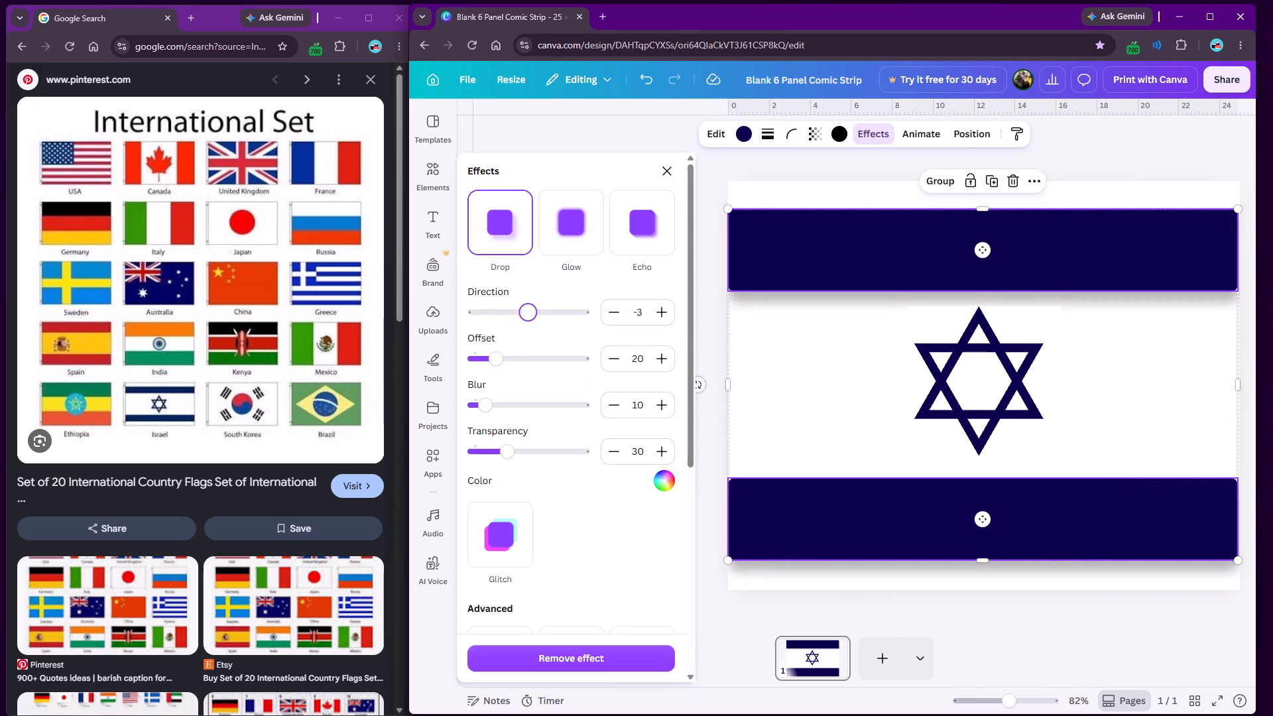
pyautogui.moveTo(528, 318); pyautogui.dragTo(530, 318)
pyautogui.moveTo(510, 457); pyautogui.dragTo(628, 457)
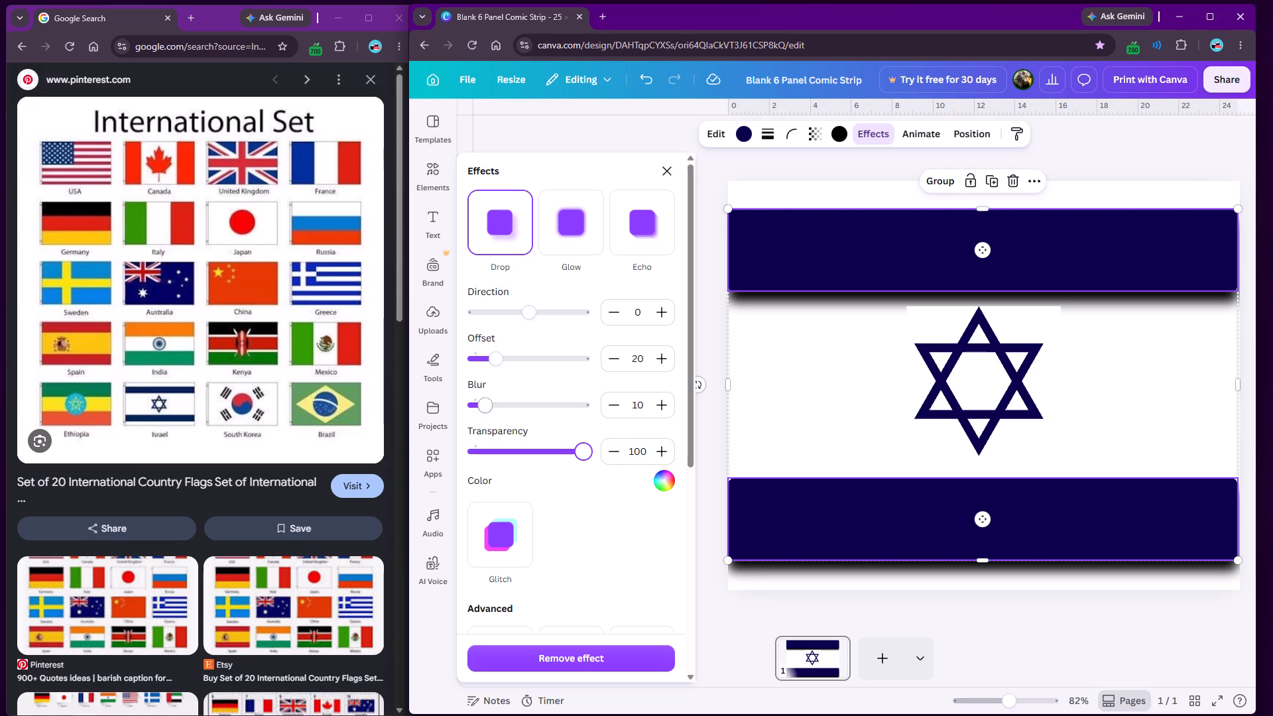
# Tighten the drop shadow on both navy stripes to offset 3 and blur 4, keeping direction 0.
pyautogui.moveTo(484, 410); pyautogui.dragTo(473, 414)
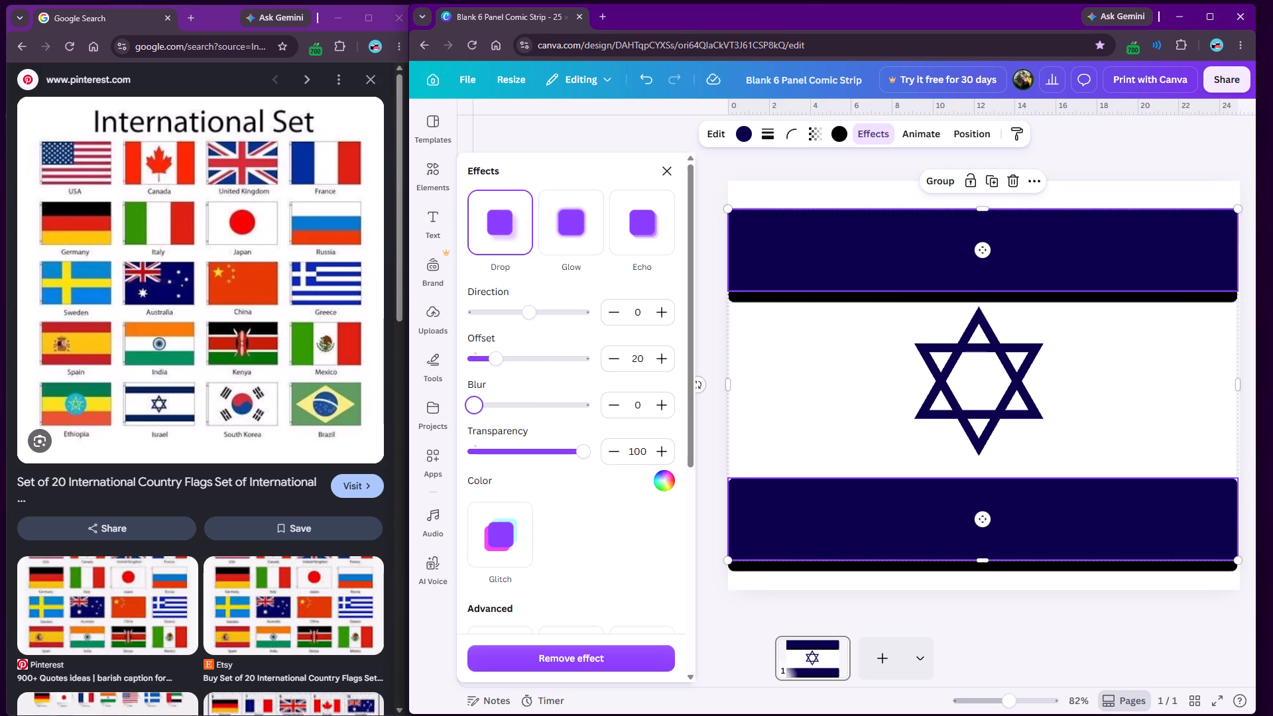
pyautogui.moveTo(473, 414); pyautogui.dragTo(476, 416)
pyautogui.moveTo(494, 359); pyautogui.dragTo(455, 361)
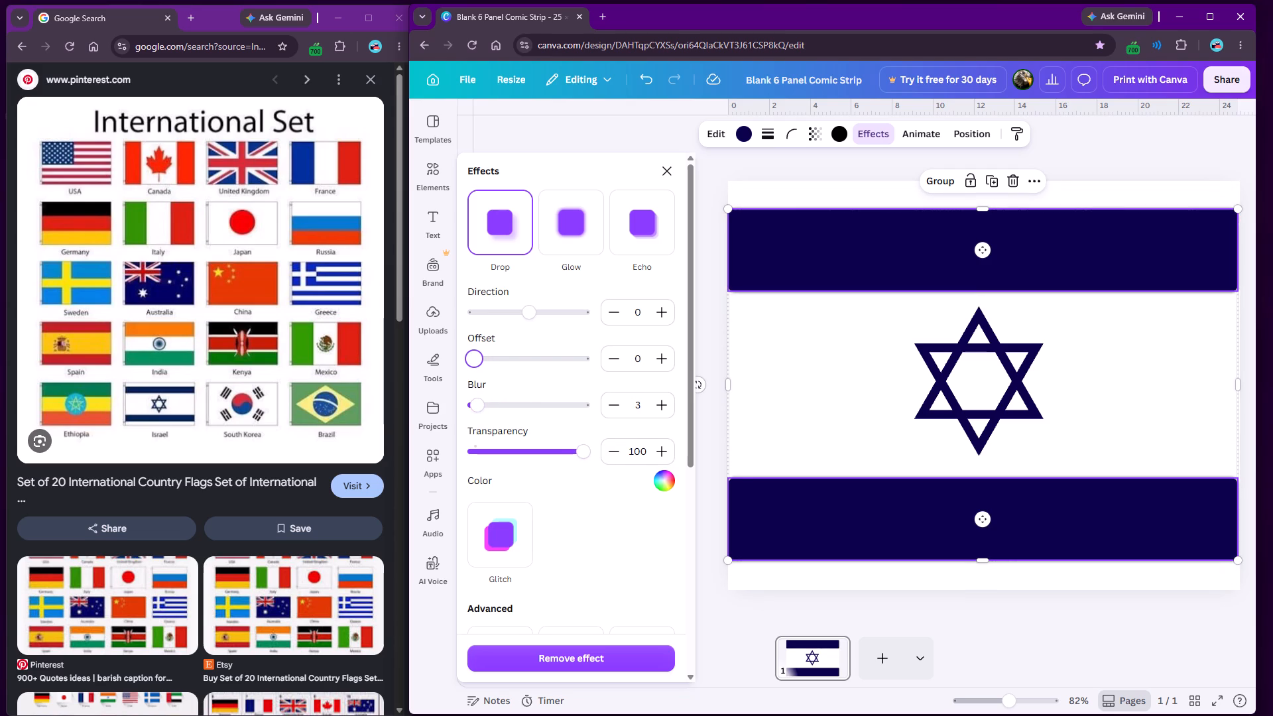
pyautogui.moveTo(455, 361); pyautogui.dragTo(476, 363)
pyautogui.click(476, 408)
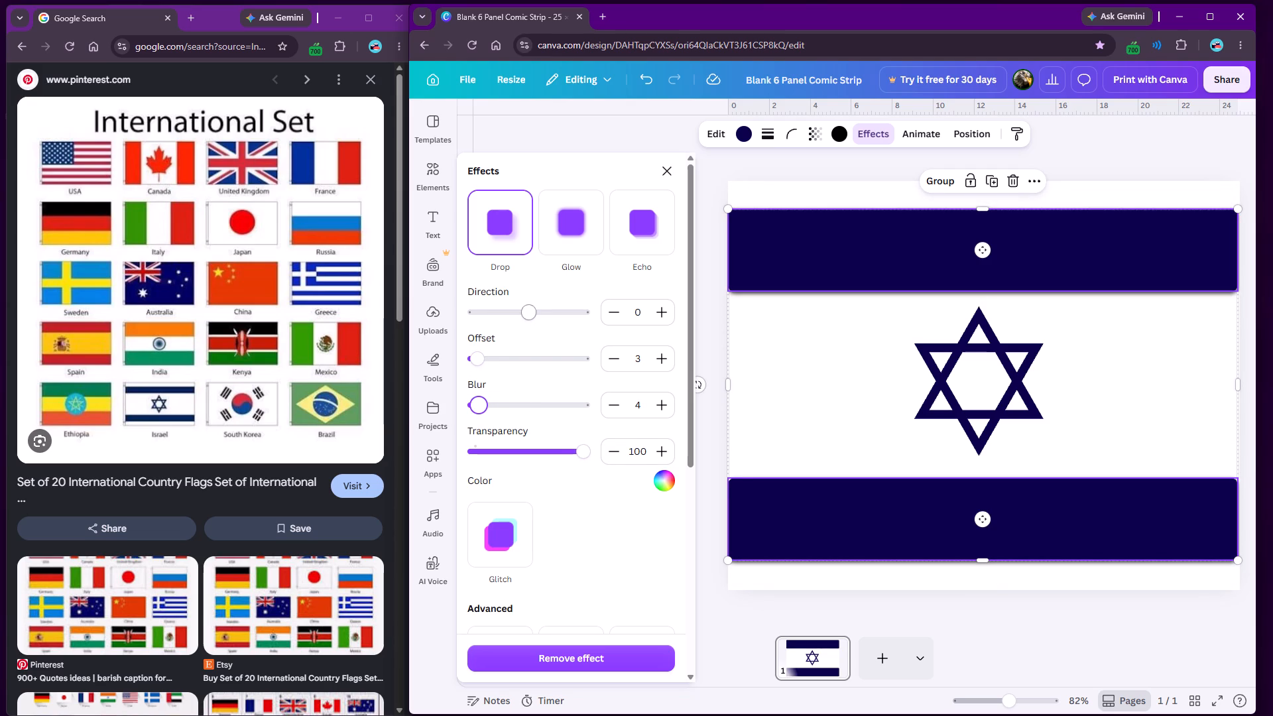
pyautogui.moveTo(534, 320); pyautogui.dragTo(472, 324)
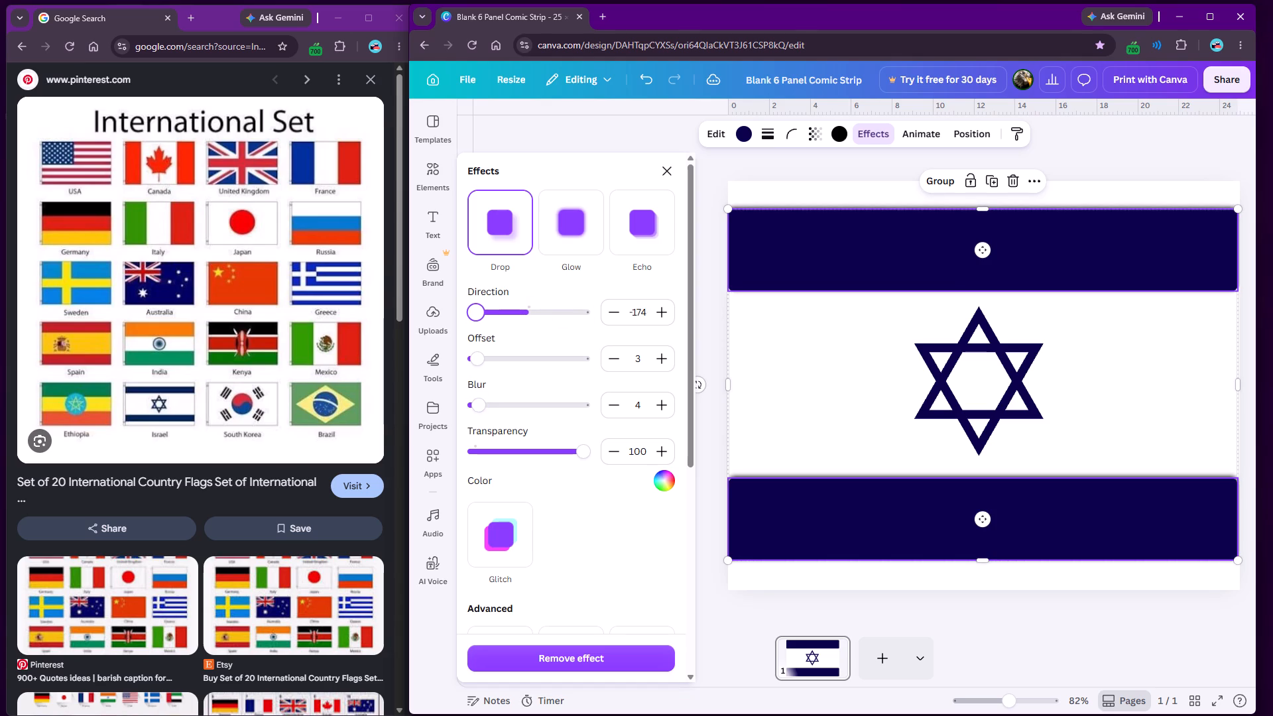
pyautogui.moveTo(472, 324); pyautogui.dragTo(567, 330)
pyautogui.rightClick(472, 324)
pyautogui.click(558, 291)
pyautogui.click(528, 315)
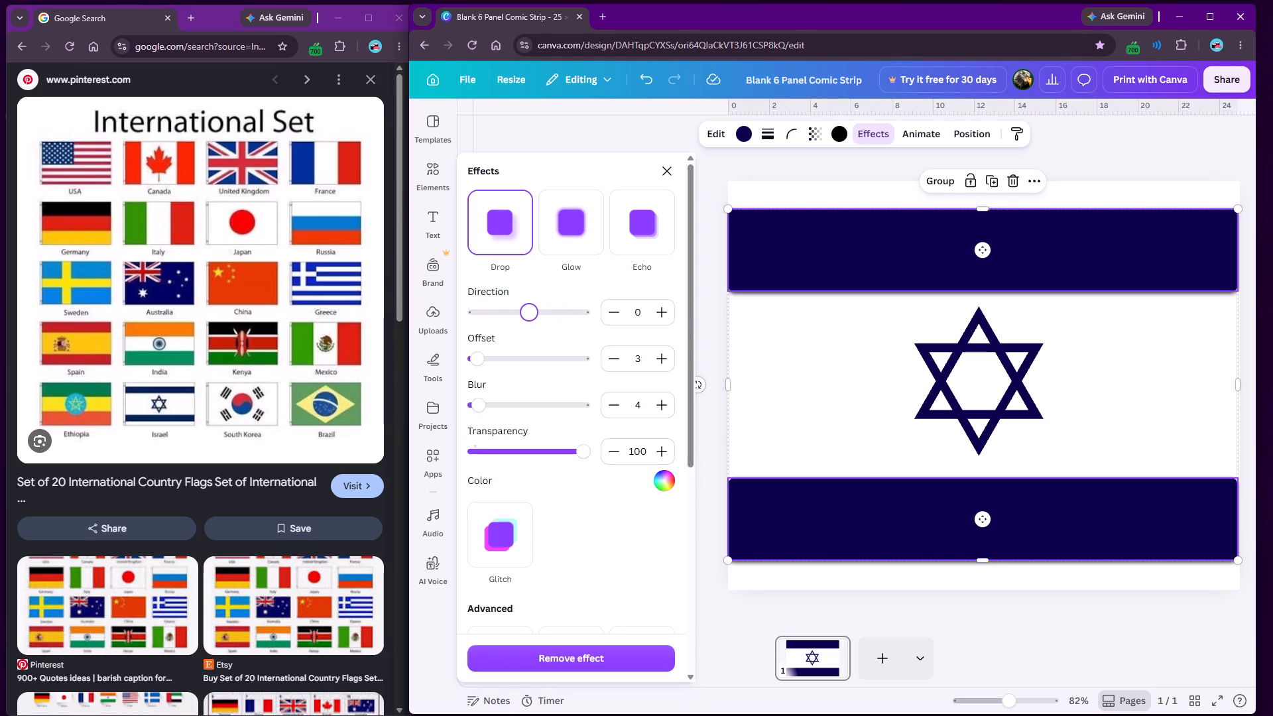
pyautogui.scroll(-4, 579, 369)
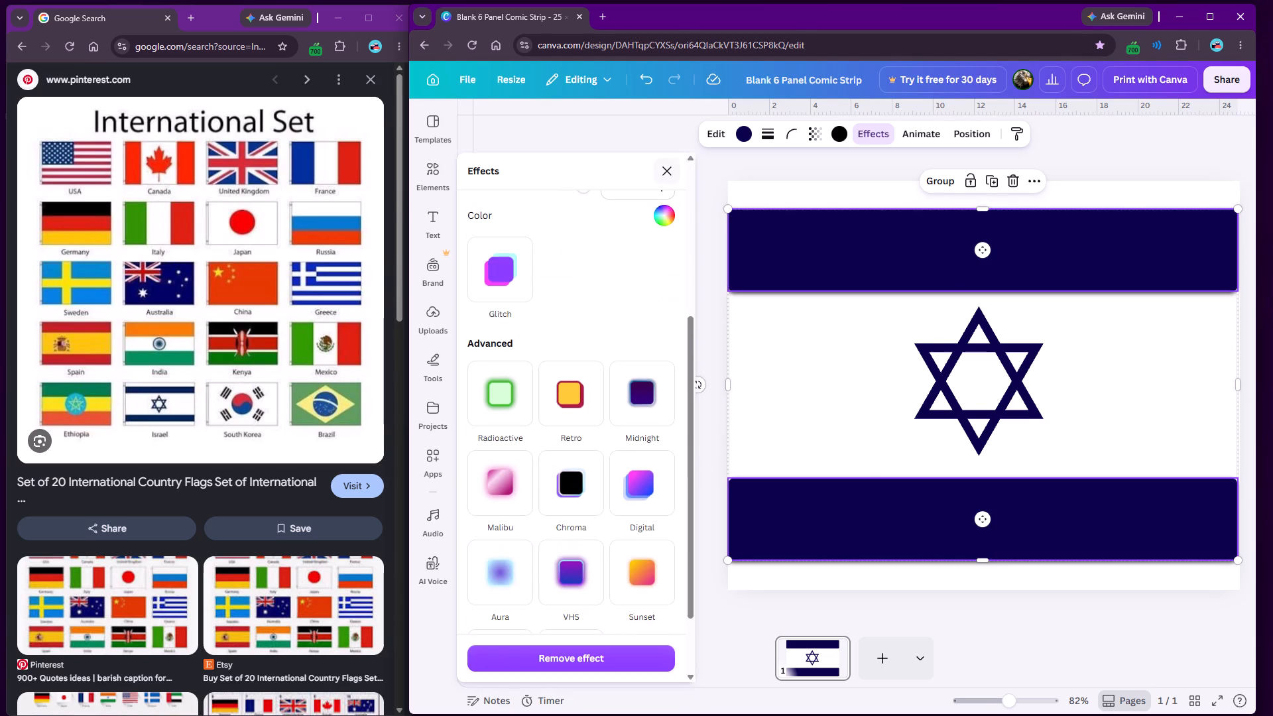
pyautogui.click(662, 171)
pyautogui.click(800, 385)
pyautogui.click(541, 322)
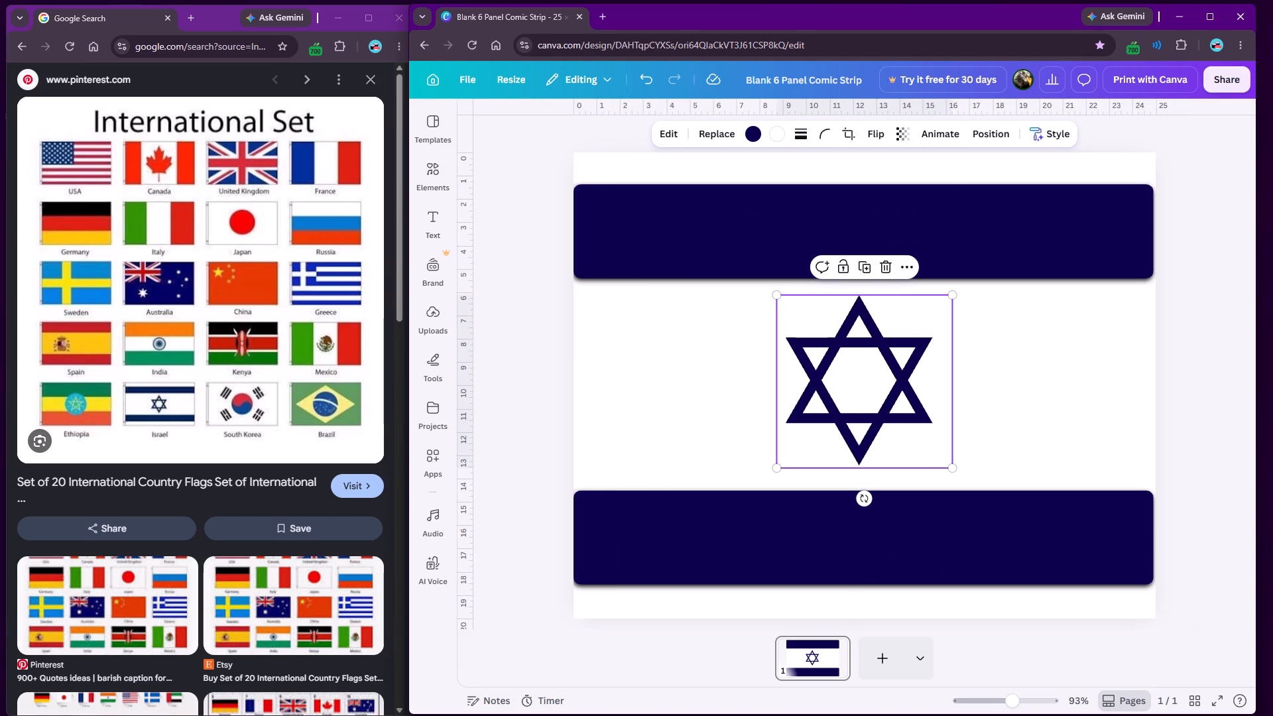
# Add a text box reading ISRAEL and enlarge its text to size 27.6.
pyautogui.click(427, 225)
pyautogui.click(533, 175)
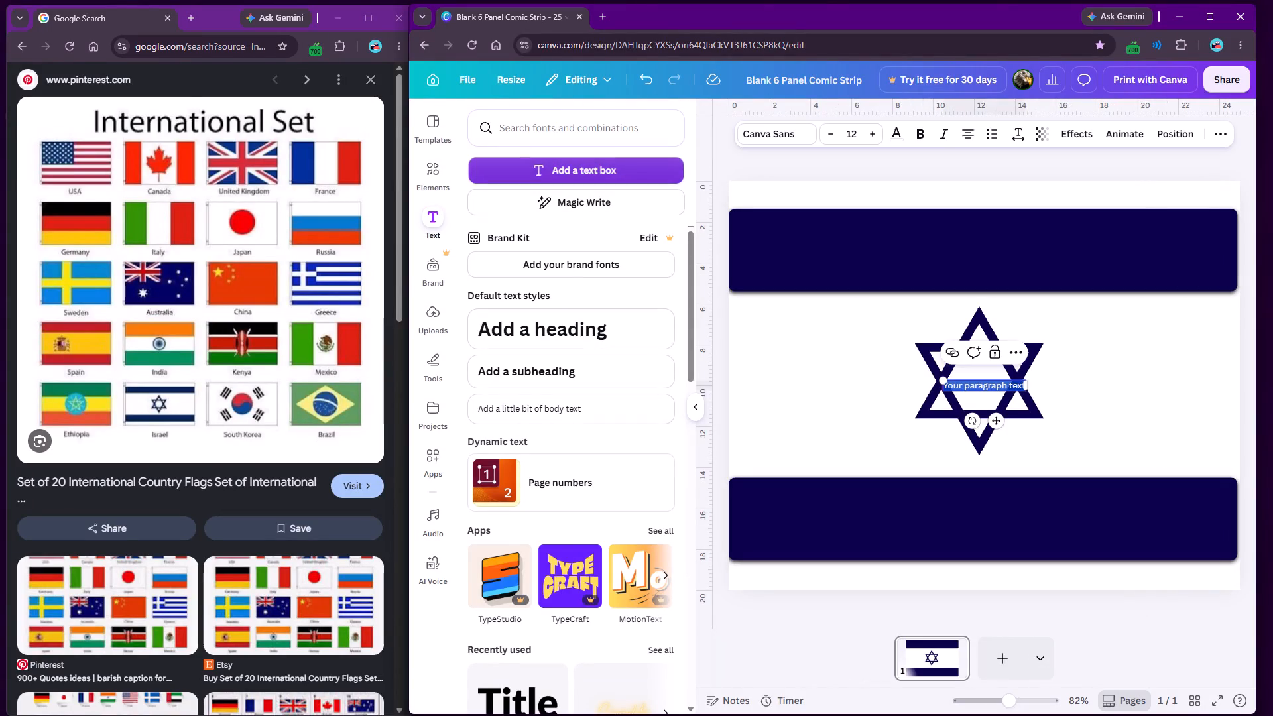
pyautogui.moveTo(943, 380); pyautogui.dragTo(842, 324)
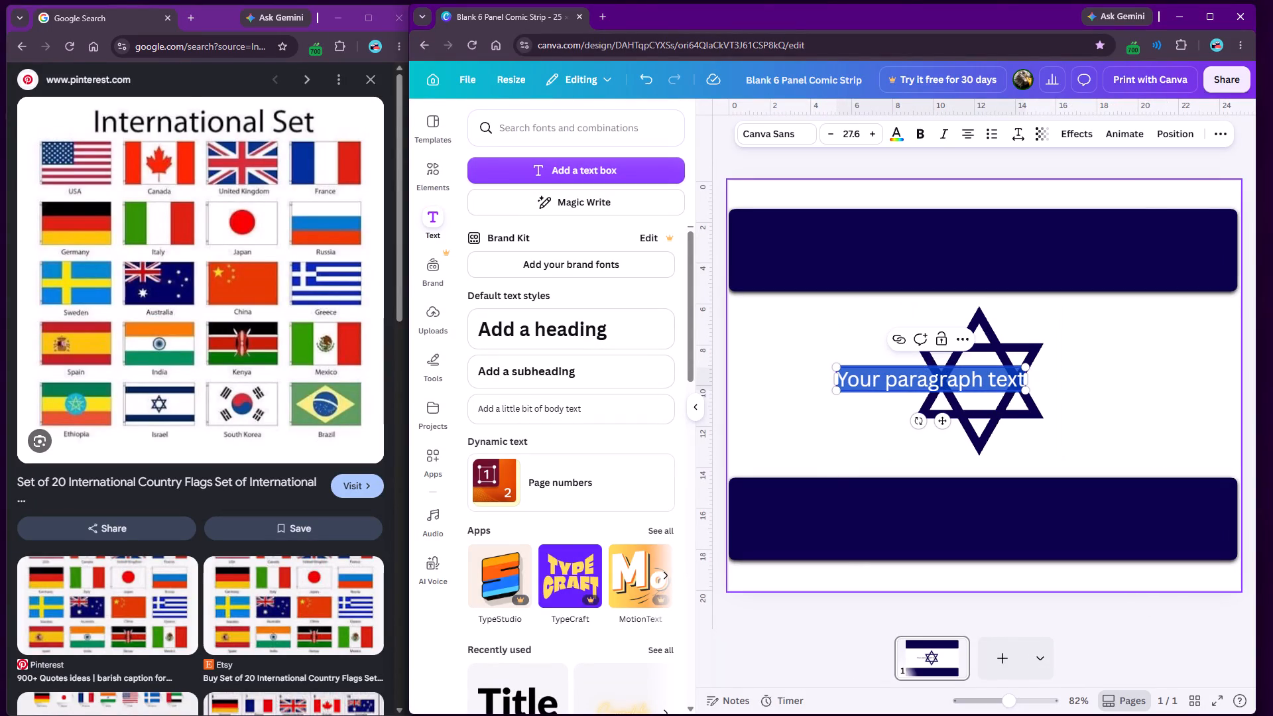
pyautogui.write('ISREA')
pyautogui.hotkey('shift', 'BackSpace')
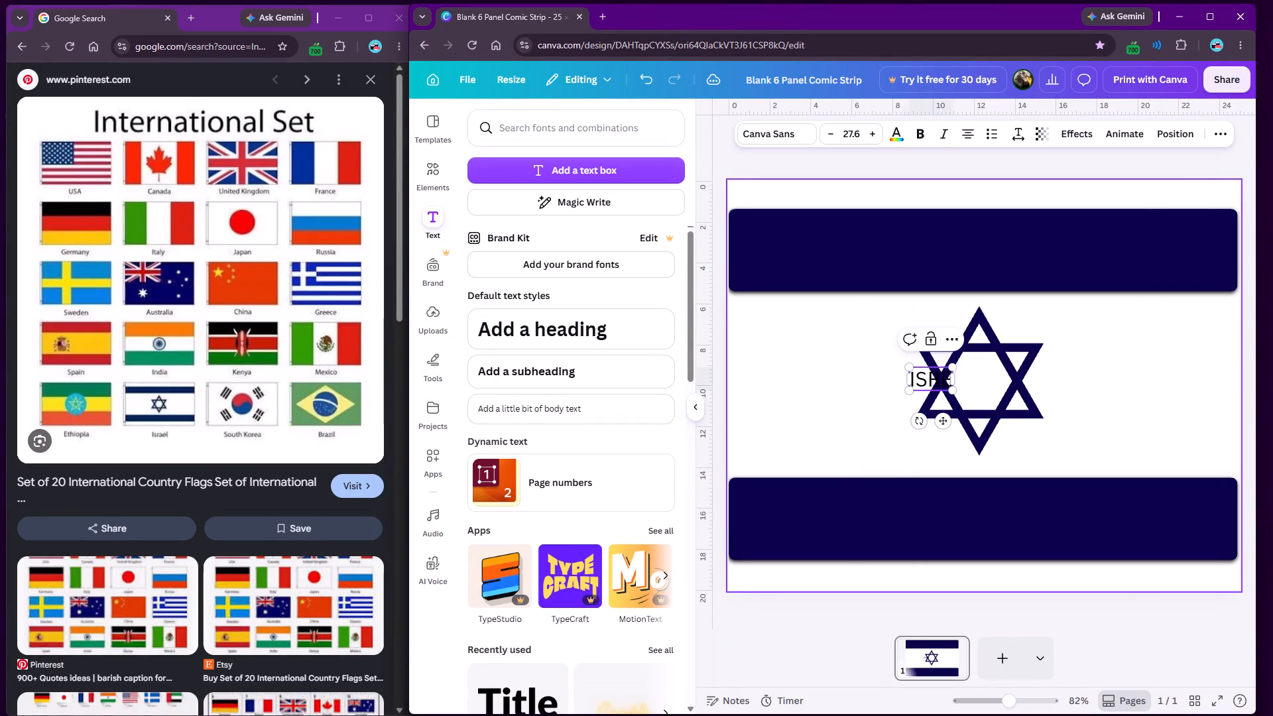
pyautogui.hotkey('shift', 'BackSpace')
pyautogui.write('AEL')
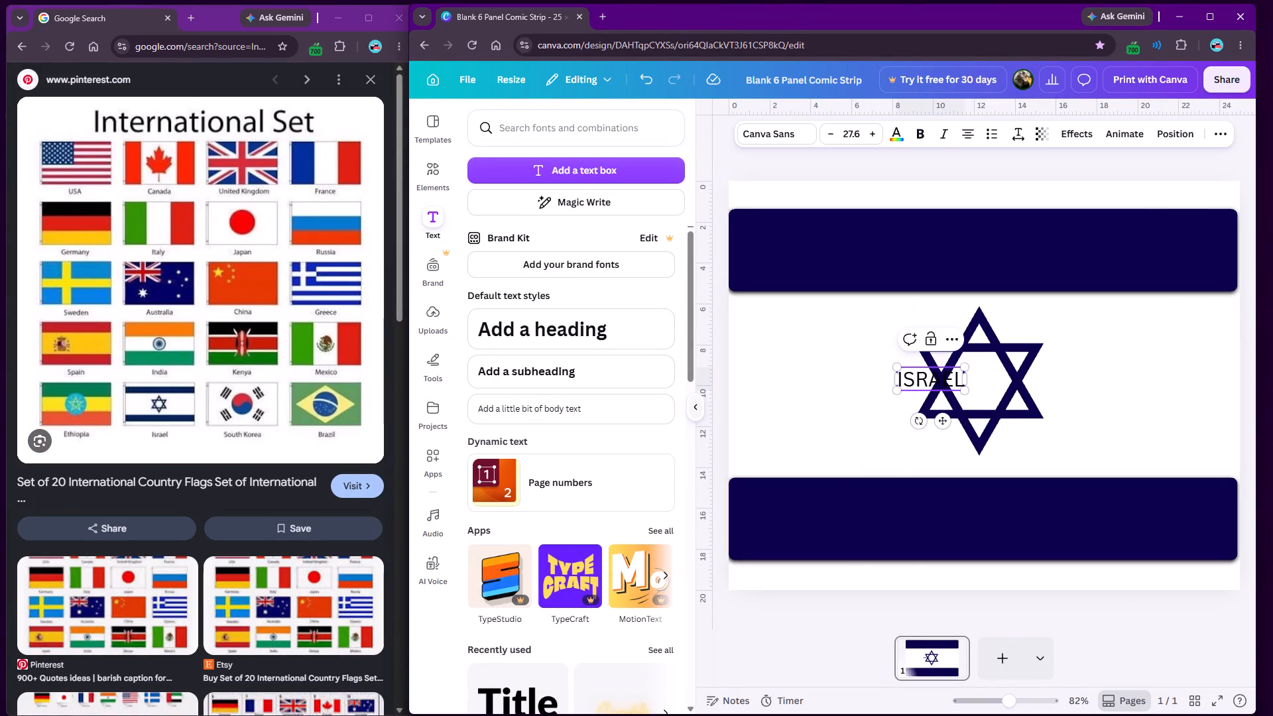
pyautogui.click(690, 405)
pyautogui.click(526, 414)
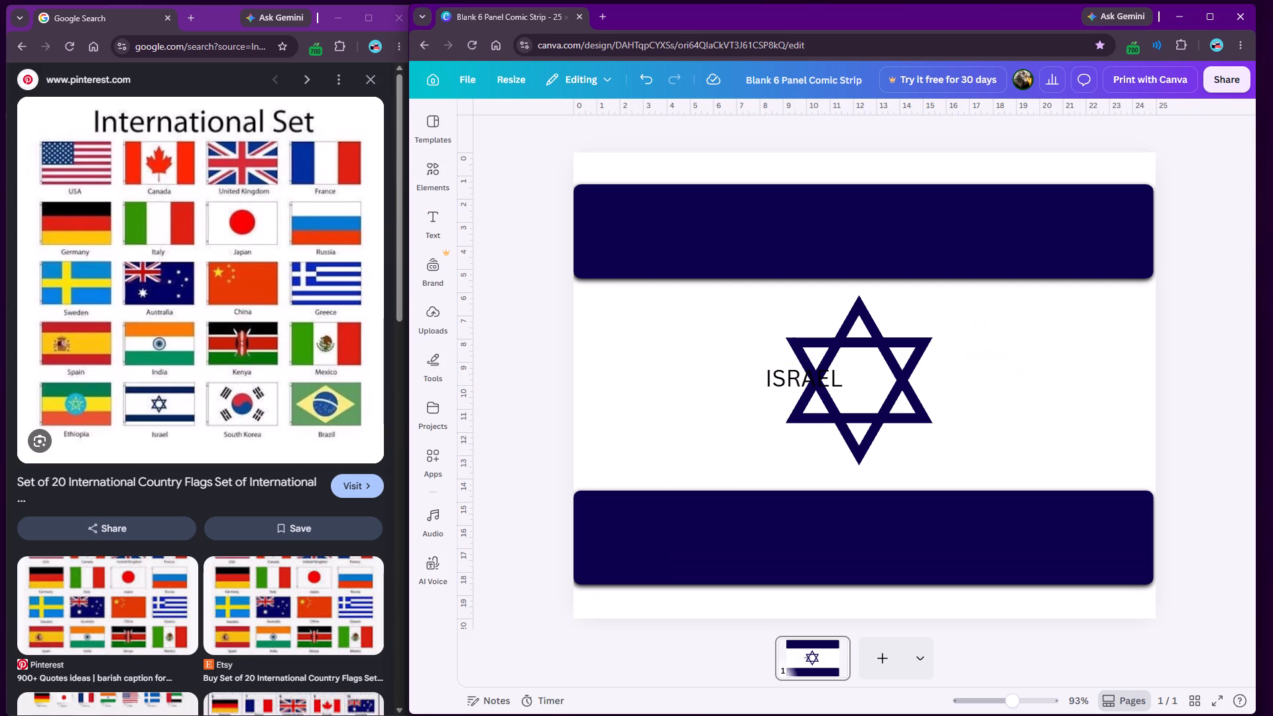
# Move the ISRAEL text to the page's lower-right corner and enlarge it to size 64.9.
pyautogui.moveTo(823, 367); pyautogui.dragTo(1125, 590)
pyautogui.moveTo(1068, 584); pyautogui.dragTo(964, 546)
pyautogui.click(1047, 585)
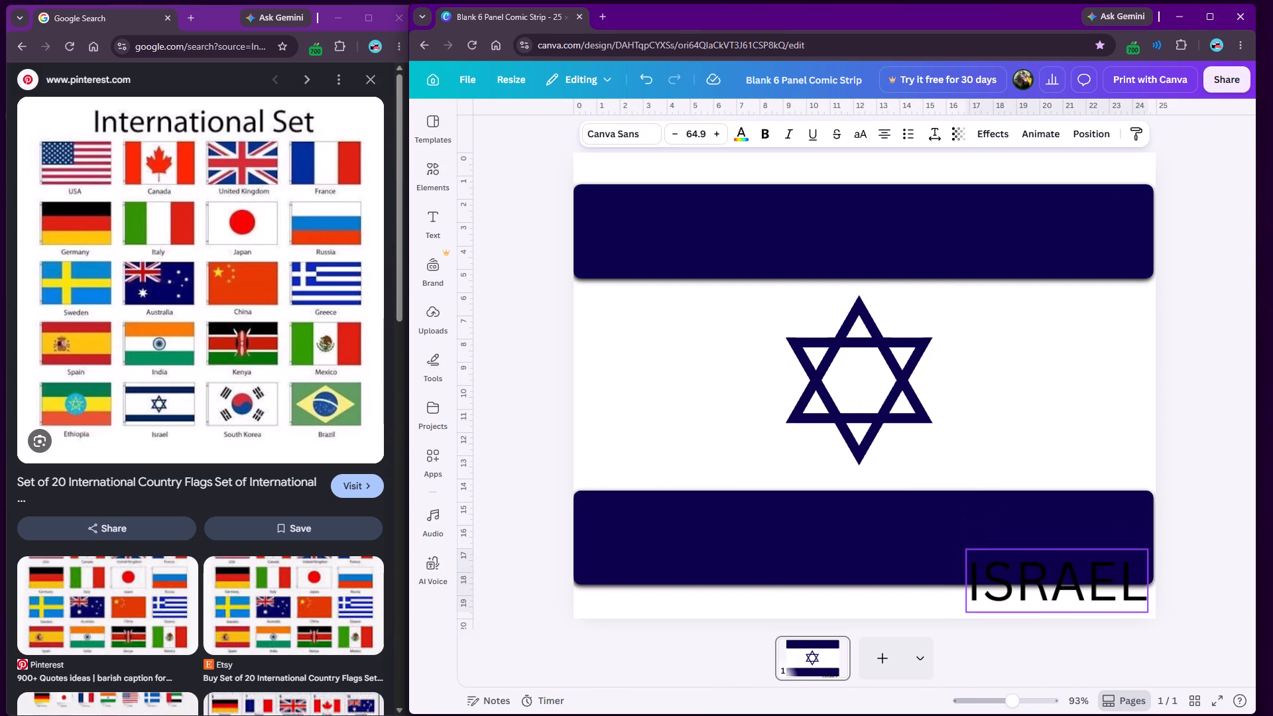
# Change the ISRAEL text's font to Anton.
pyautogui.click(650, 133)
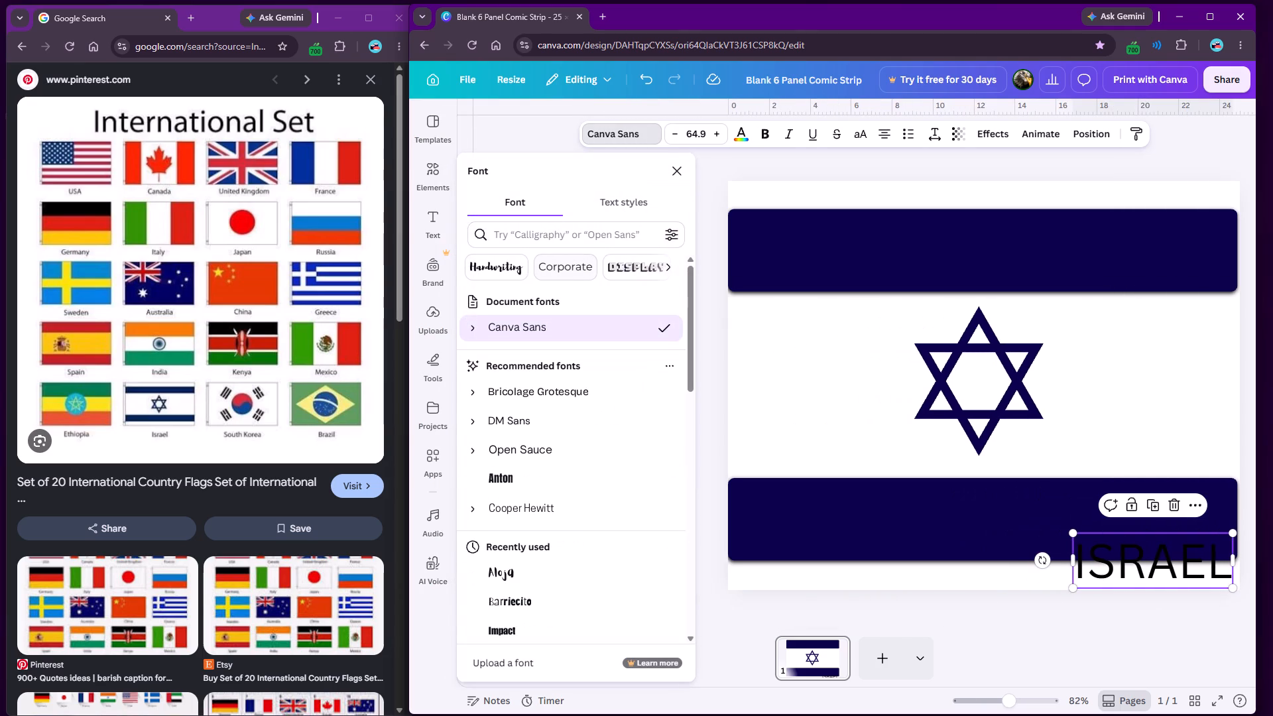
pyautogui.scroll(-2, 542, 415)
pyautogui.click(513, 348)
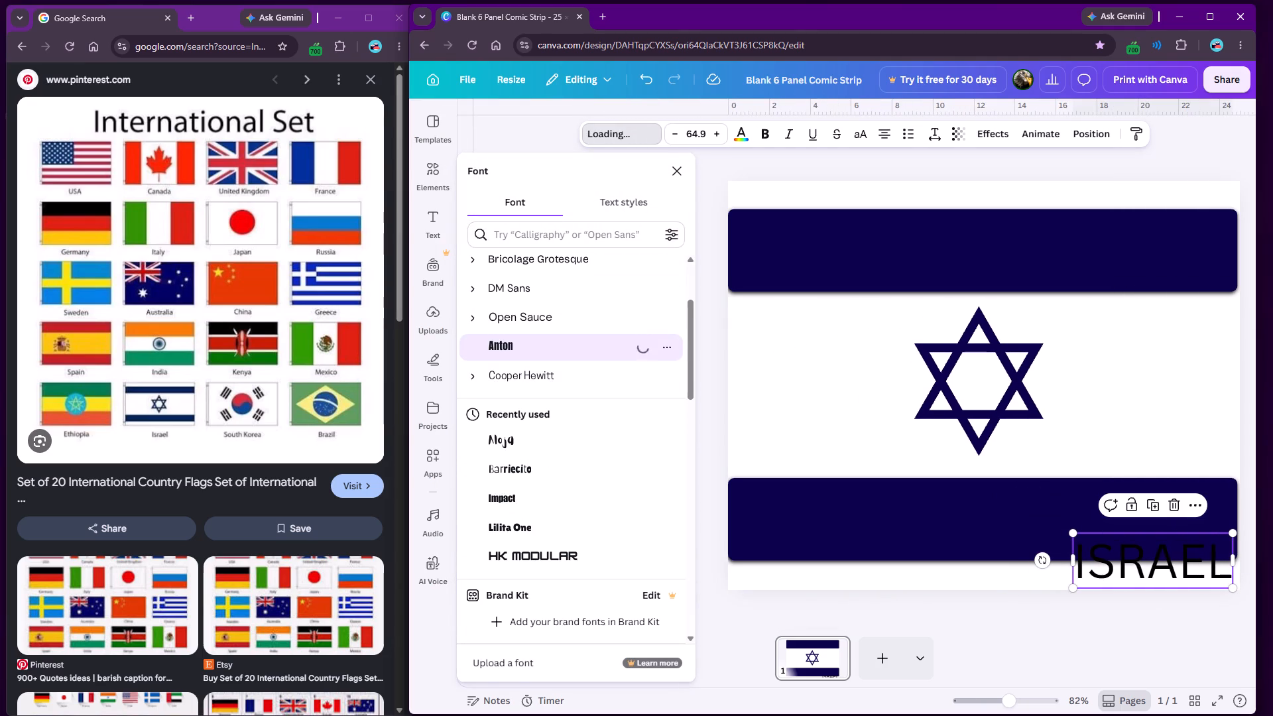
pyautogui.click(670, 170)
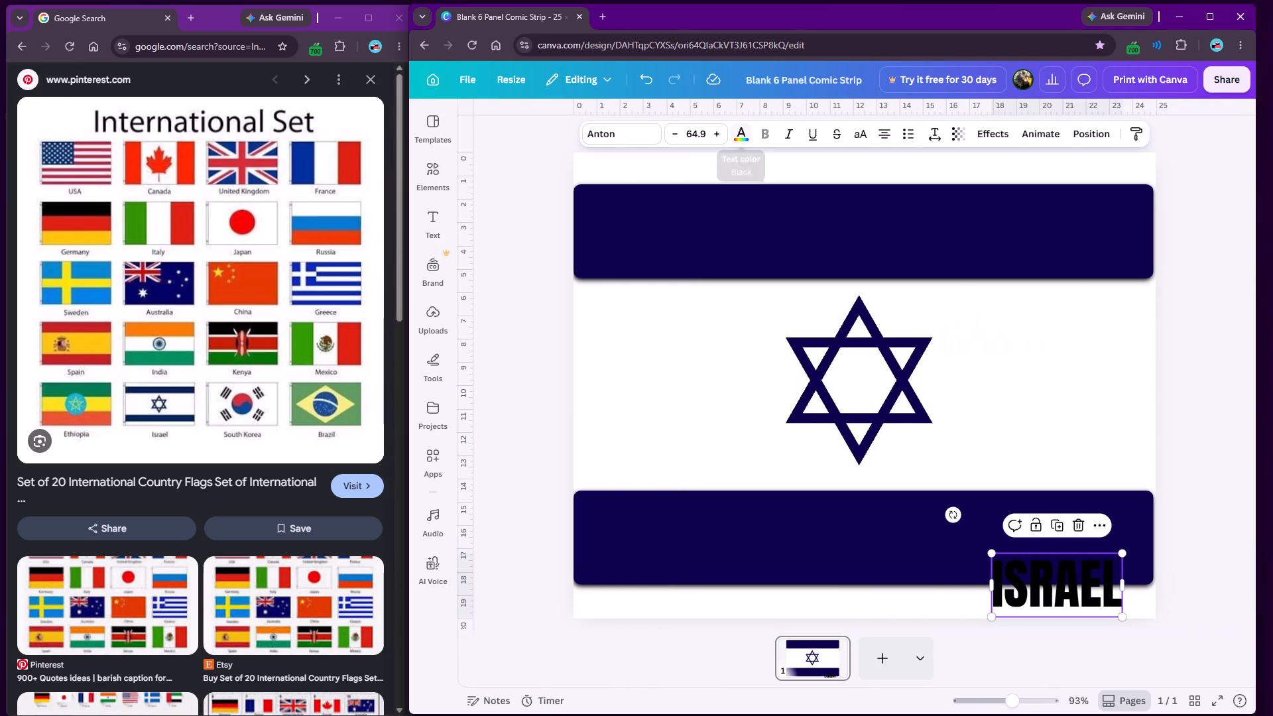
# Colour the ISRAEL text with a linear gradient from dark navy #0F0452 to pale lavender-grey, about #B7B7CF.
pyautogui.click(738, 137)
pyautogui.click(509, 318)
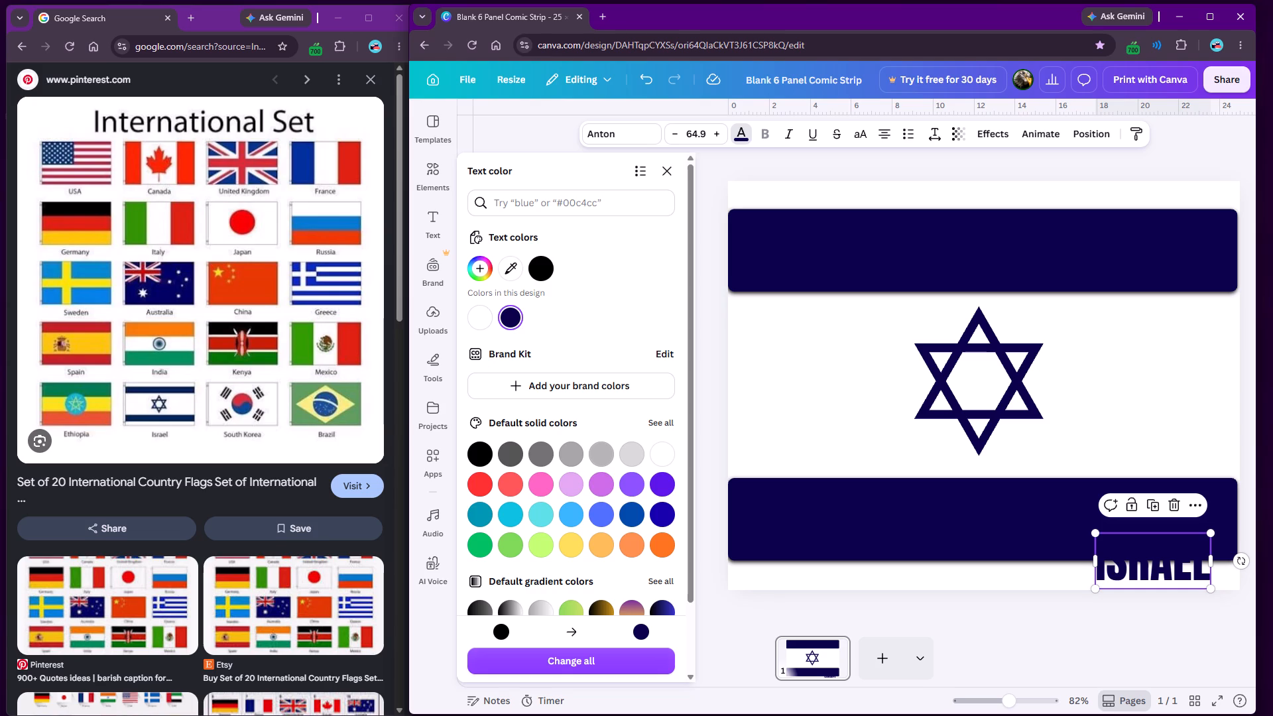
pyautogui.click(515, 449)
pyautogui.click(485, 451)
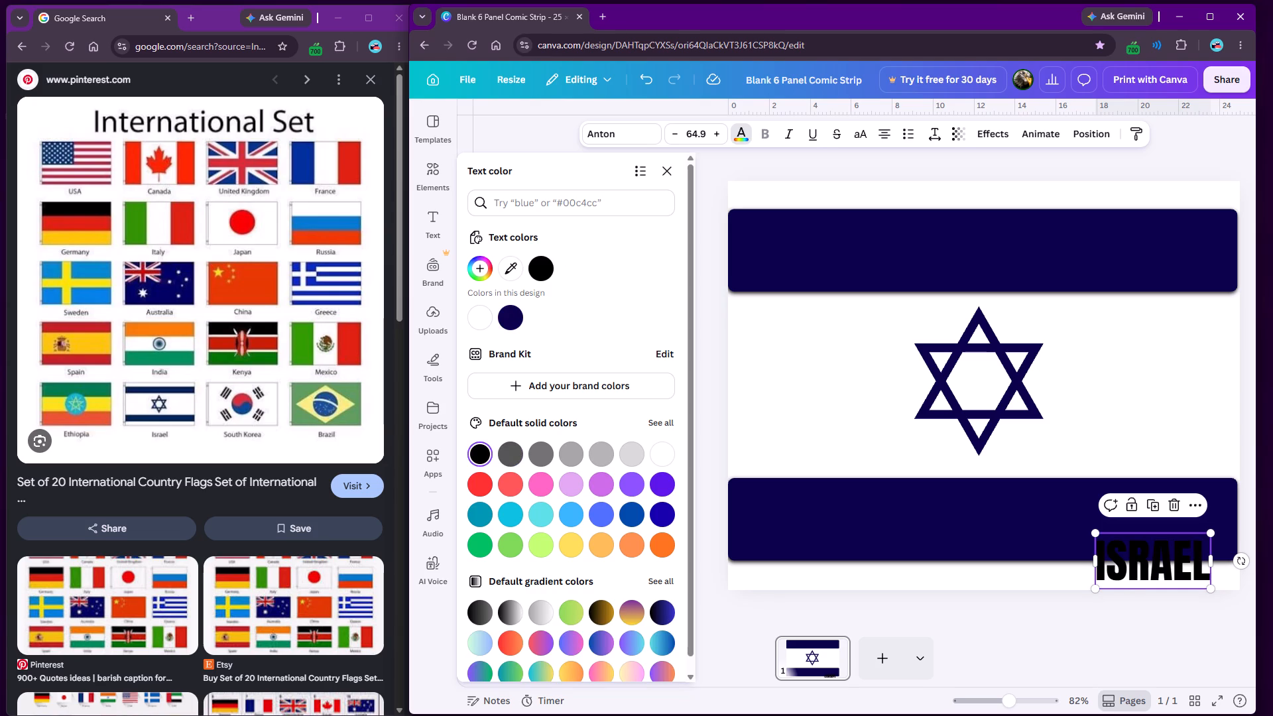
pyautogui.click(511, 316)
pyautogui.click(487, 267)
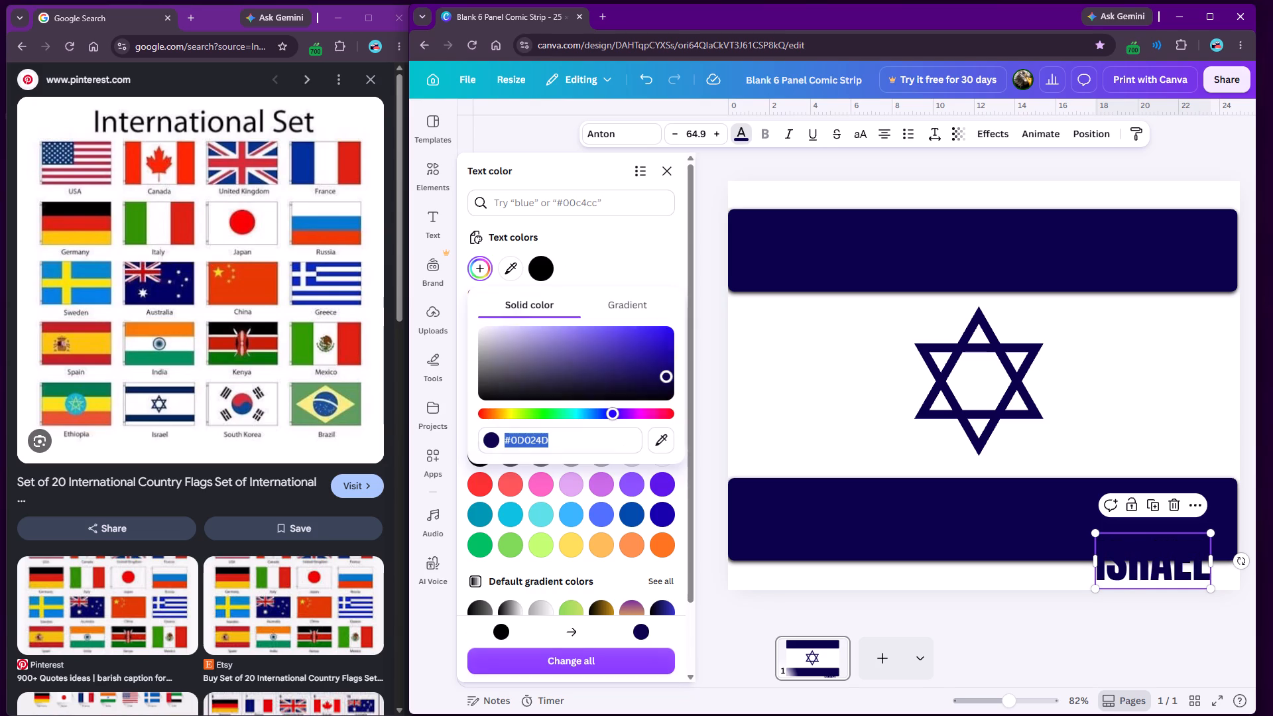
pyautogui.click(662, 371)
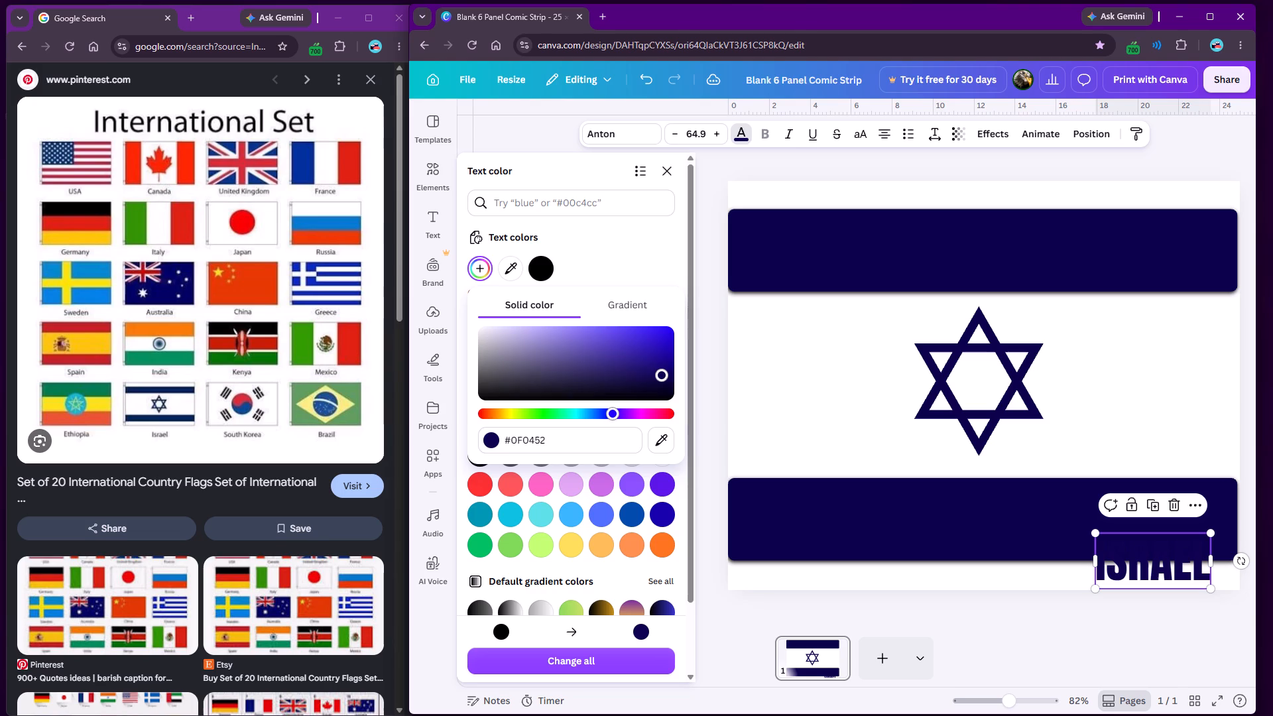
pyautogui.click(621, 308)
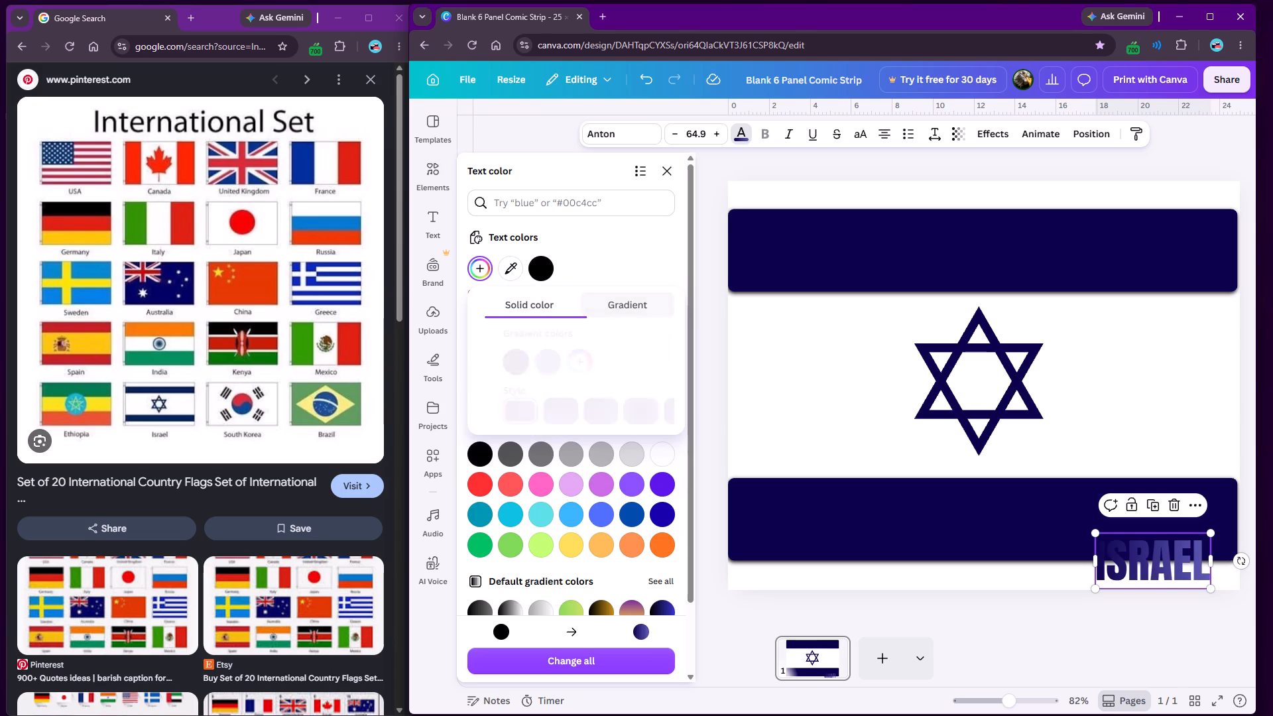
pyautogui.click(525, 366)
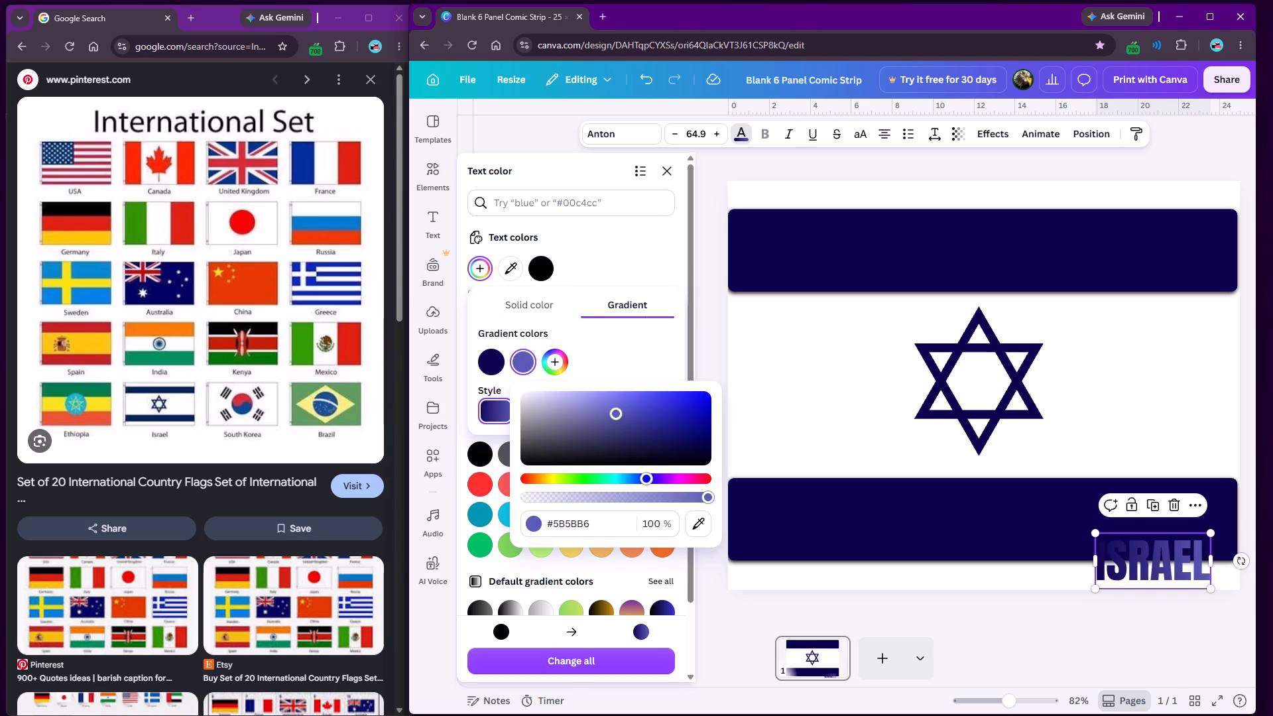
pyautogui.moveTo(542, 398); pyautogui.dragTo(543, 405)
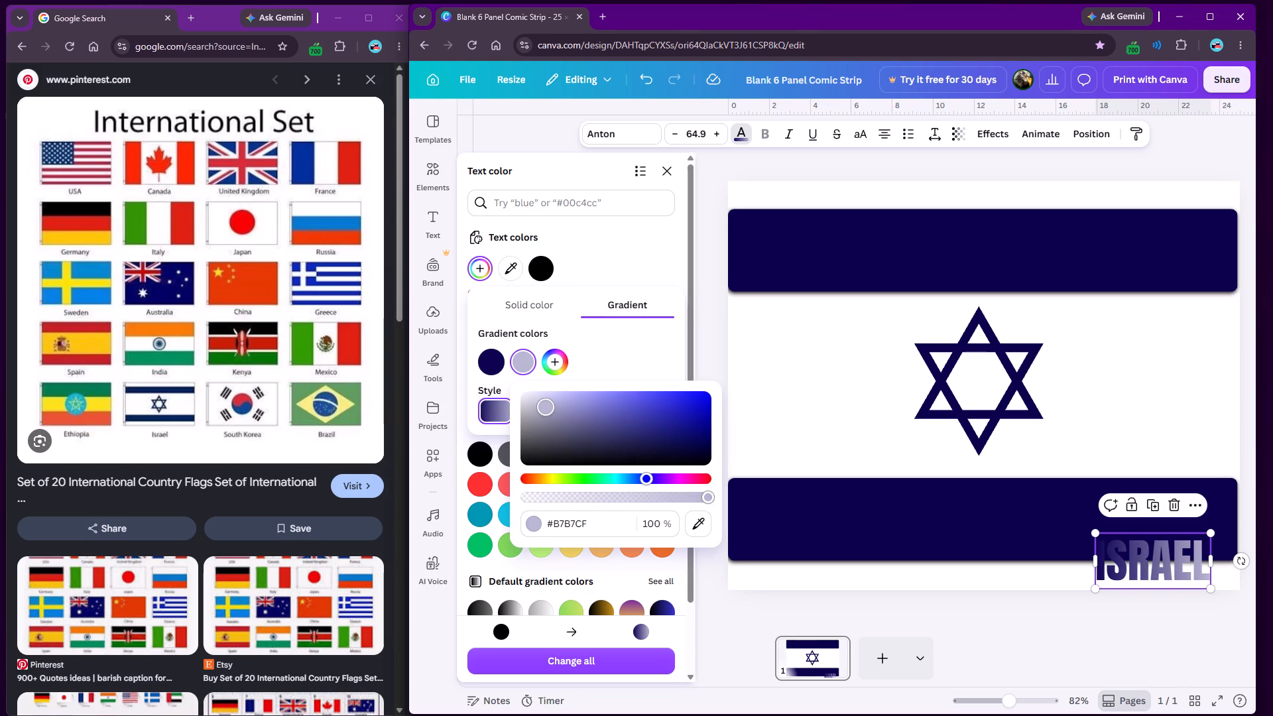
pyautogui.moveTo(543, 405); pyautogui.dragTo(542, 405)
pyautogui.click(659, 363)
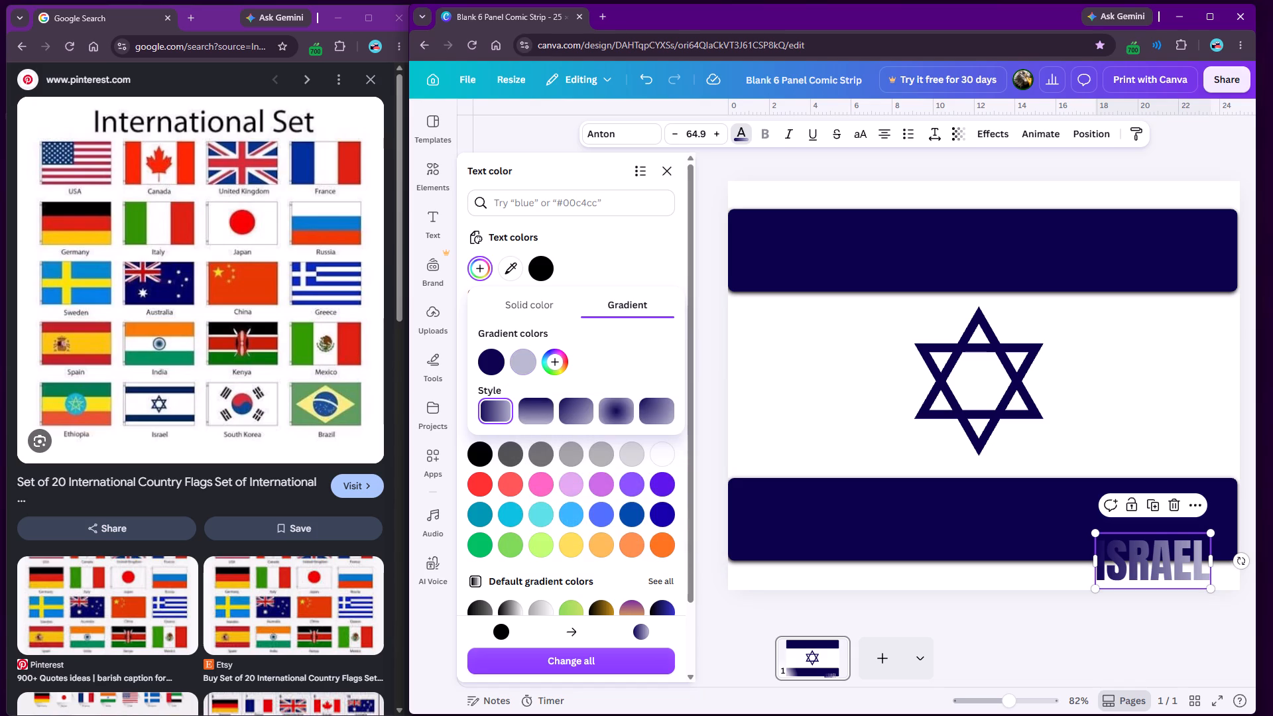
# Shift the ISRAEL text sideways so it ends near the page's right edge.
pyautogui.moveTo(1156, 566); pyautogui.dragTo(1181, 566)
pyautogui.click(1183, 432)
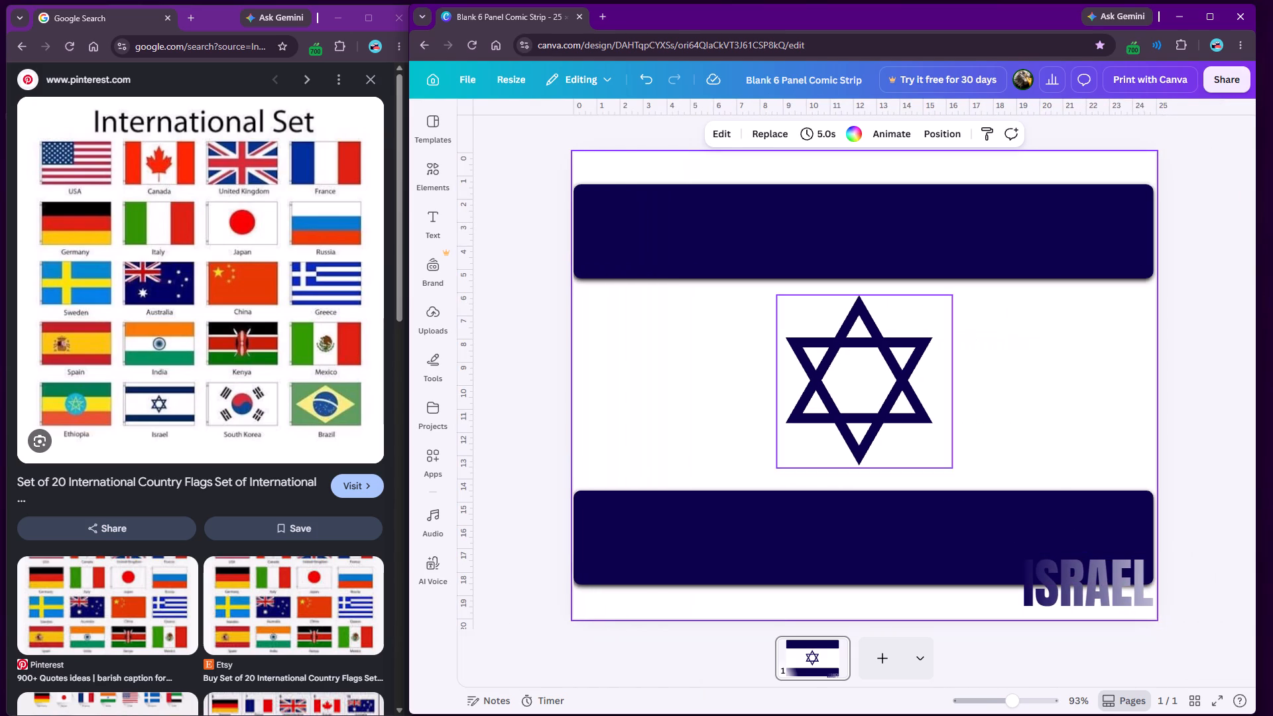
# Apply a Drop shadow effect to the ISRAEL text with direction 0, offset 58, blur 33 and transparency 100.
pyautogui.click(1065, 581)
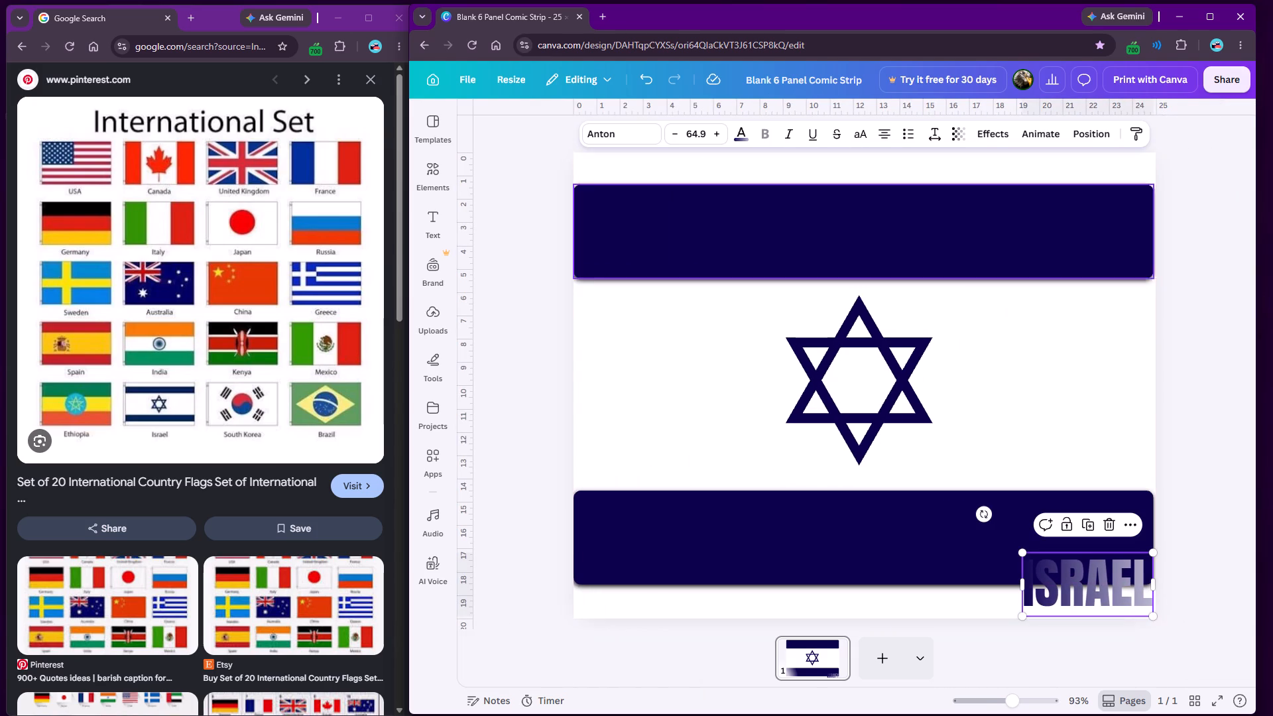
pyautogui.click(1008, 127)
pyautogui.click(503, 221)
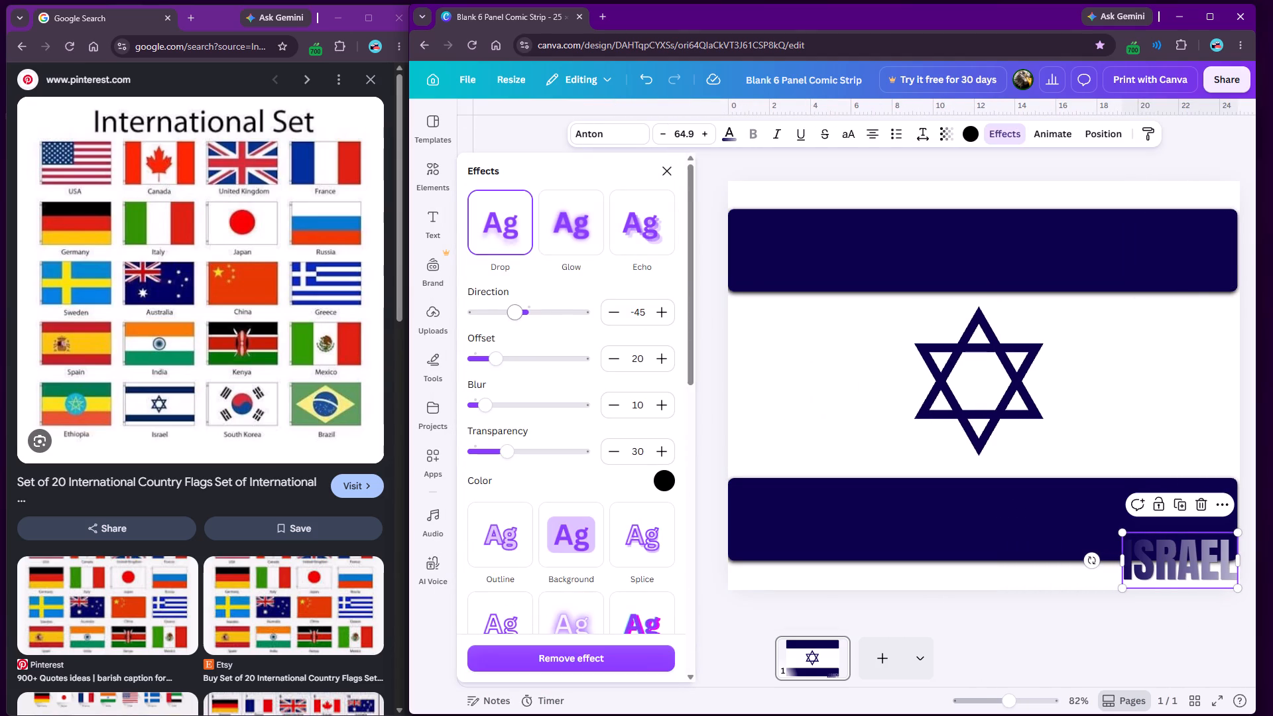
pyautogui.moveTo(517, 314); pyautogui.dragTo(530, 314)
pyautogui.click(492, 365)
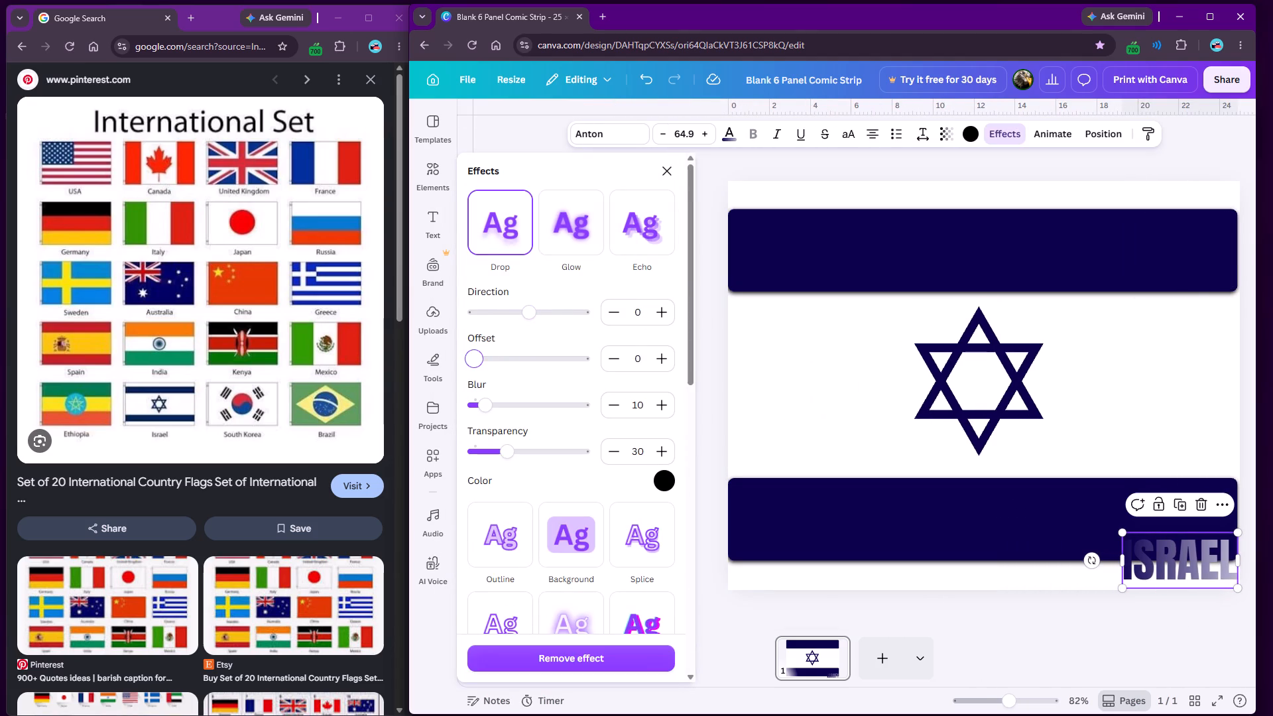
pyautogui.moveTo(486, 413); pyautogui.dragTo(494, 413)
pyautogui.moveTo(514, 457); pyautogui.dragTo(579, 460)
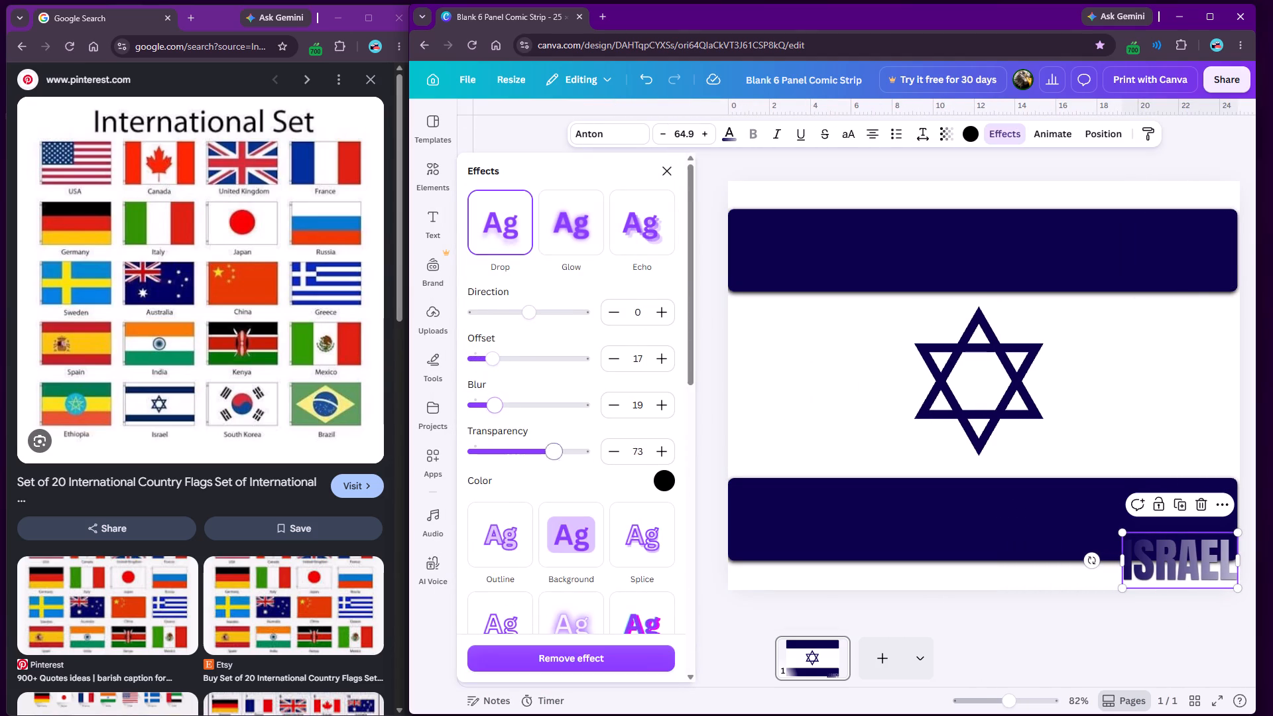
pyautogui.moveTo(579, 460); pyautogui.dragTo(609, 461)
pyautogui.moveTo(502, 411); pyautogui.dragTo(514, 414)
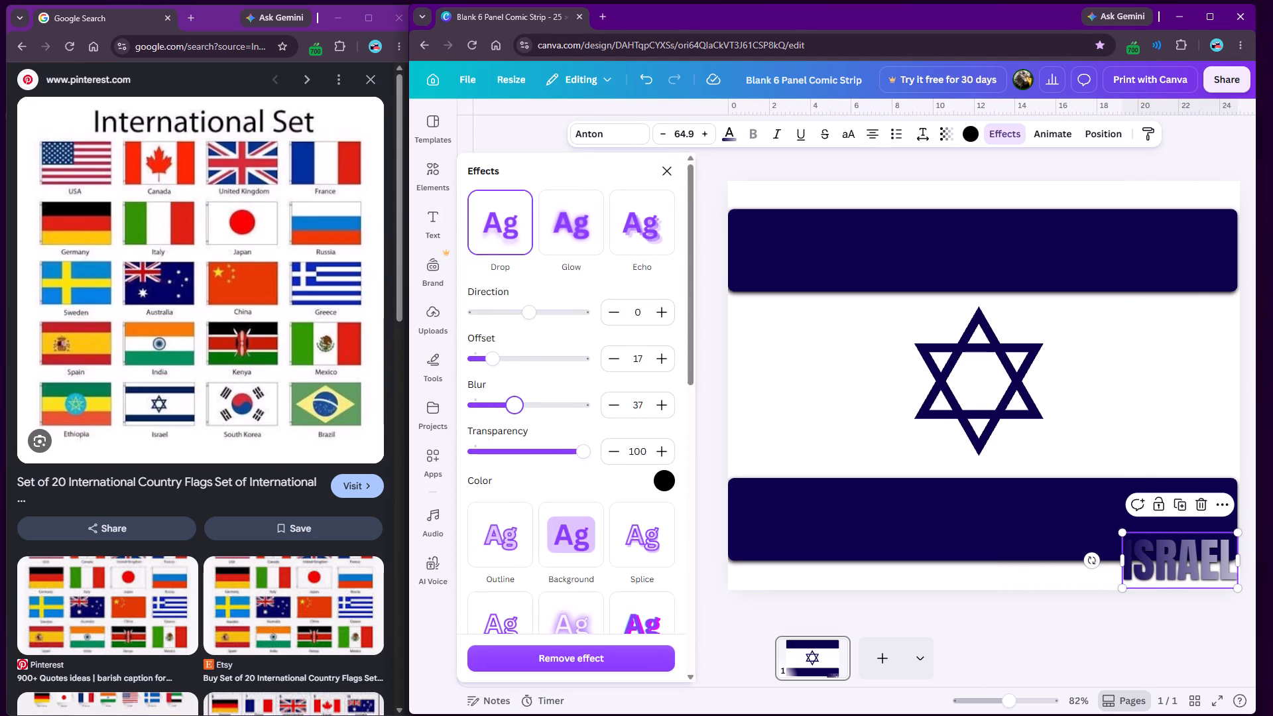
pyautogui.moveTo(514, 414); pyautogui.dragTo(509, 415)
pyautogui.moveTo(493, 357); pyautogui.dragTo(538, 357)
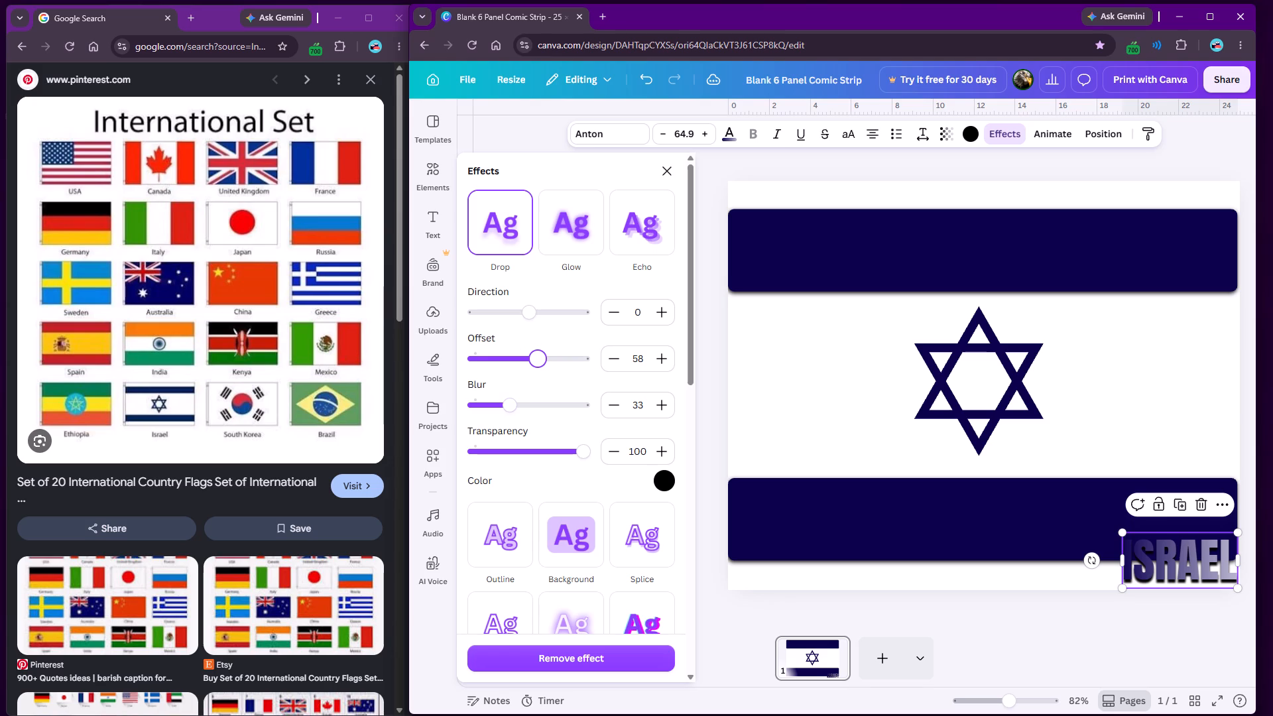
# Apply the Curve effect to the ISRAEL text and strengthen its upward arch.
pyautogui.scroll(-8, 532, 432)
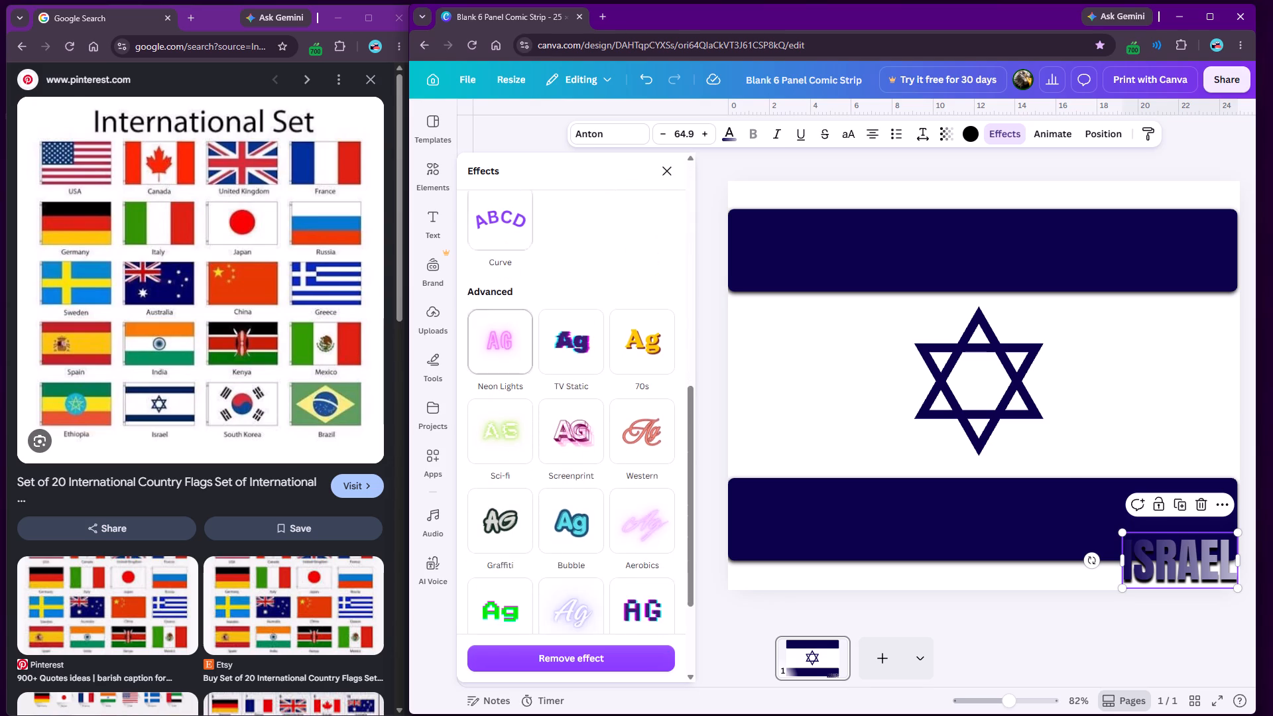
pyautogui.click(509, 247)
pyautogui.moveTo(577, 310); pyautogui.dragTo(605, 310)
pyautogui.scroll(-3, 628, 383)
pyautogui.click(671, 172)
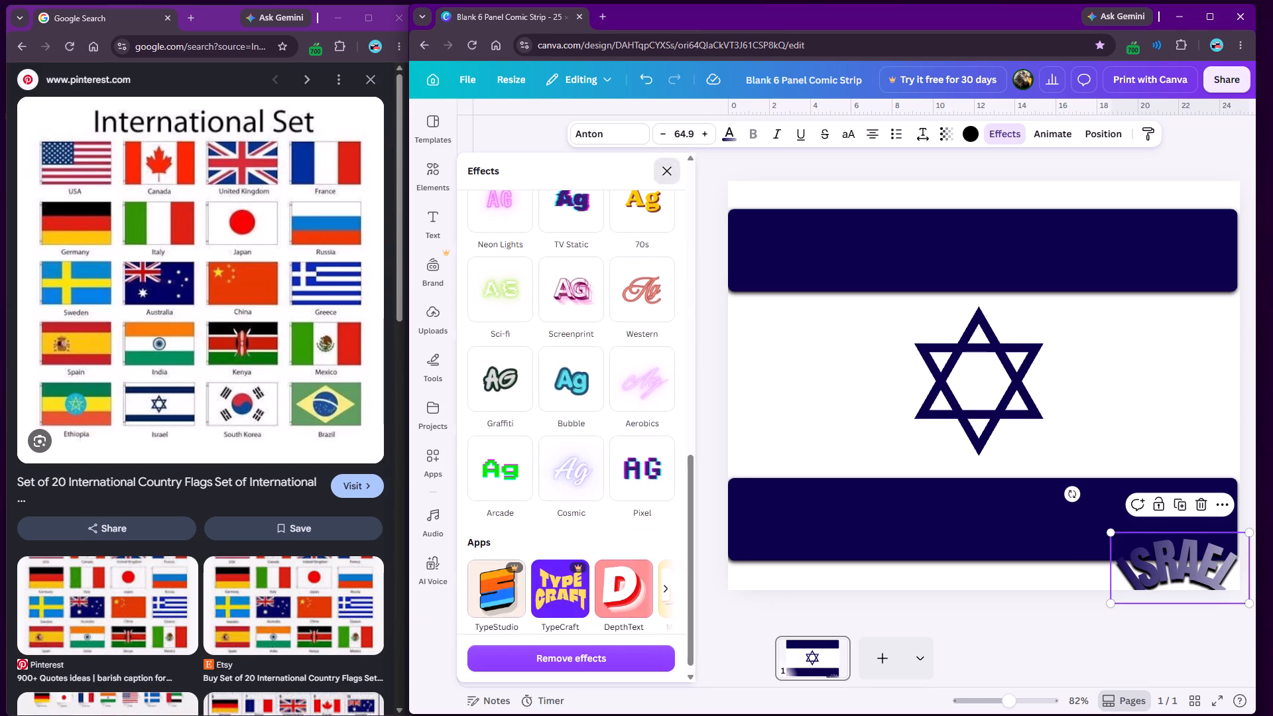
pyautogui.click(549, 290)
# Reposition the curved ISRAEL text so it sits inside the page's lower-right corner, overlapping the lower stripe.
pyautogui.moveTo(1076, 593); pyautogui.dragTo(1065, 572)
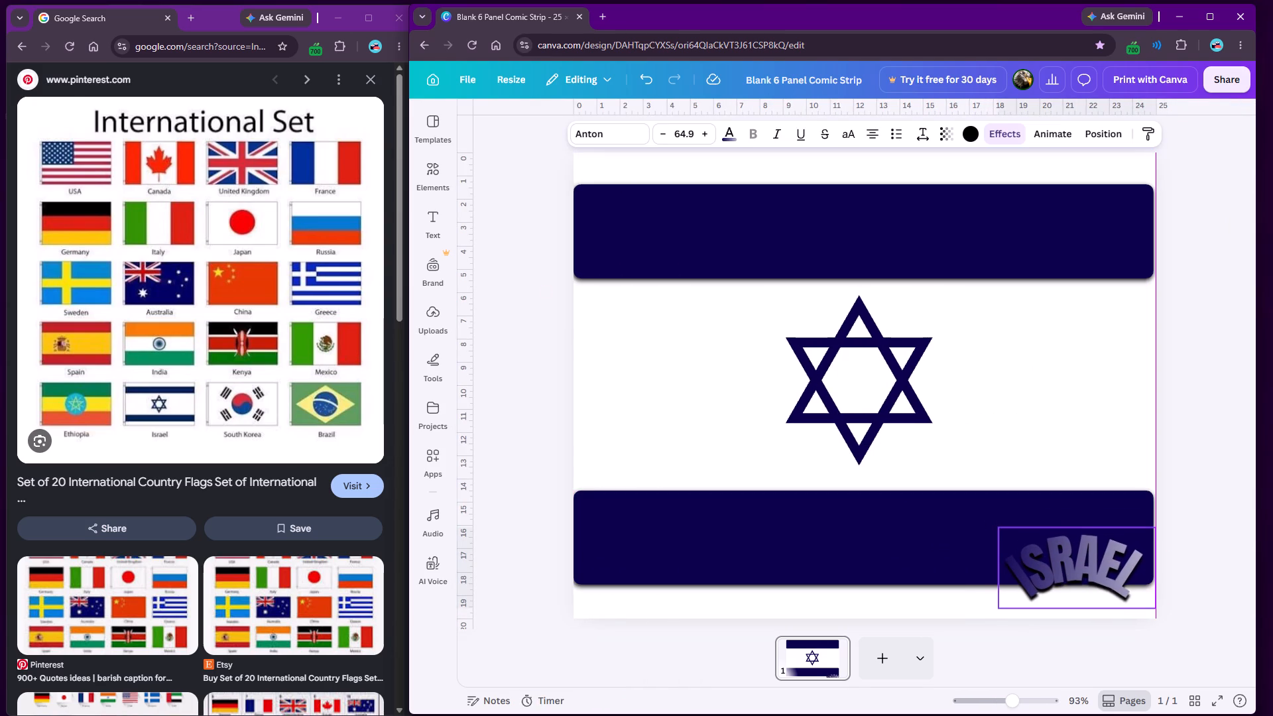
pyautogui.moveTo(1065, 572); pyautogui.dragTo(1064, 576)
pyautogui.click(1207, 536)
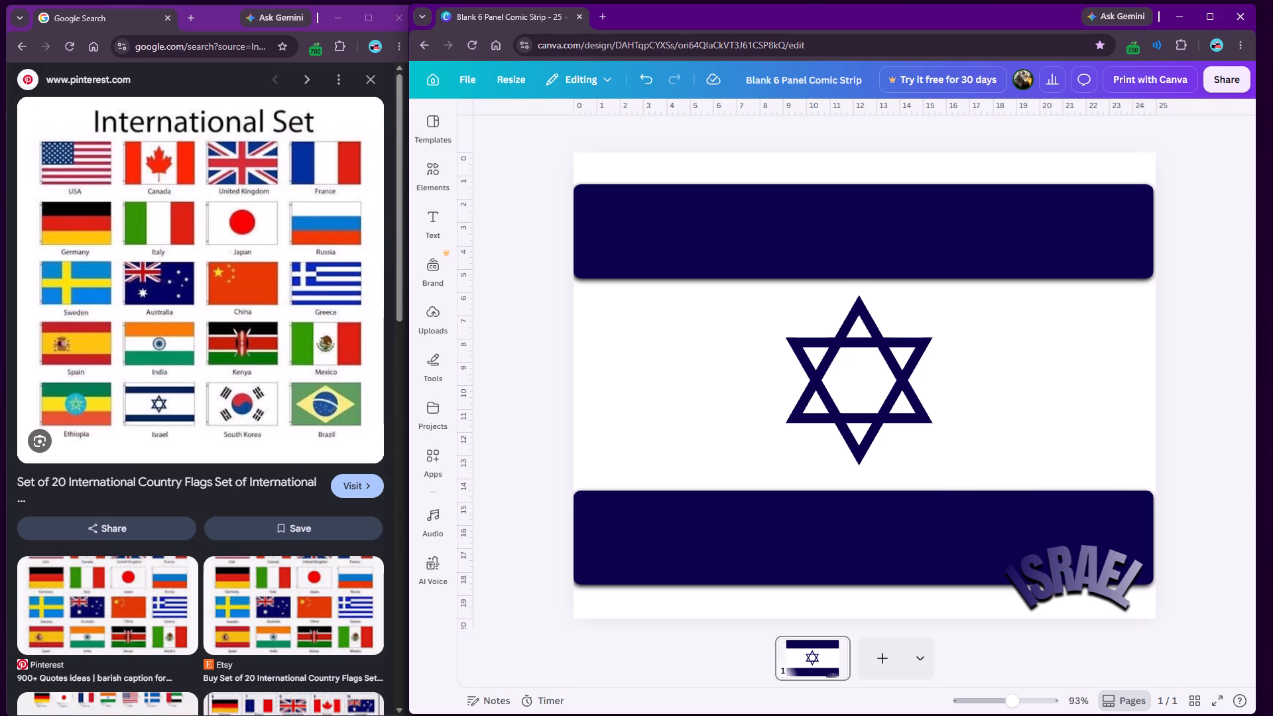
# Apply the Burst animation to the curved ISRAEL text.
pyautogui.click(1107, 579)
pyautogui.click(1063, 125)
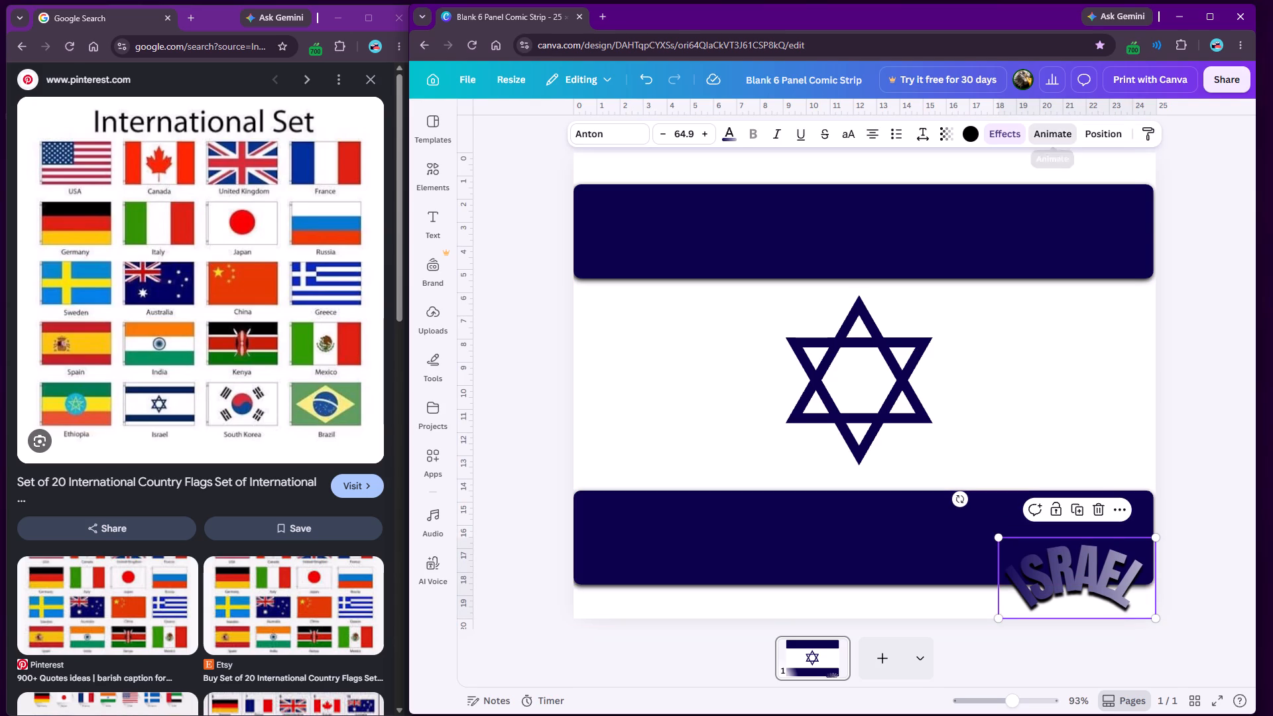
pyautogui.scroll(-3, 501, 430)
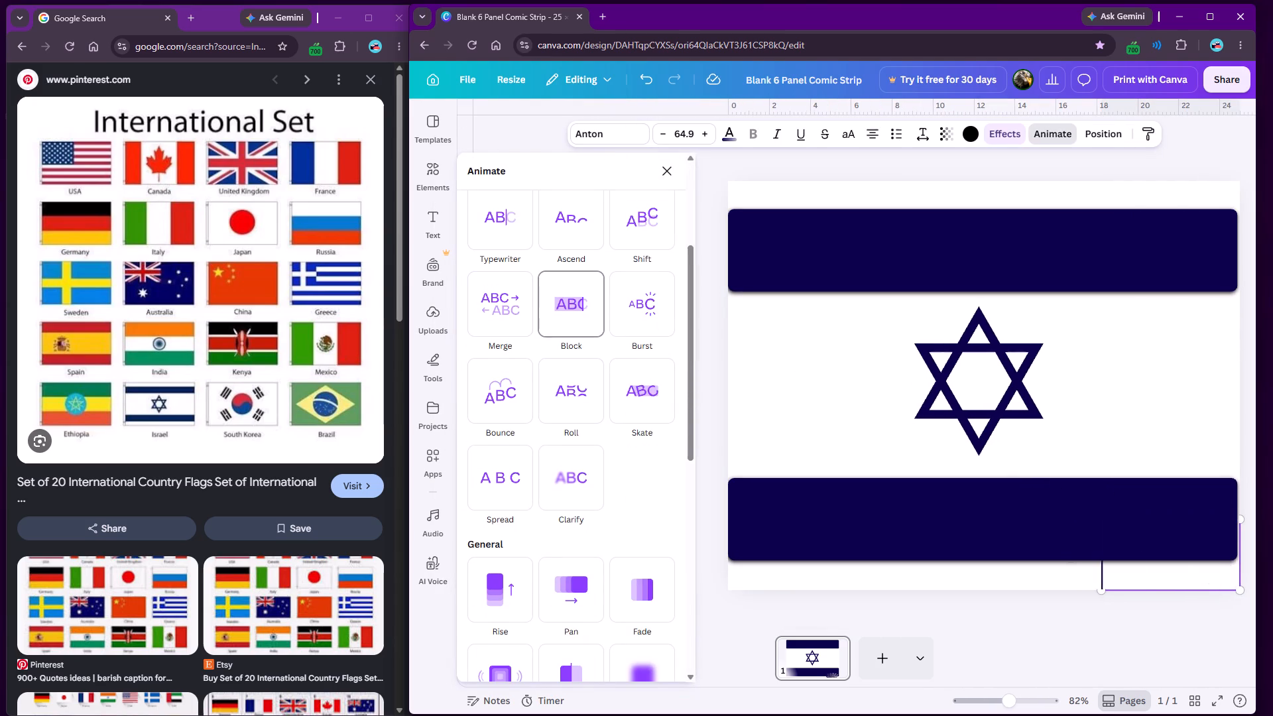
pyautogui.click(646, 316)
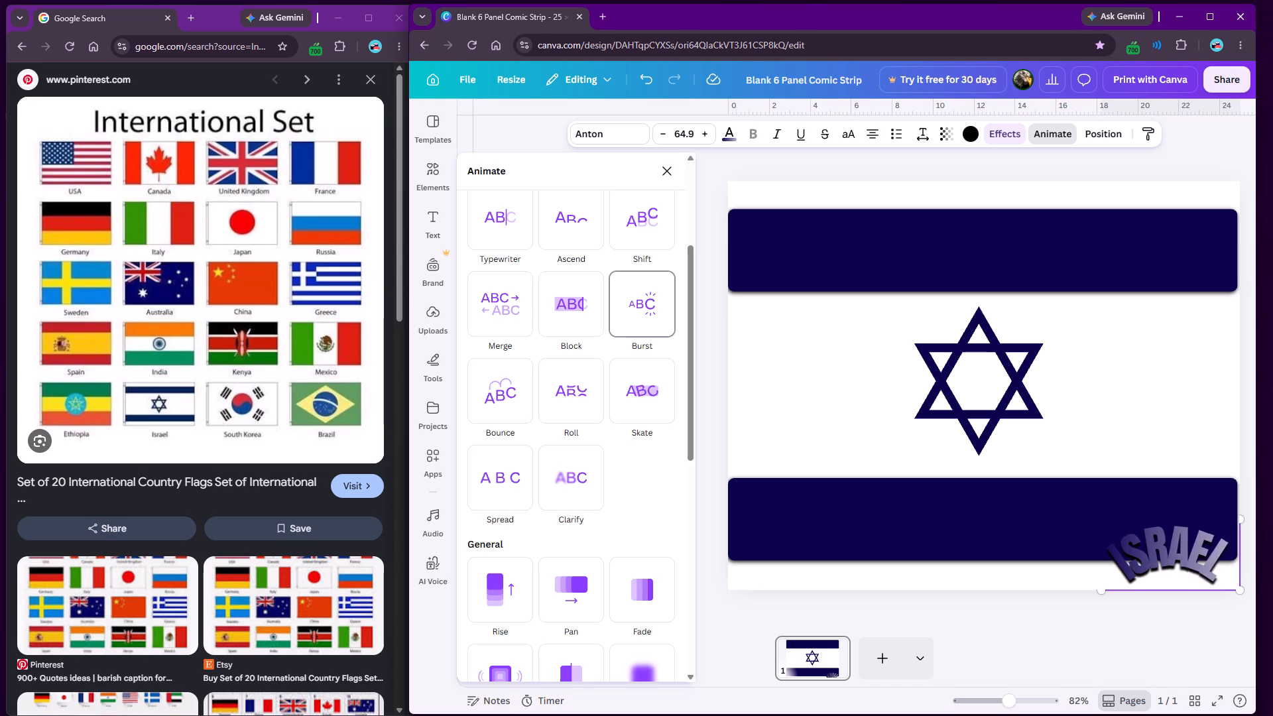
pyautogui.click(672, 171)
pyautogui.click(556, 308)
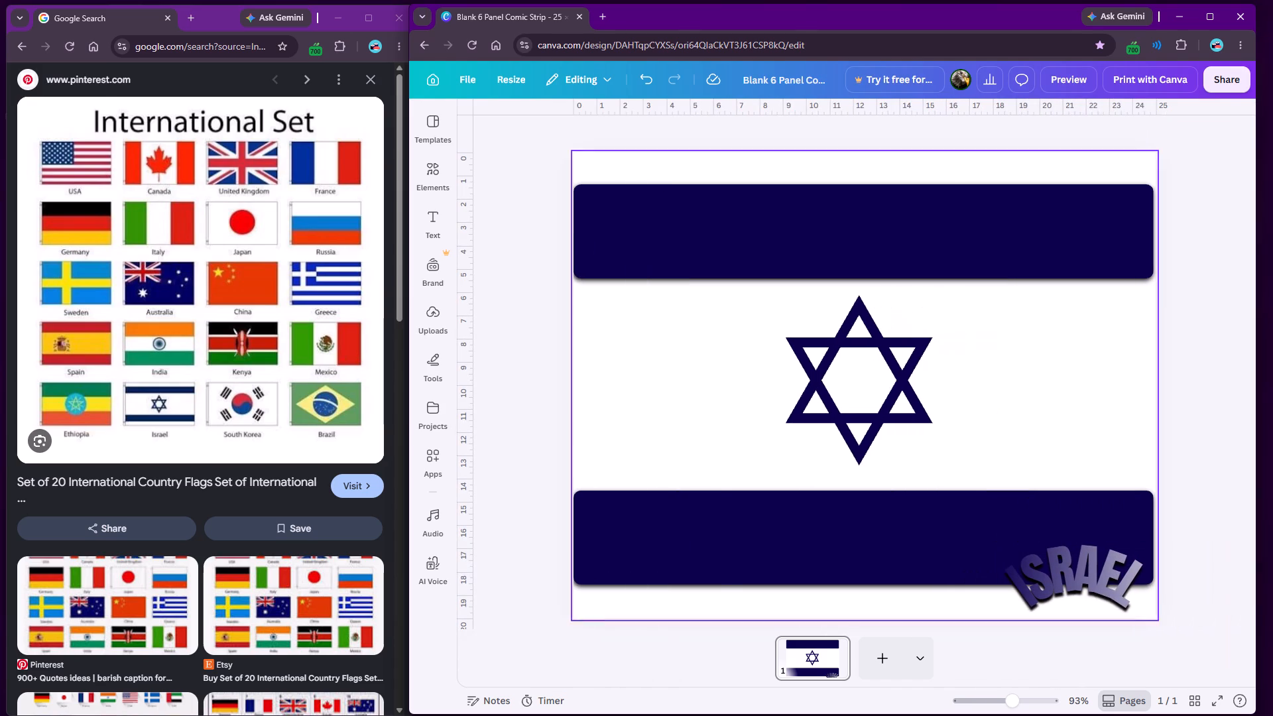
# Apply the Baseline animation to both navy stripes and the Star of David together.
pyautogui.moveTo(531, 226); pyautogui.dragTo(975, 573)
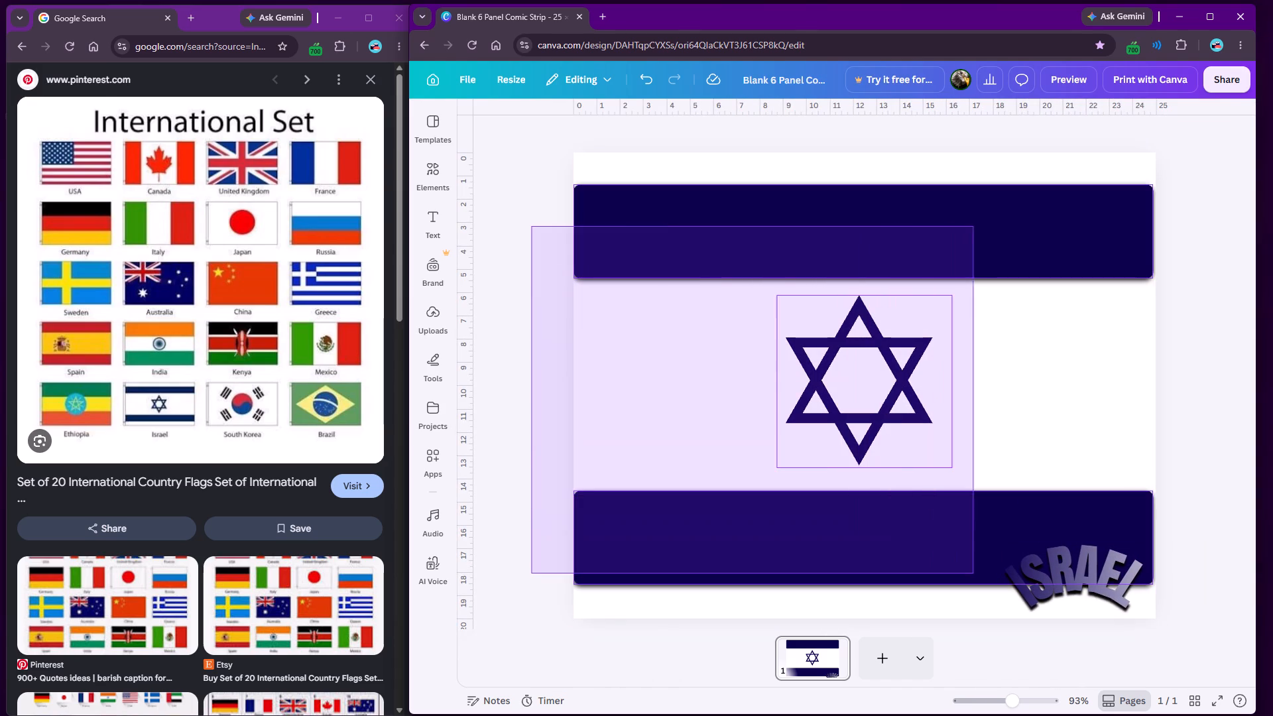
pyautogui.moveTo(975, 573); pyautogui.dragTo(979, 573)
pyautogui.click(1062, 133)
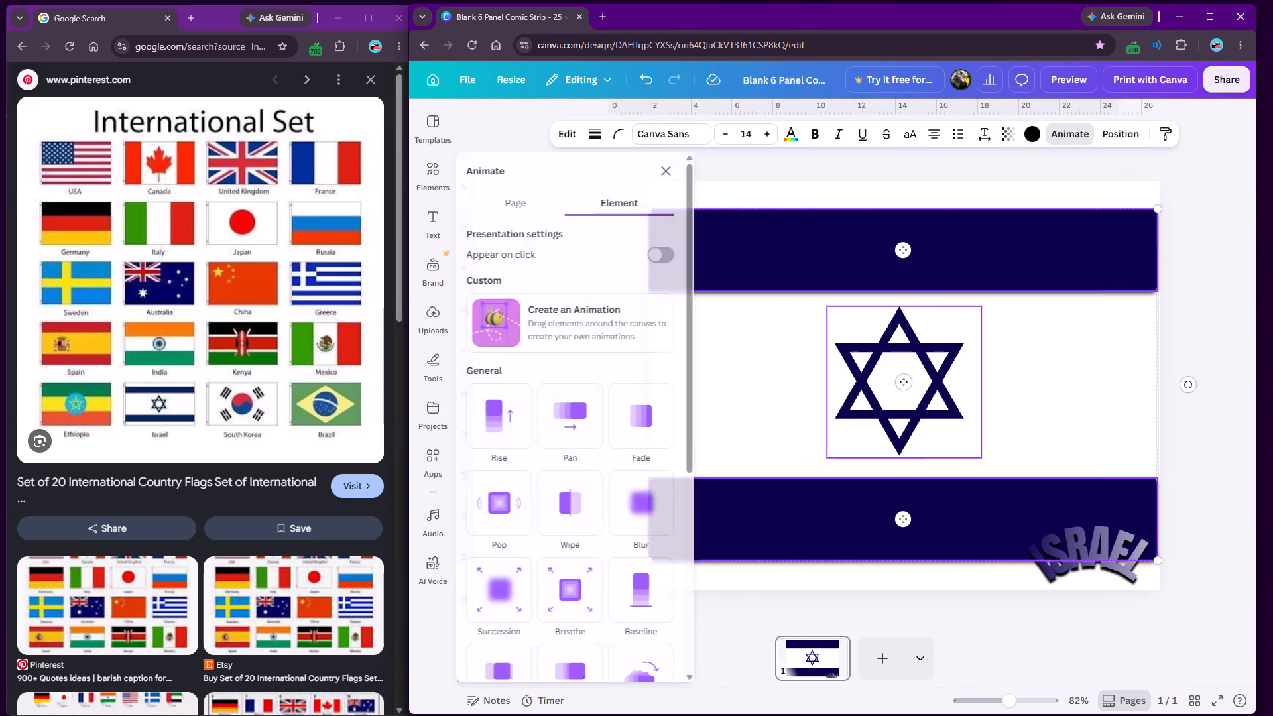
pyautogui.scroll(-2, 565, 365)
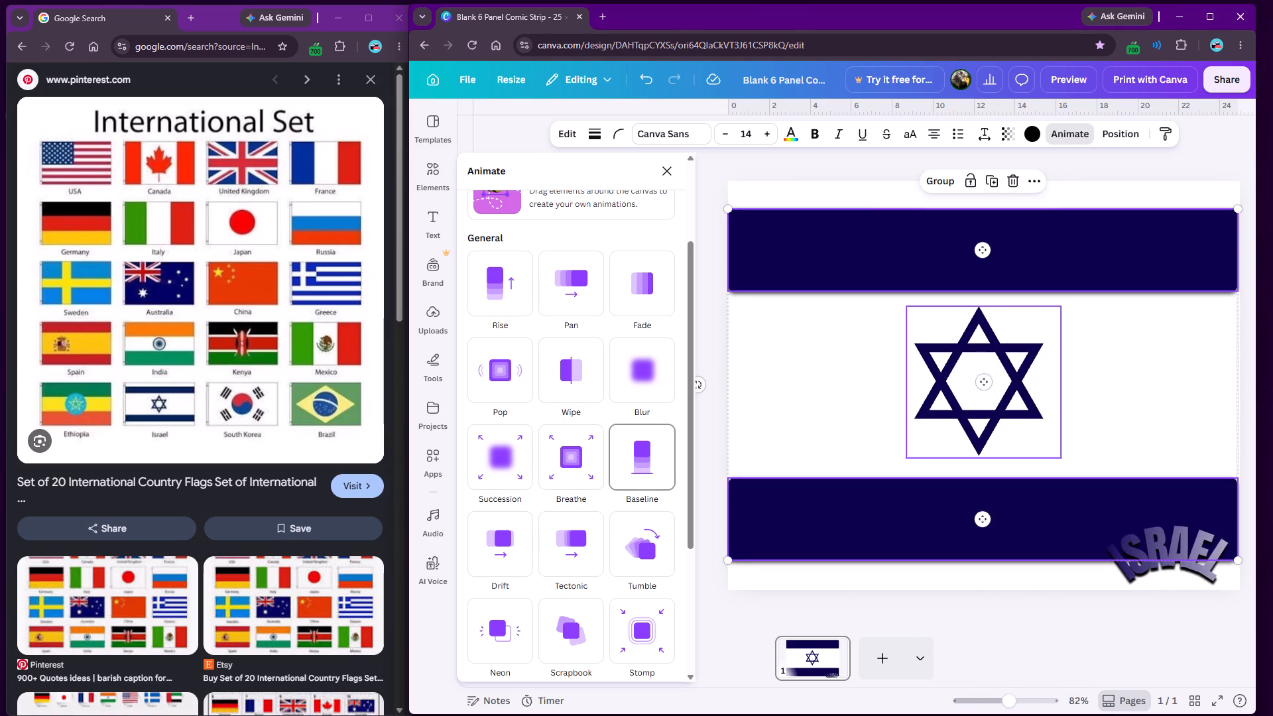
pyautogui.click(633, 449)
pyautogui.click(667, 164)
pyautogui.click(554, 306)
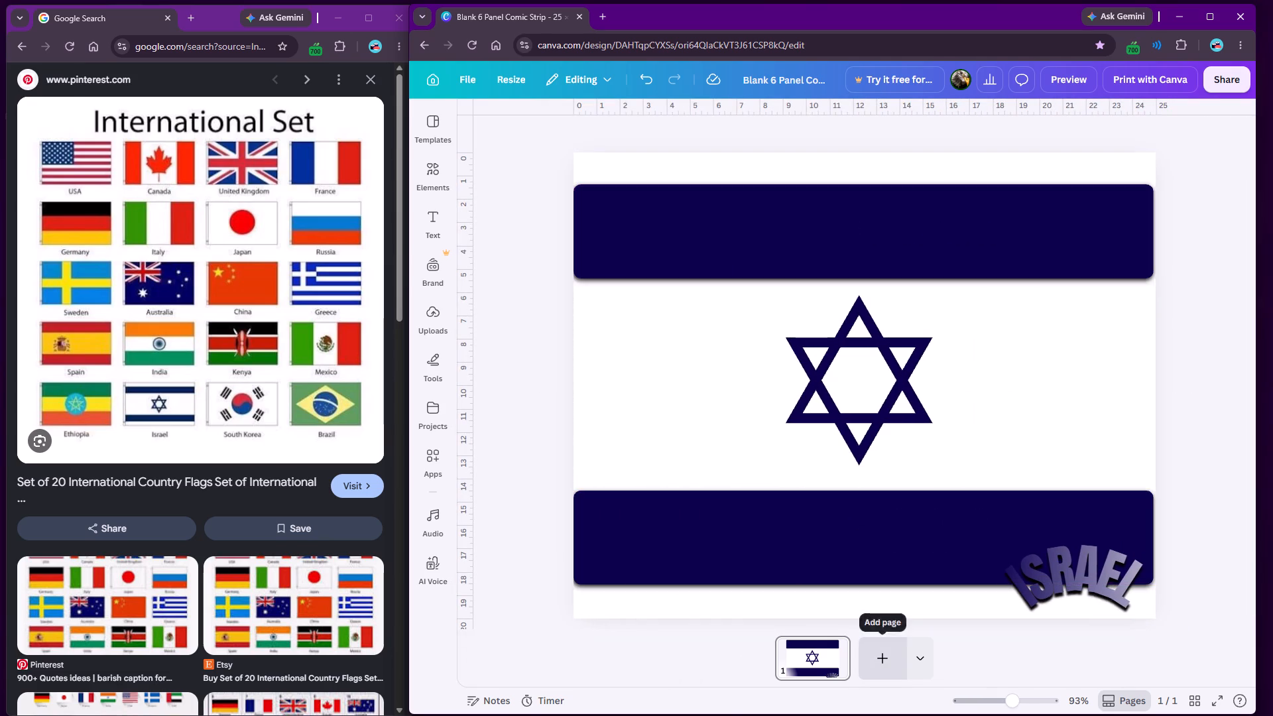
# Add a blank second page after the Israel flag page.
pyautogui.click(877, 652)
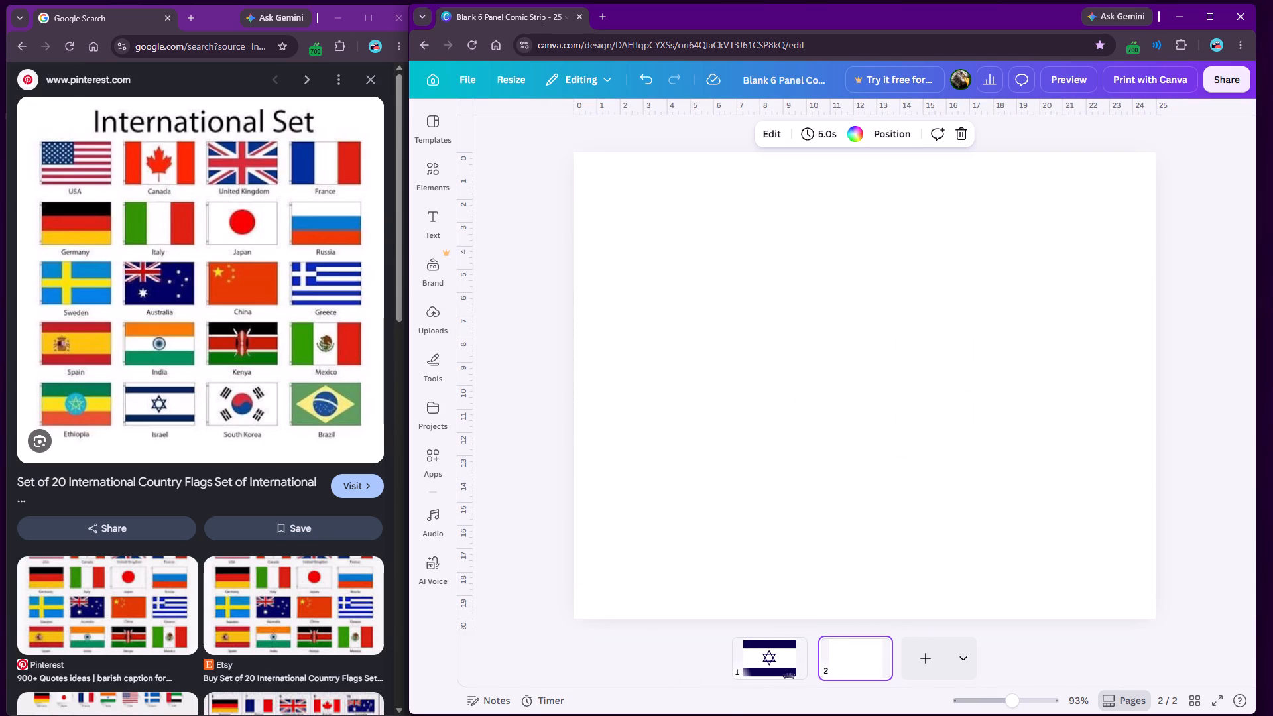
# Insert a circle on page 2, enlarge it to about 11 ruler units wide and centre it on the page.
pyautogui.click(434, 370)
pyautogui.click(475, 344)
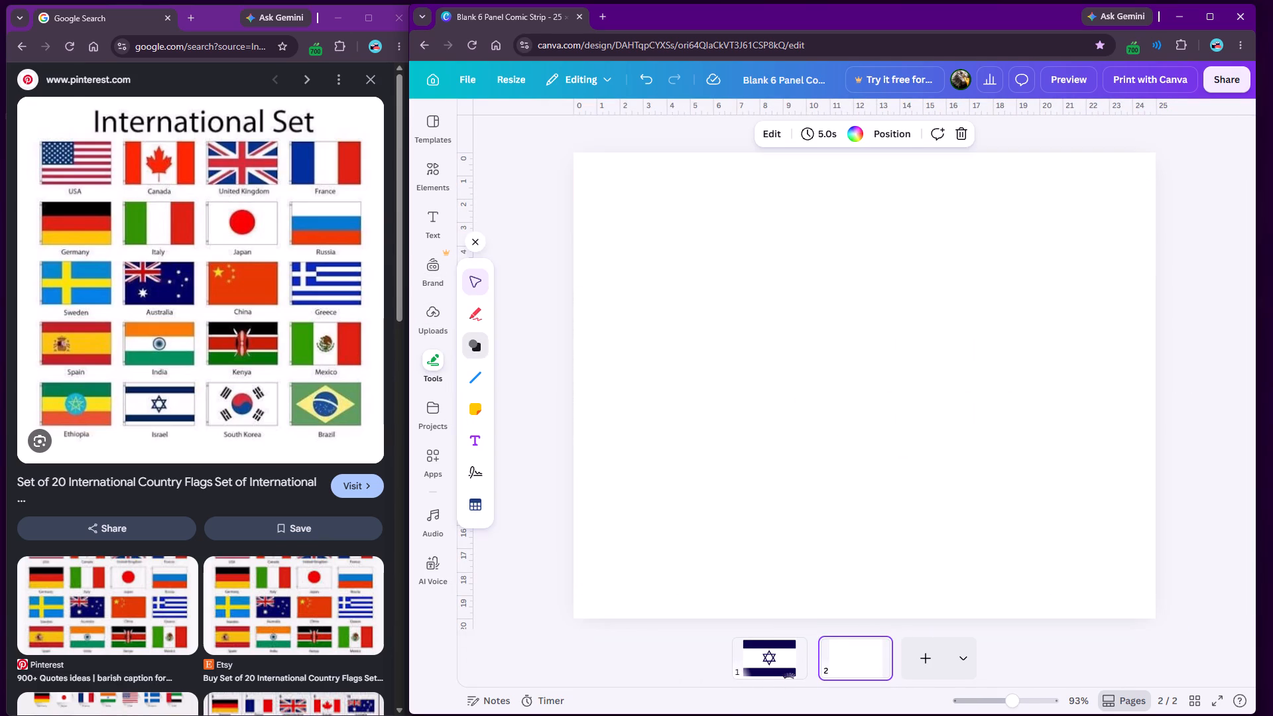
pyautogui.click(511, 335)
pyautogui.click(807, 302)
pyautogui.click(735, 322)
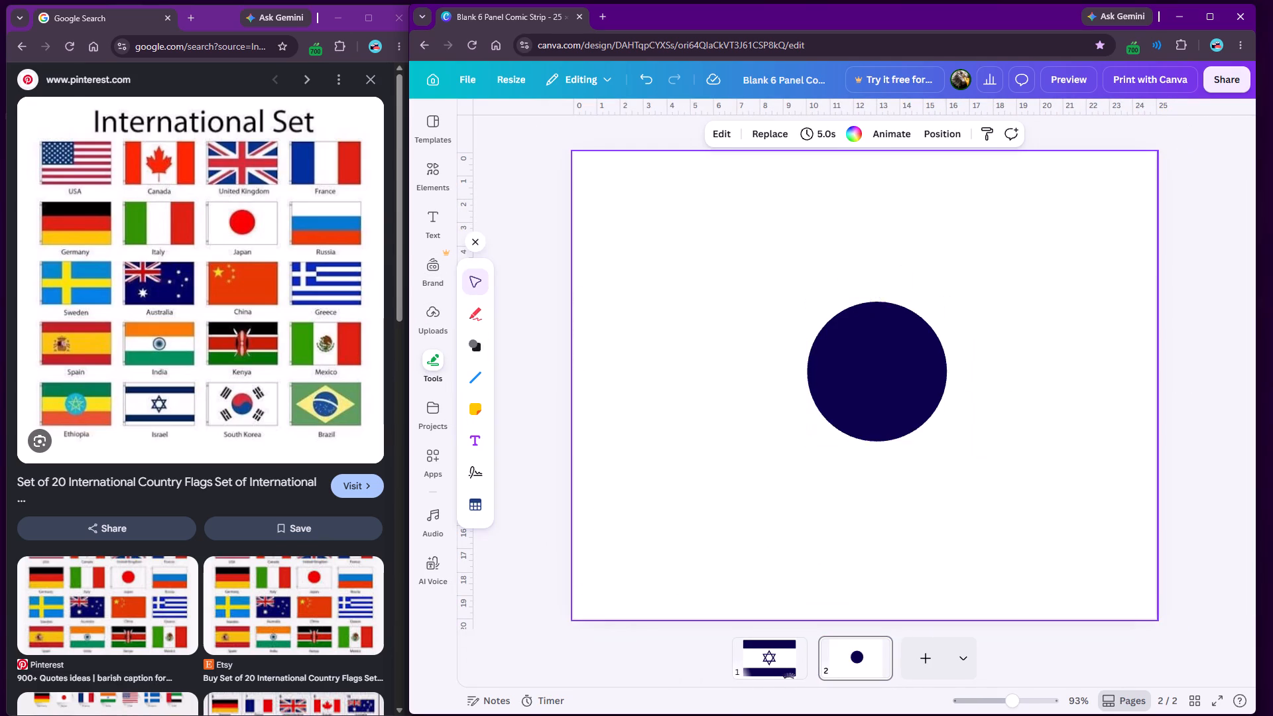
pyautogui.moveTo(887, 376); pyautogui.dragTo(859, 404)
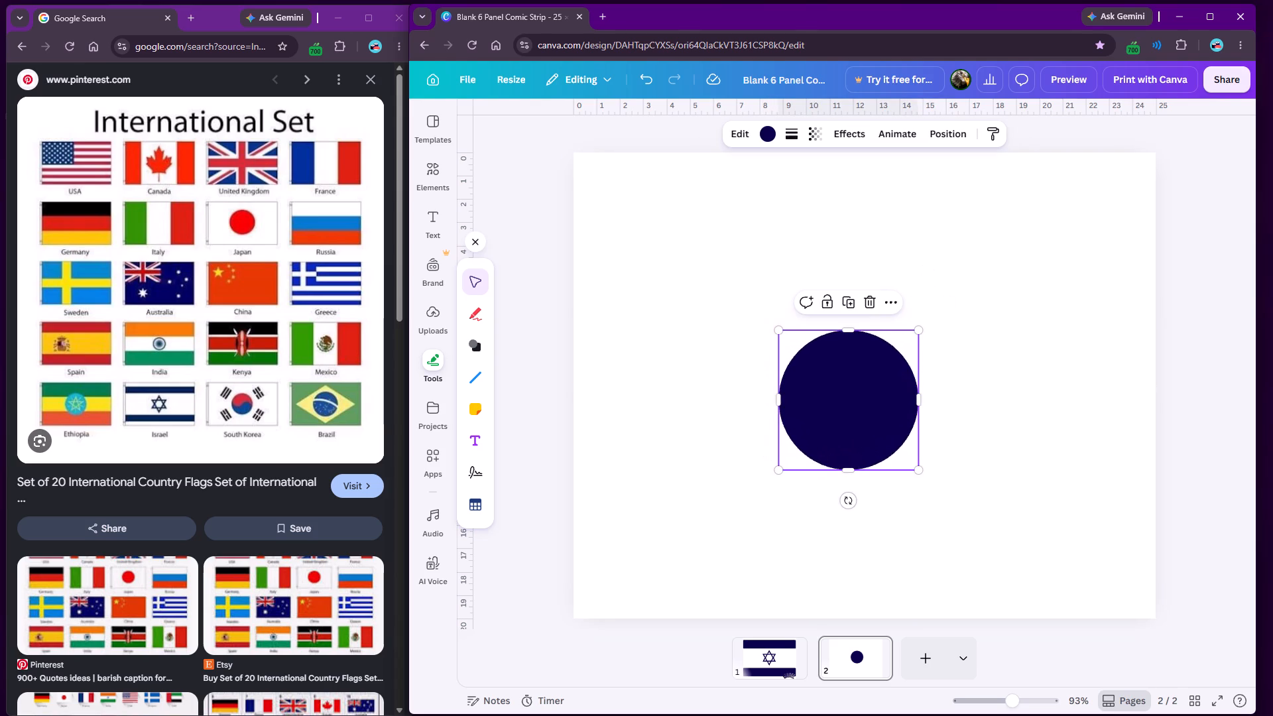
pyautogui.moveTo(782, 331); pyautogui.dragTo(618, 260)
pyautogui.moveTo(798, 326); pyautogui.dragTo(875, 368)
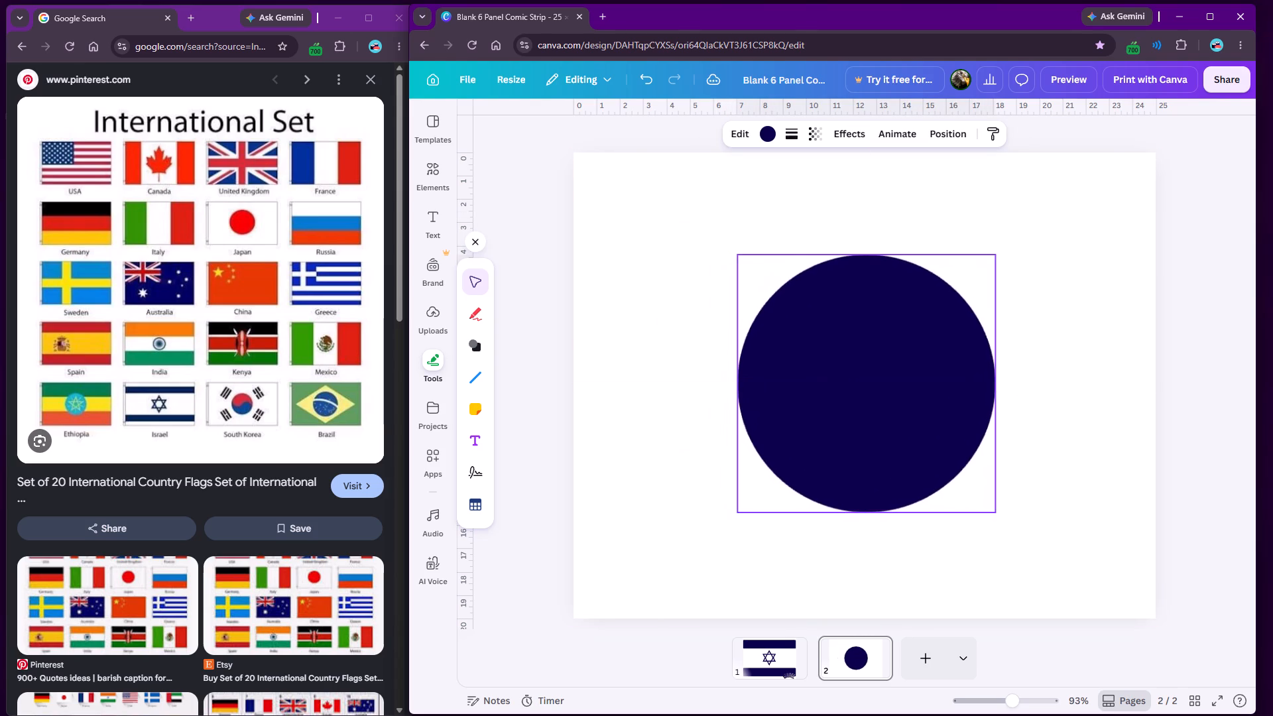
pyautogui.moveTo(875, 368); pyautogui.dragTo(875, 371)
pyautogui.click(698, 360)
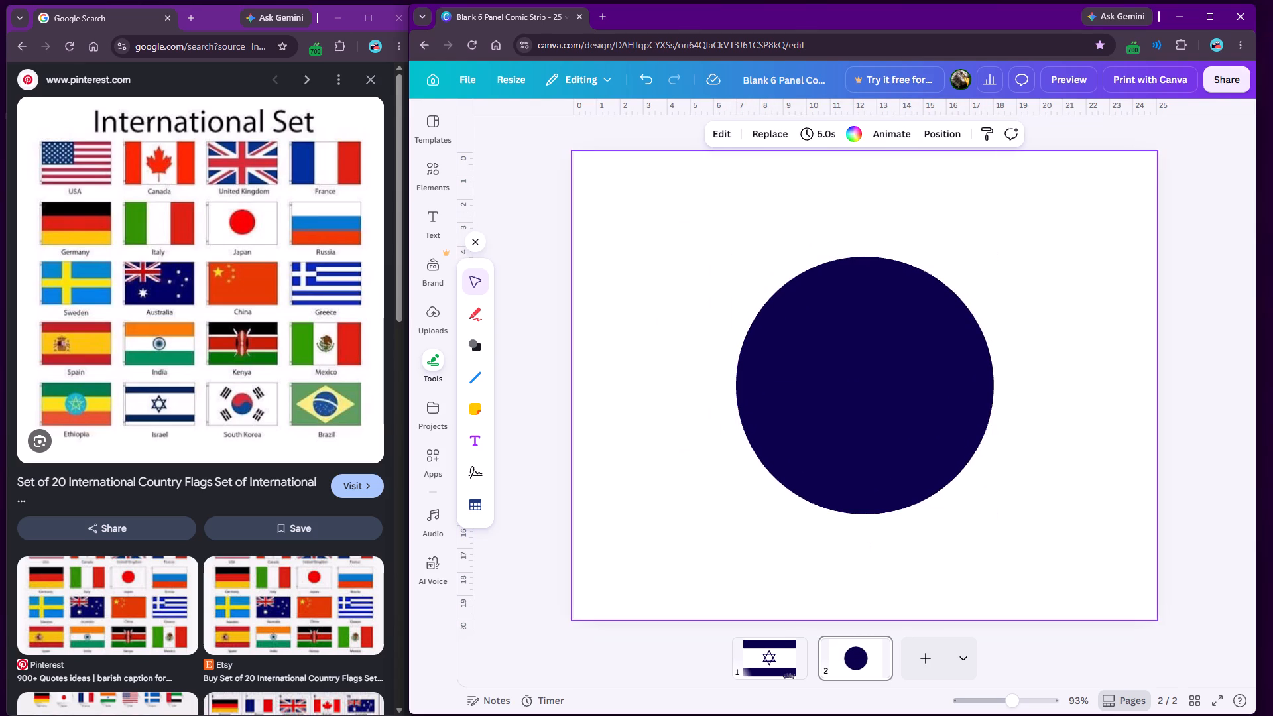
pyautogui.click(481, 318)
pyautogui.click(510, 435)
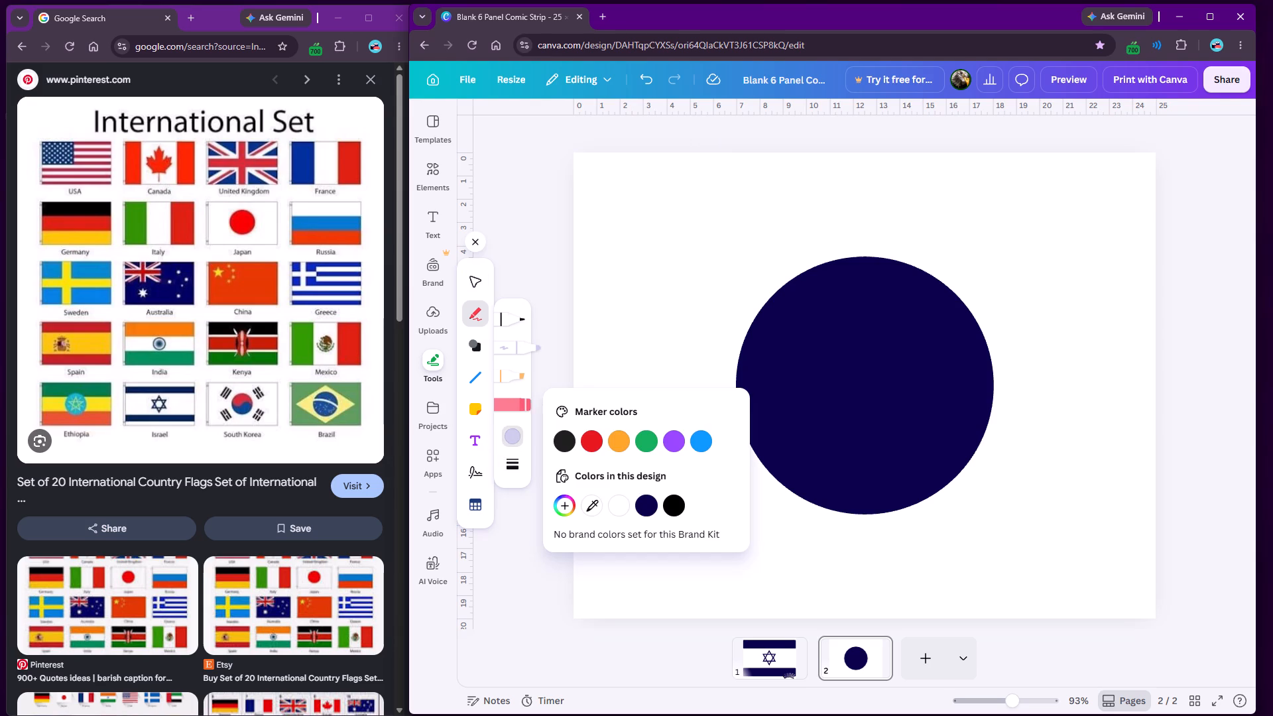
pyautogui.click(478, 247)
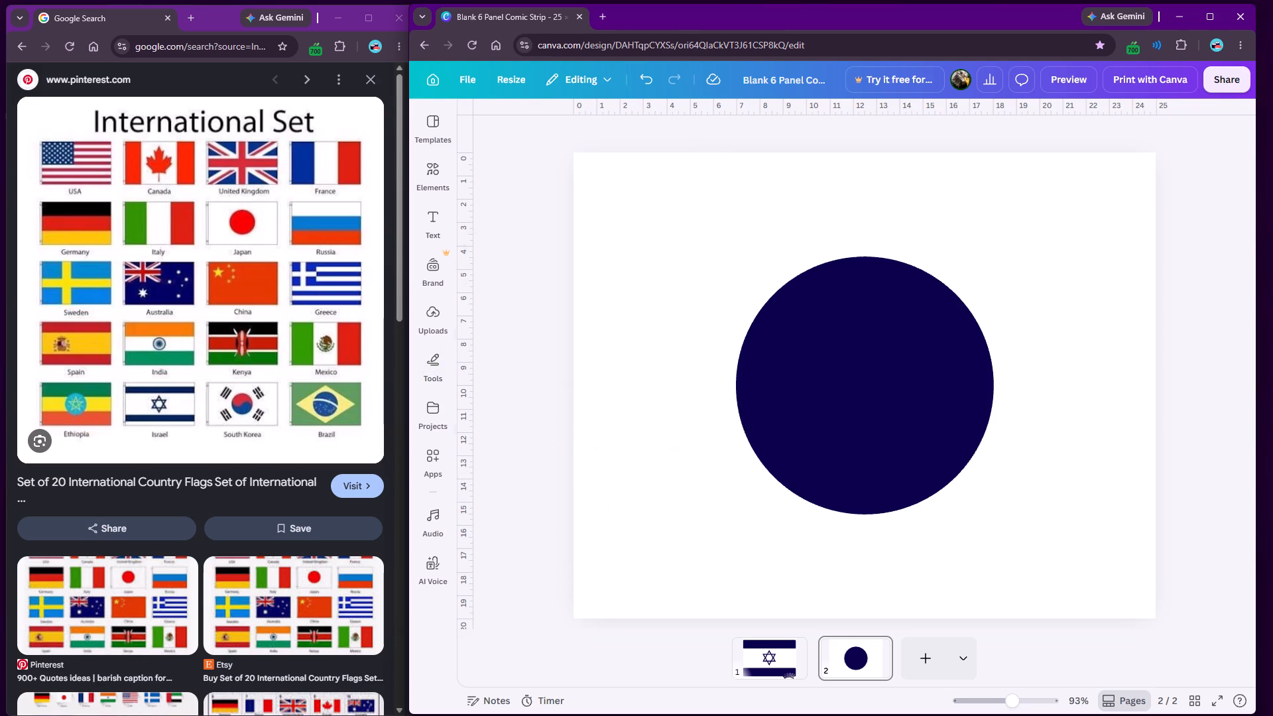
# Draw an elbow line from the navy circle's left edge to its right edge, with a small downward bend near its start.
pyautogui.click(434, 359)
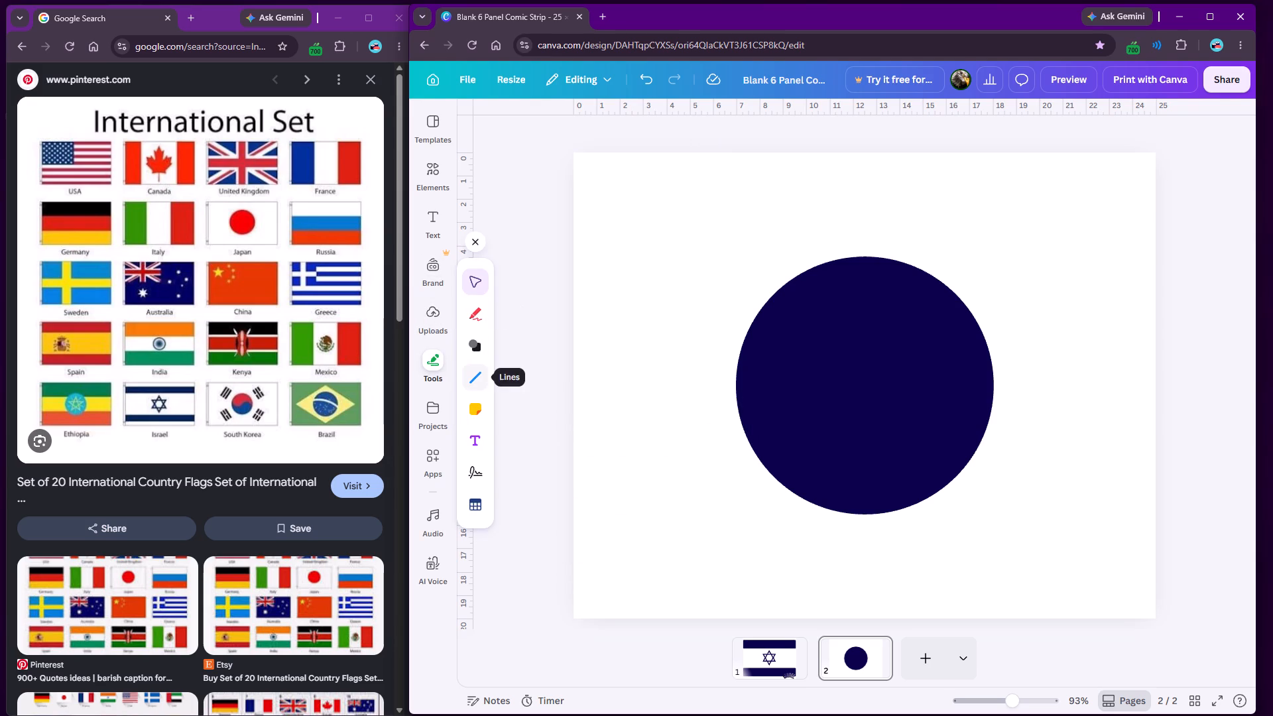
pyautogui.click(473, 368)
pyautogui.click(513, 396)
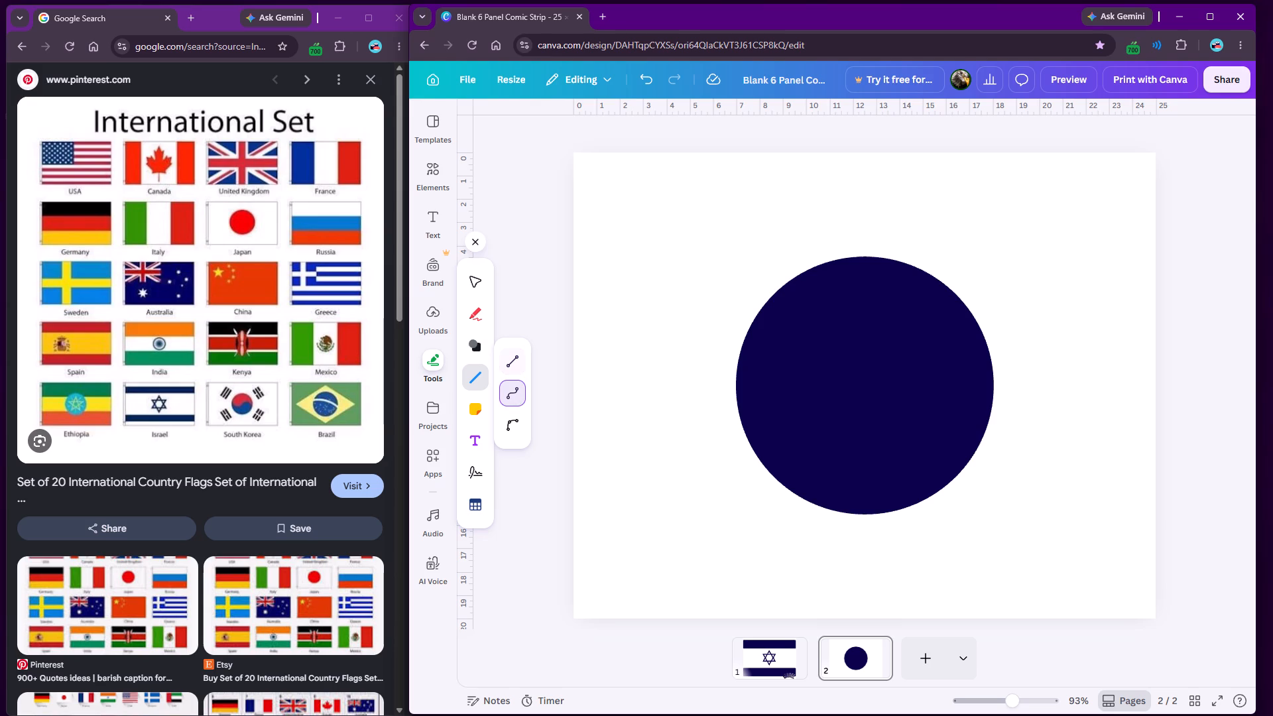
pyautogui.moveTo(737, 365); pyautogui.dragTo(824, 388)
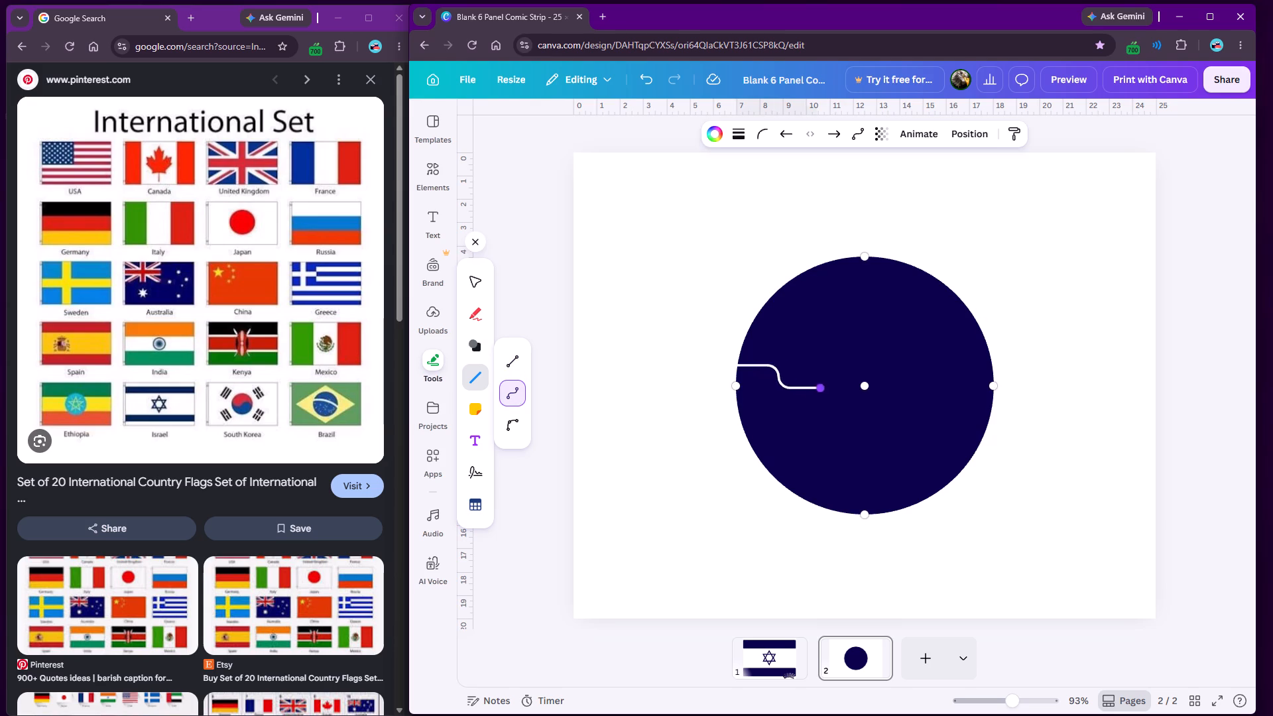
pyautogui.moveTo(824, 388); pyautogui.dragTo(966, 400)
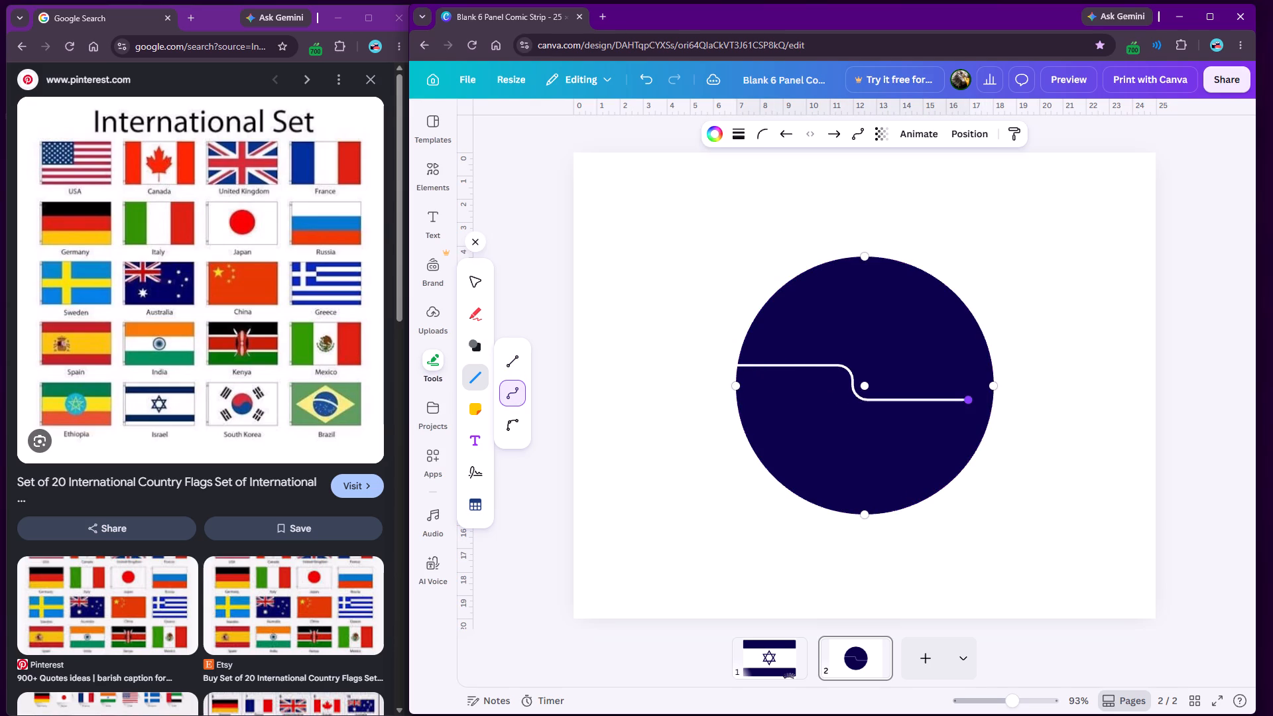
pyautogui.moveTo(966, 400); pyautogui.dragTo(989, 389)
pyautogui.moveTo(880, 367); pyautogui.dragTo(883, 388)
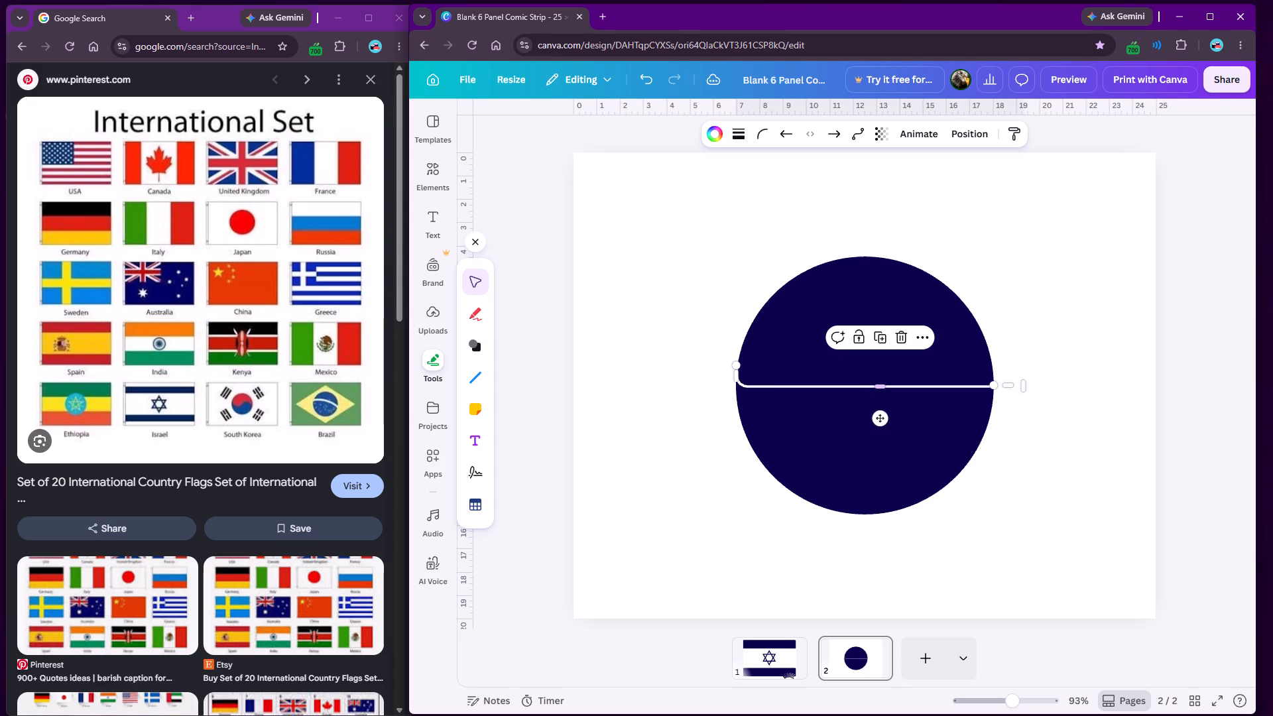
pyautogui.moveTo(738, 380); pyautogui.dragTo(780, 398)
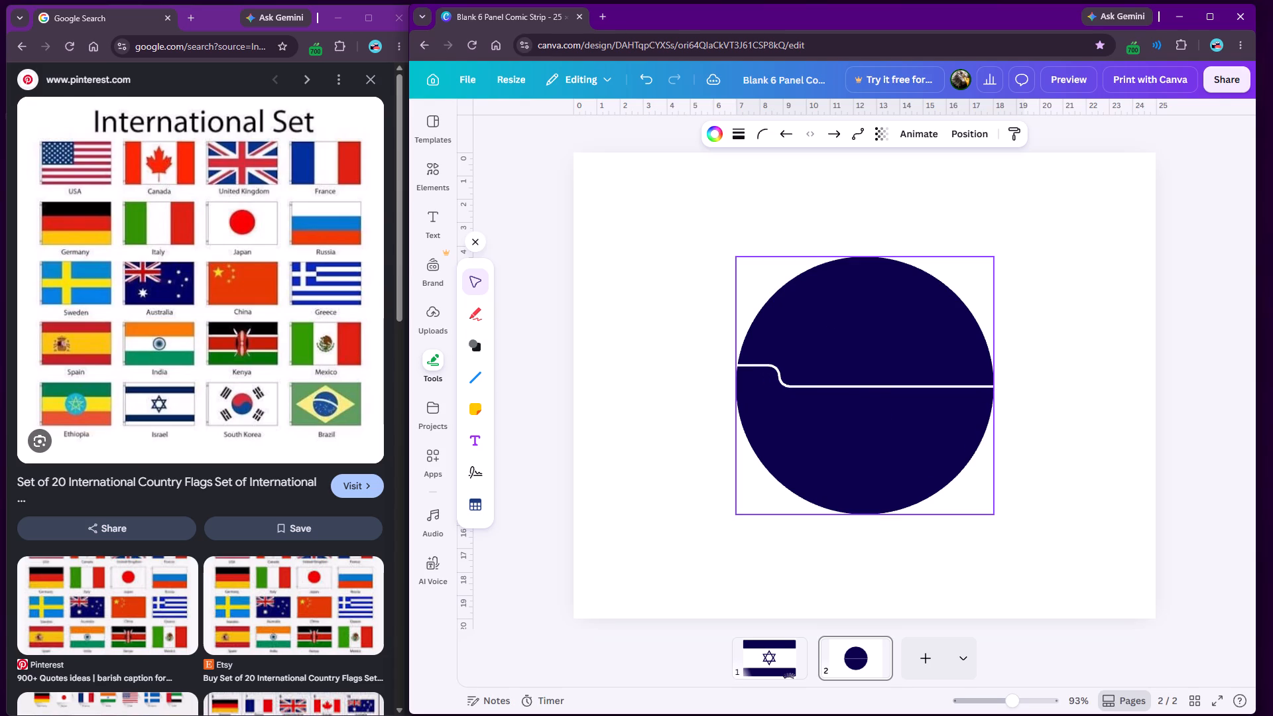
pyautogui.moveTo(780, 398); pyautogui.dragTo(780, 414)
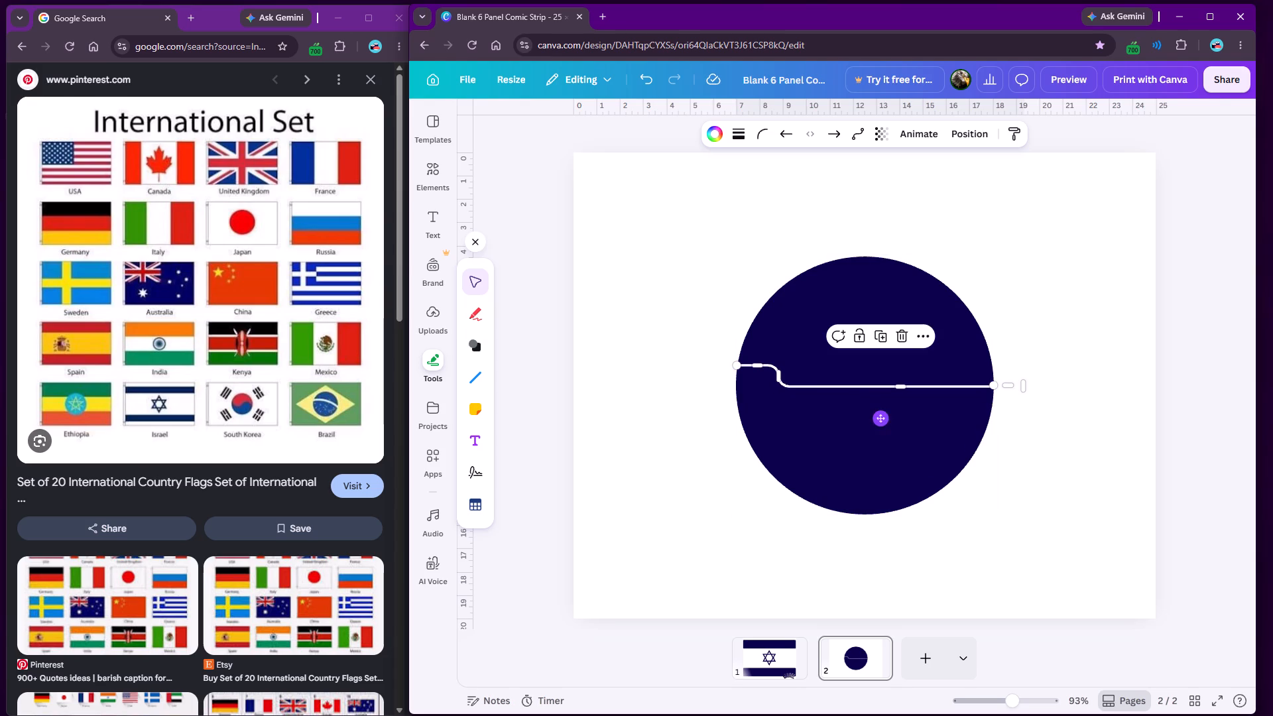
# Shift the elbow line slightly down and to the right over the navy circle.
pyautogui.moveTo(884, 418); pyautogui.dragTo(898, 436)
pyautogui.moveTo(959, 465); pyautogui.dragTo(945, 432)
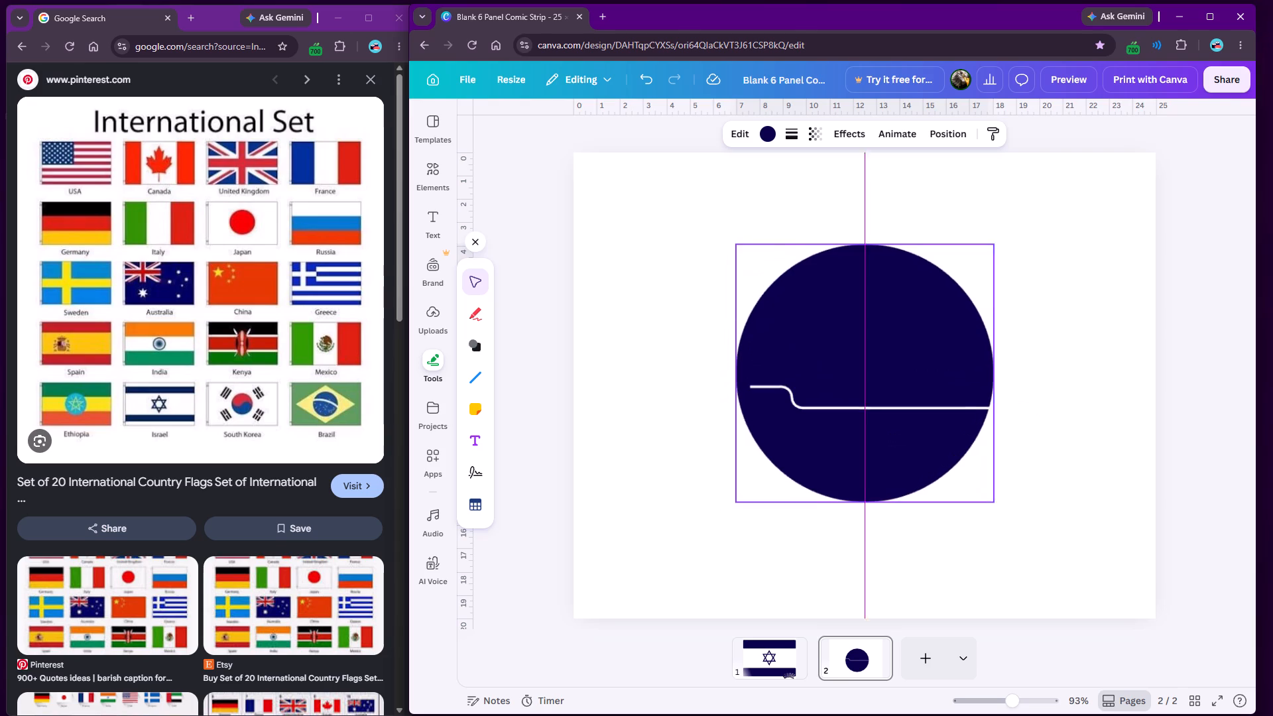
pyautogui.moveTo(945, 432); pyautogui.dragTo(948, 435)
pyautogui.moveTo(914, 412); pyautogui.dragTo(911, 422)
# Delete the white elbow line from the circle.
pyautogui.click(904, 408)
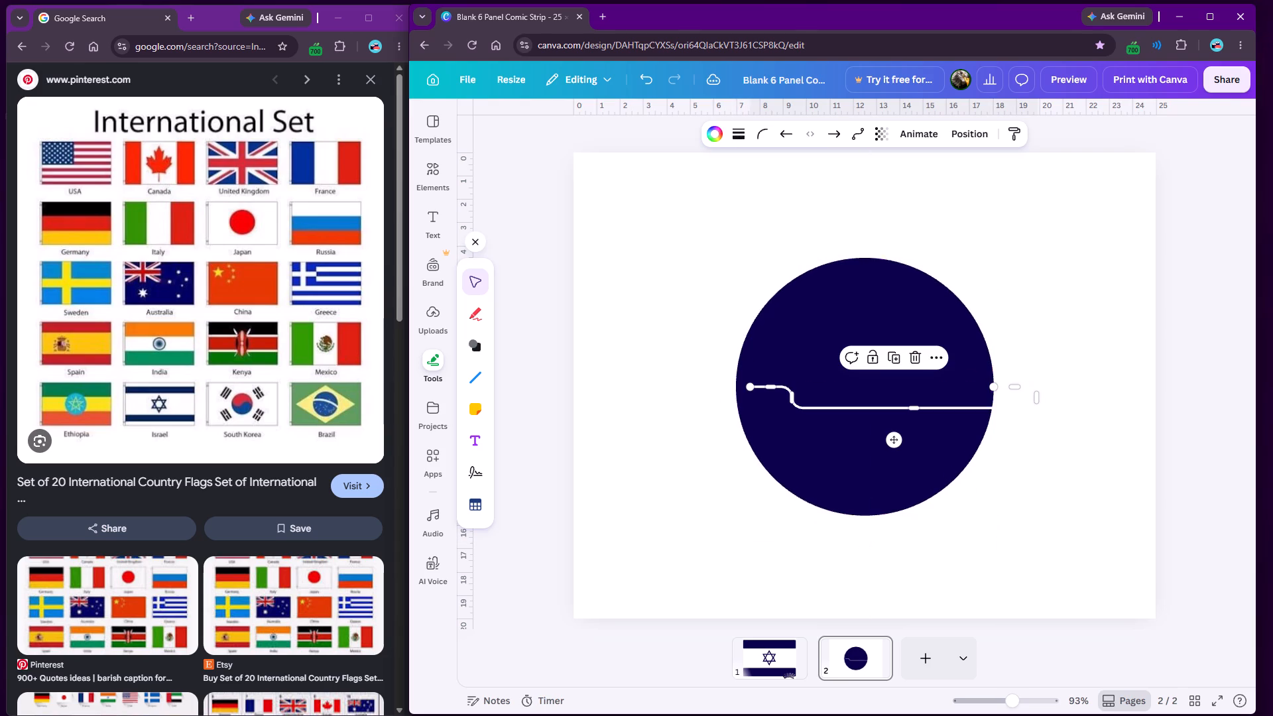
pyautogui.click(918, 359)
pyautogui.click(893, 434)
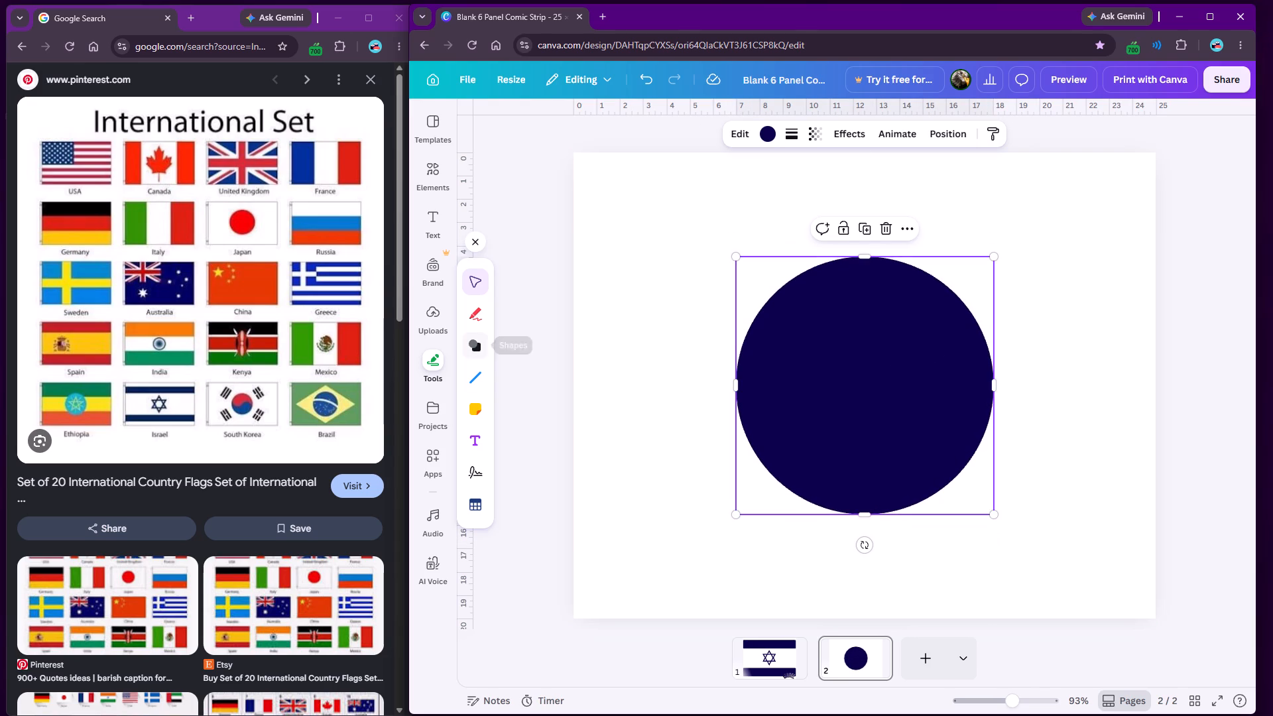
# Place a new elbow line starting in the blank area left of the circle and ending inside it.
pyautogui.click(471, 377)
pyautogui.click(509, 434)
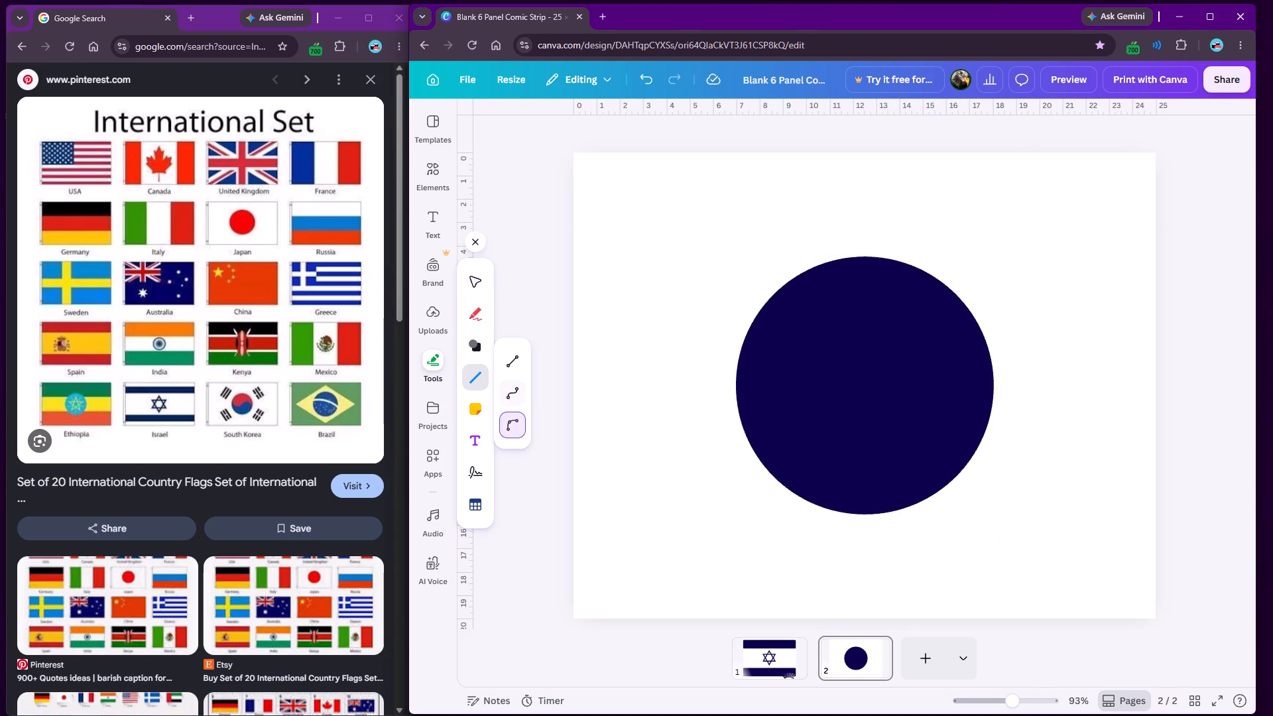
pyautogui.click(504, 401)
pyautogui.click(603, 389)
pyautogui.click(658, 435)
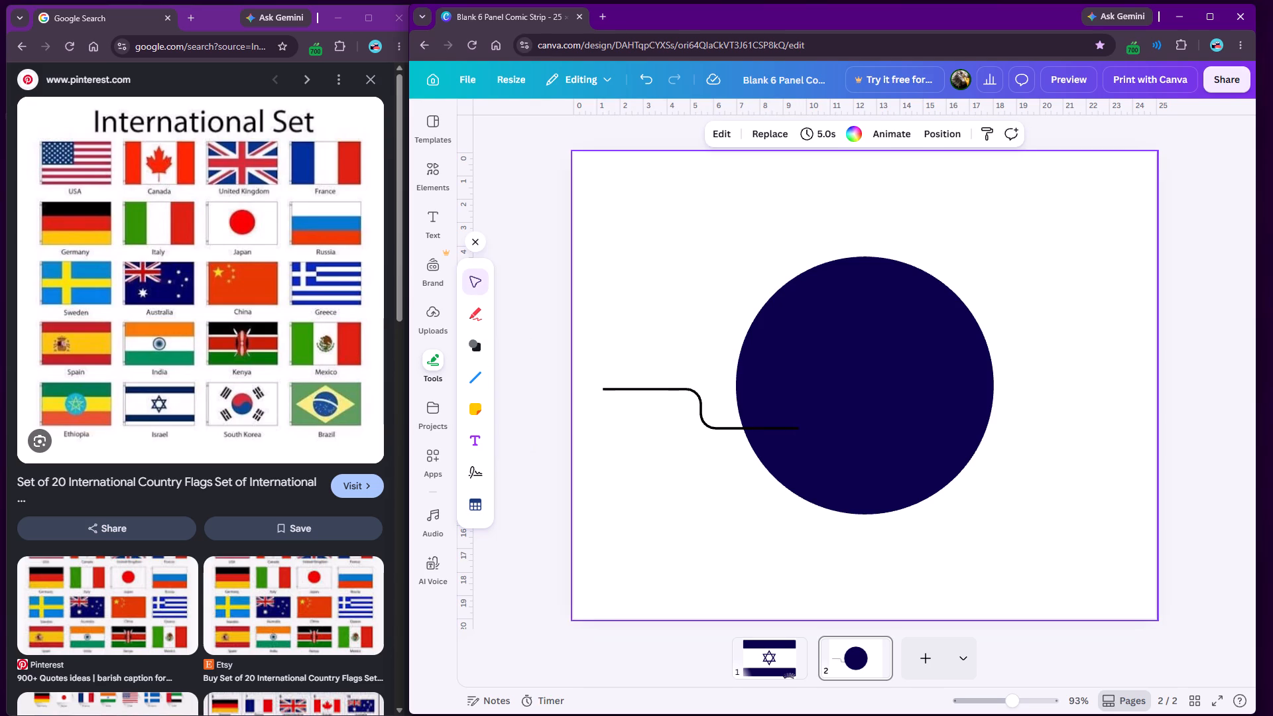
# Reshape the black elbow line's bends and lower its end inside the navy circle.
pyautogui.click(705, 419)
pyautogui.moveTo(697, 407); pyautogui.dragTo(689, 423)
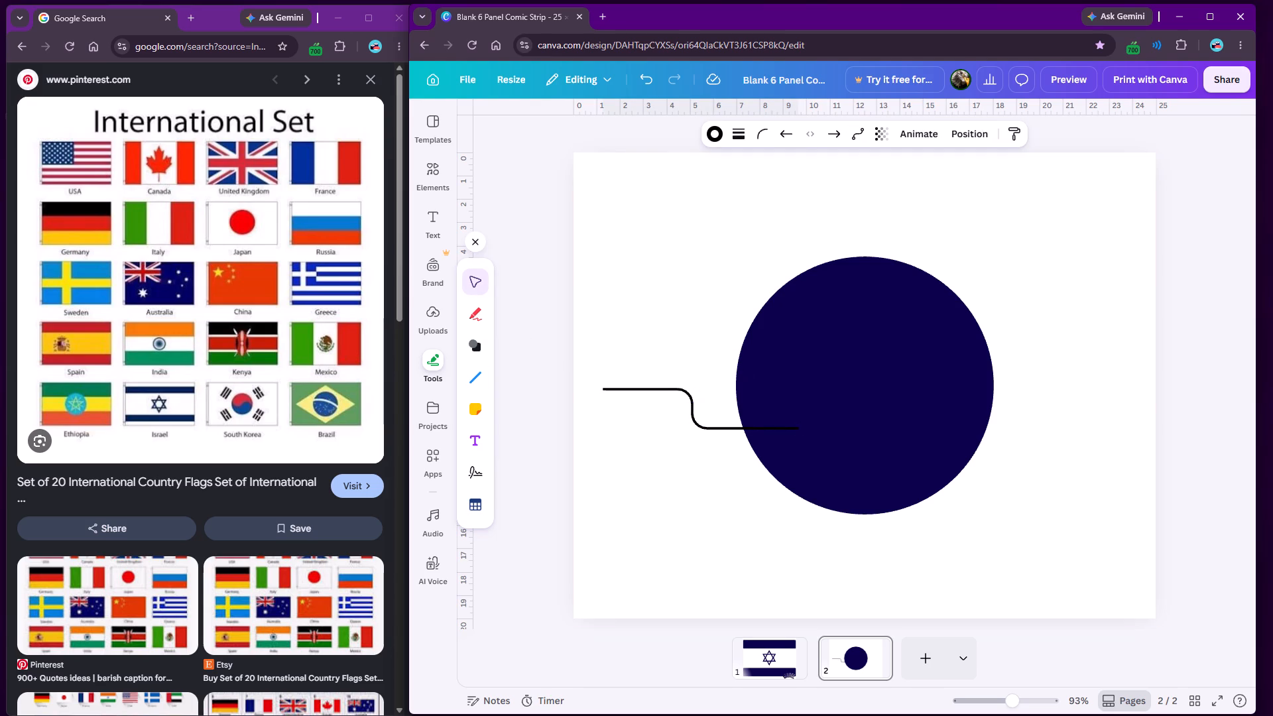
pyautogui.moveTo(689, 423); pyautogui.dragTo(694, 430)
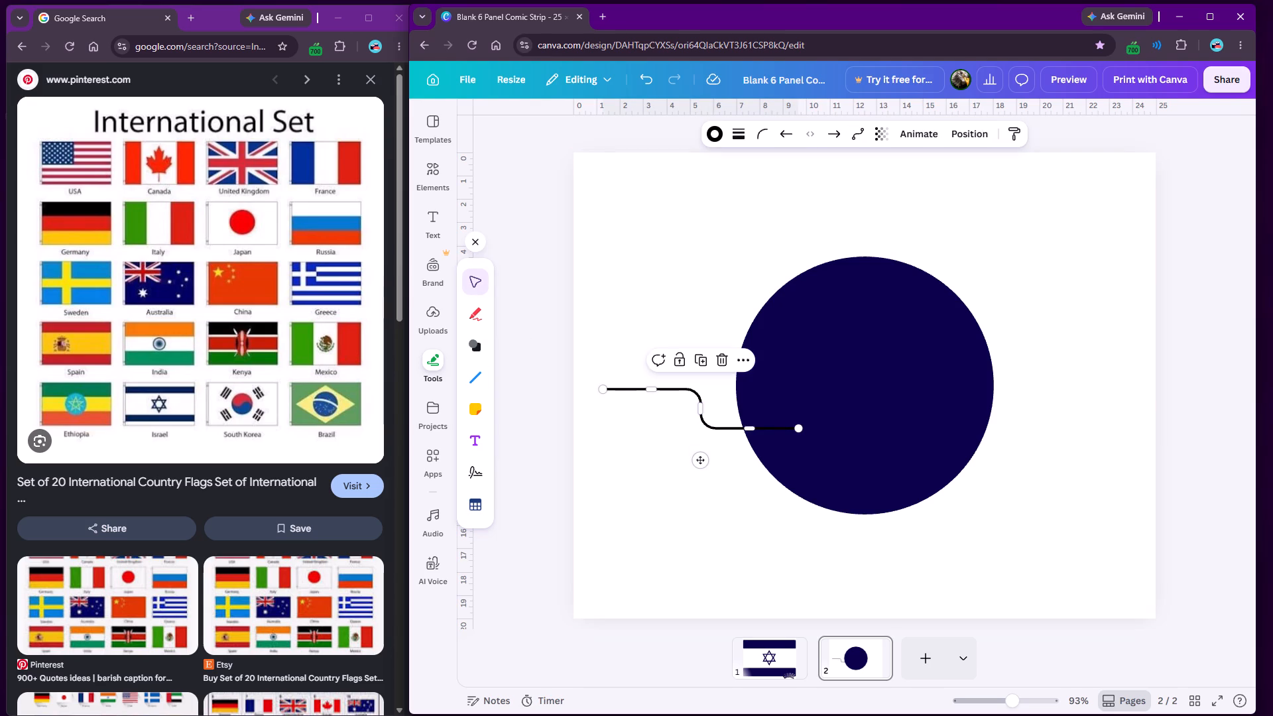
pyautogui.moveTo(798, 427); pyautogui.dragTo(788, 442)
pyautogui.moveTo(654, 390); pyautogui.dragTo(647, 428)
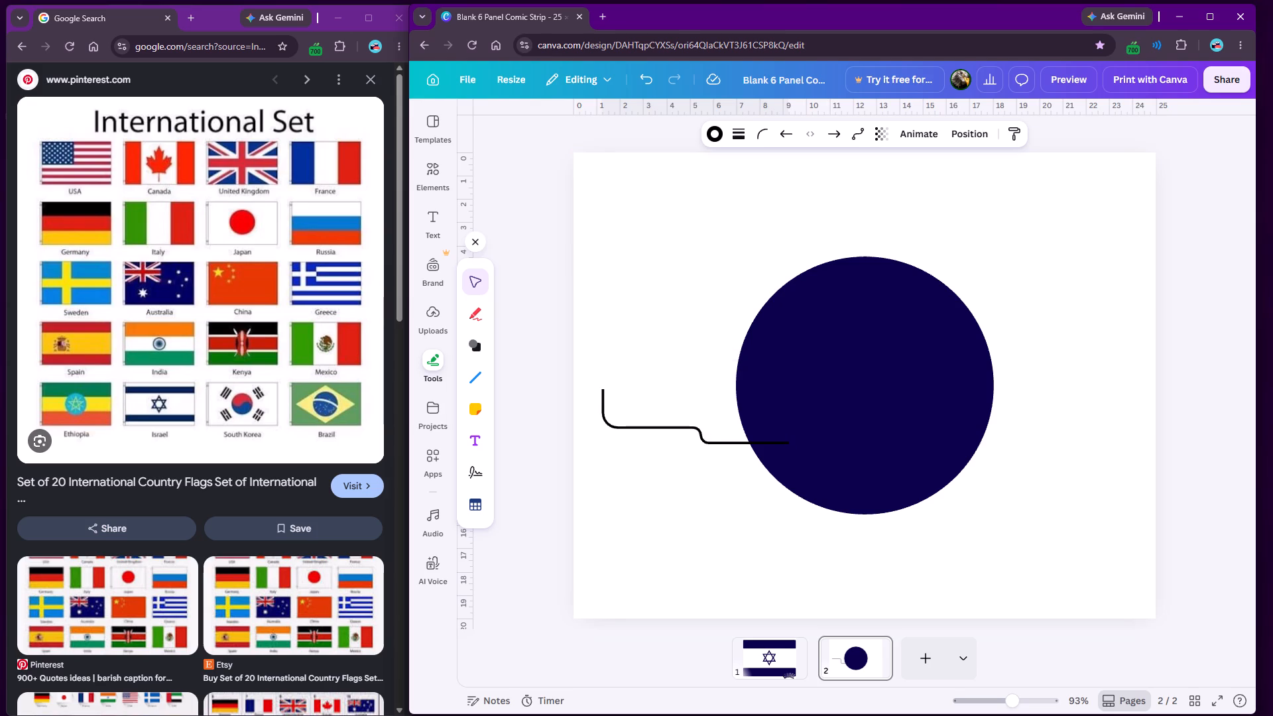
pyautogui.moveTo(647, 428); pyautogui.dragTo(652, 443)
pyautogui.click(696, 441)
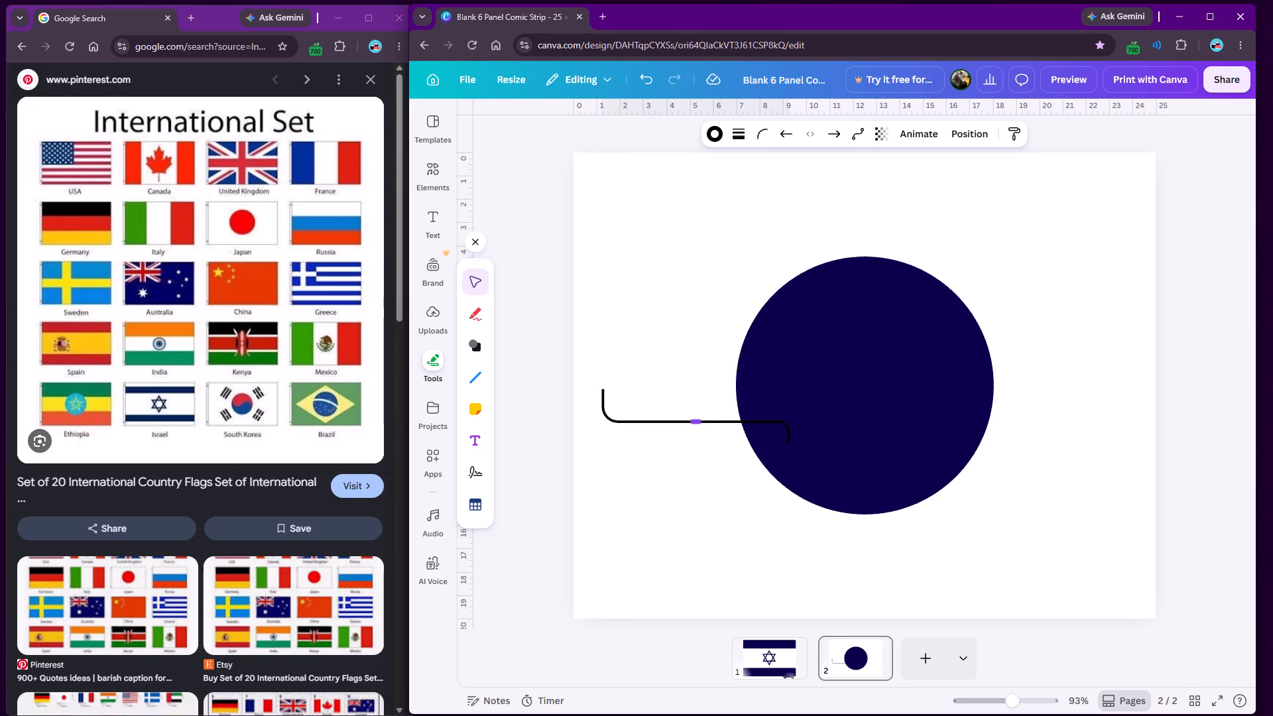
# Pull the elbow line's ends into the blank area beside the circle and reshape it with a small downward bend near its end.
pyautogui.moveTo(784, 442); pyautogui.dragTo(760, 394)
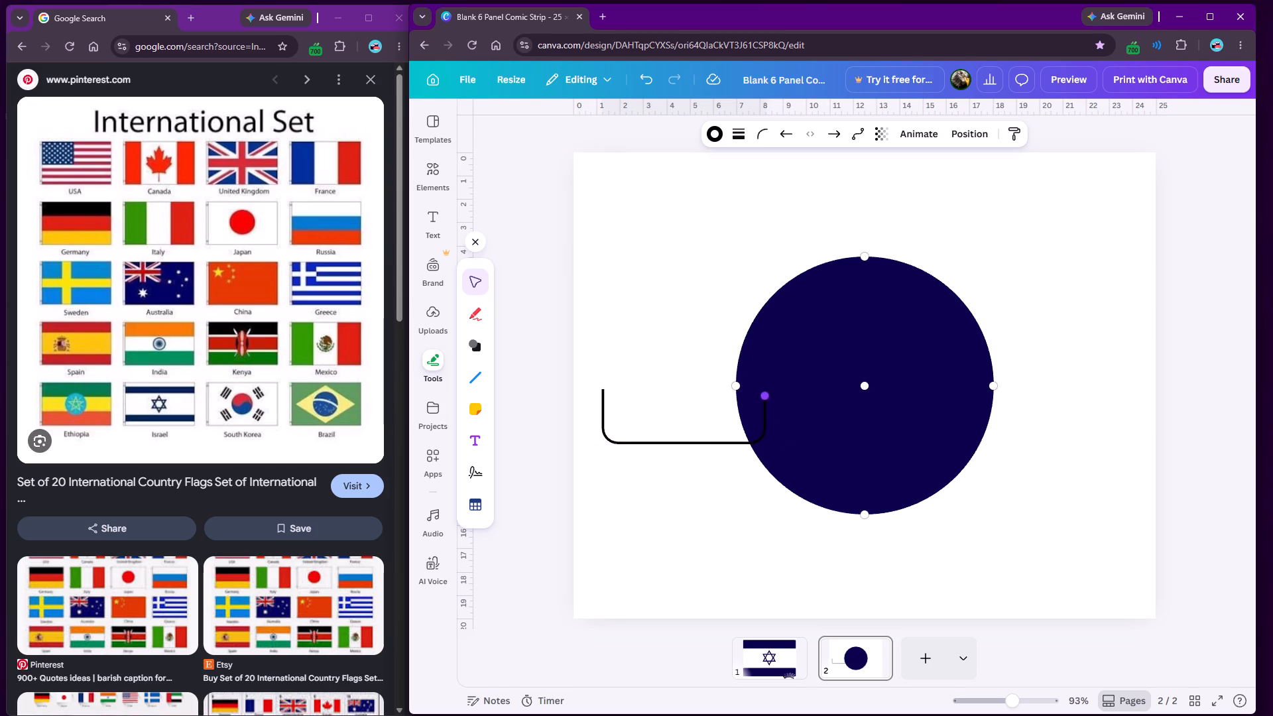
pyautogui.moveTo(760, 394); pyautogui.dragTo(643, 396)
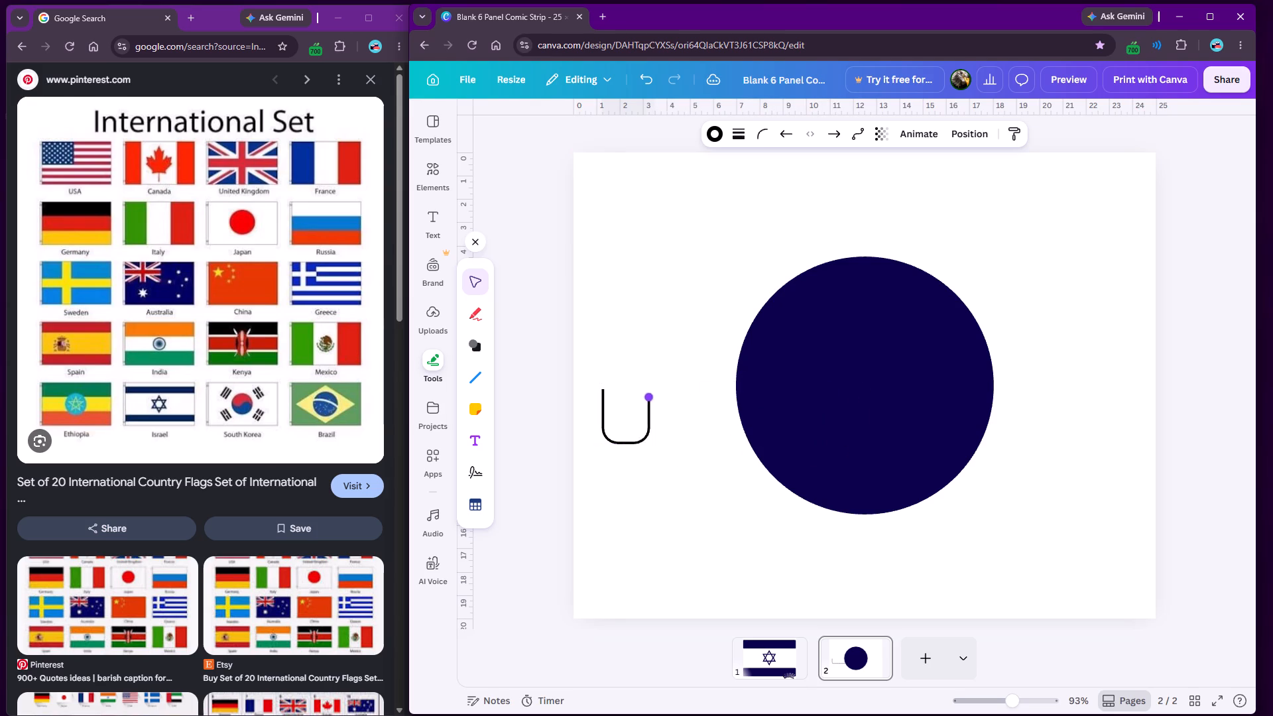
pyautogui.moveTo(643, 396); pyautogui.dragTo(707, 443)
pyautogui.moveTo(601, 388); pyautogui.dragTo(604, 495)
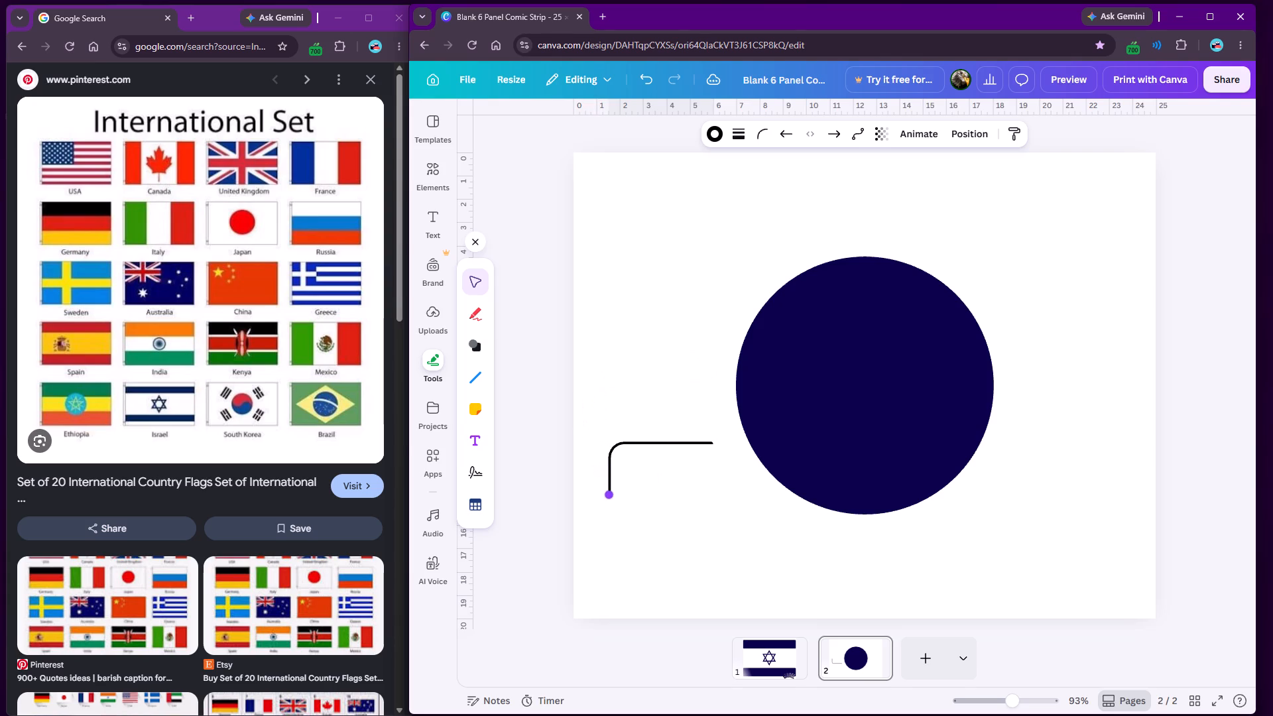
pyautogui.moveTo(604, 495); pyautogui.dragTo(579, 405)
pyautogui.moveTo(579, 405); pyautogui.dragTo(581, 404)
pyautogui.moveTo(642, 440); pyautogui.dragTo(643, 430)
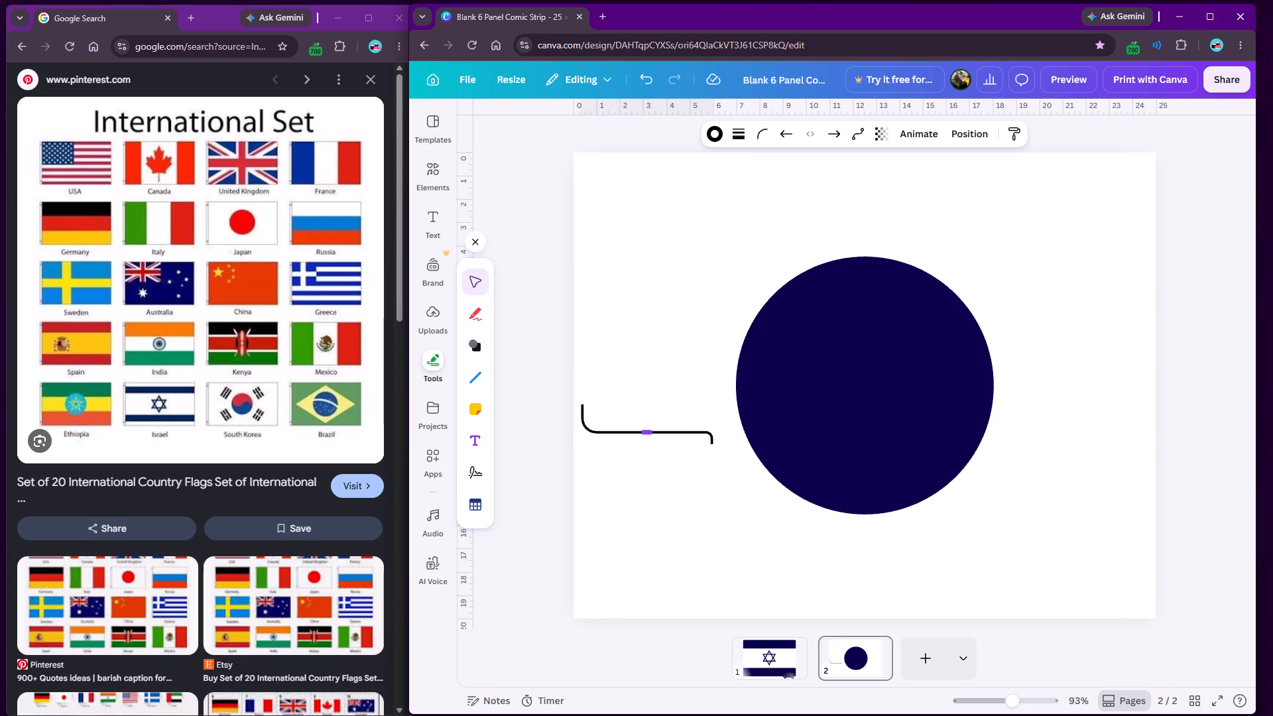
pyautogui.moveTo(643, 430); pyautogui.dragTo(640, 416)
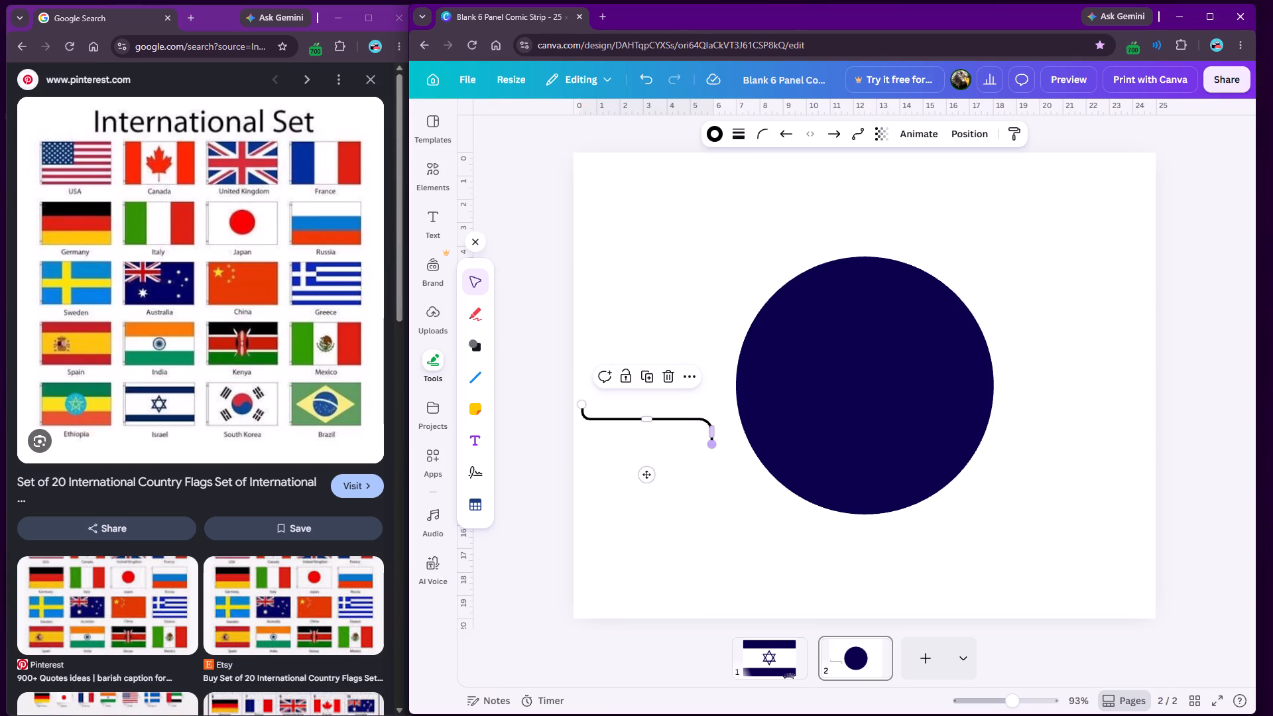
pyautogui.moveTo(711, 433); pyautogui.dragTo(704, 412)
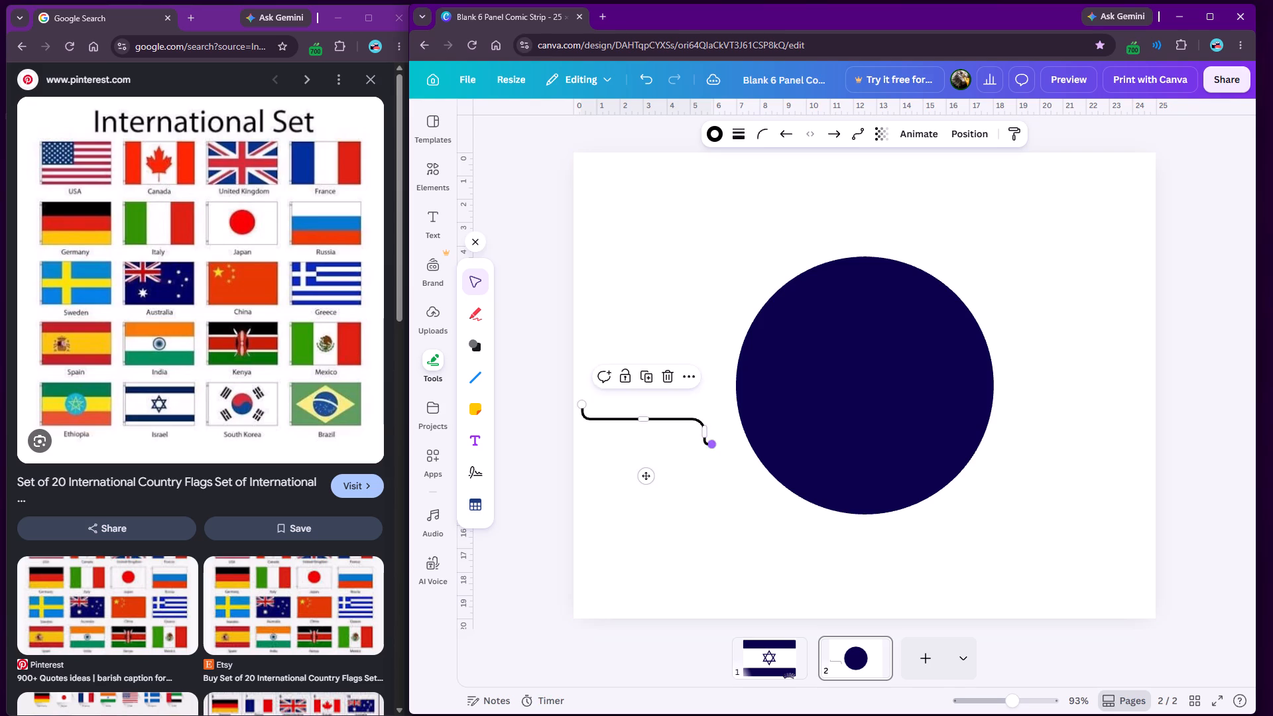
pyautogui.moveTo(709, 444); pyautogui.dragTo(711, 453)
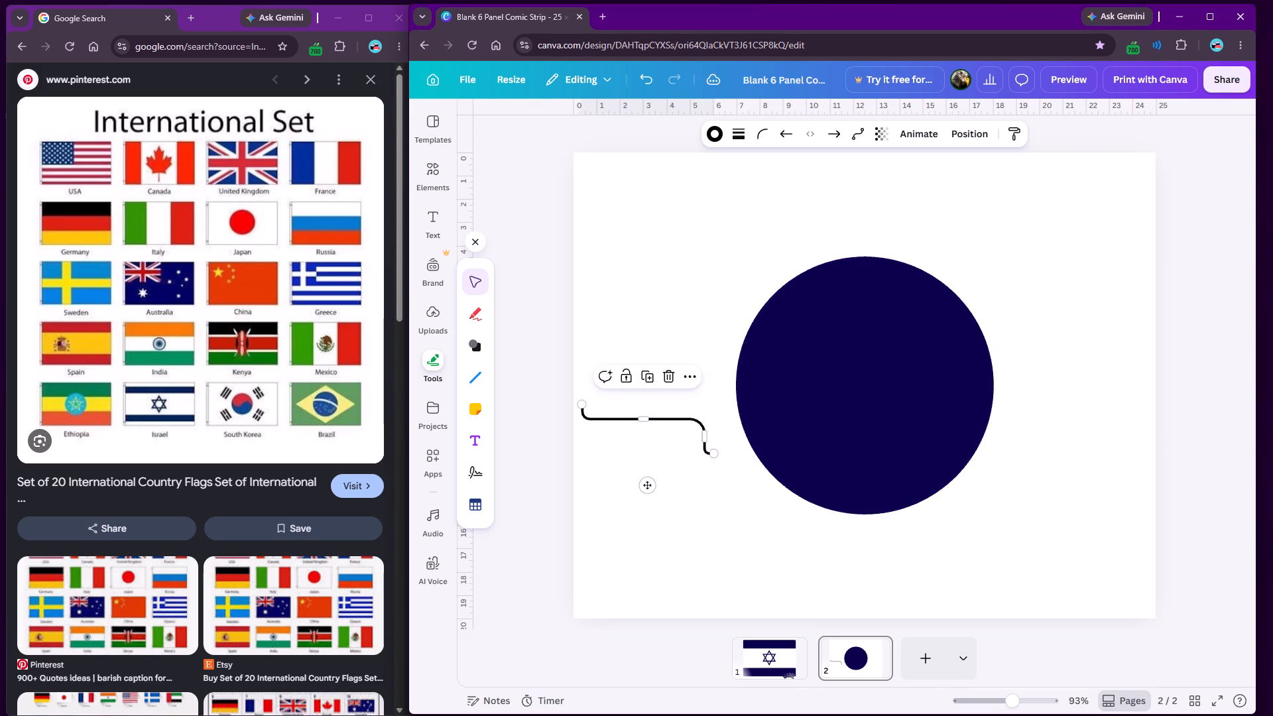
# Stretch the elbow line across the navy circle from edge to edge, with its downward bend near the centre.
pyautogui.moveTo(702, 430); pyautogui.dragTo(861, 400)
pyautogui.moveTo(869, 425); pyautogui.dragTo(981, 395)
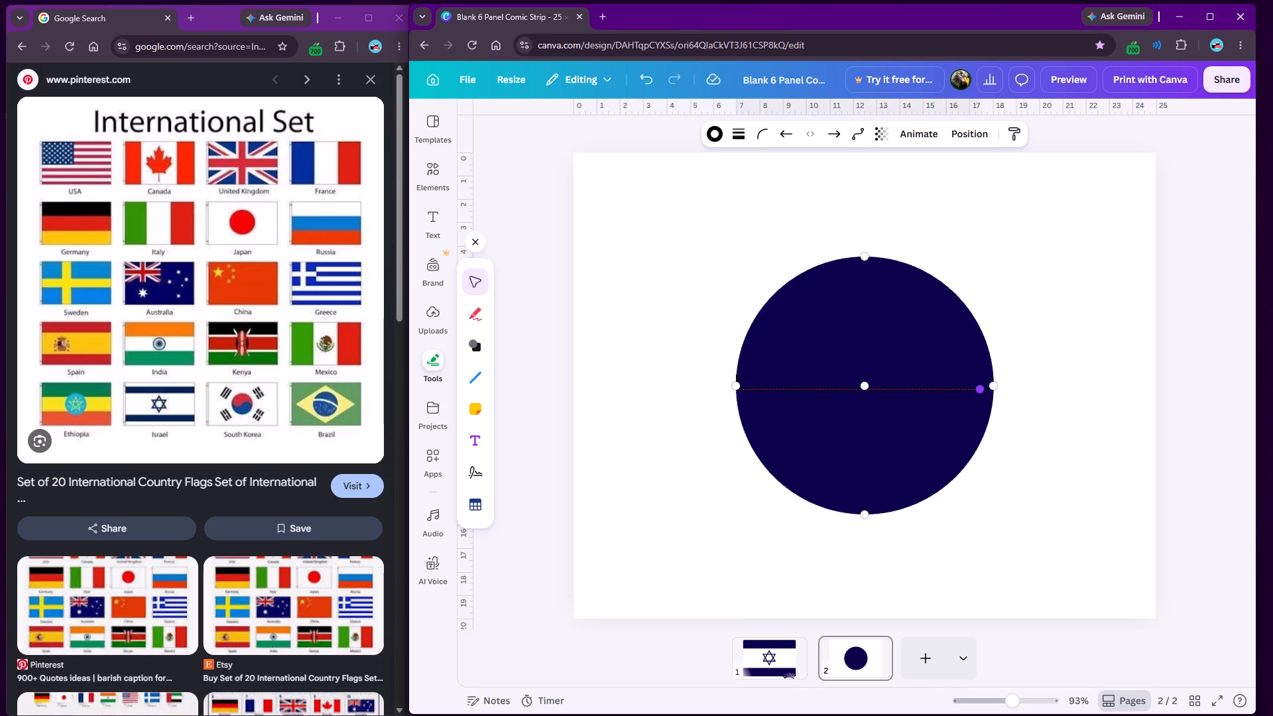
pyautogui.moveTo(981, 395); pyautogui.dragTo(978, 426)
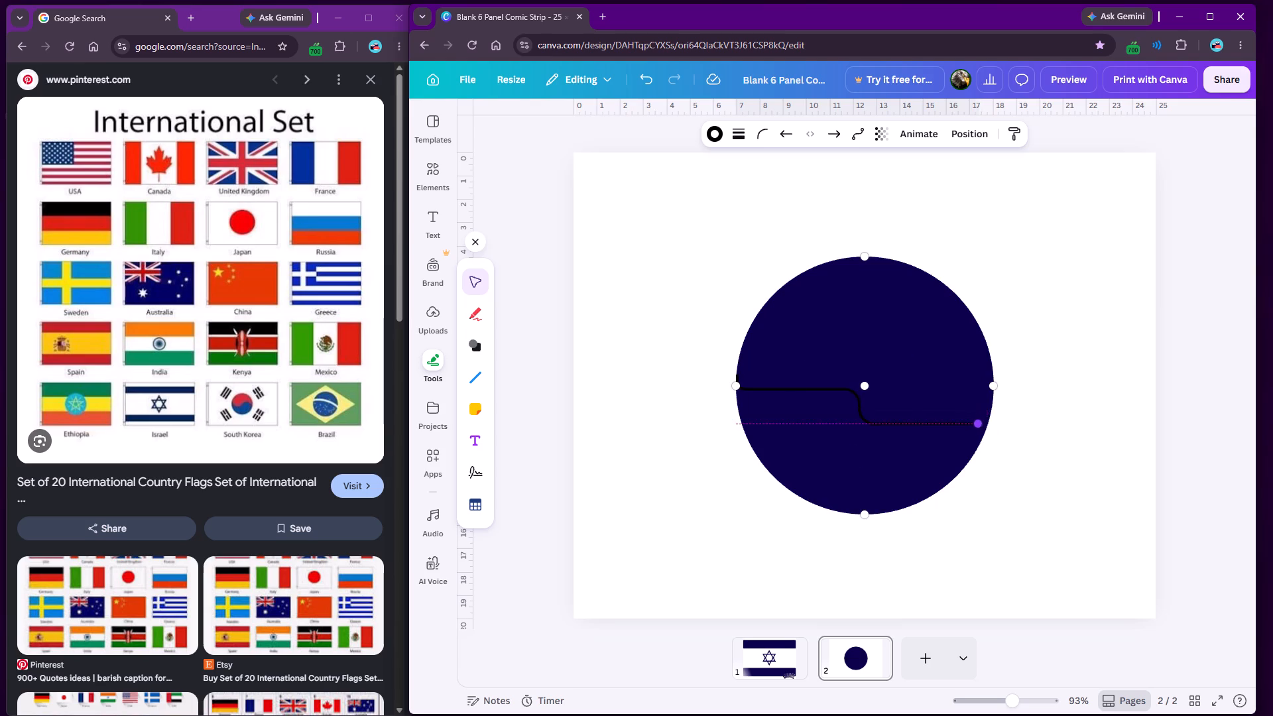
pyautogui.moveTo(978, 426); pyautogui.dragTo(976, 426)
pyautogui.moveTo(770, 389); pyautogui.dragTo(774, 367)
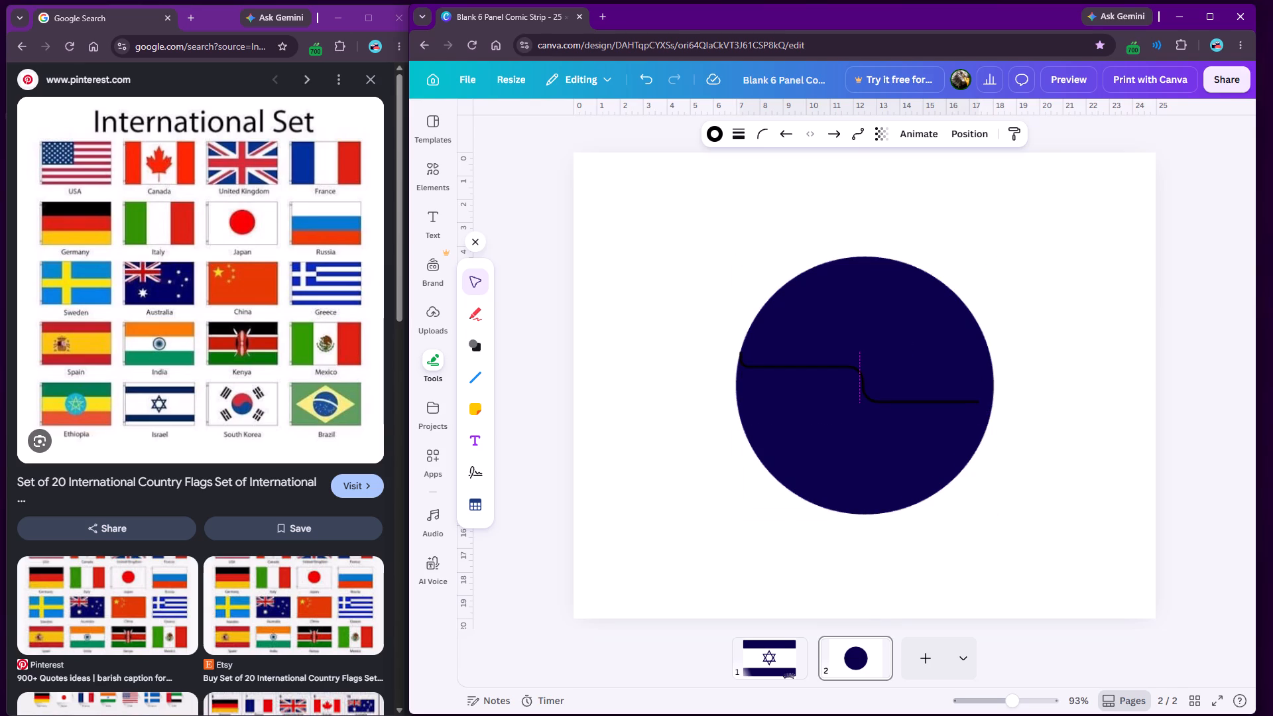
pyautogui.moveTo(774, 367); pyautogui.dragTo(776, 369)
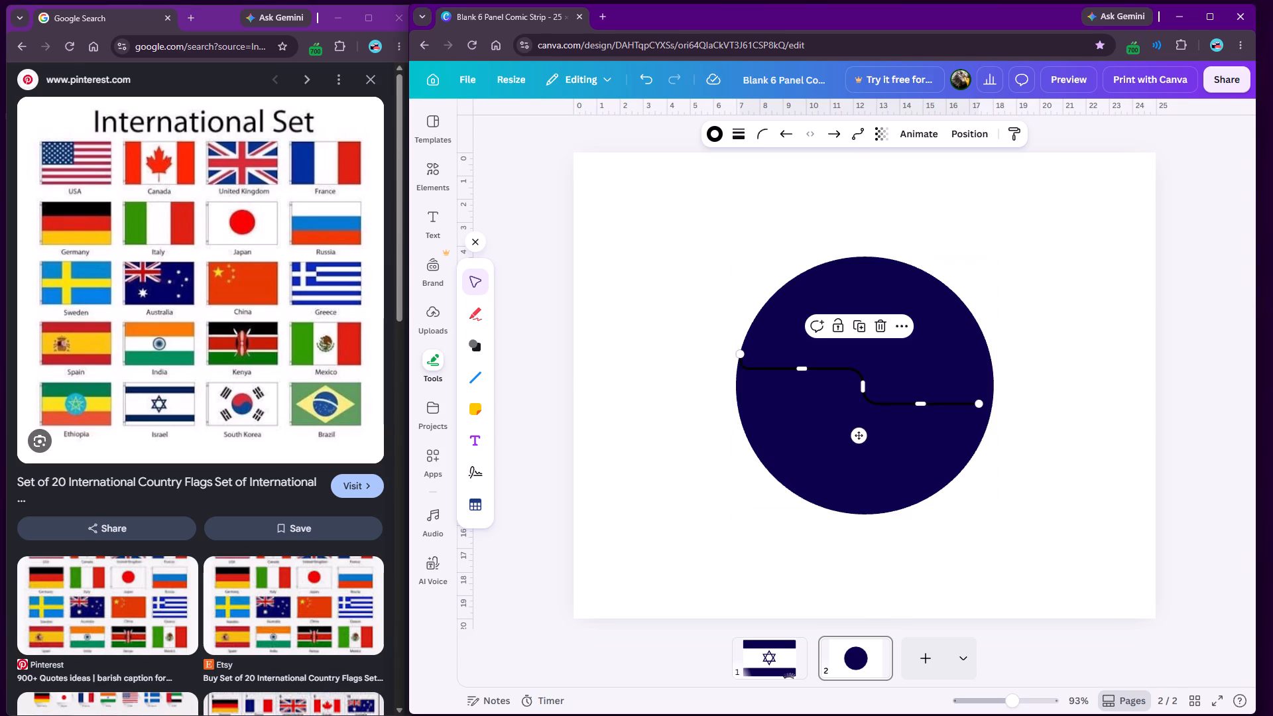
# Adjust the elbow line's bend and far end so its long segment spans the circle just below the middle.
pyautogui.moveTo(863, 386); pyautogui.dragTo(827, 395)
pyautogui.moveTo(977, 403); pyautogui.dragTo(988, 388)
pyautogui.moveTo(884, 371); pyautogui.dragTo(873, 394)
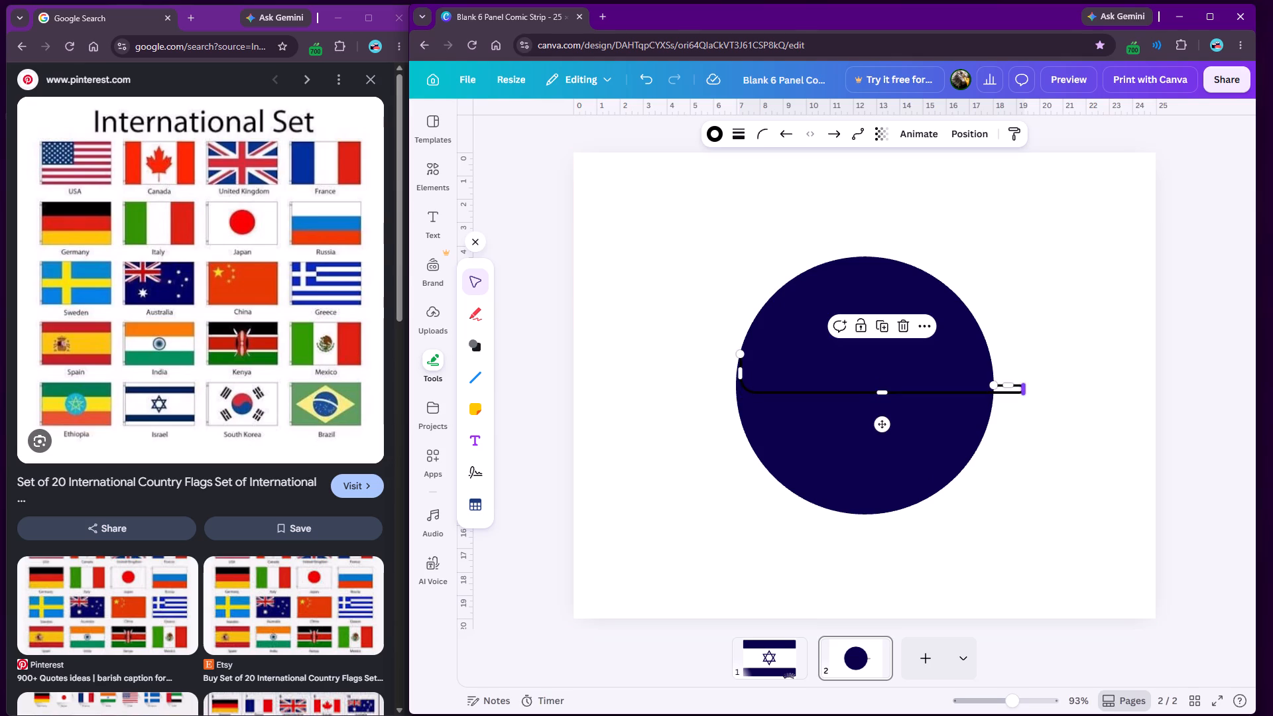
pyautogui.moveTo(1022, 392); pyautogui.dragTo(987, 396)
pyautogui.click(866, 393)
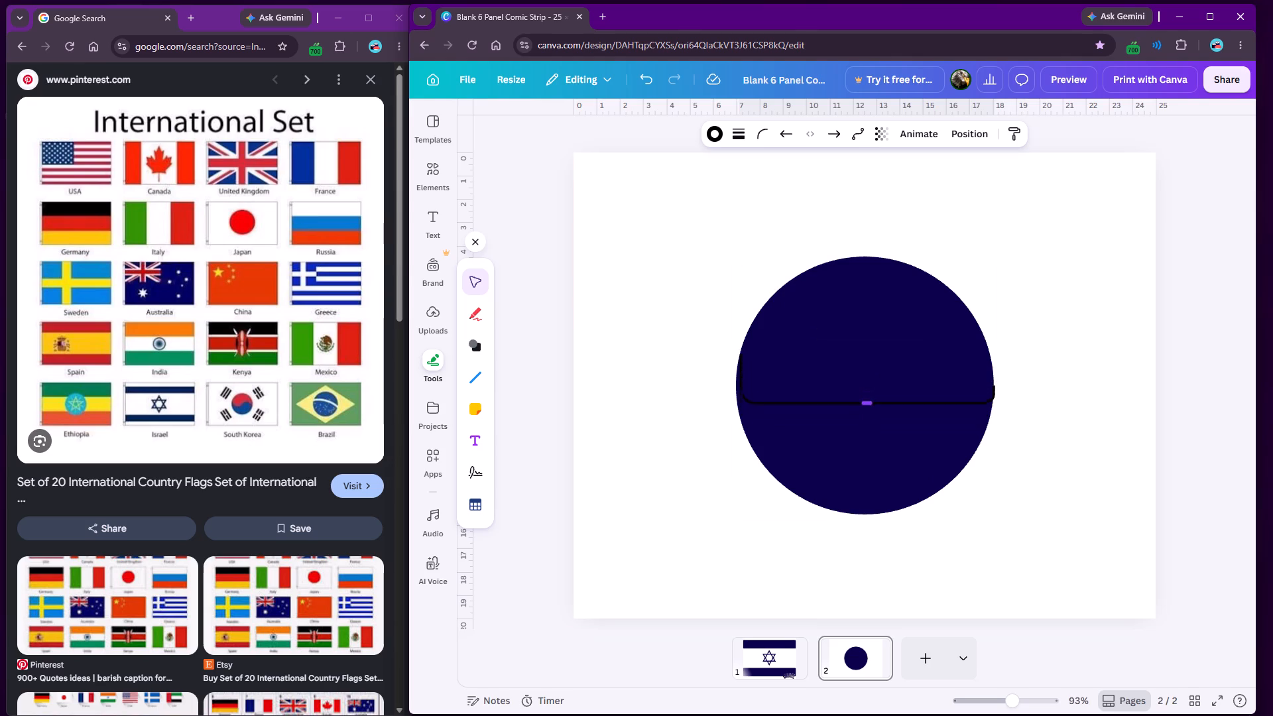
# Delete the black elbow line from the navy circle.
pyautogui.click(885, 323)
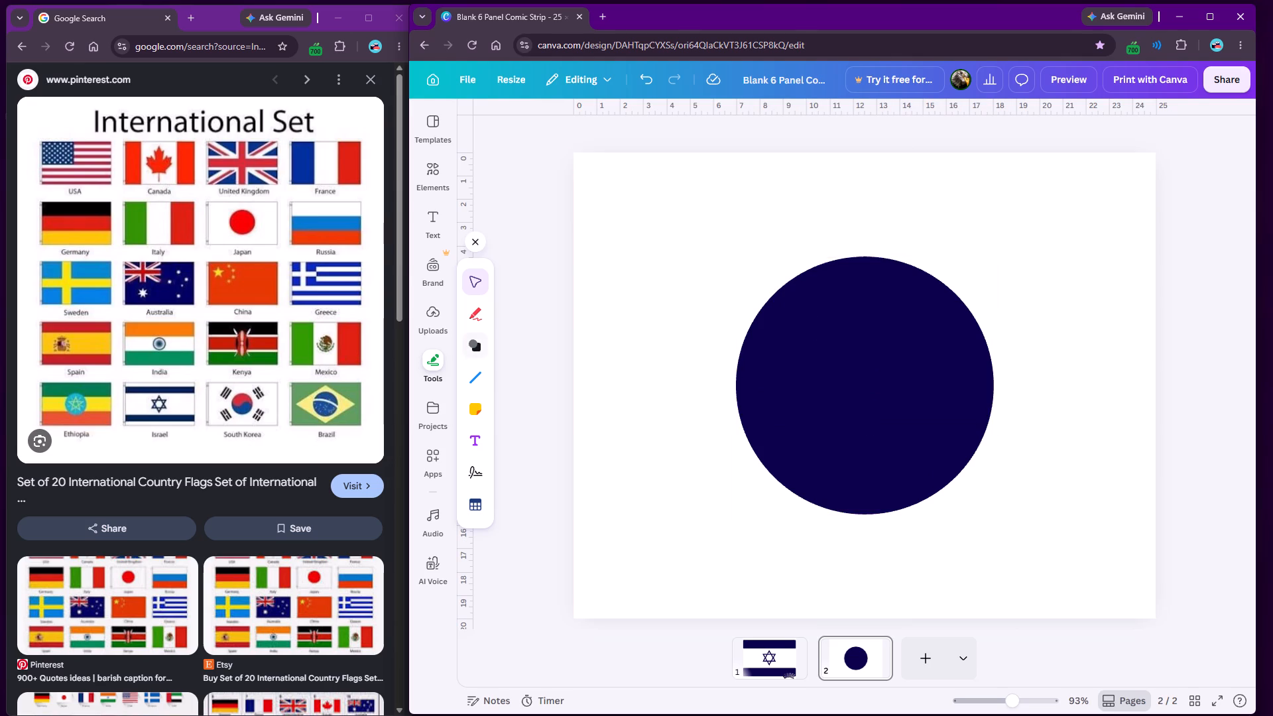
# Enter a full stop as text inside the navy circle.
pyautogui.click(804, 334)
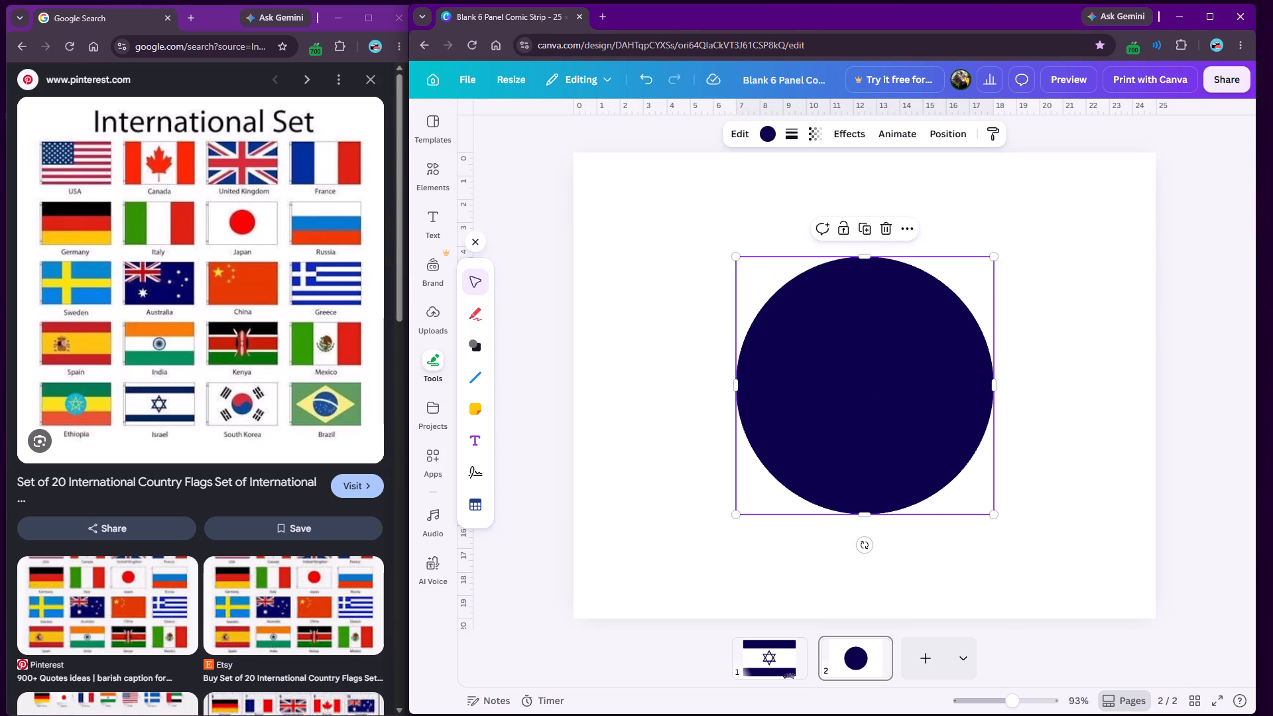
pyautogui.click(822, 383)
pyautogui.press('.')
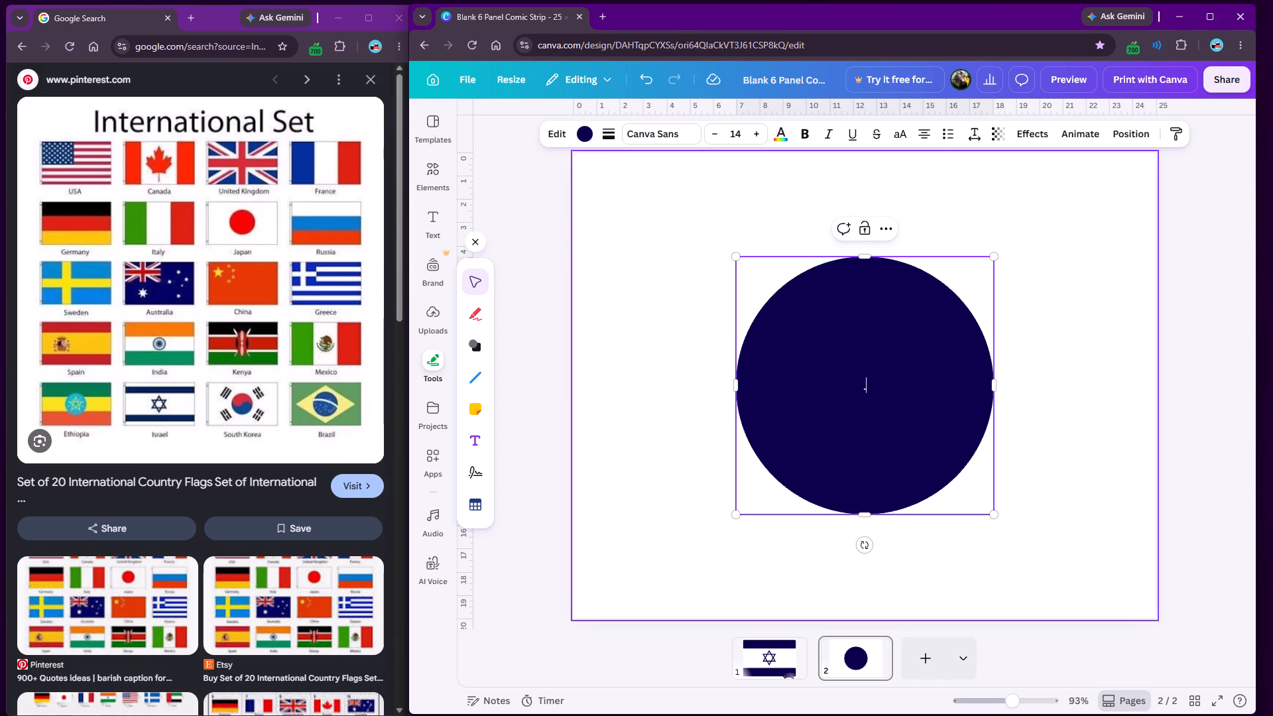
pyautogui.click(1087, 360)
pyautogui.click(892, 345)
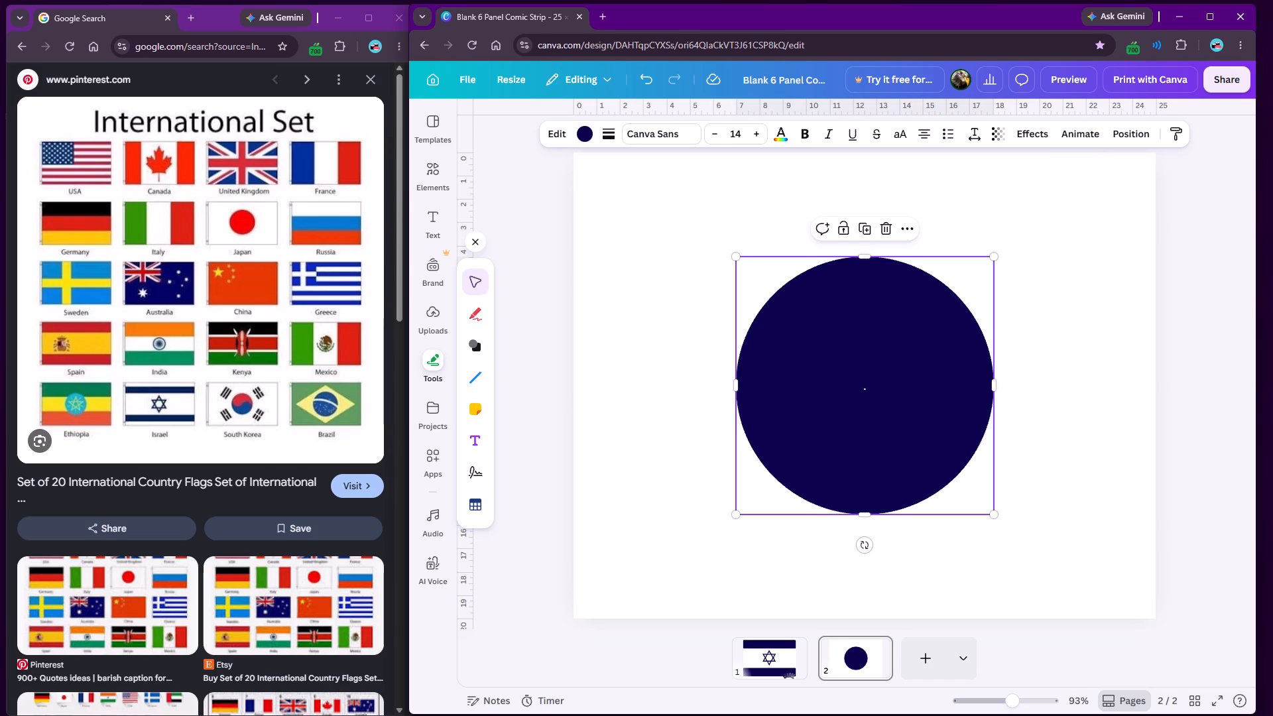
# Search the elements library for "south korea" and browse further through the graphics results.
pyautogui.click(426, 174)
pyautogui.moveTo(529, 132); pyautogui.dragTo(448, 133)
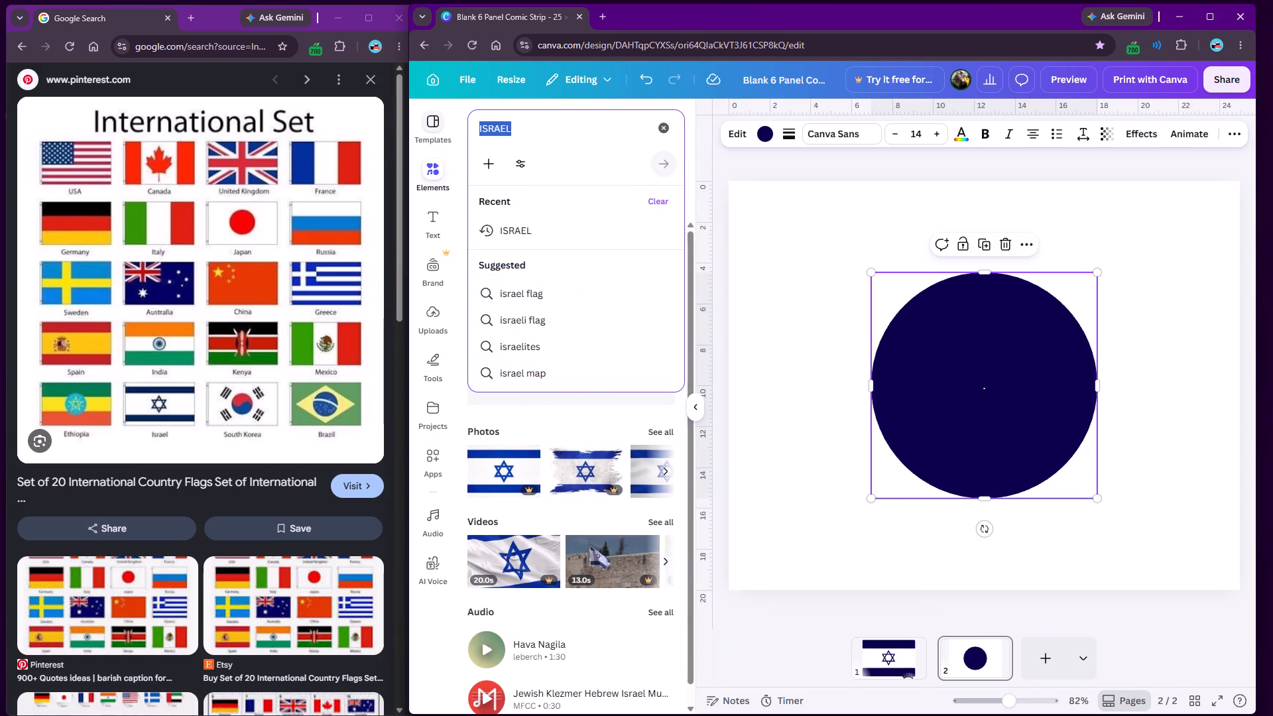
pyautogui.write('south kaor')
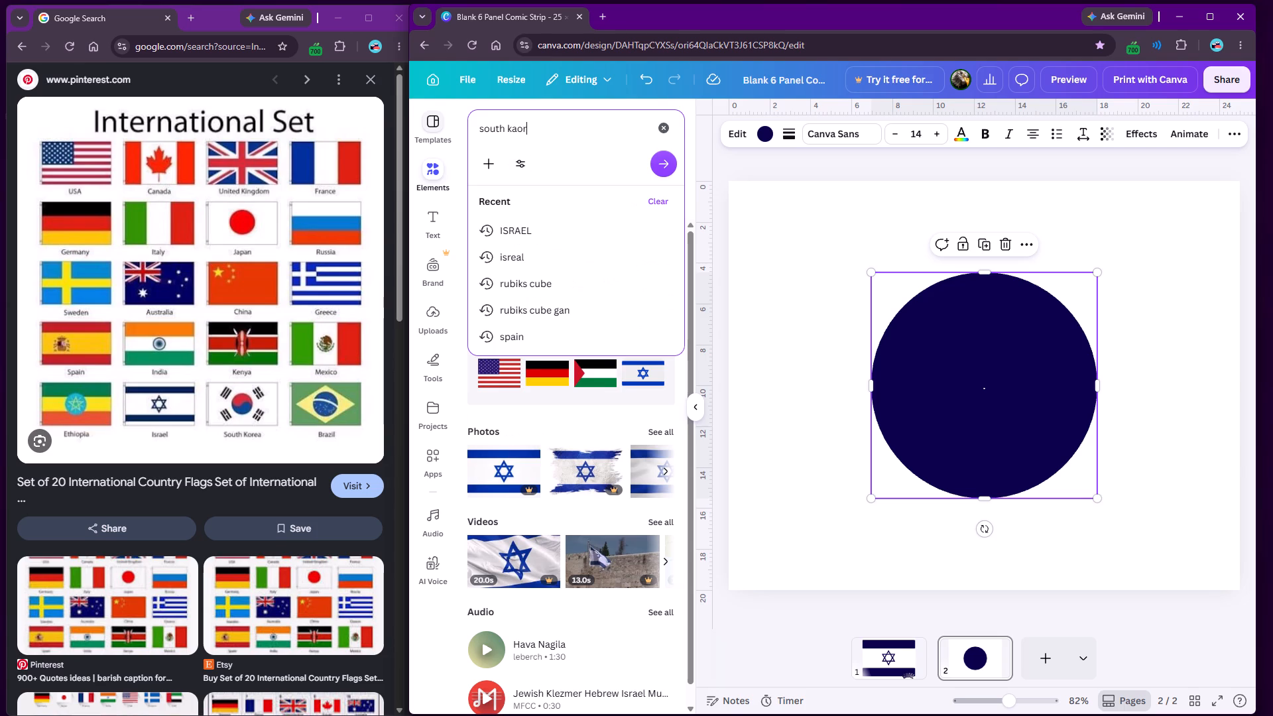
pyautogui.press('BackSpace')
pyautogui.press('BackSpace')
pyautogui.press('BackSpace')
pyautogui.write('orea')
pyautogui.press('Return')
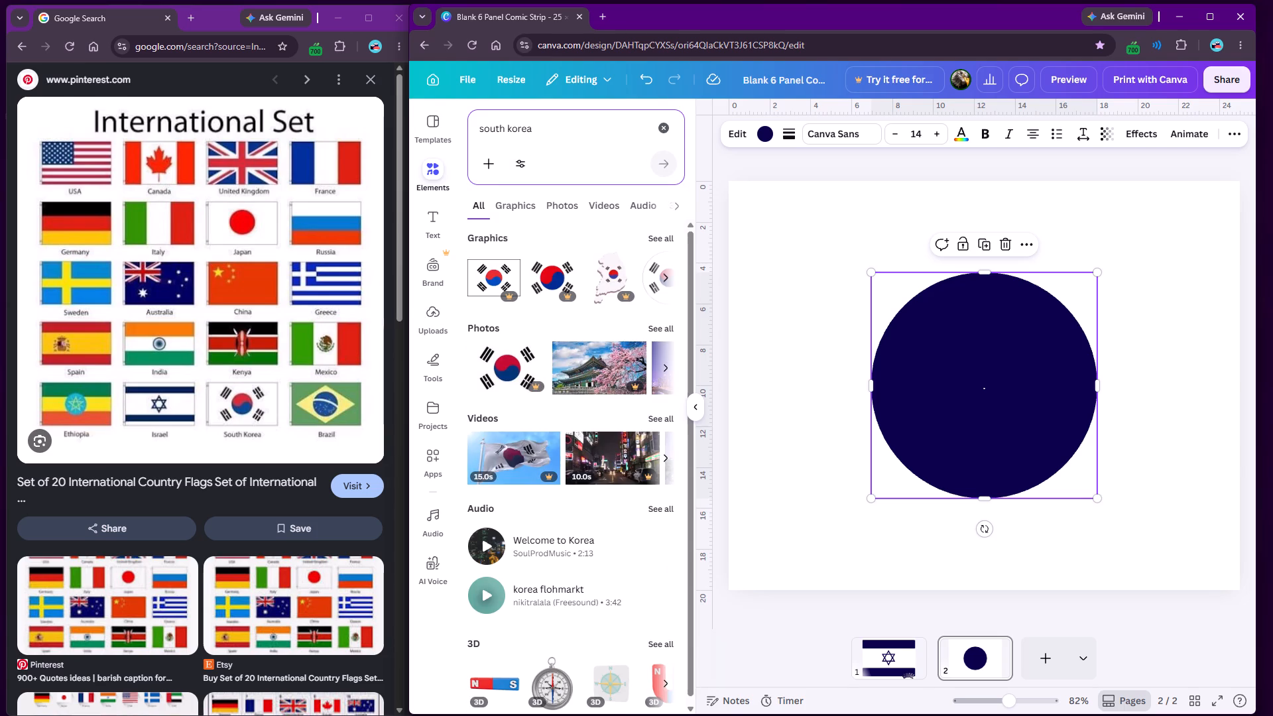
pyautogui.click(664, 277)
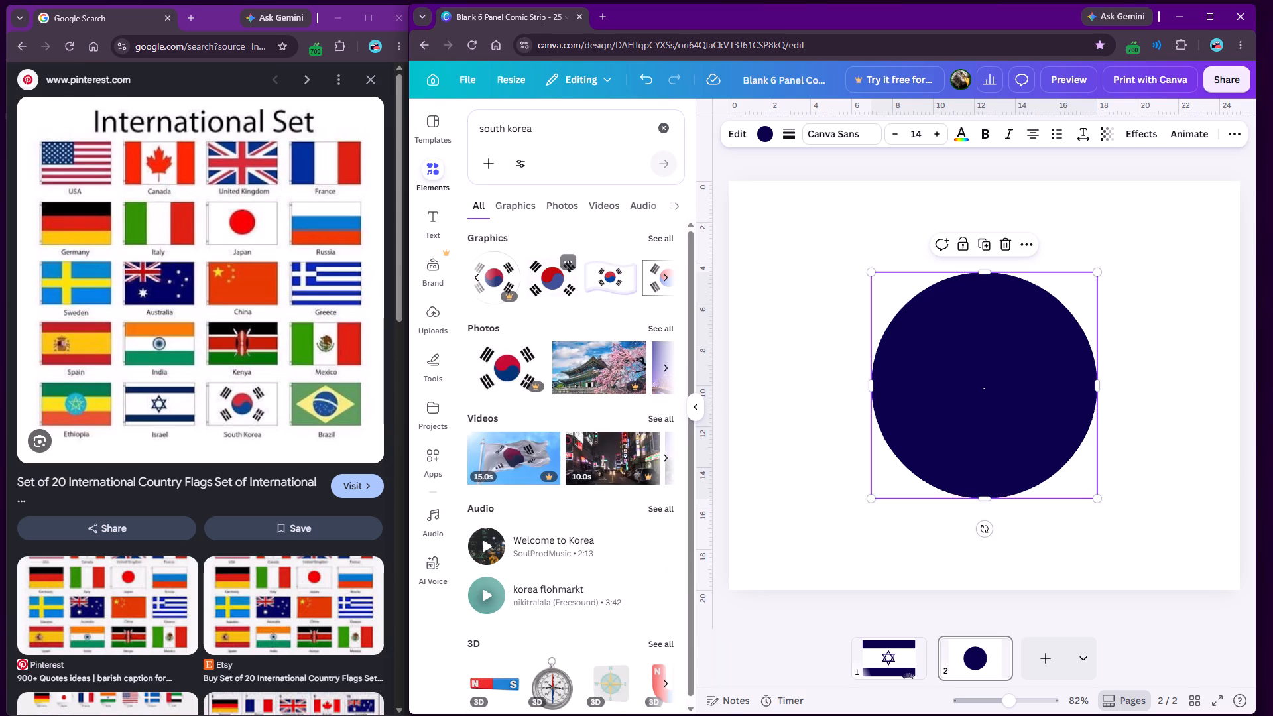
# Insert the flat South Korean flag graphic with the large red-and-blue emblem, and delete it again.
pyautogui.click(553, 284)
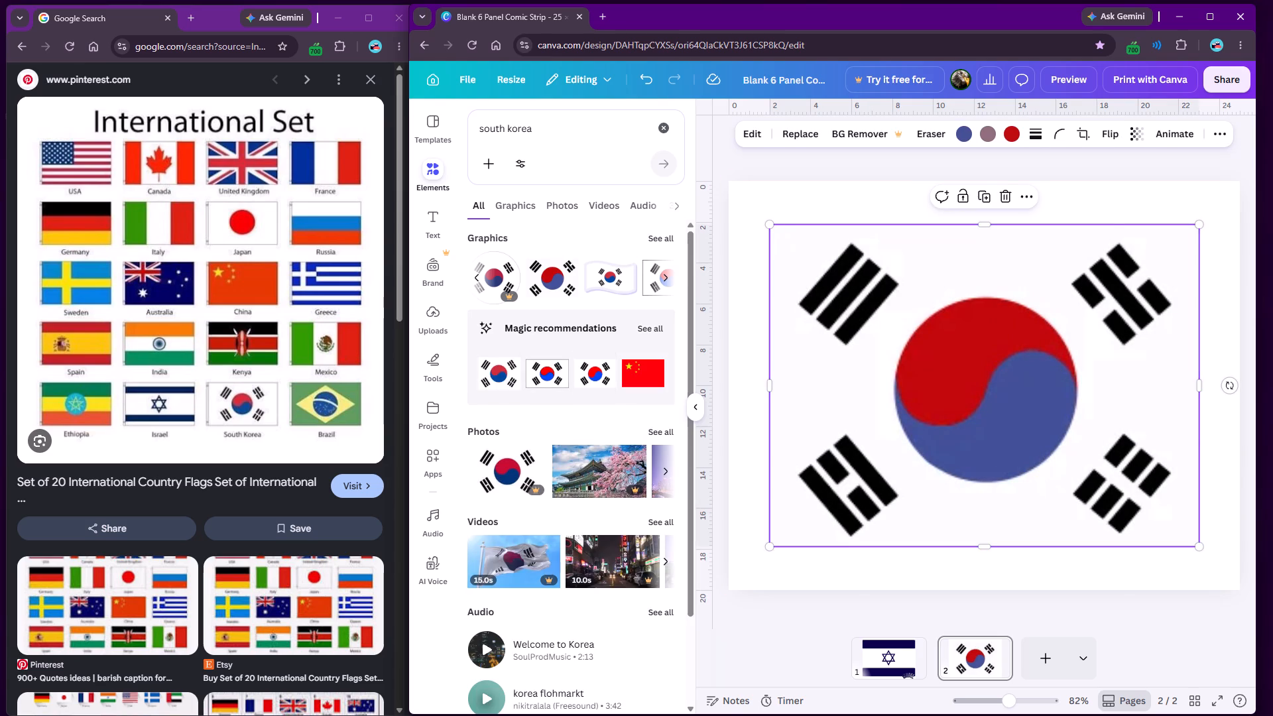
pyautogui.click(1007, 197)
# Insert the waving South Korean flag graphic and move it to the page's lower-left area, clear of the circle's centre.
pyautogui.click(633, 265)
pyautogui.click(608, 281)
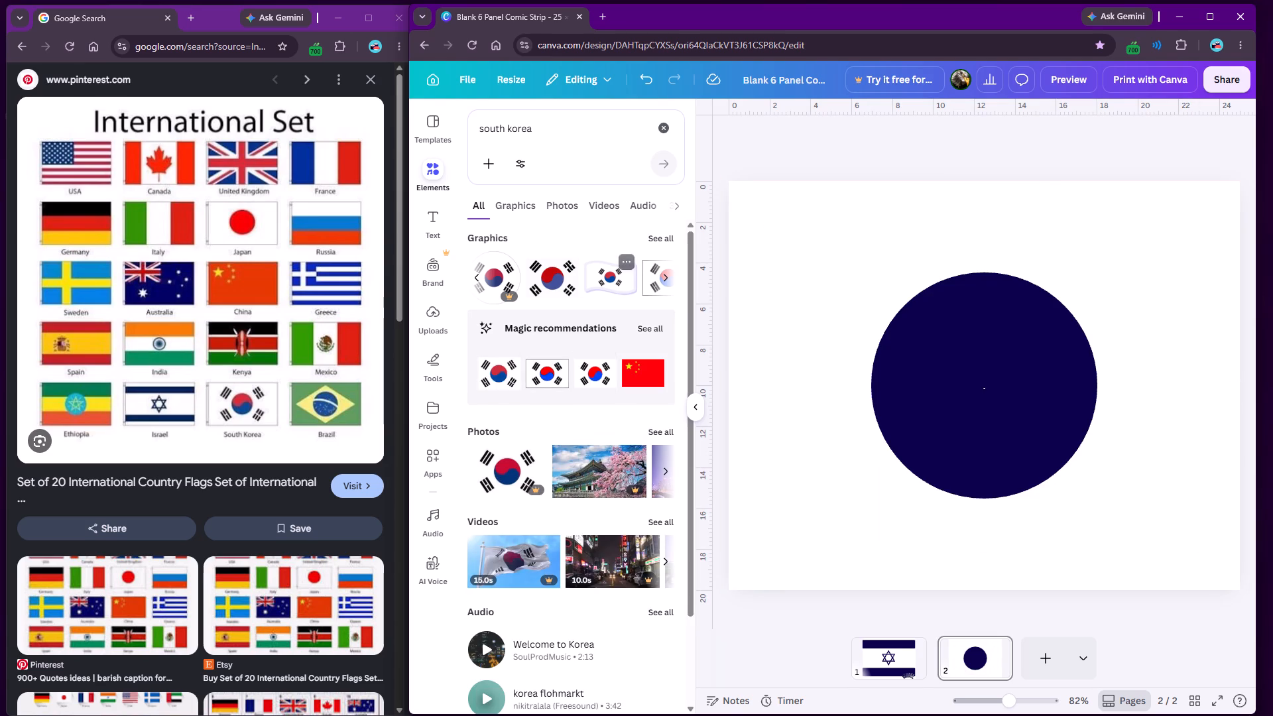
pyautogui.moveTo(966, 381); pyautogui.dragTo(843, 522)
# Delete the navy circle from page 2.
pyautogui.click(960, 400)
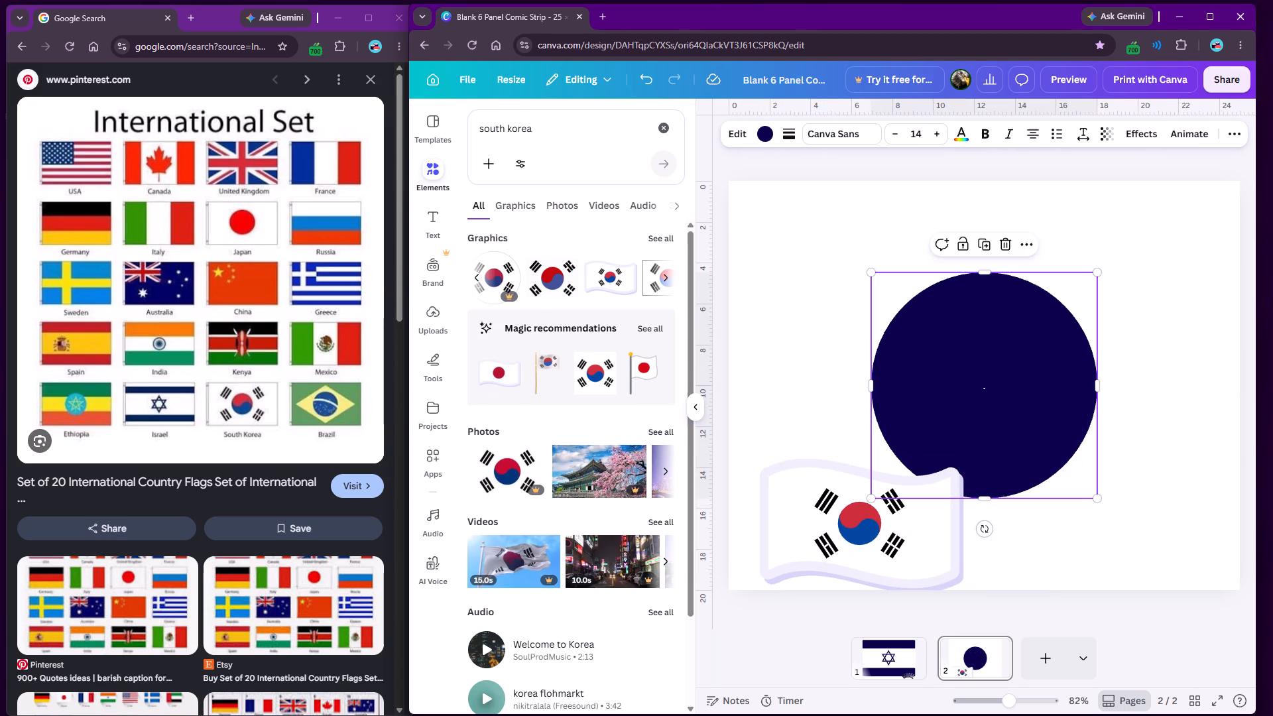
pyautogui.click(1006, 251)
# Move the waving South Korean flag up, enlarge it, and place it near the middle of the page.
pyautogui.moveTo(901, 499); pyautogui.dragTo(912, 375)
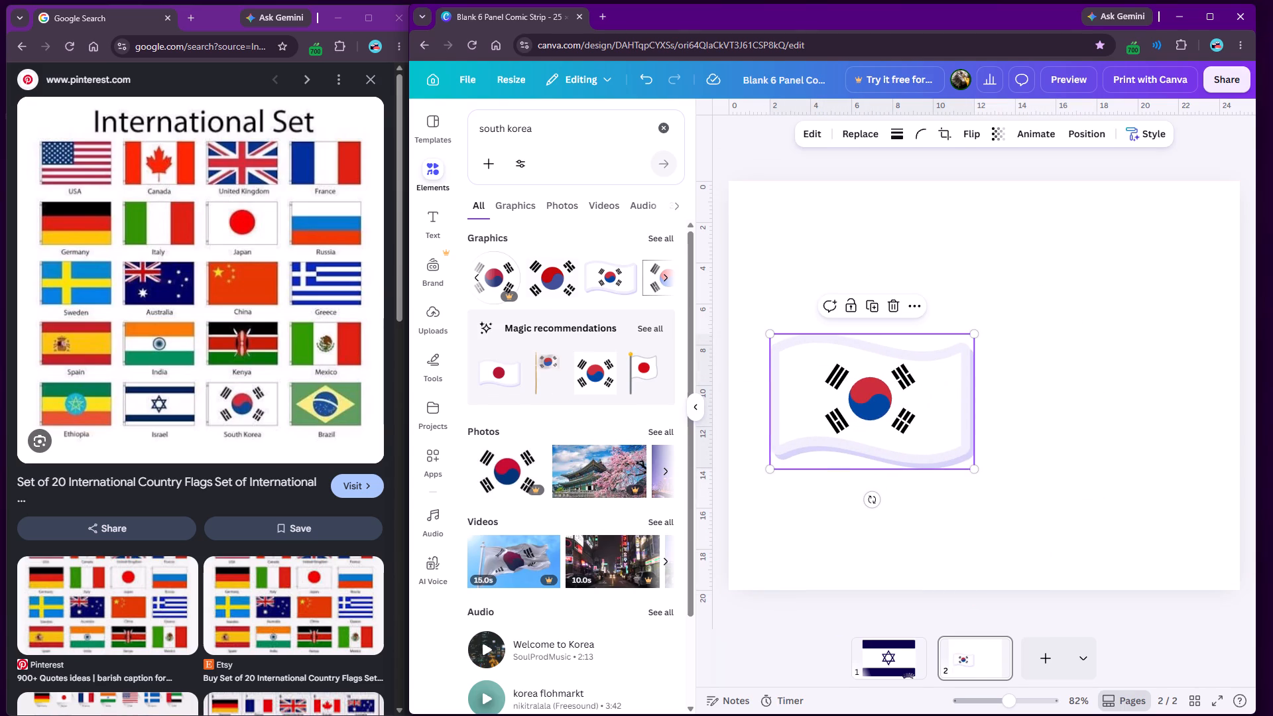
pyautogui.moveTo(978, 471); pyautogui.dragTo(1114, 571)
pyautogui.moveTo(957, 479); pyautogui.dragTo(965, 414)
# Crop the waving South Korean flag graphic tightly around the red-and-blue emblem and its four black trigrams.
pyautogui.doubleClick(963, 408)
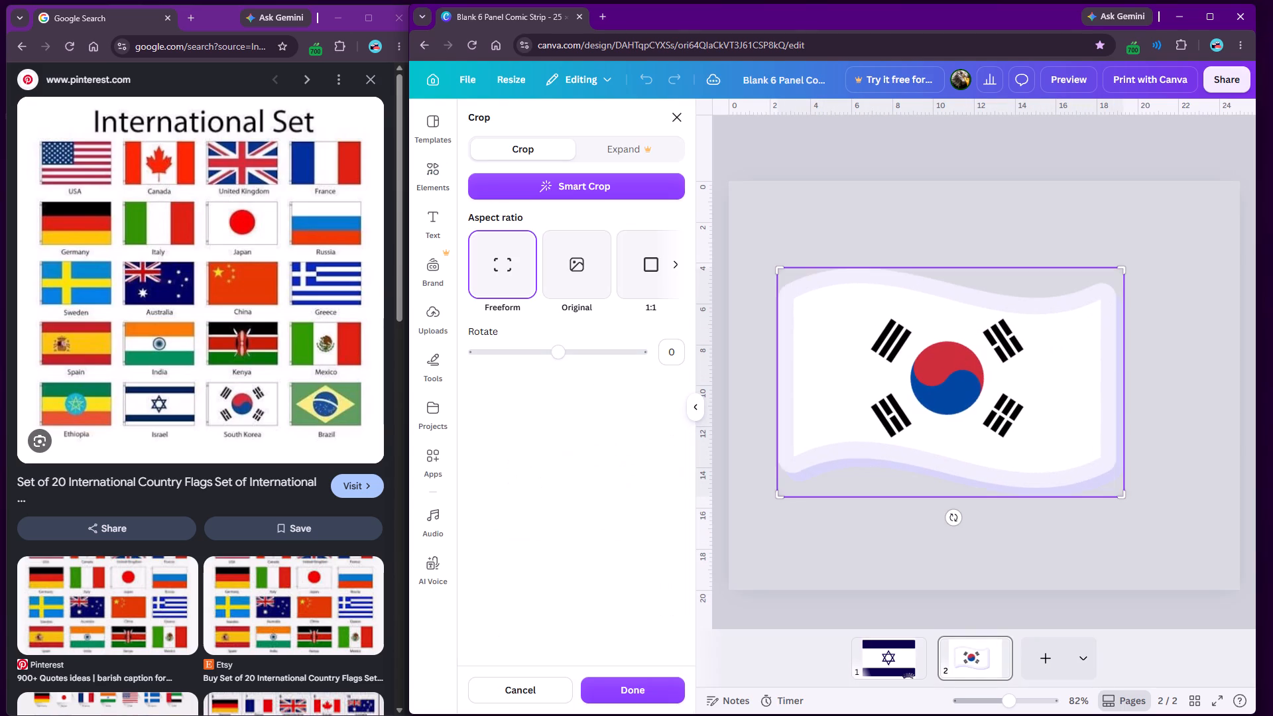
pyautogui.moveTo(1125, 504); pyautogui.dragTo(1001, 444)
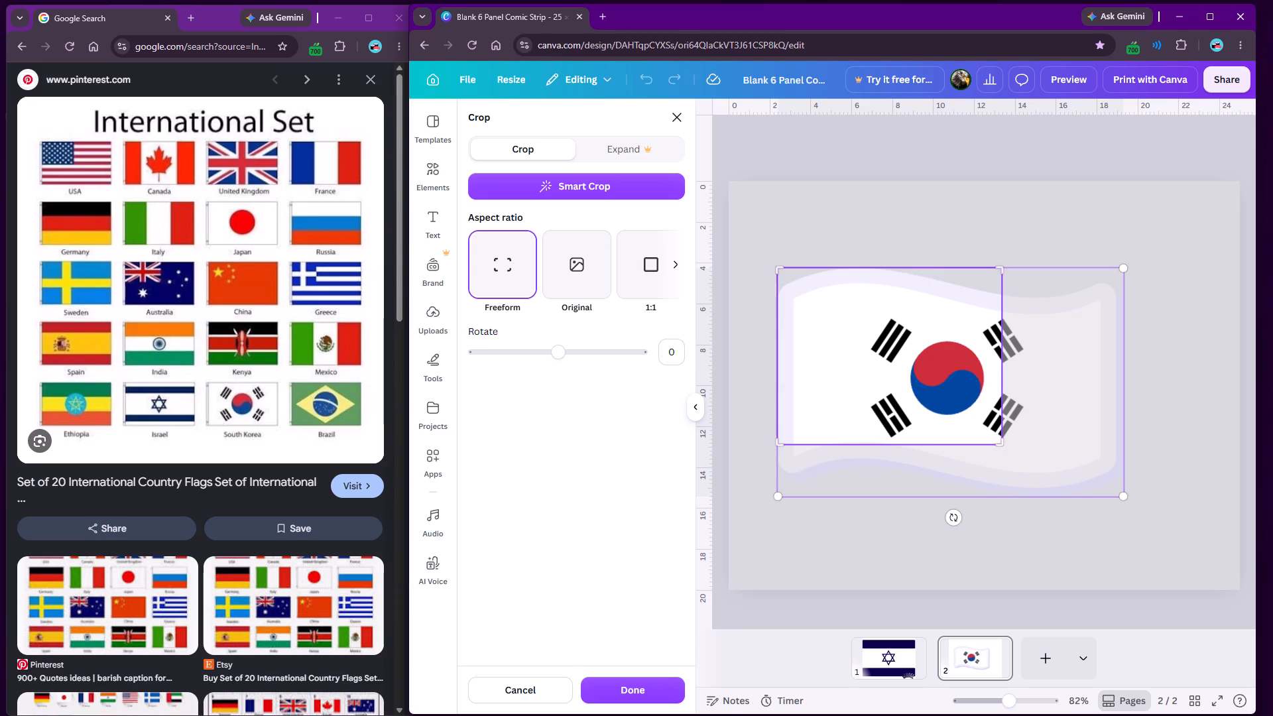
pyautogui.moveTo(783, 447); pyautogui.dragTo(906, 449)
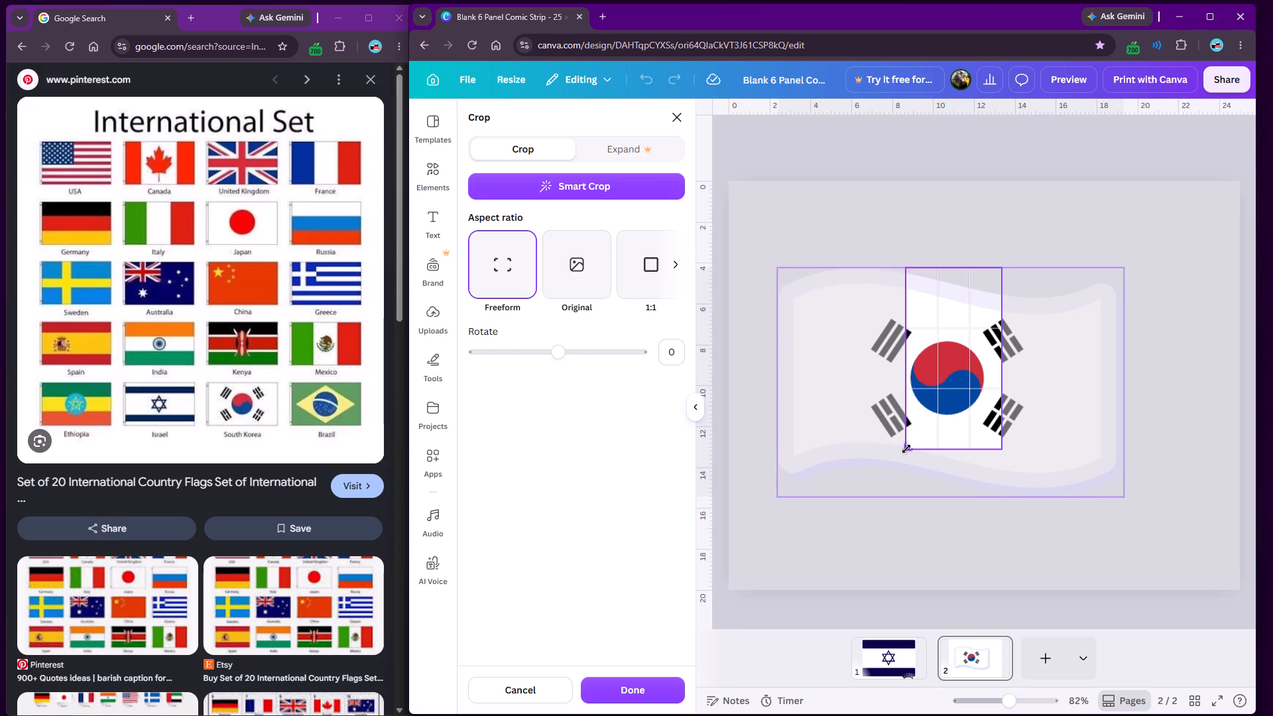
pyautogui.moveTo(906, 449); pyautogui.dragTo(847, 455)
pyautogui.moveTo(1007, 268); pyautogui.dragTo(1030, 318)
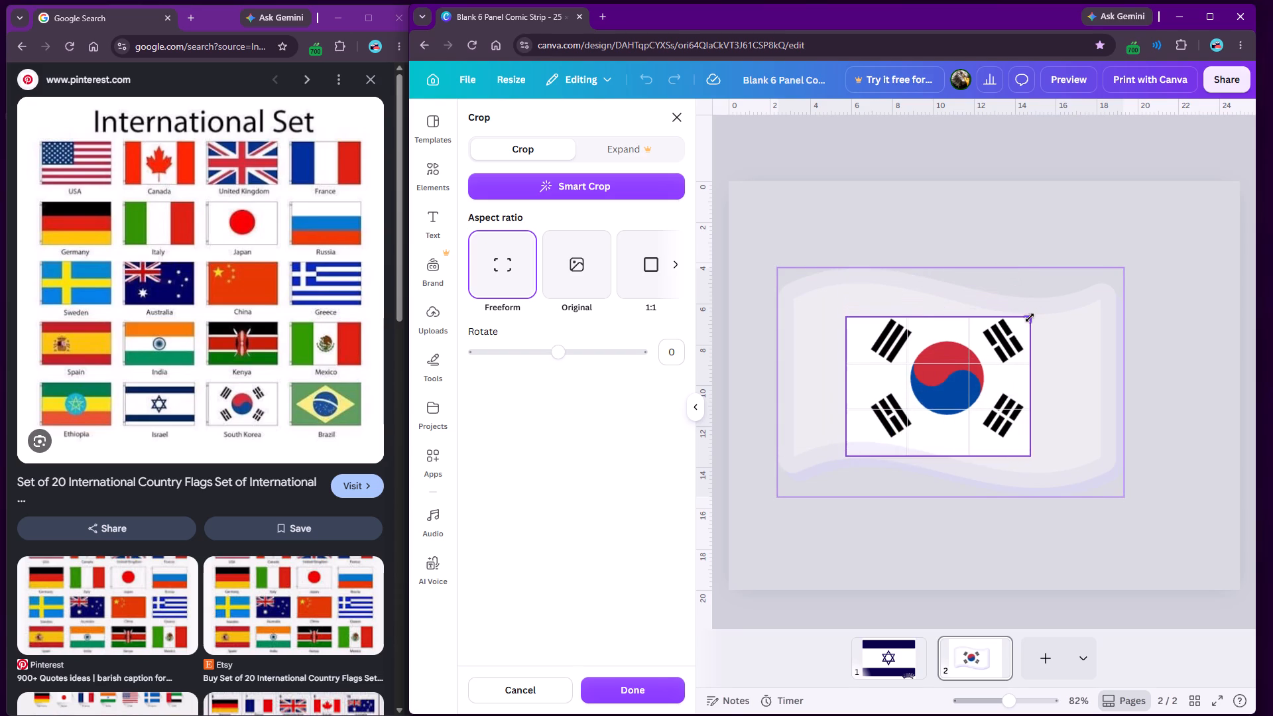
pyautogui.moveTo(1030, 318); pyautogui.dragTo(1030, 318)
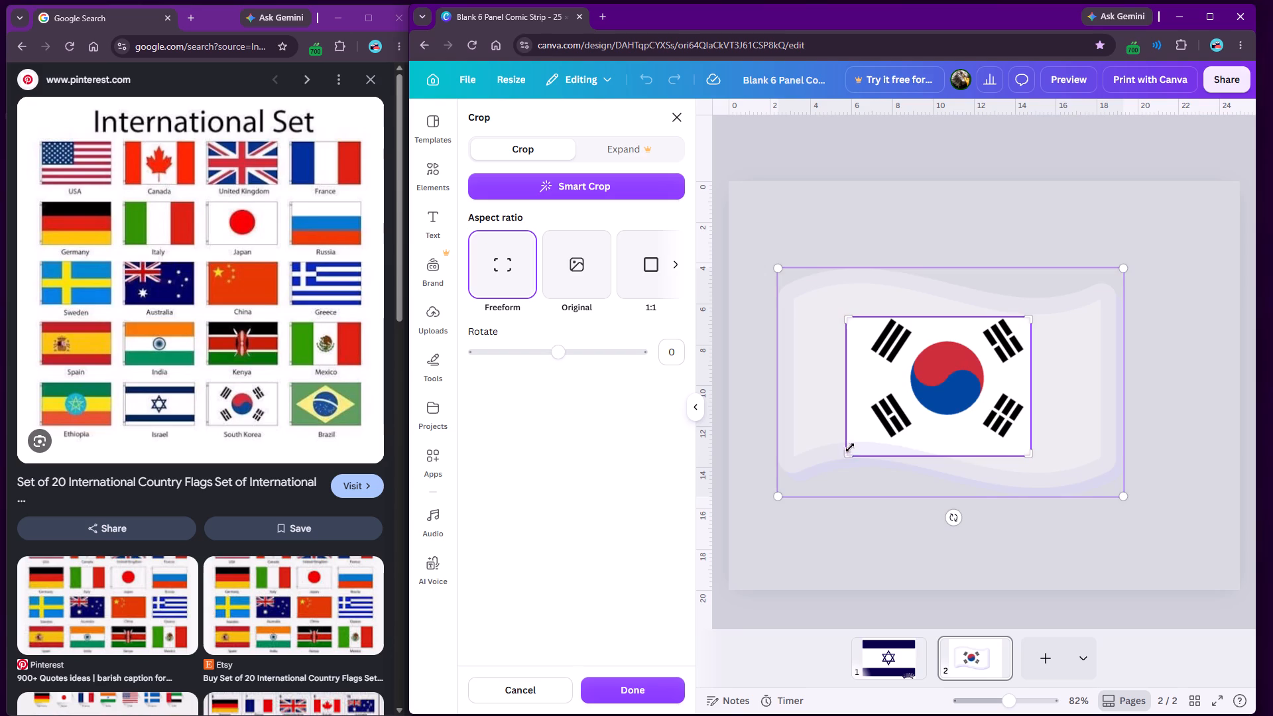
pyautogui.moveTo(851, 459); pyautogui.dragTo(869, 438)
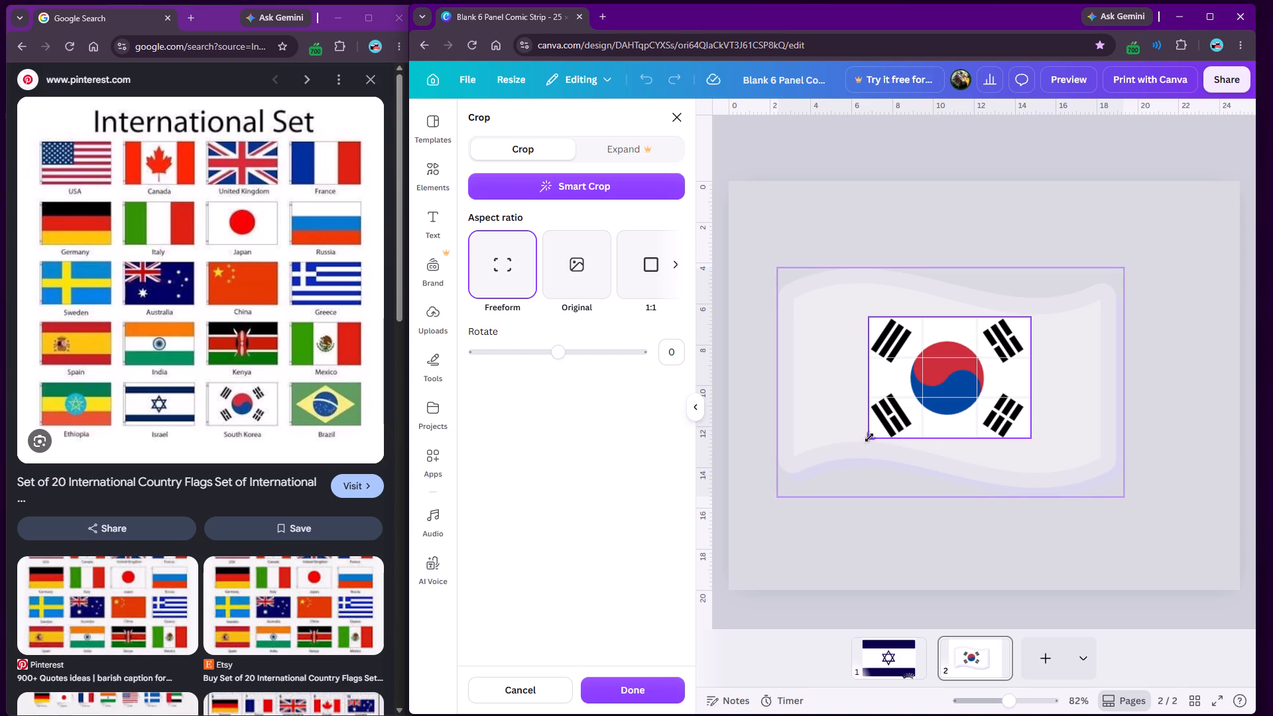
pyautogui.moveTo(869, 438); pyautogui.dragTo(868, 439)
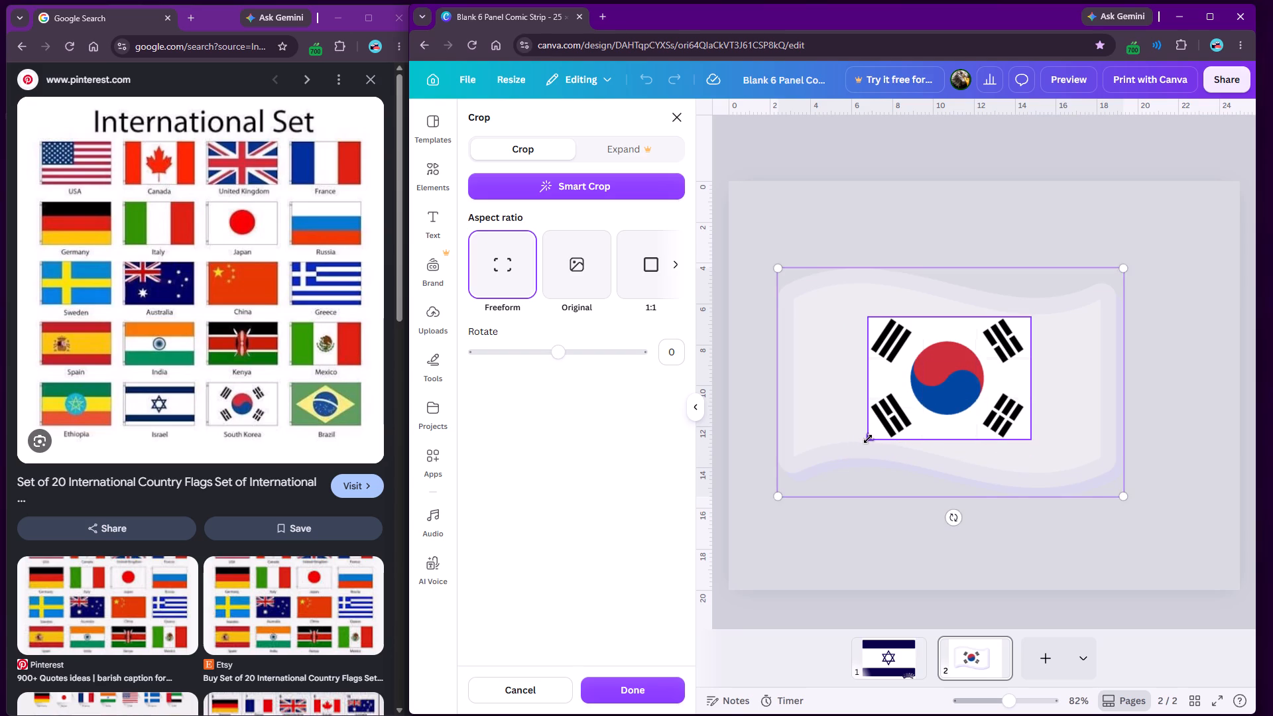
pyautogui.moveTo(868, 439); pyautogui.dragTo(869, 439)
pyautogui.click(892, 548)
pyautogui.click(892, 545)
pyautogui.click(934, 400)
# Enlarge the cropped emblem graphic to the full width of page 2 and centre it vertically on the page.
pyautogui.moveTo(1029, 438); pyautogui.dragTo(1063, 473)
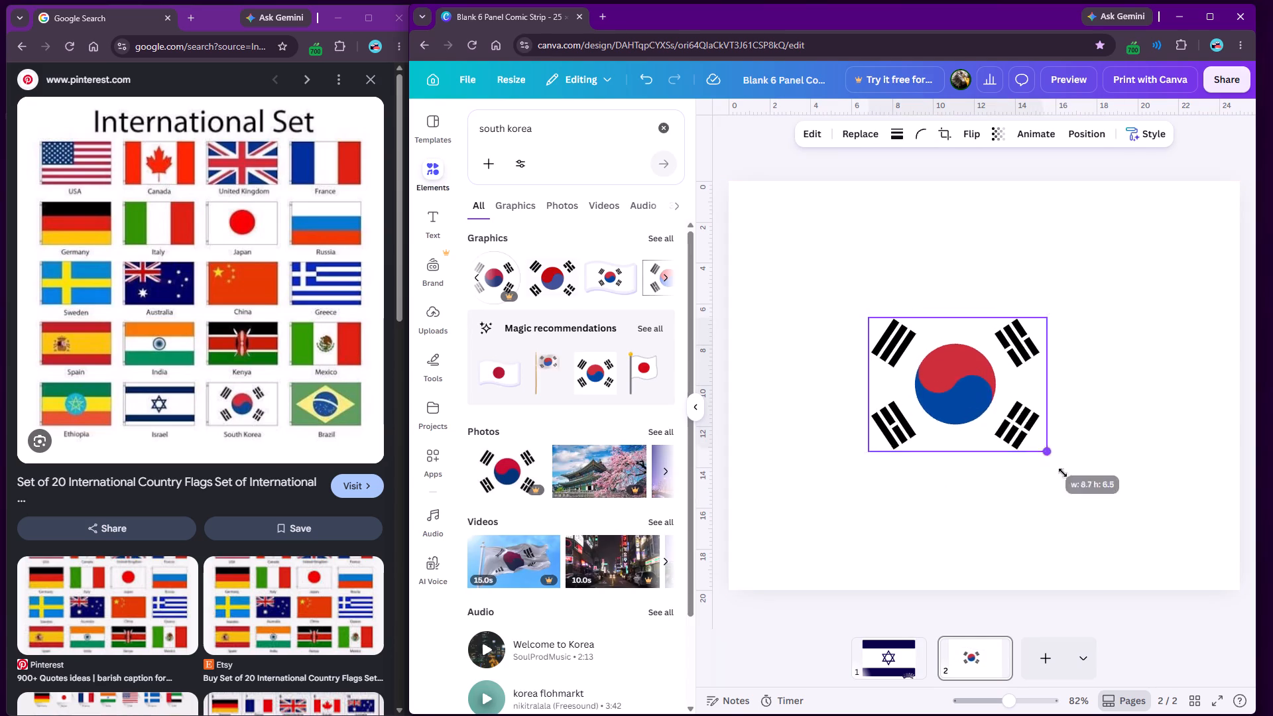
pyautogui.moveTo(1063, 473); pyautogui.dragTo(1144, 558)
pyautogui.moveTo(867, 318); pyautogui.dragTo(724, 245)
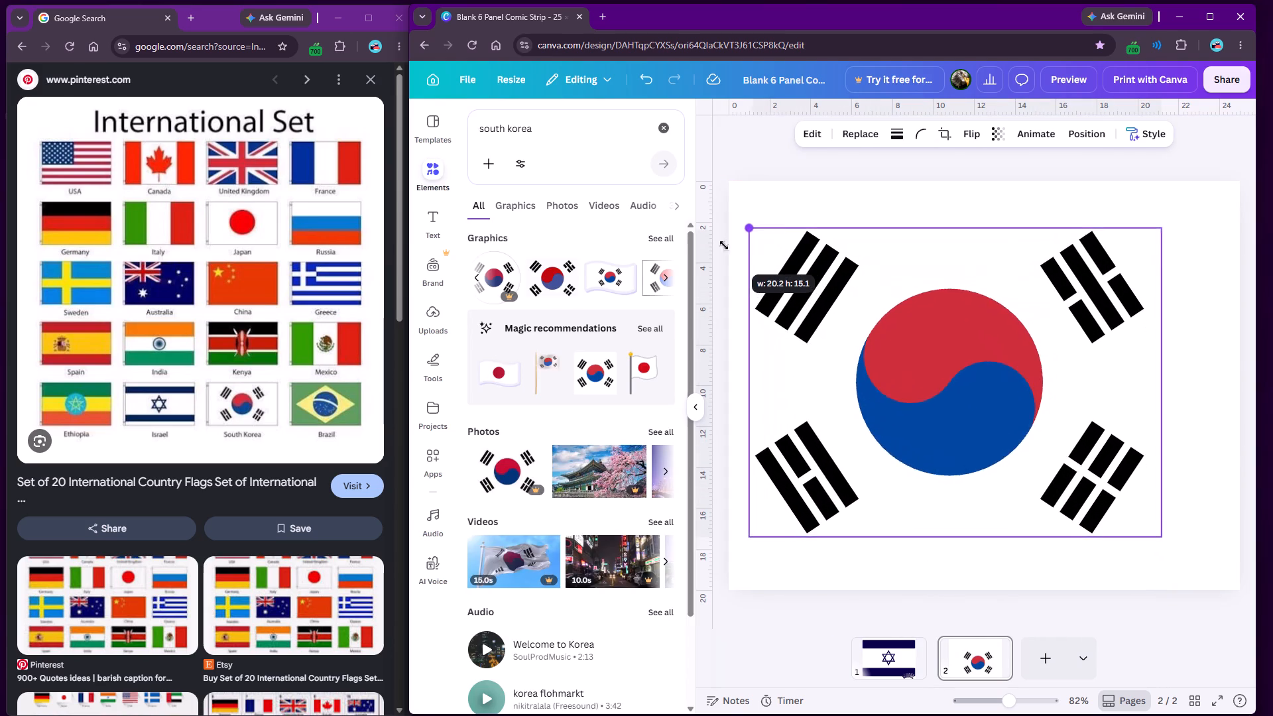
pyautogui.moveTo(724, 245); pyautogui.dragTo(728, 222)
pyautogui.moveTo(865, 333); pyautogui.dragTo(860, 300)
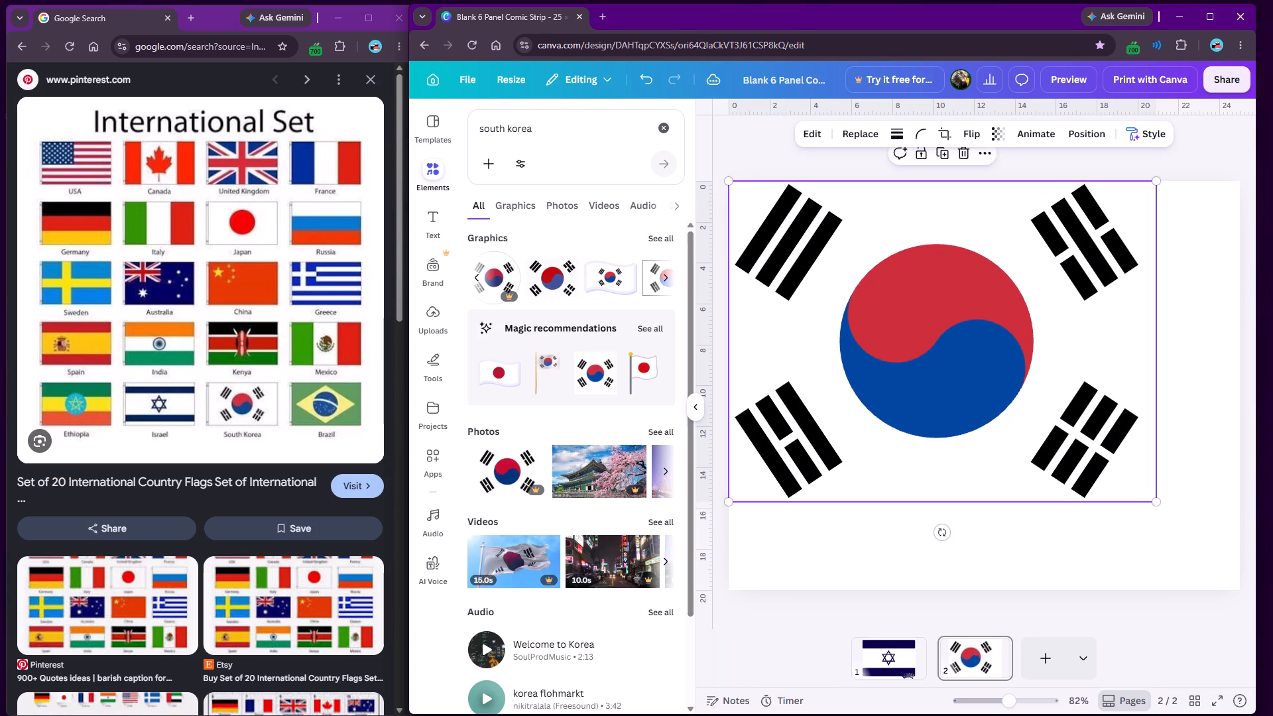
pyautogui.moveTo(1159, 504); pyautogui.dragTo(1223, 588)
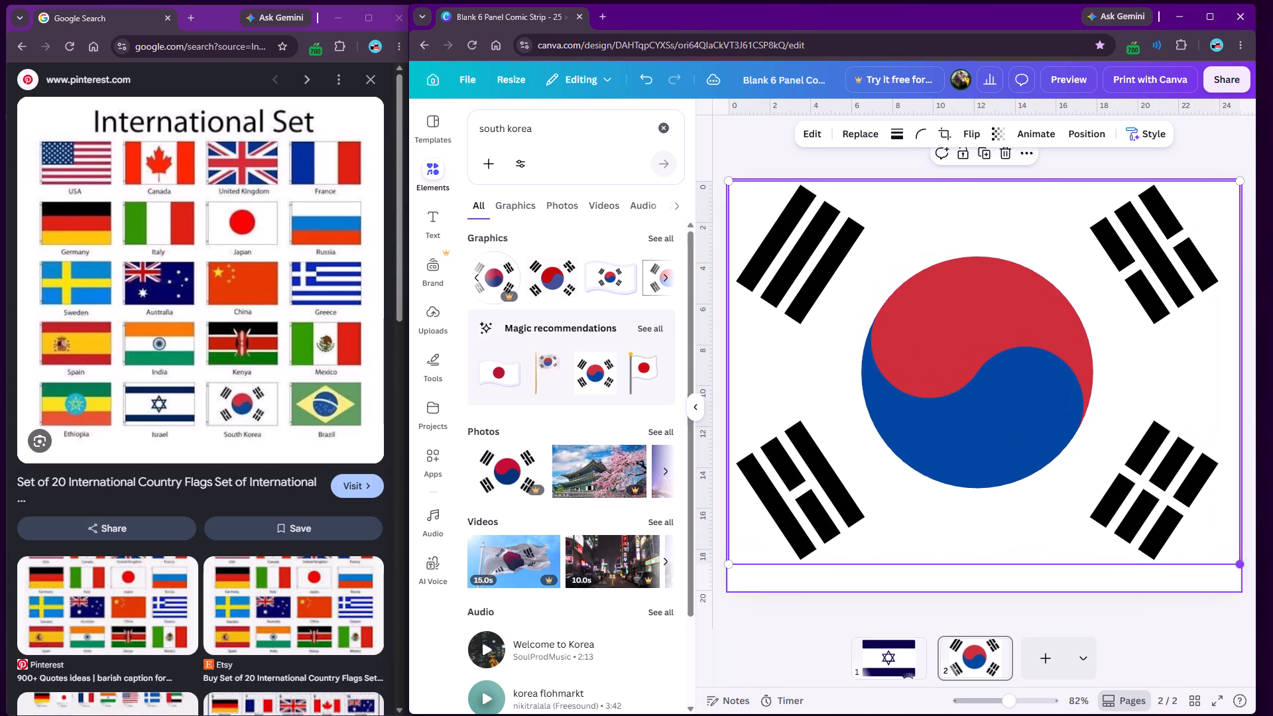
pyautogui.click(1231, 617)
pyautogui.moveTo(1032, 430); pyautogui.dragTo(1028, 432)
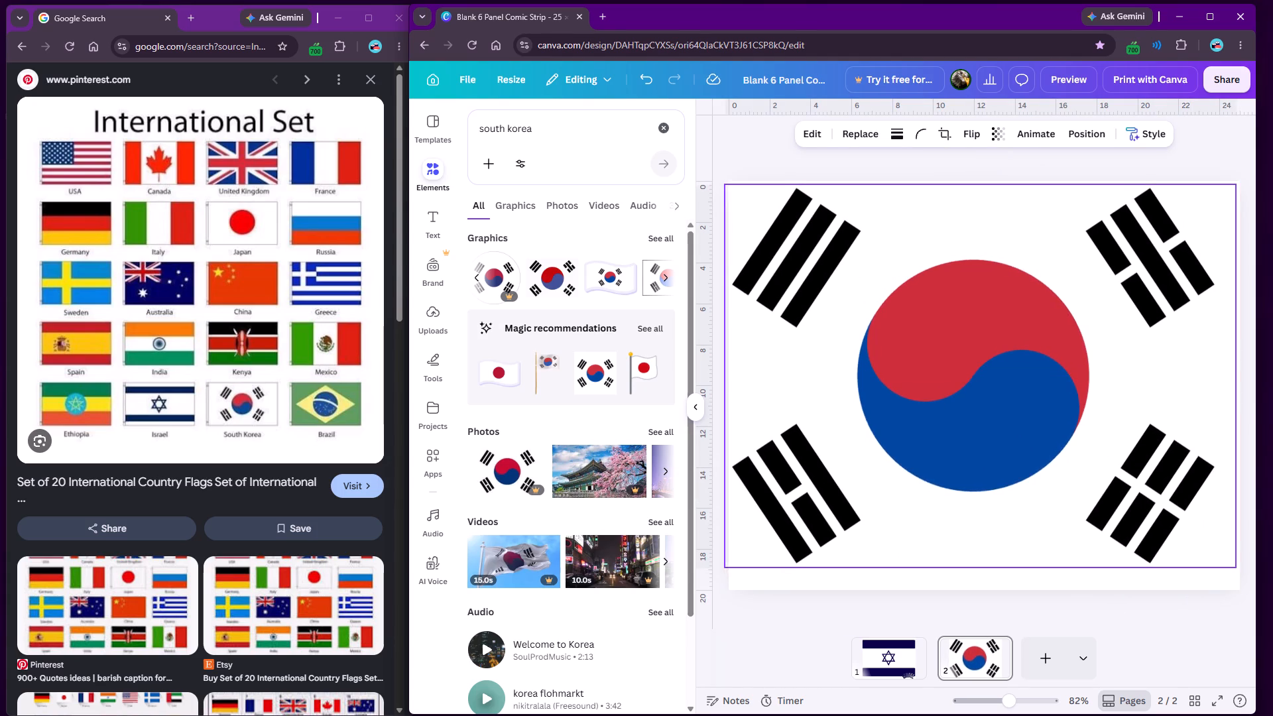
pyautogui.moveTo(1028, 432); pyautogui.dragTo(1031, 440)
pyautogui.rightClick(1031, 440)
pyautogui.click(993, 430)
pyautogui.click(997, 430)
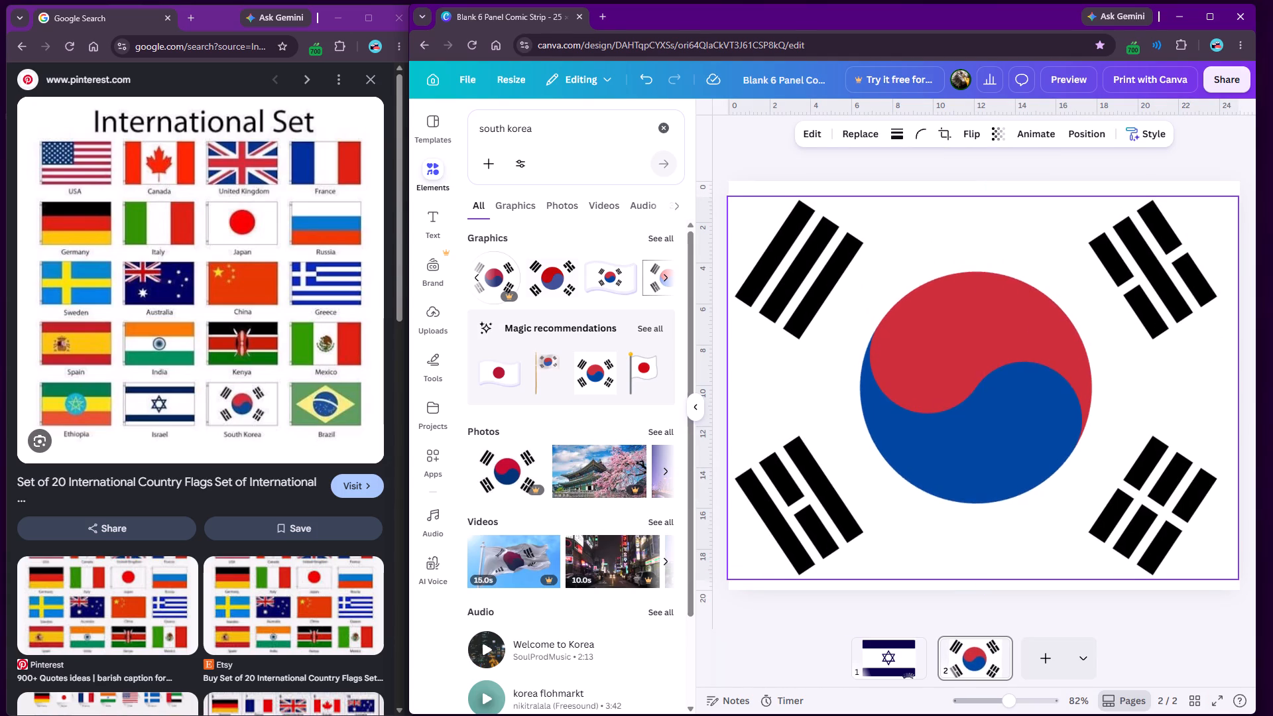
pyautogui.click(1124, 624)
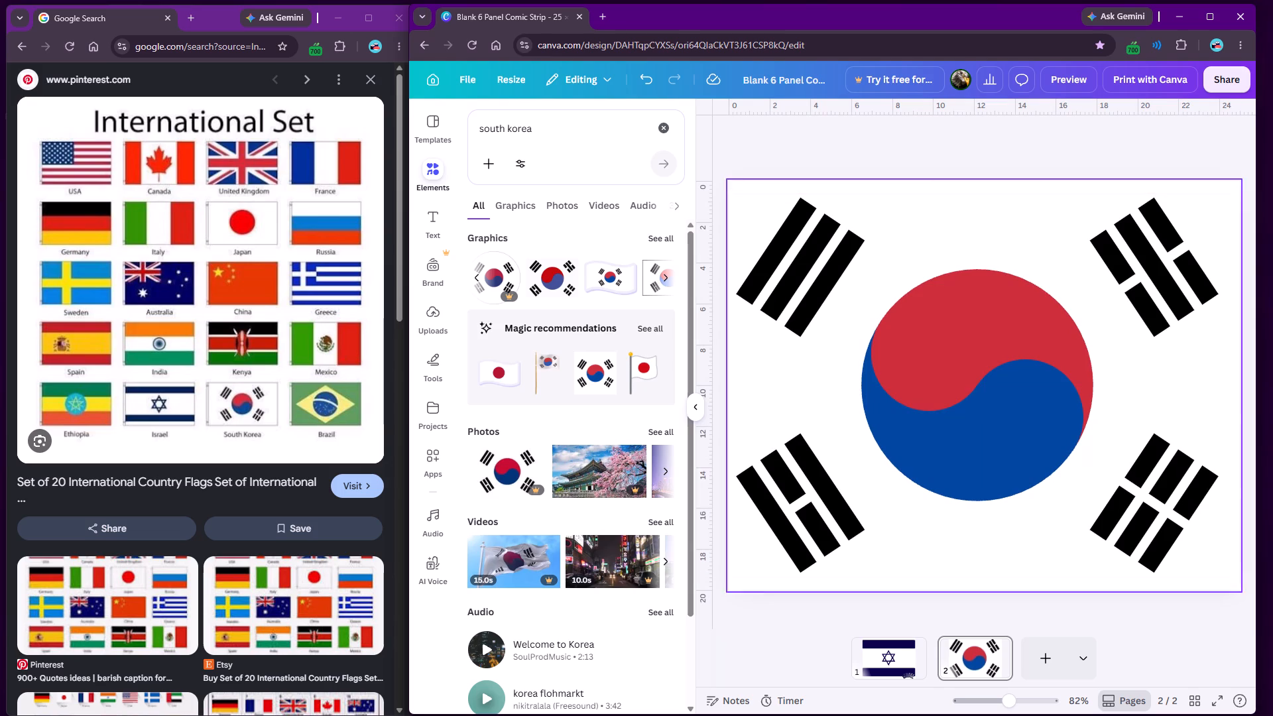
# Apply the Succession animation on enter to the South Korean emblem graphic.
pyautogui.click(898, 393)
pyautogui.click(1034, 129)
pyautogui.scroll(-1, 574, 434)
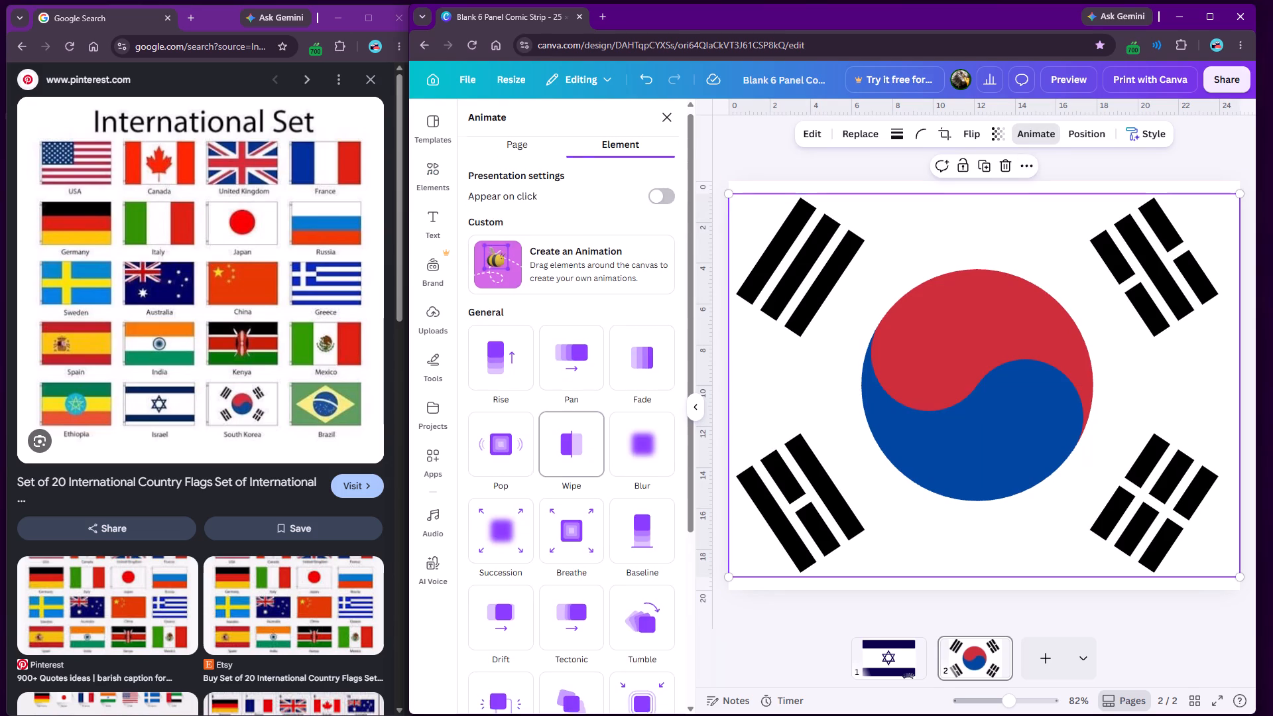
pyautogui.click(505, 473)
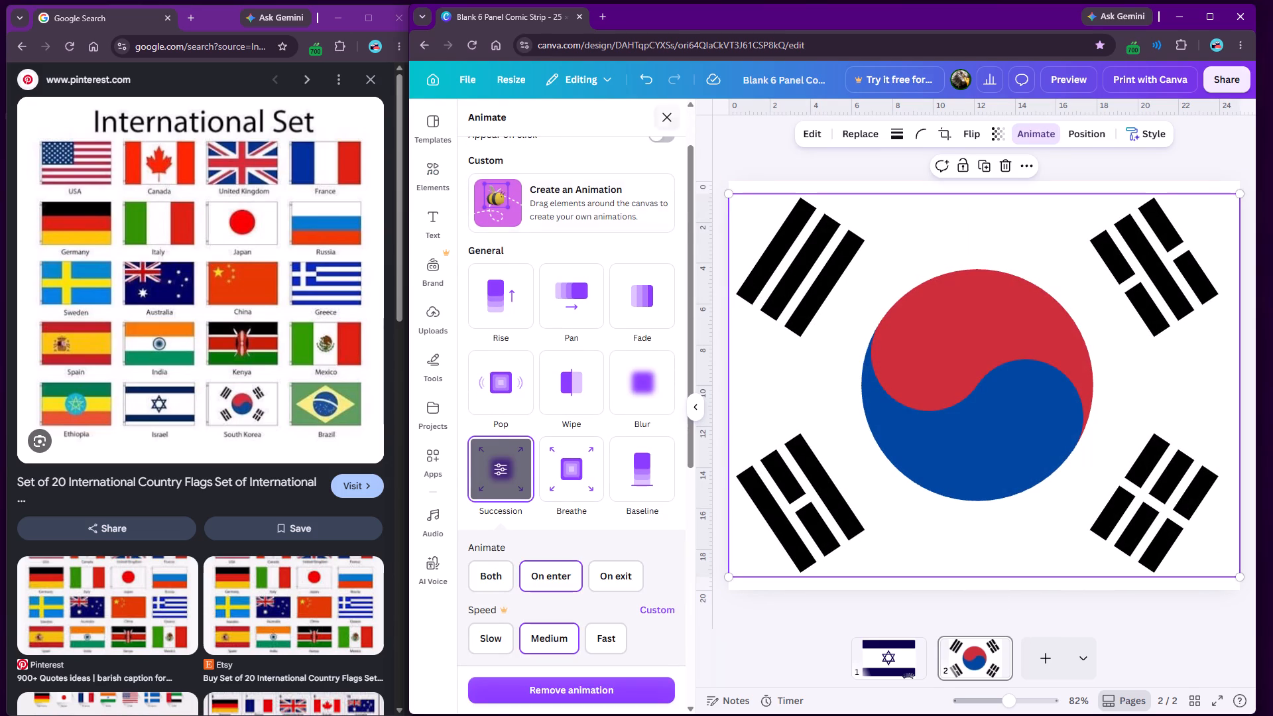
pyautogui.click(668, 109)
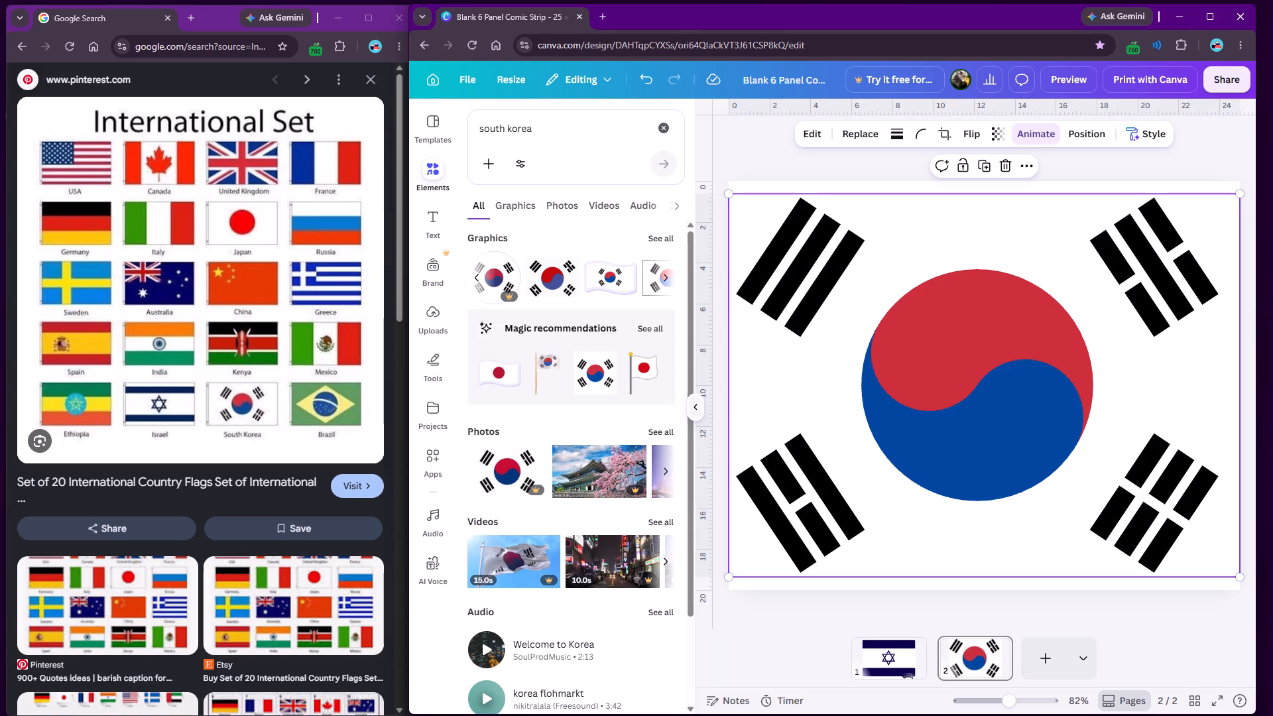
pyautogui.click(697, 414)
# Add a text box at the bottom of page 2 reading "SOUTH KOREA".
pyautogui.click(428, 219)
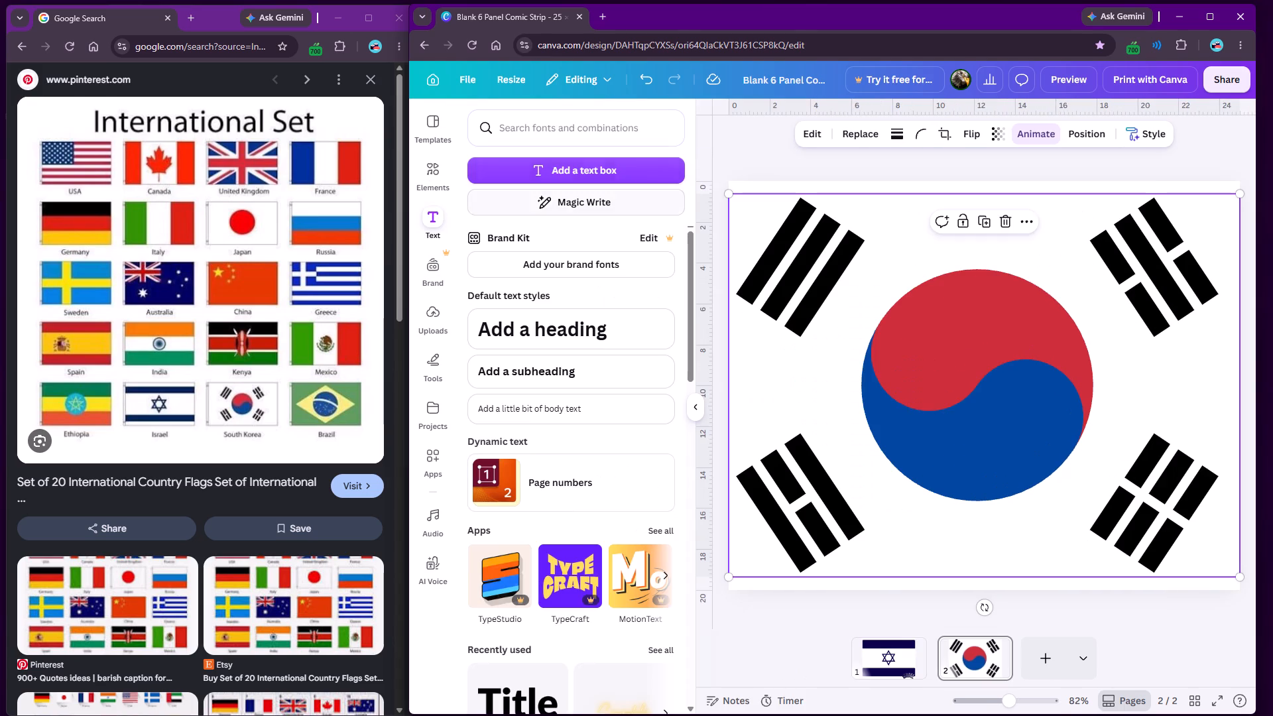
pyautogui.click(583, 176)
pyautogui.click(697, 411)
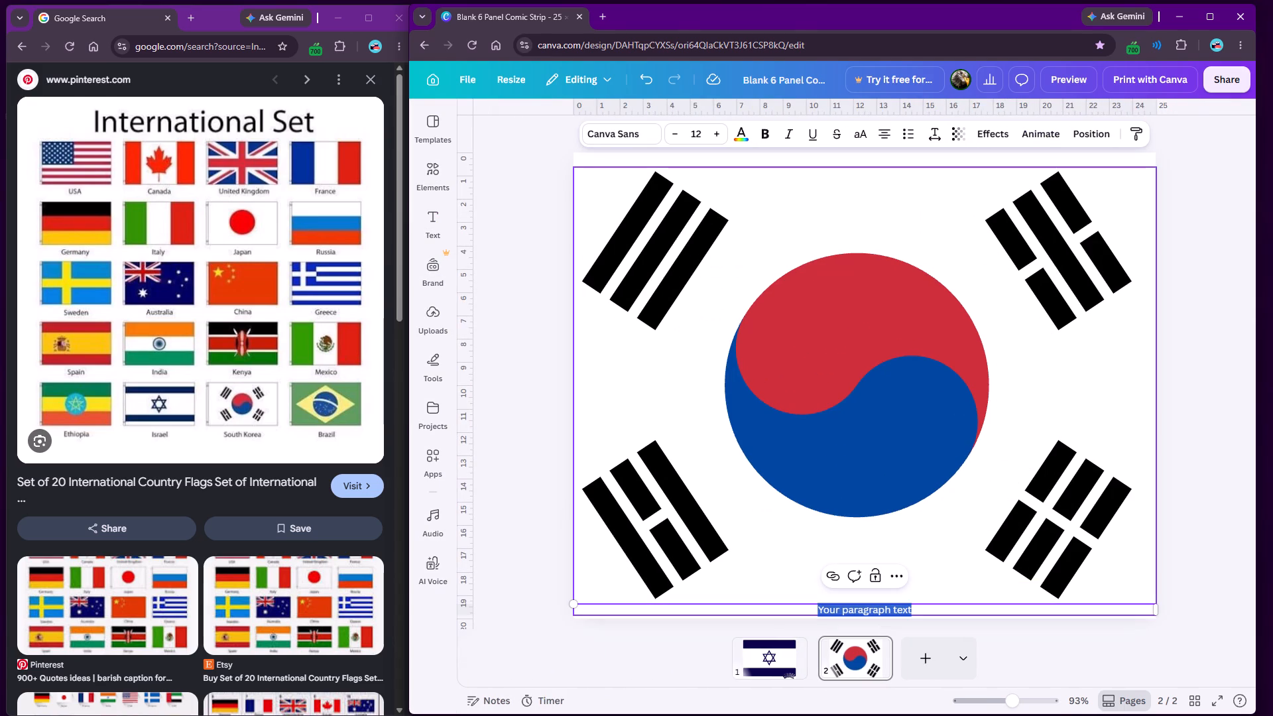
pyautogui.click(828, 607)
pyautogui.click(835, 607)
pyautogui.moveTo(856, 607); pyautogui.dragTo(884, 602)
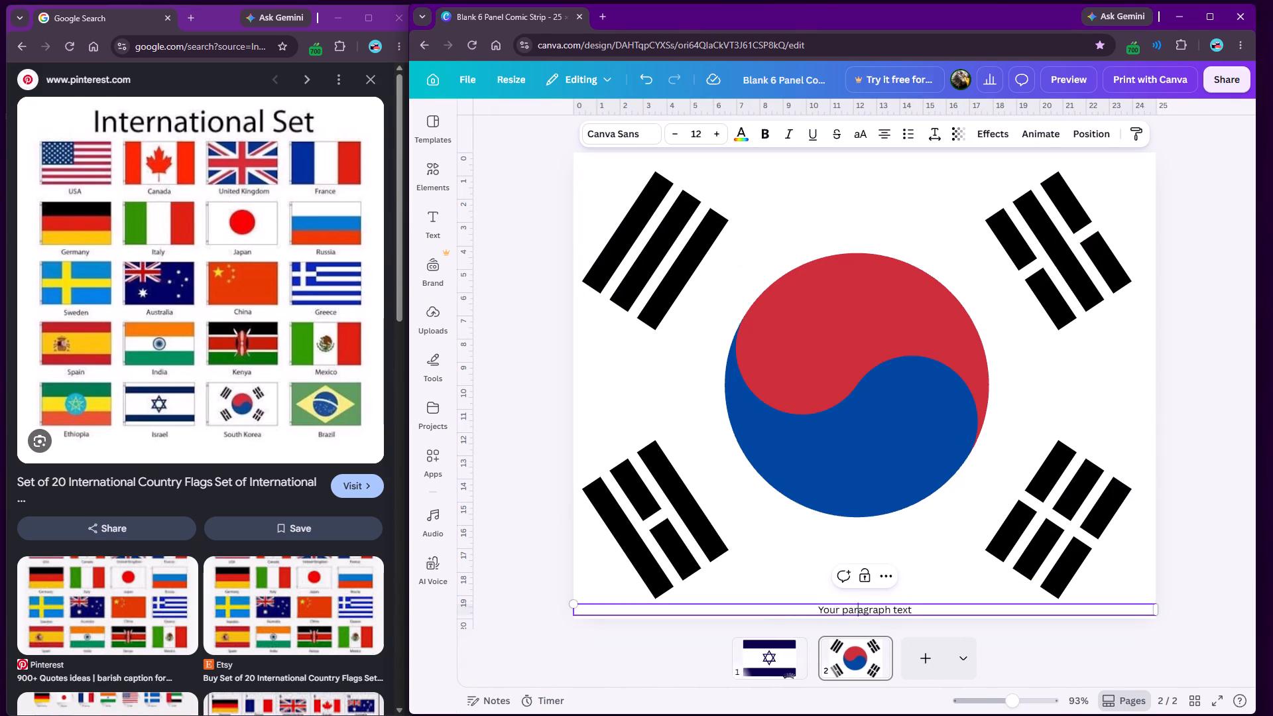
pyautogui.moveTo(884, 602); pyautogui.dragTo(885, 602)
pyautogui.tripleClick(894, 607)
pyautogui.doubleClick(891, 607)
pyautogui.hotkey('shift', 's')
pyautogui.write('OUTH KOREA')
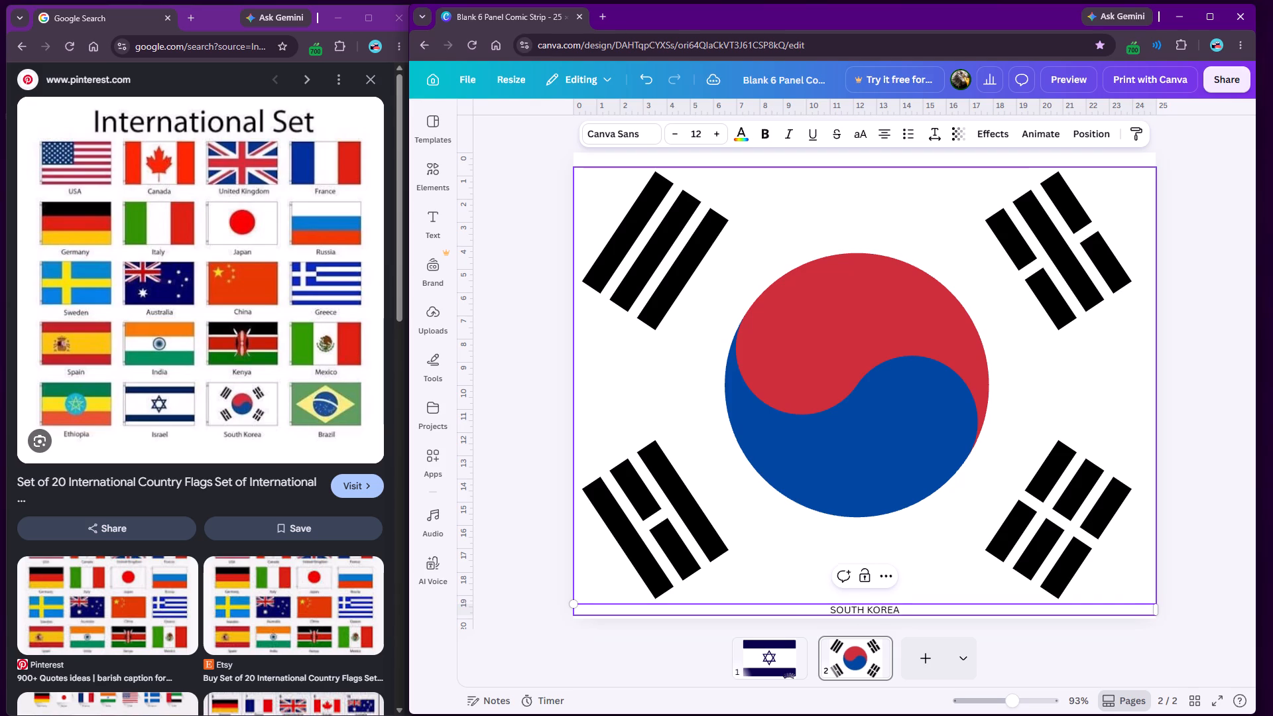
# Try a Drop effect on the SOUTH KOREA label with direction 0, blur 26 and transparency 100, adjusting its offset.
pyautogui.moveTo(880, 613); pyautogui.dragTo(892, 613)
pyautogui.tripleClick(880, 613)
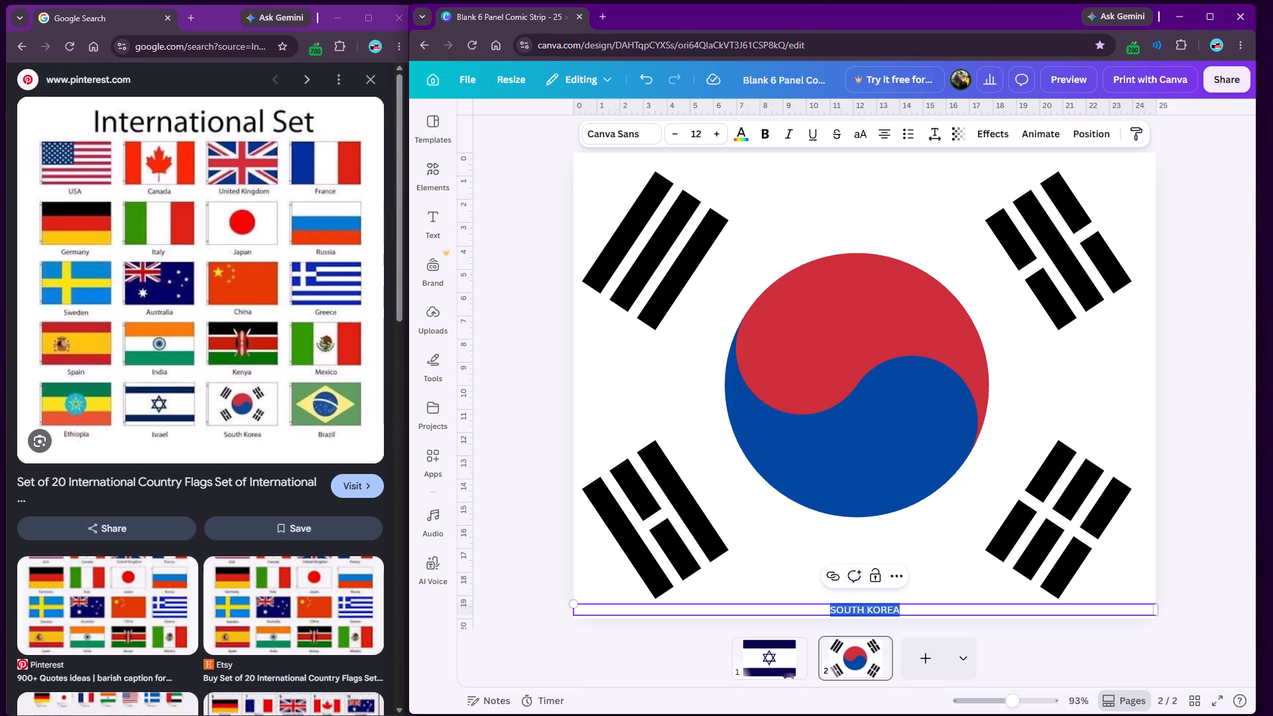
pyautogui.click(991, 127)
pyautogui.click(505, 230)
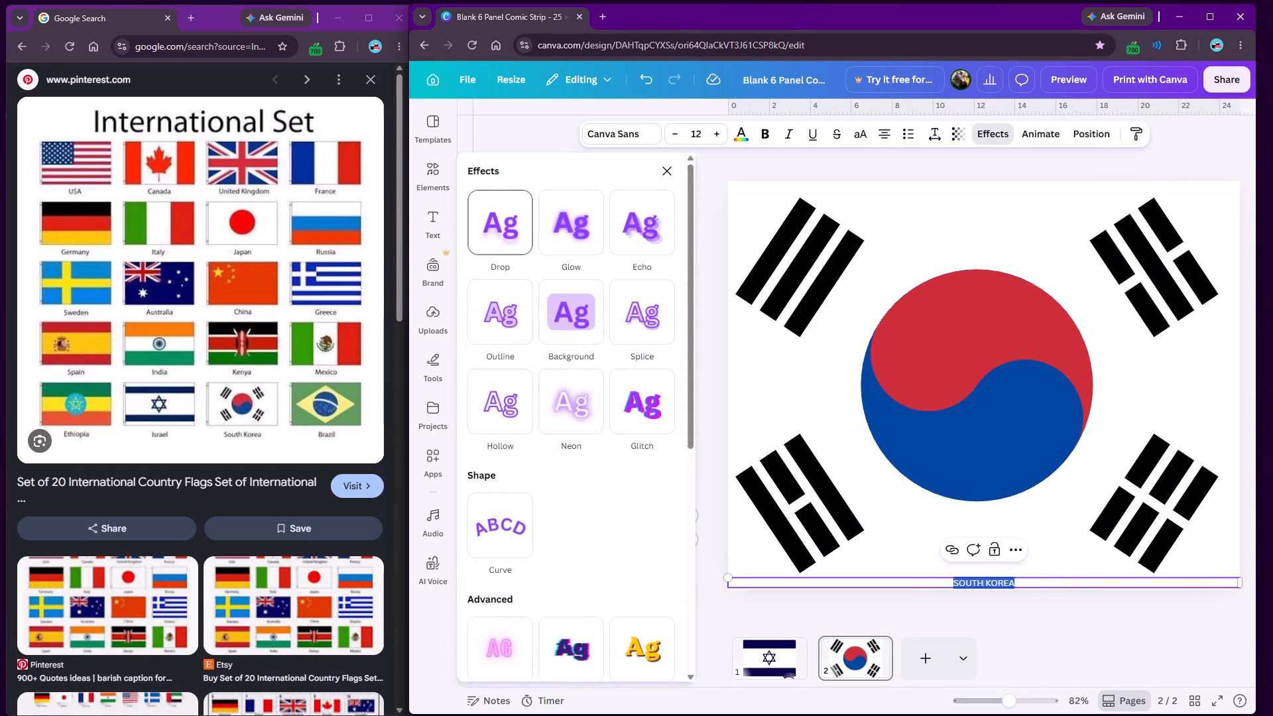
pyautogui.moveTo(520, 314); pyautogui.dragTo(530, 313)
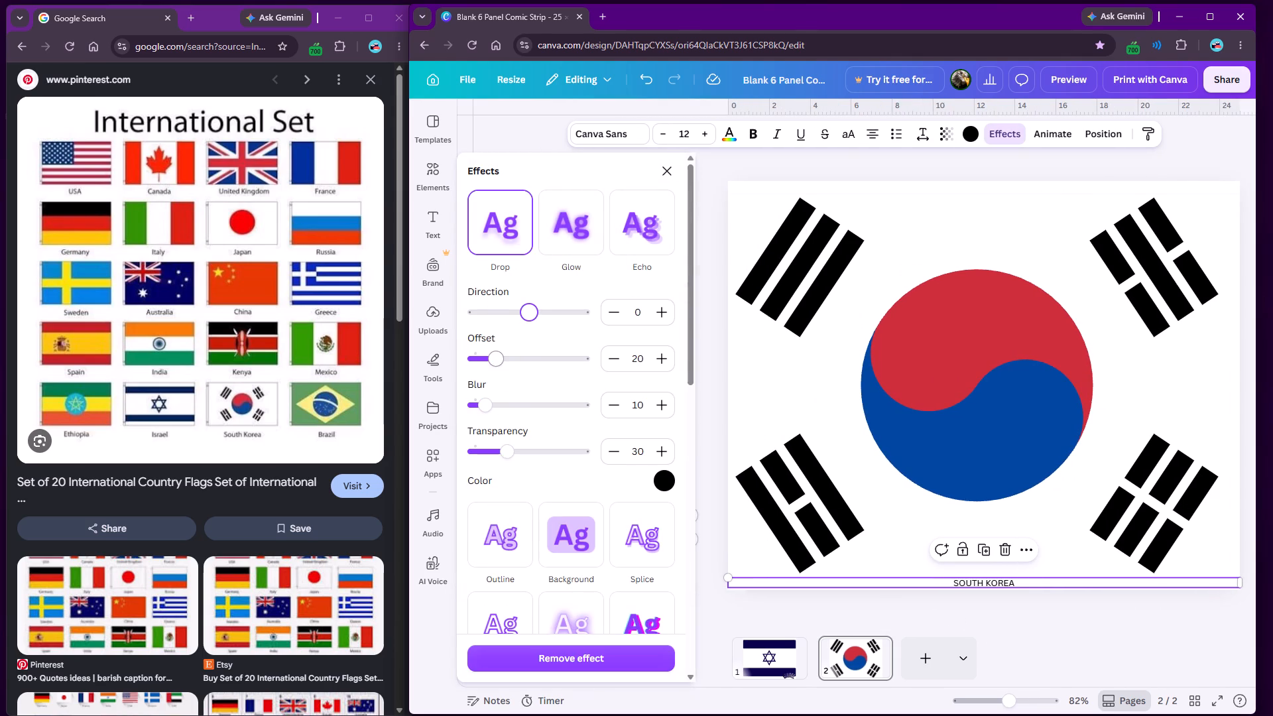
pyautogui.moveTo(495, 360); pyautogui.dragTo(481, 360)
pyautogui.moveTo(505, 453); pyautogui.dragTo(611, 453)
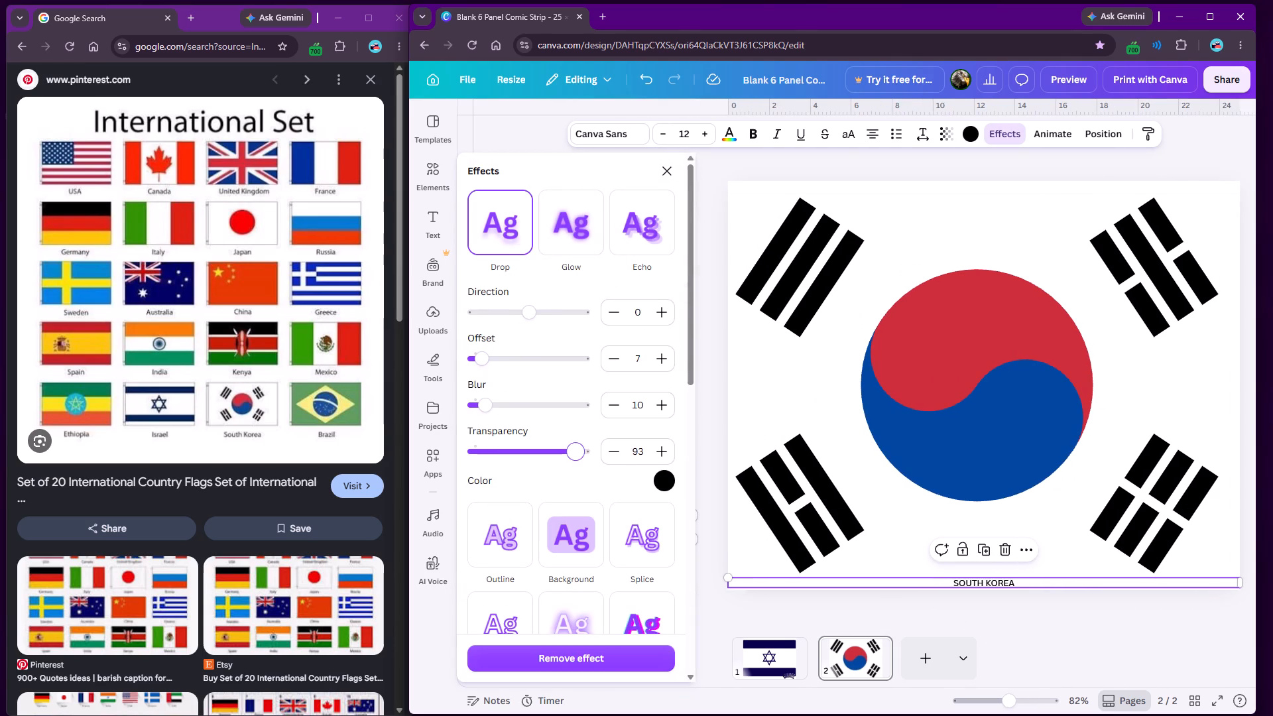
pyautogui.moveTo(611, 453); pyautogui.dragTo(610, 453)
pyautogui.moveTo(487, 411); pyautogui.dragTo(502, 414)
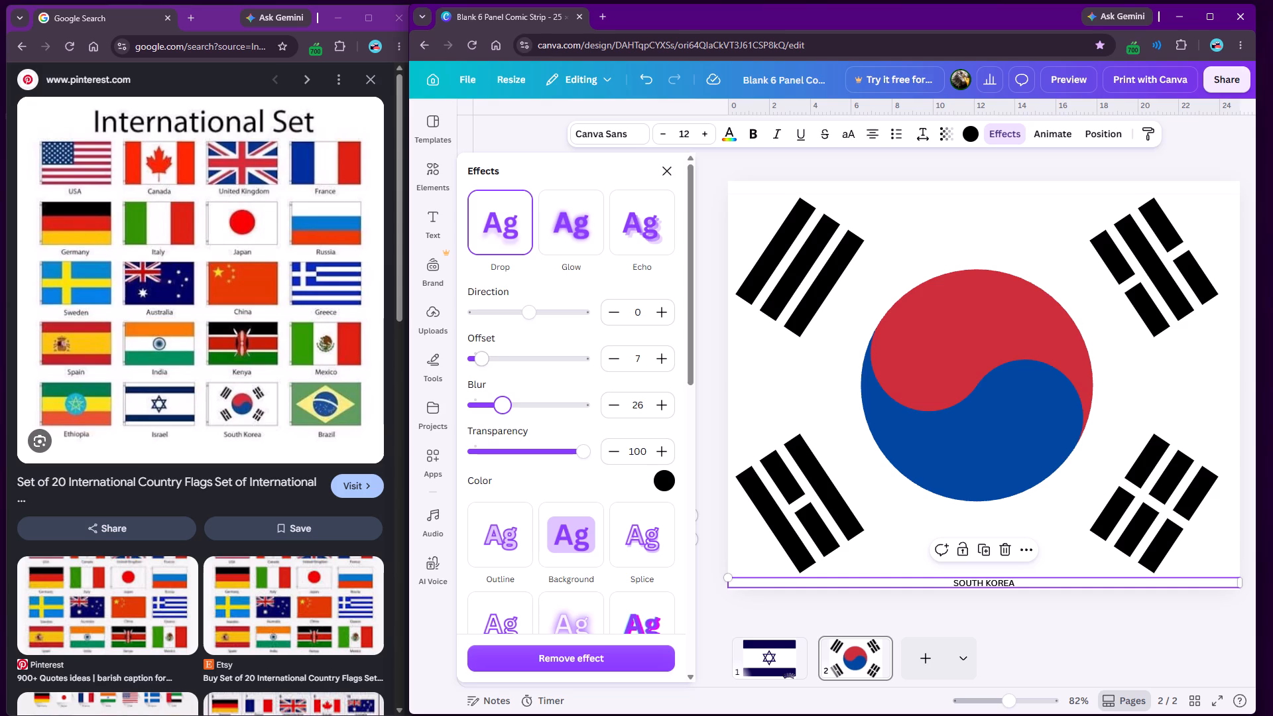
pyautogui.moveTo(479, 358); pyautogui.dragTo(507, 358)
# Apply the Outline effect to the SOUTH KOREA label.
pyautogui.scroll(-3, 556, 447)
pyautogui.click(507, 349)
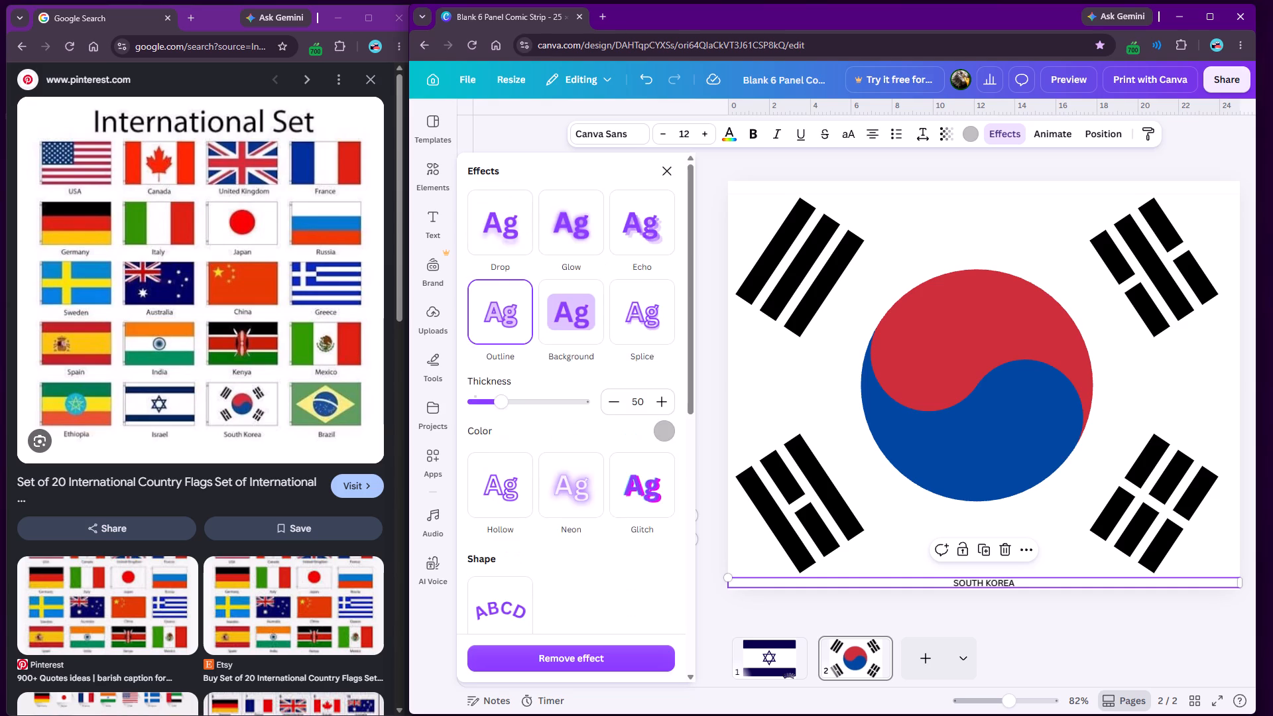
# Apply the Curve shape to the SOUTH KOREA label with a curve value of 100.
pyautogui.scroll(-4, 553, 377)
pyautogui.click(520, 339)
pyautogui.moveTo(558, 438); pyautogui.dragTo(611, 438)
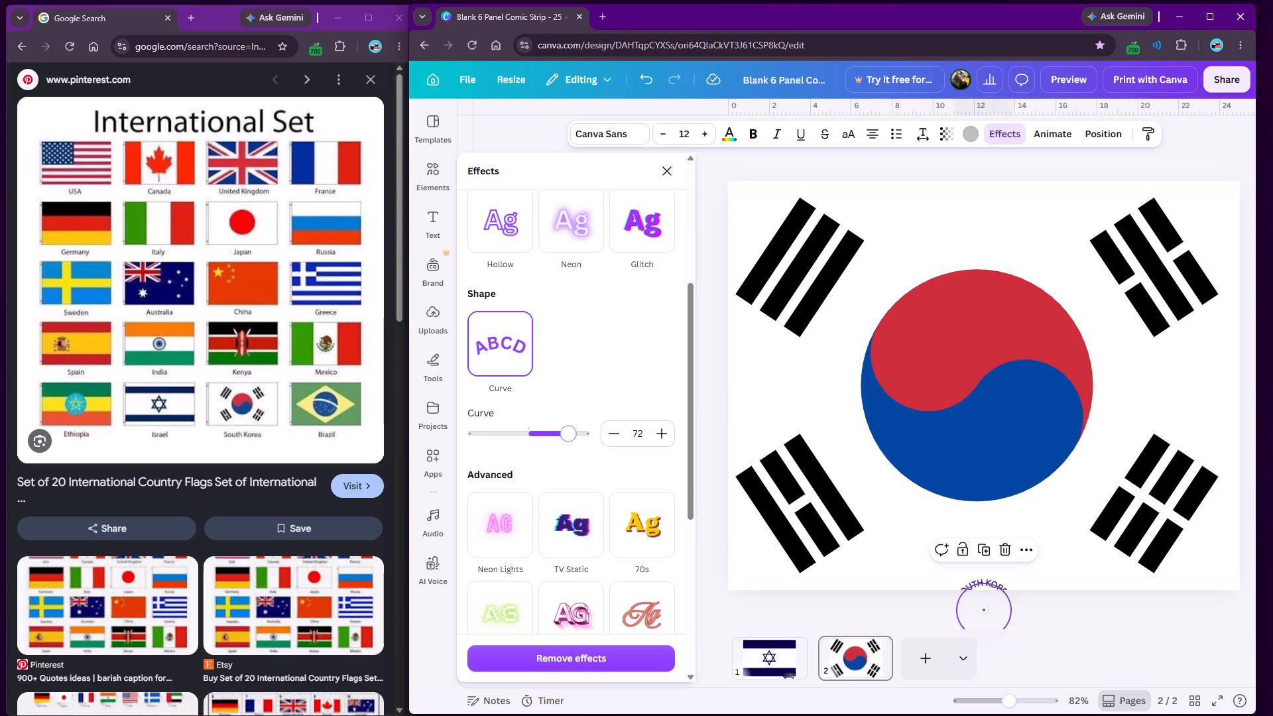
pyautogui.moveTo(611, 438); pyautogui.dragTo(642, 438)
pyautogui.scroll(-4, 621, 452)
pyautogui.scroll(-1, 542, 429)
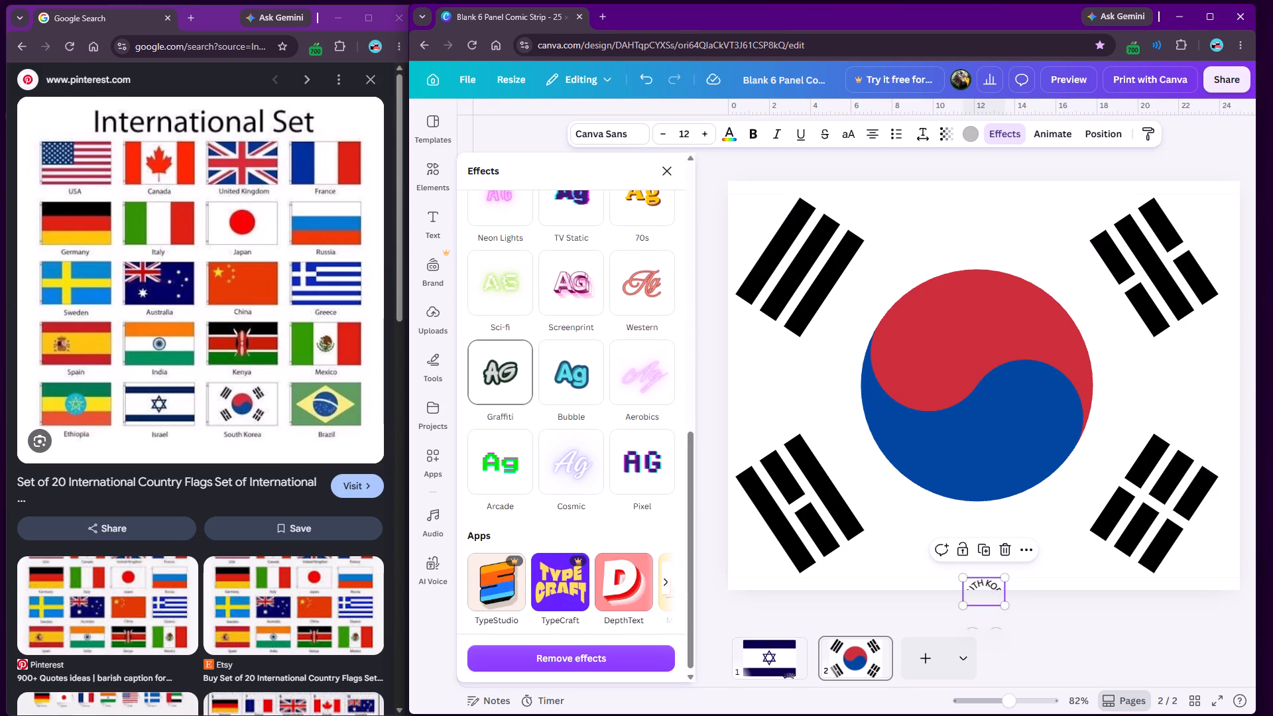
pyautogui.scroll(7, 633, 277)
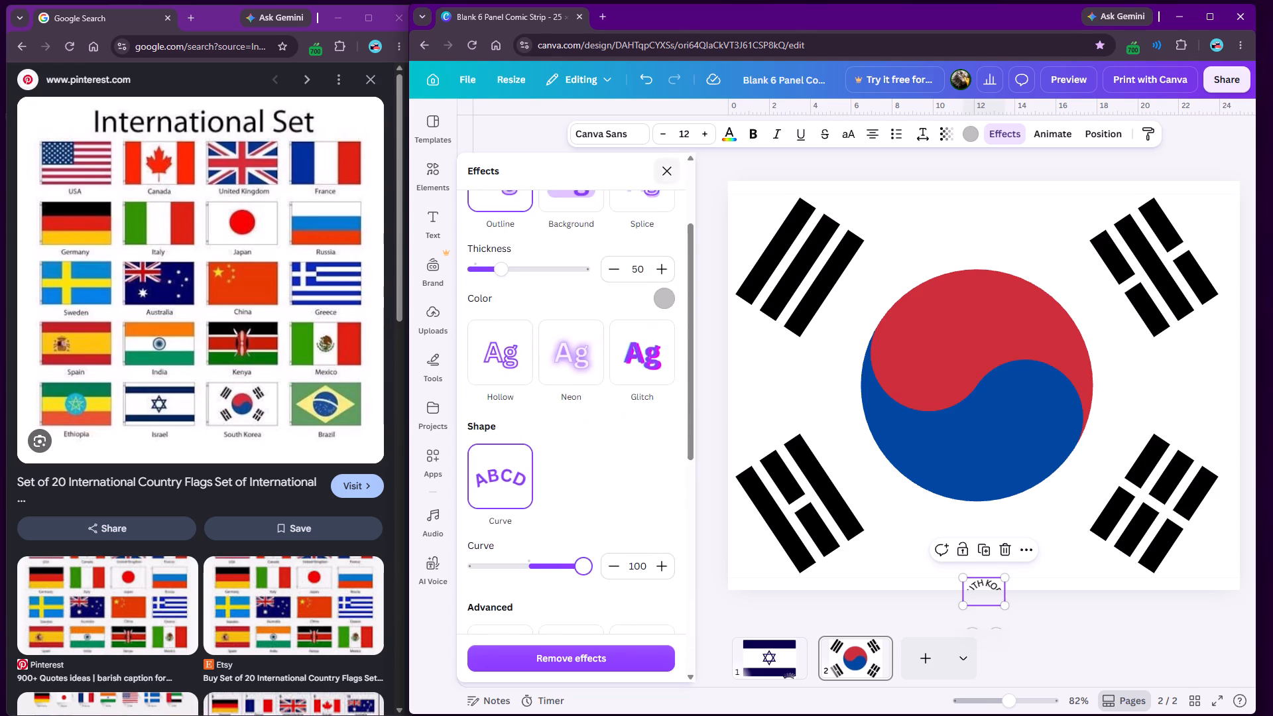
pyautogui.click(666, 164)
# Enlarge the curved SOUTH KOREA label to about font size 34 and place it centred just below the emblem.
pyautogui.moveTo(887, 603); pyautogui.dragTo(954, 512)
pyautogui.moveTo(923, 578); pyautogui.dragTo(1104, 569)
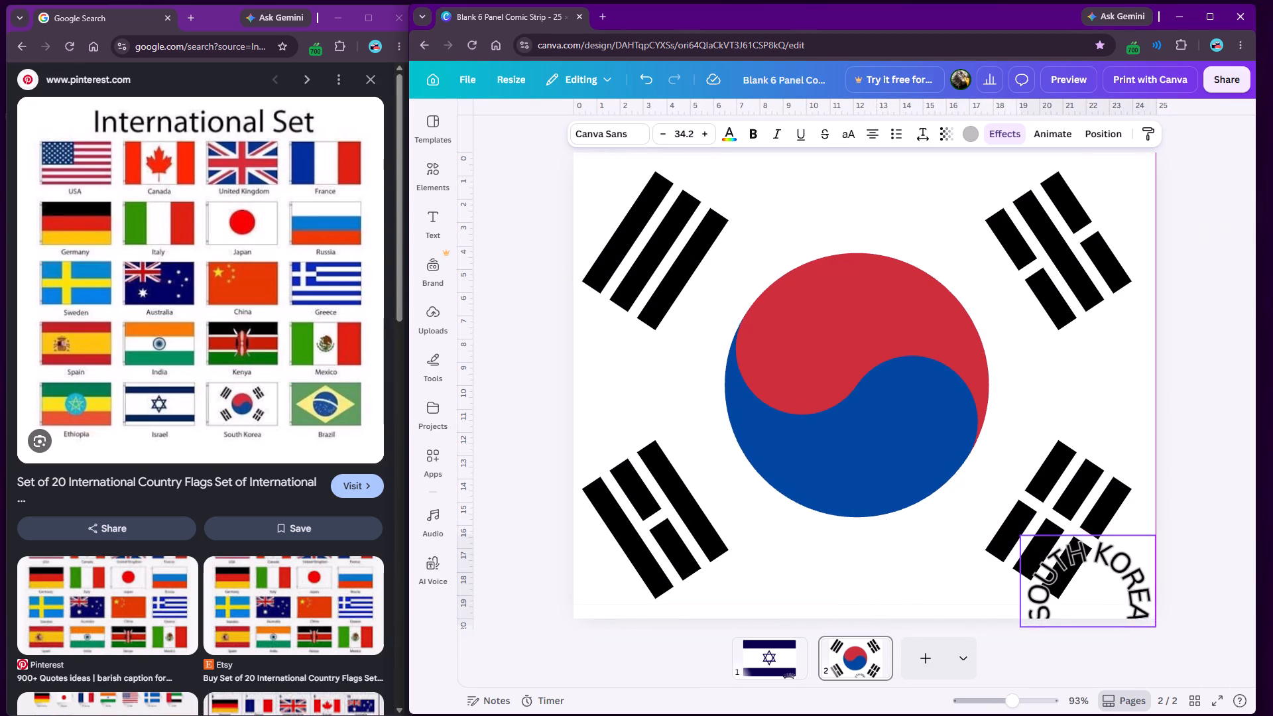
pyautogui.moveTo(1104, 569); pyautogui.dragTo(872, 558)
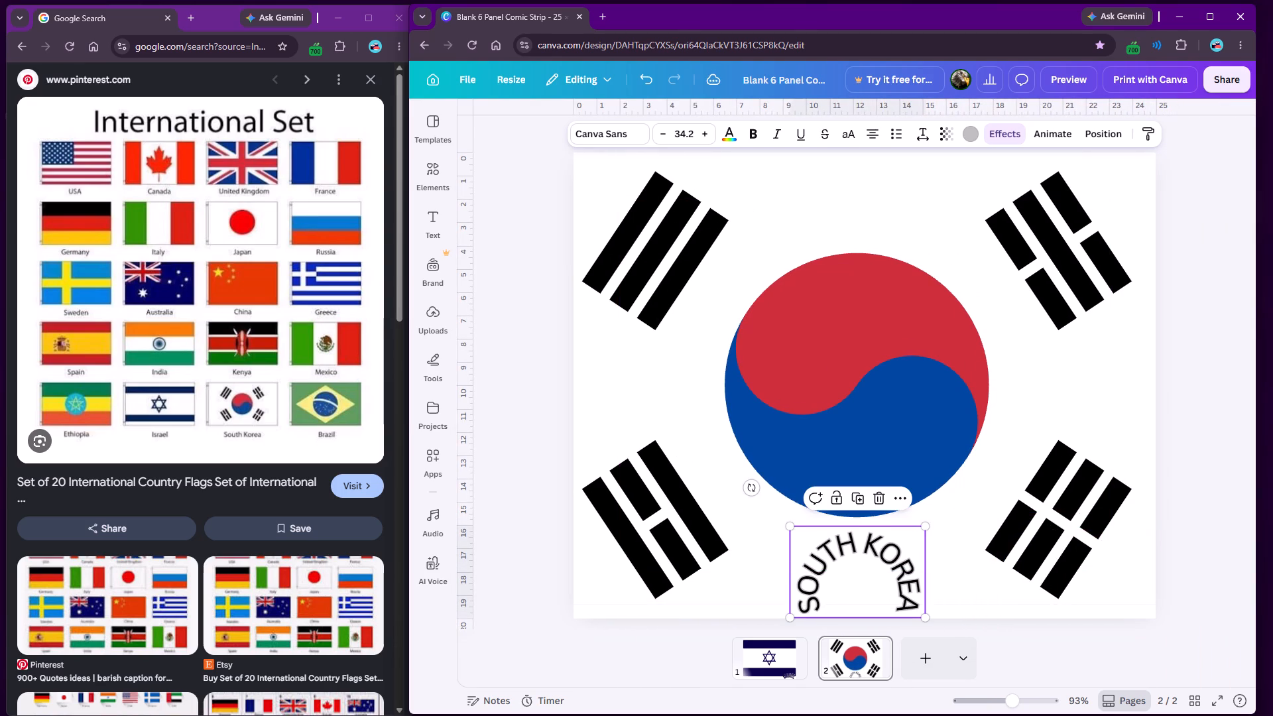
# Change the font of the whole SOUTH KOREA label to Aloja.
pyautogui.doubleClick(876, 552)
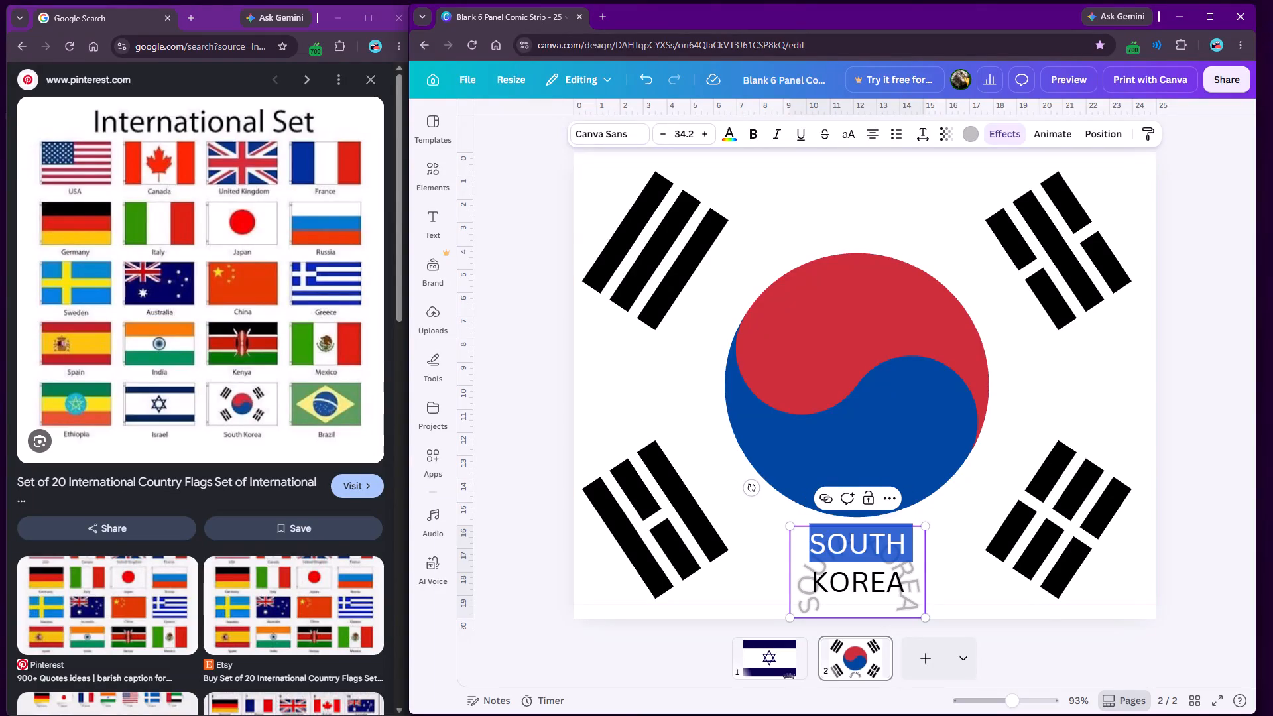
pyautogui.tripleClick(880, 583)
pyautogui.click(591, 136)
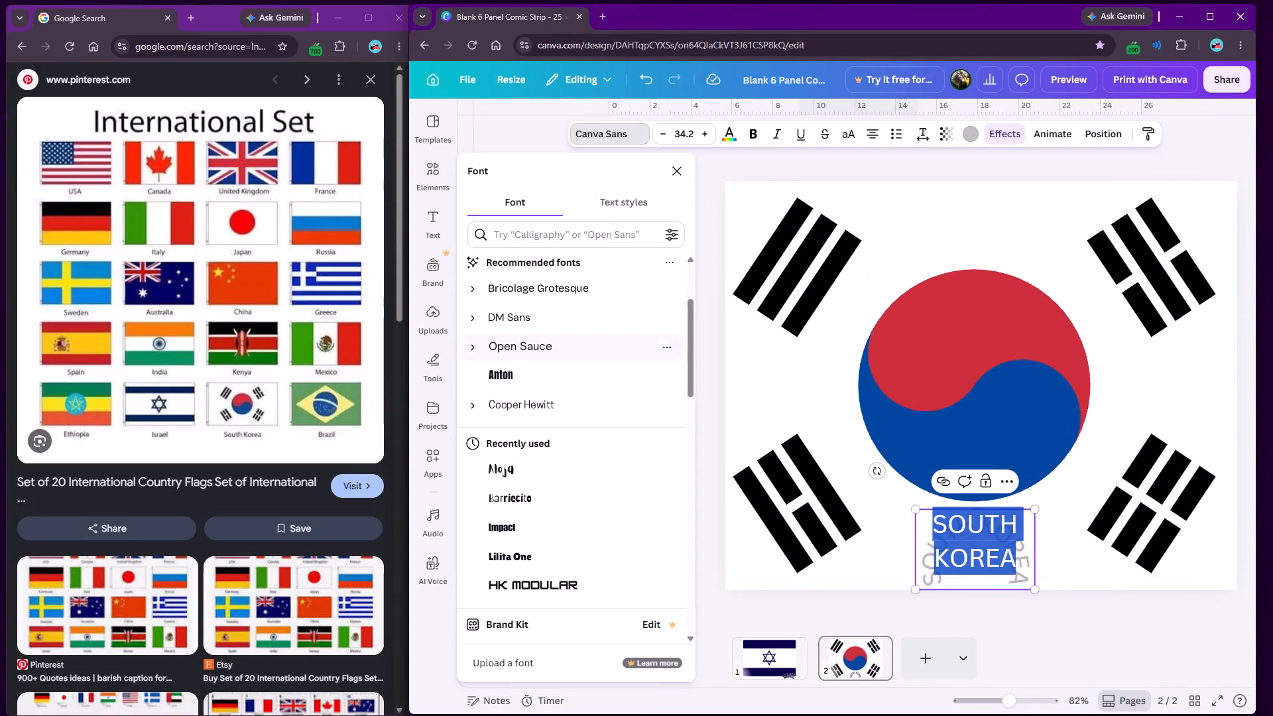
pyautogui.click(538, 378)
pyautogui.click(535, 475)
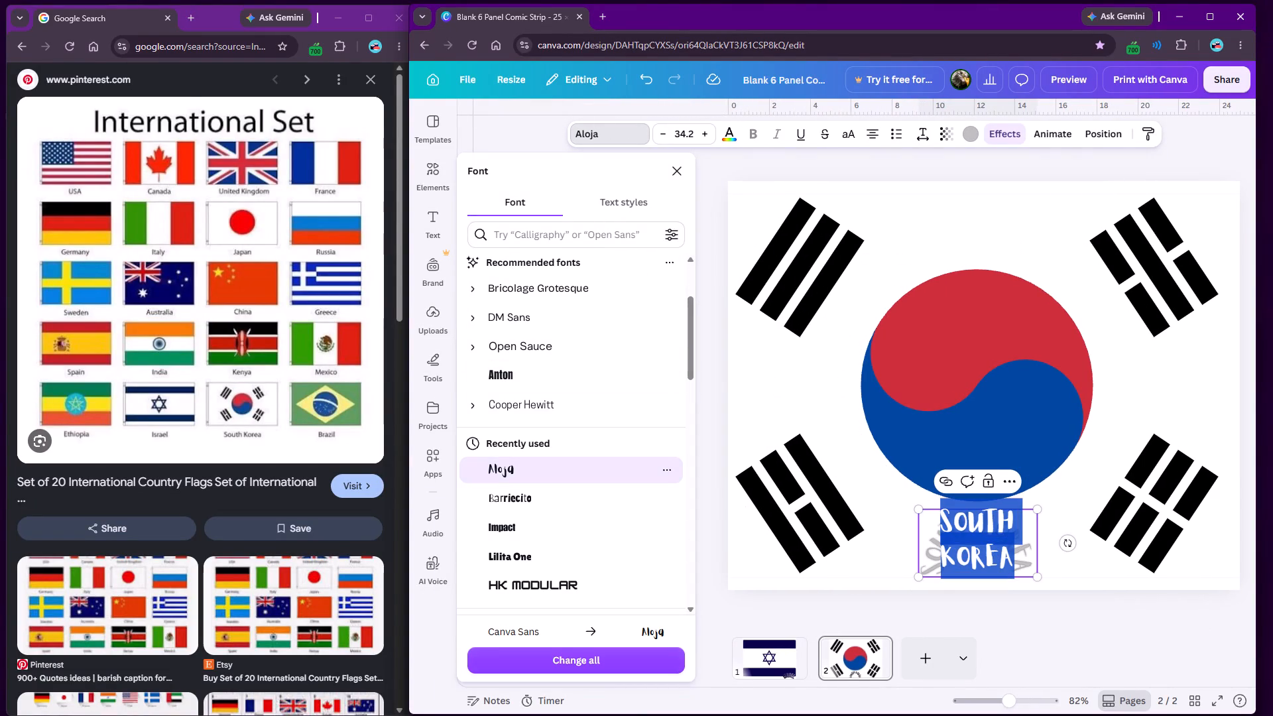
pyautogui.click(669, 171)
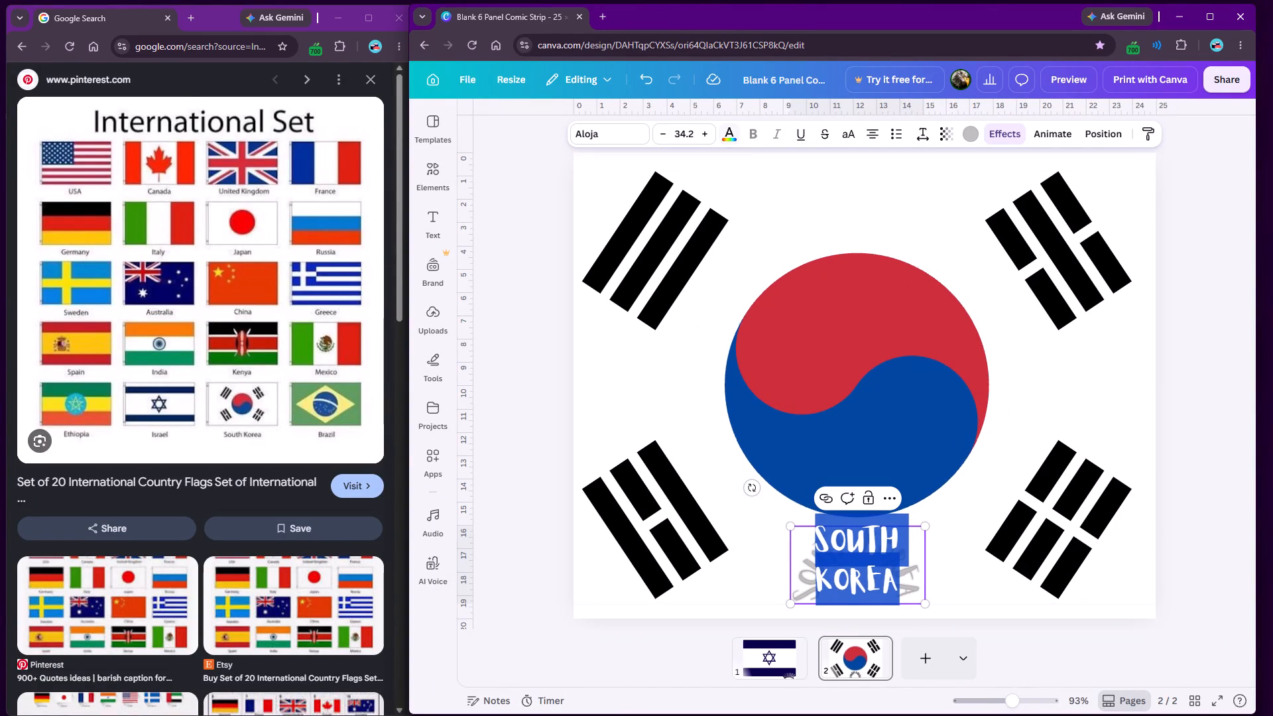
# Give the SOUTH KOREA label a gradient text colour running from dark red #9D0A0A to deep blue.
pyautogui.click(723, 128)
pyautogui.click(475, 267)
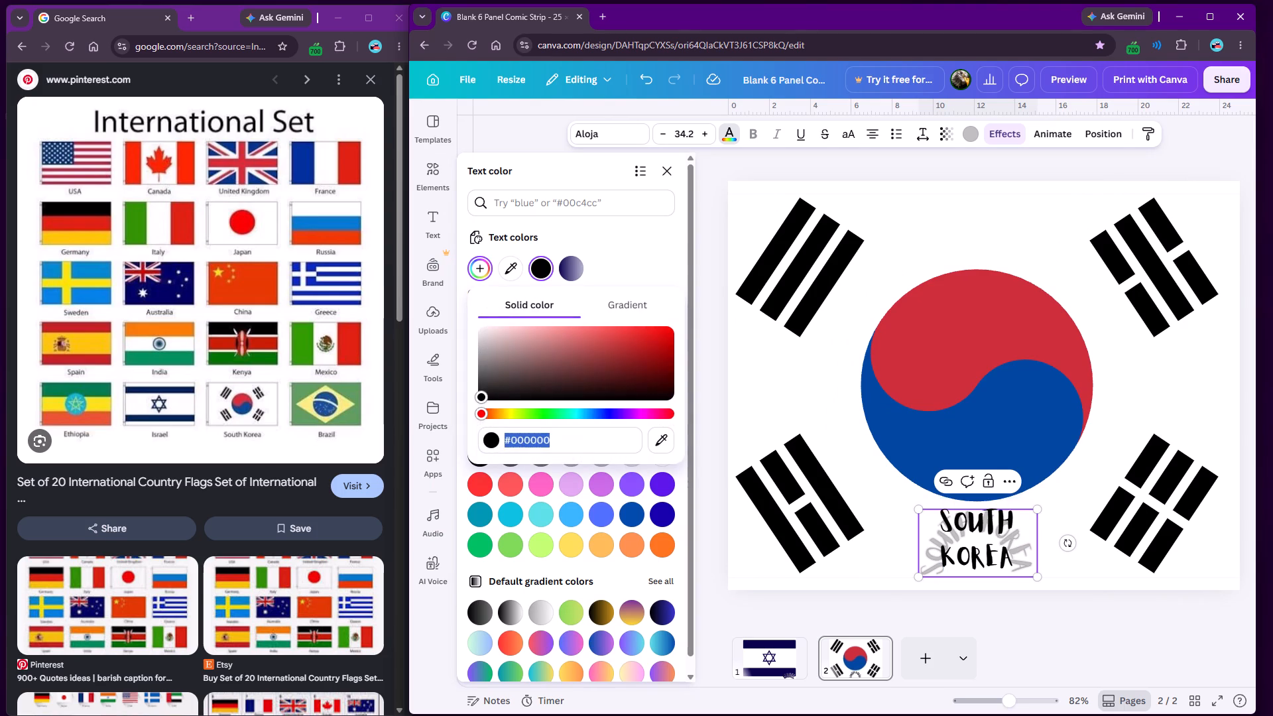
pyautogui.click(606, 315)
pyautogui.click(487, 362)
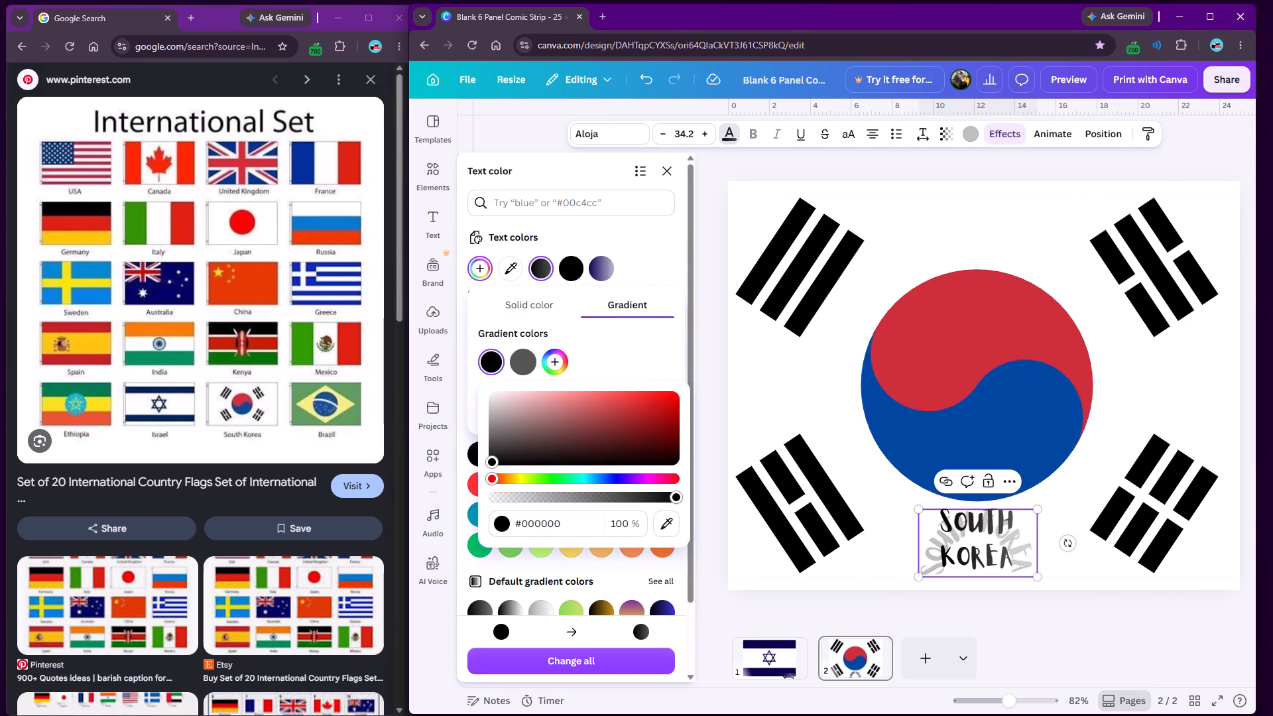
pyautogui.moveTo(671, 397); pyautogui.dragTo(662, 406)
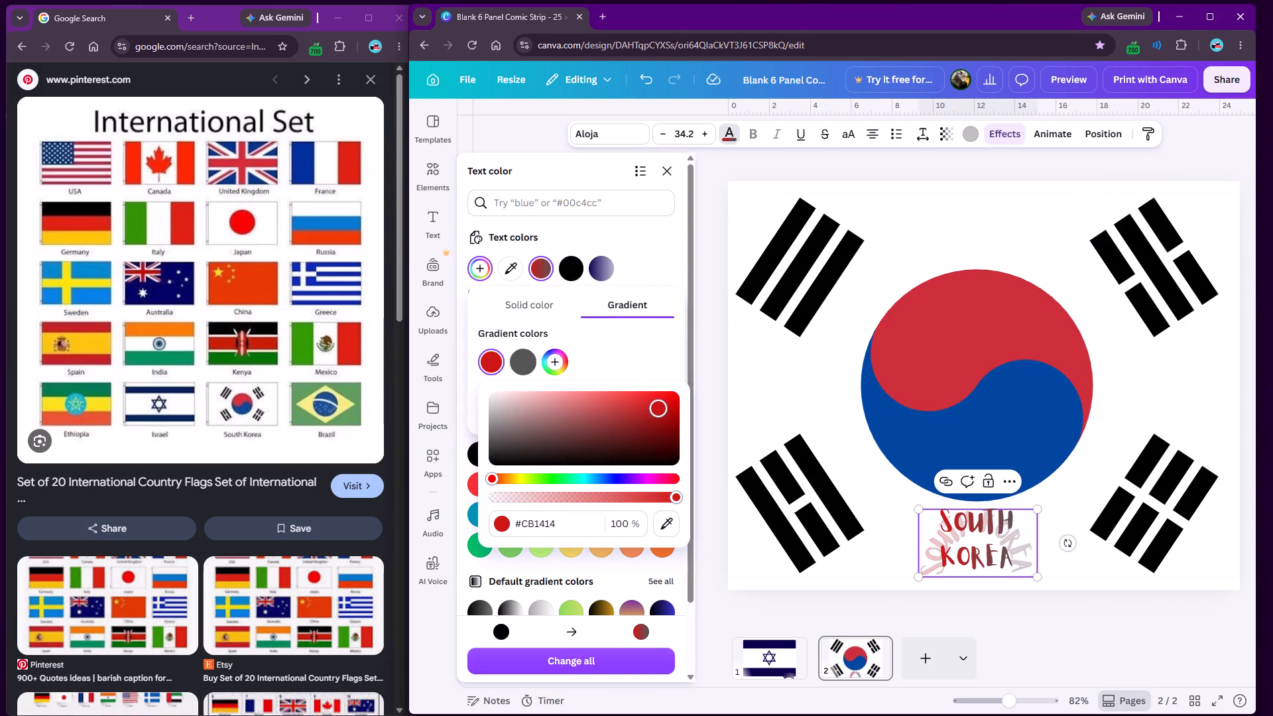
pyautogui.moveTo(662, 406); pyautogui.dragTo(667, 420)
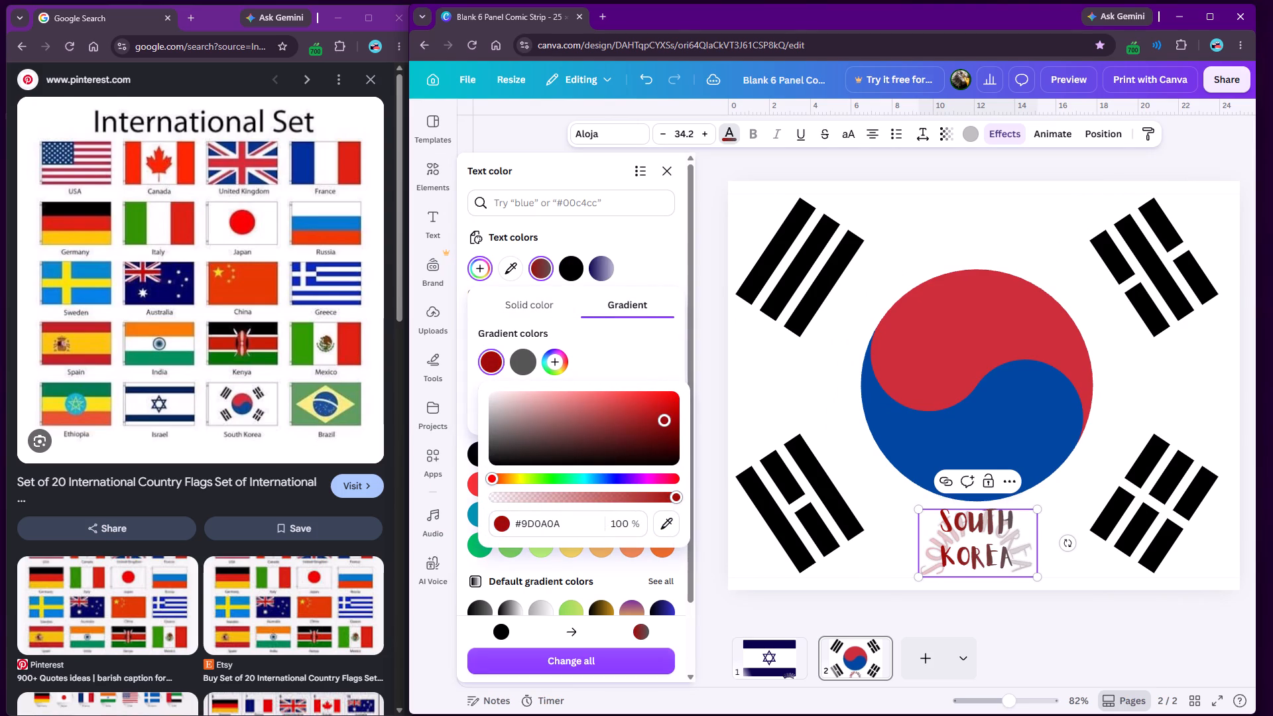
pyautogui.click(514, 359)
pyautogui.click(644, 477)
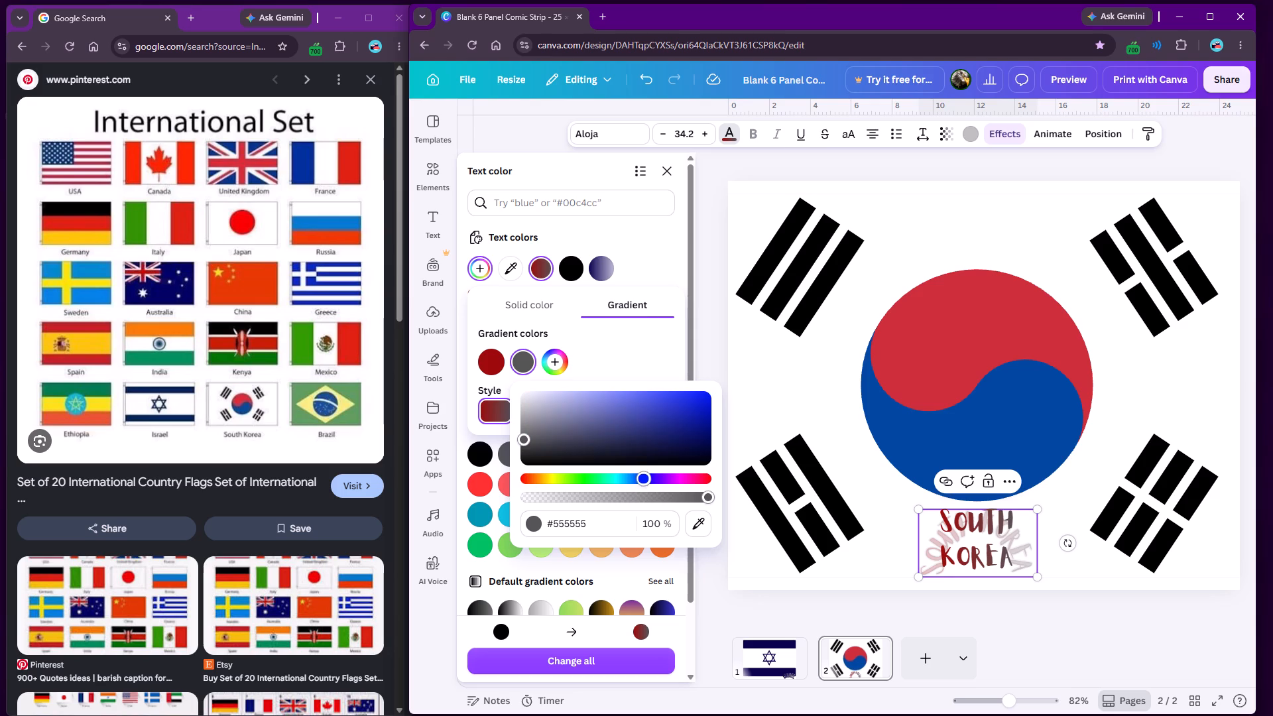
pyautogui.moveTo(684, 403); pyautogui.dragTo(703, 408)
pyautogui.click(774, 353)
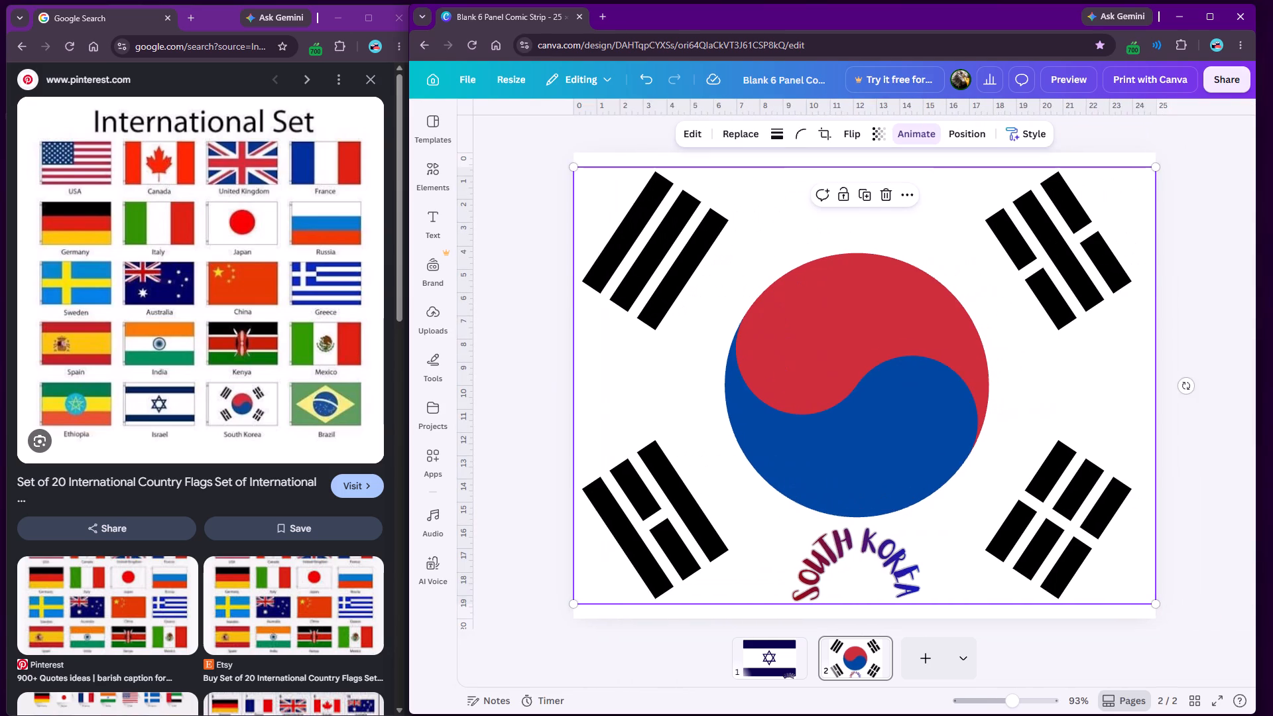
# Apply the Bounce animation to the SOUTH KOREA label.
pyautogui.click(830, 547)
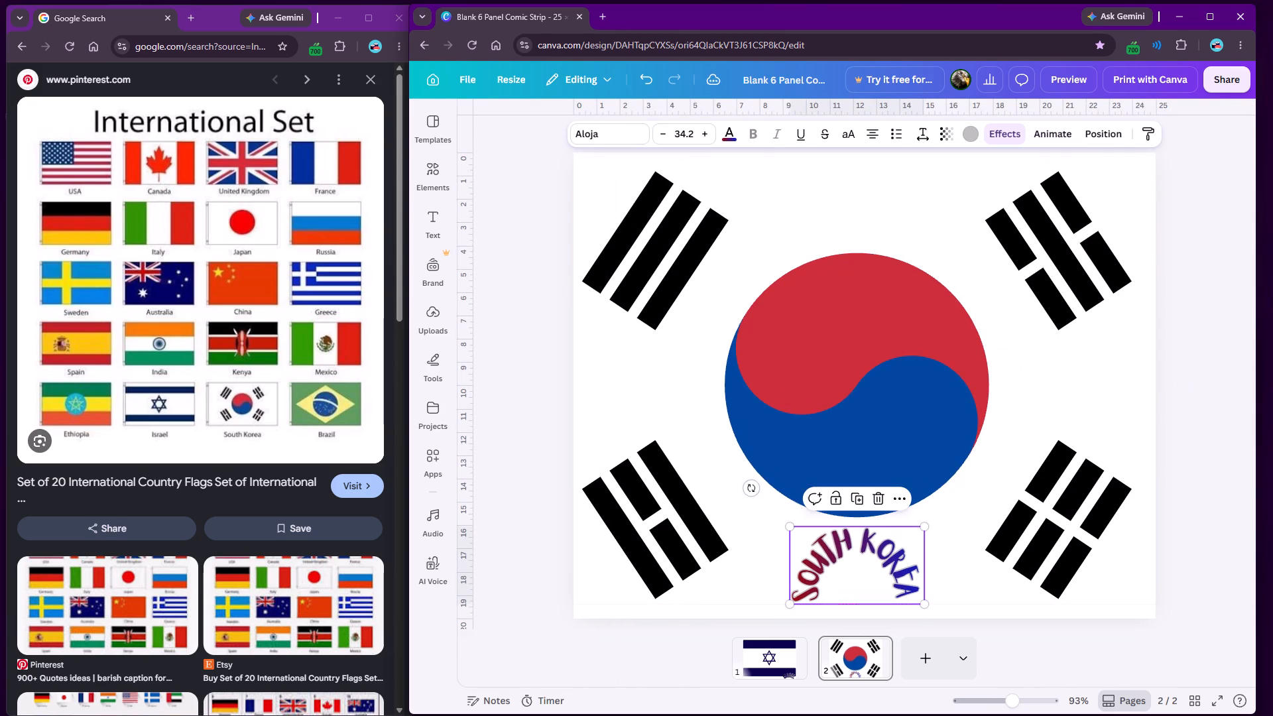
pyautogui.click(1059, 135)
pyautogui.scroll(-1, 525, 438)
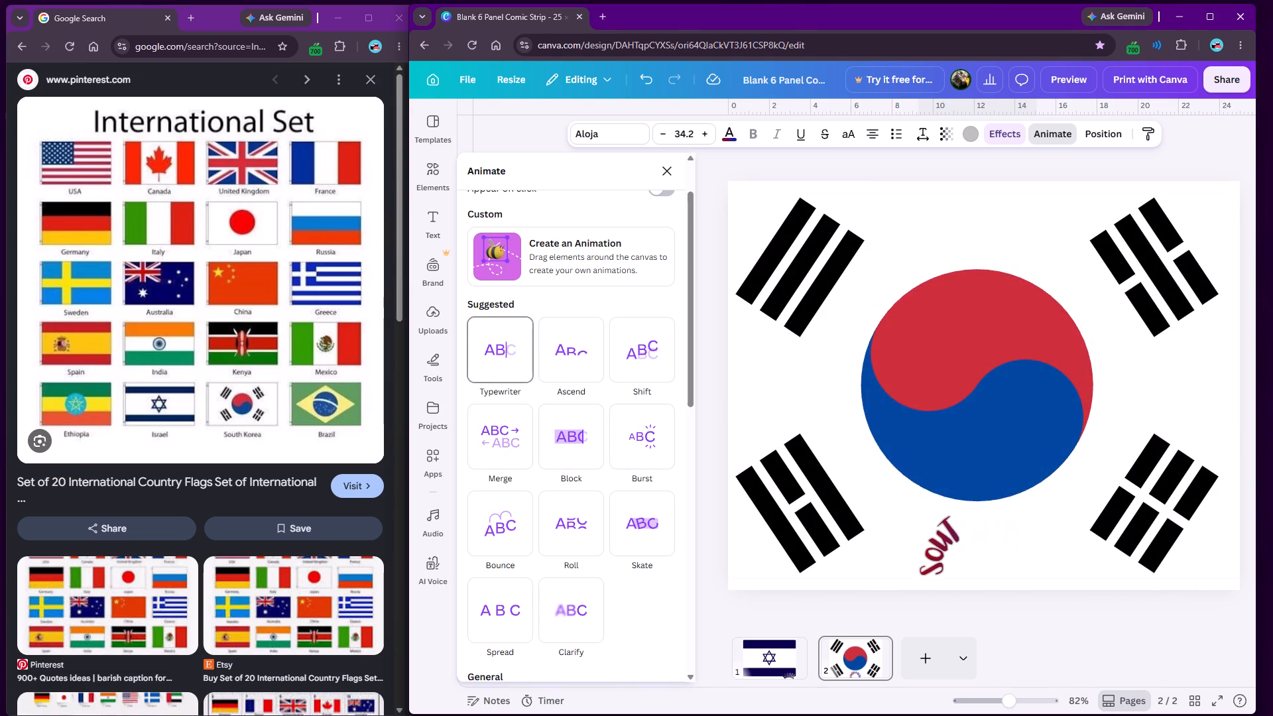
pyautogui.scroll(-3, 495, 359)
pyautogui.click(512, 345)
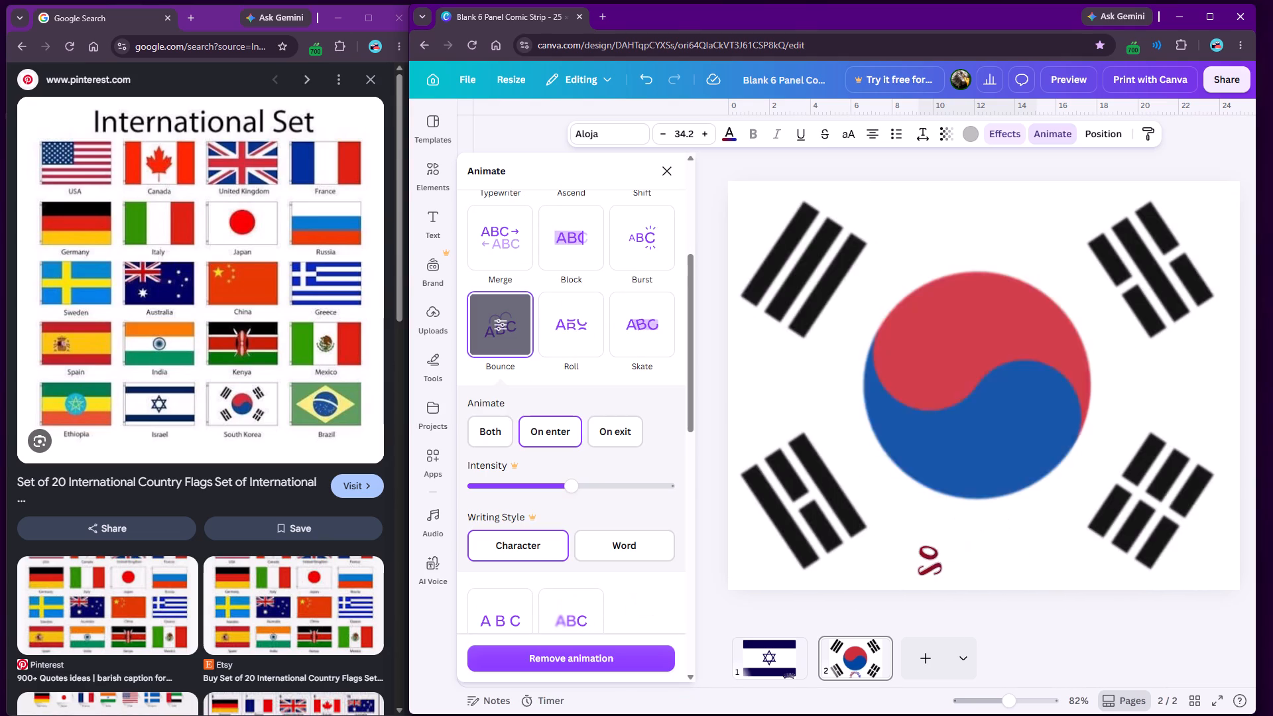
pyautogui.click(671, 169)
pyautogui.click(516, 251)
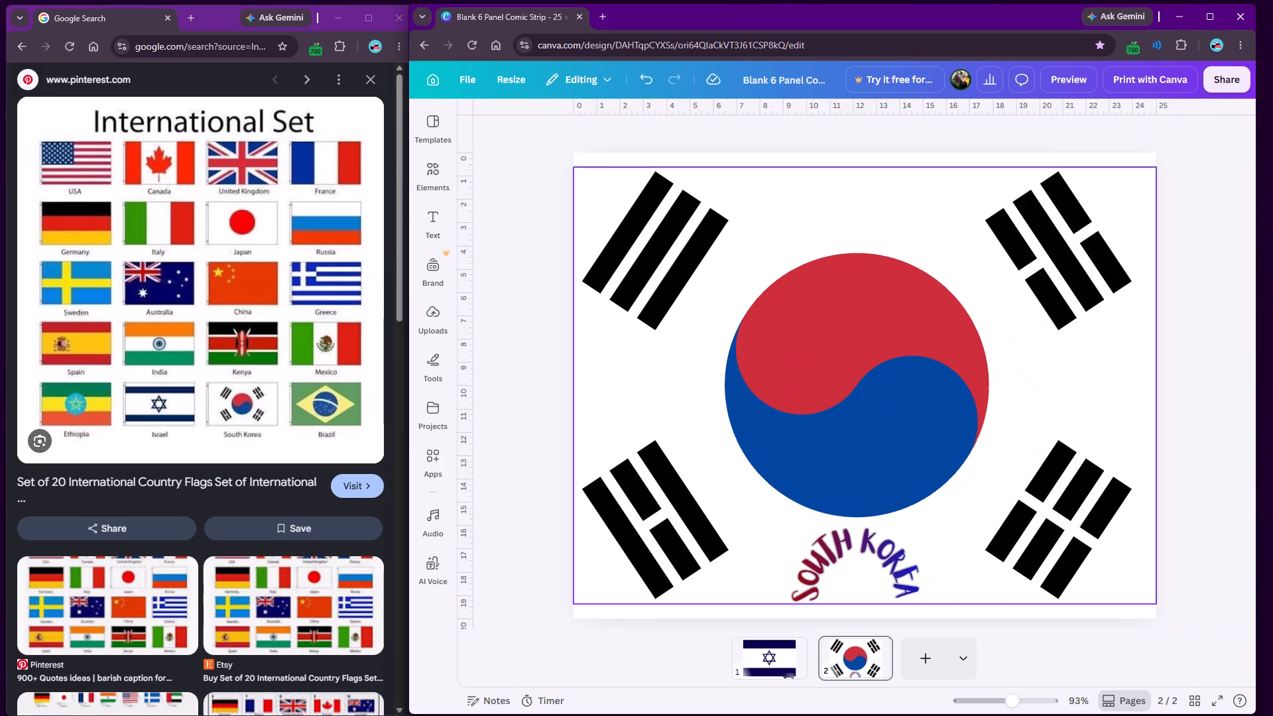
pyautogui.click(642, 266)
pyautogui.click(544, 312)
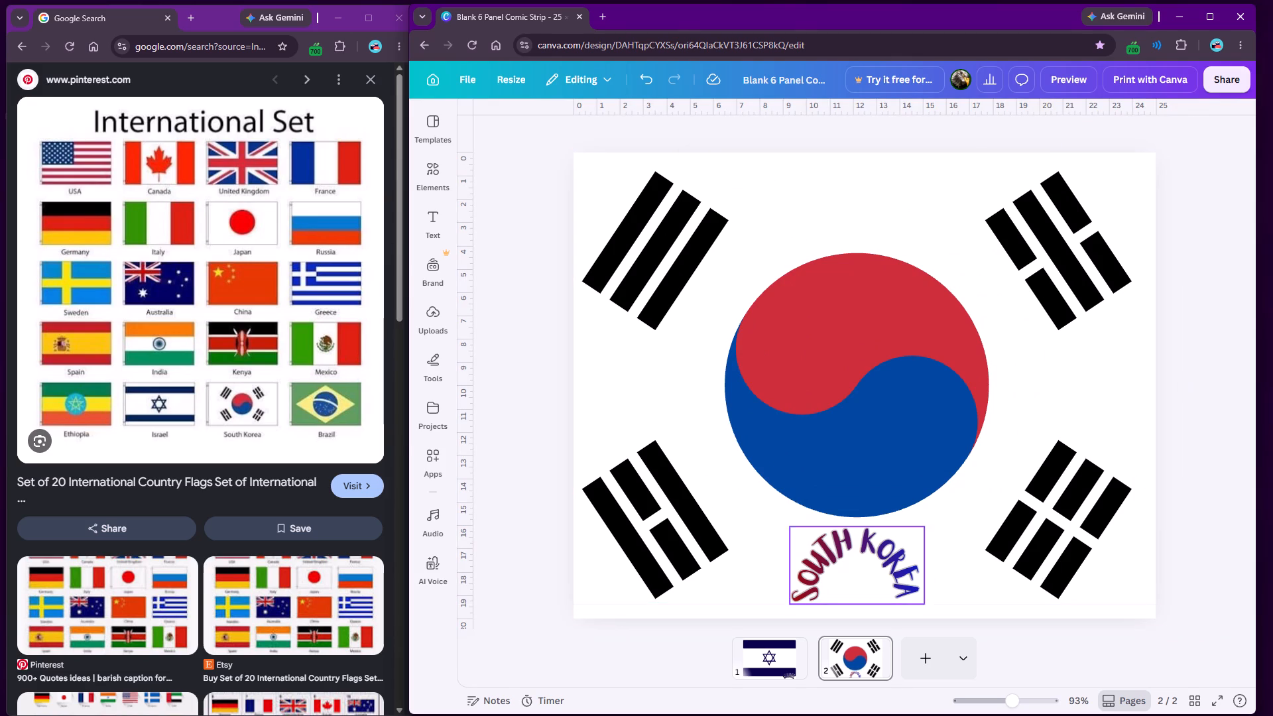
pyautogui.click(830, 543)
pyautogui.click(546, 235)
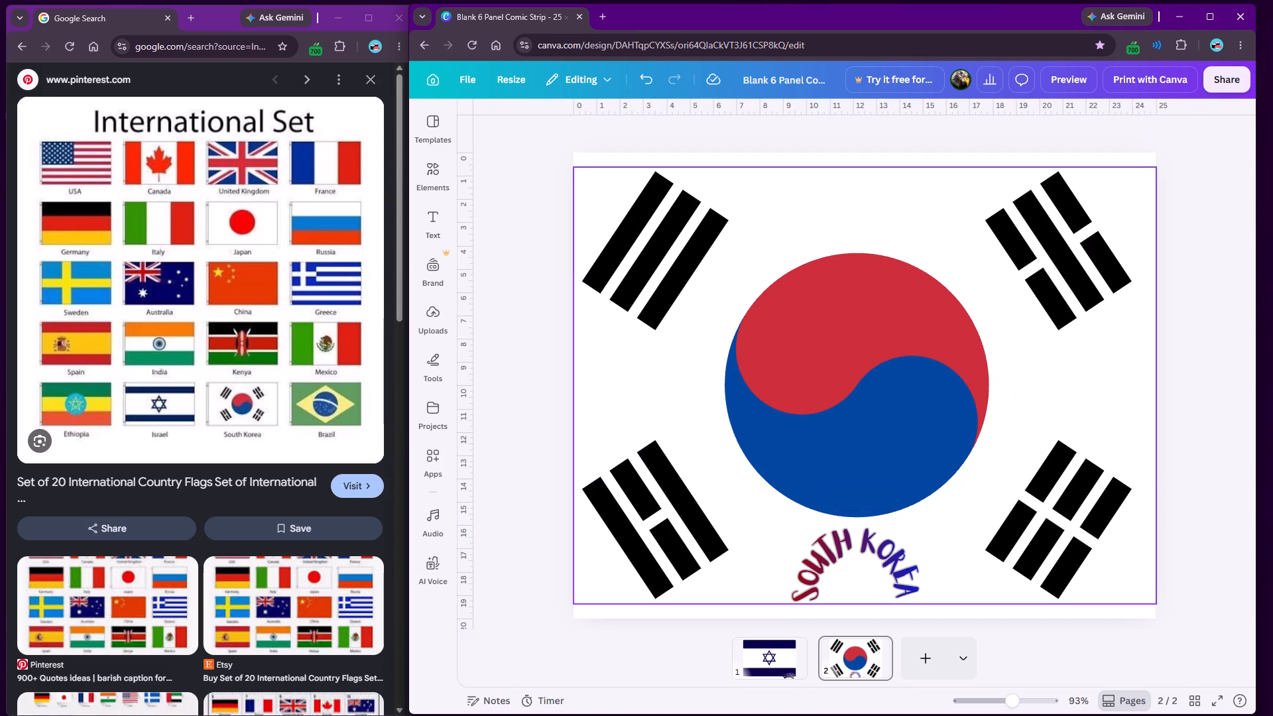
# Add page 3 and cover it completely with a rounded square shape stretched to 25 by 20.
pyautogui.click(915, 654)
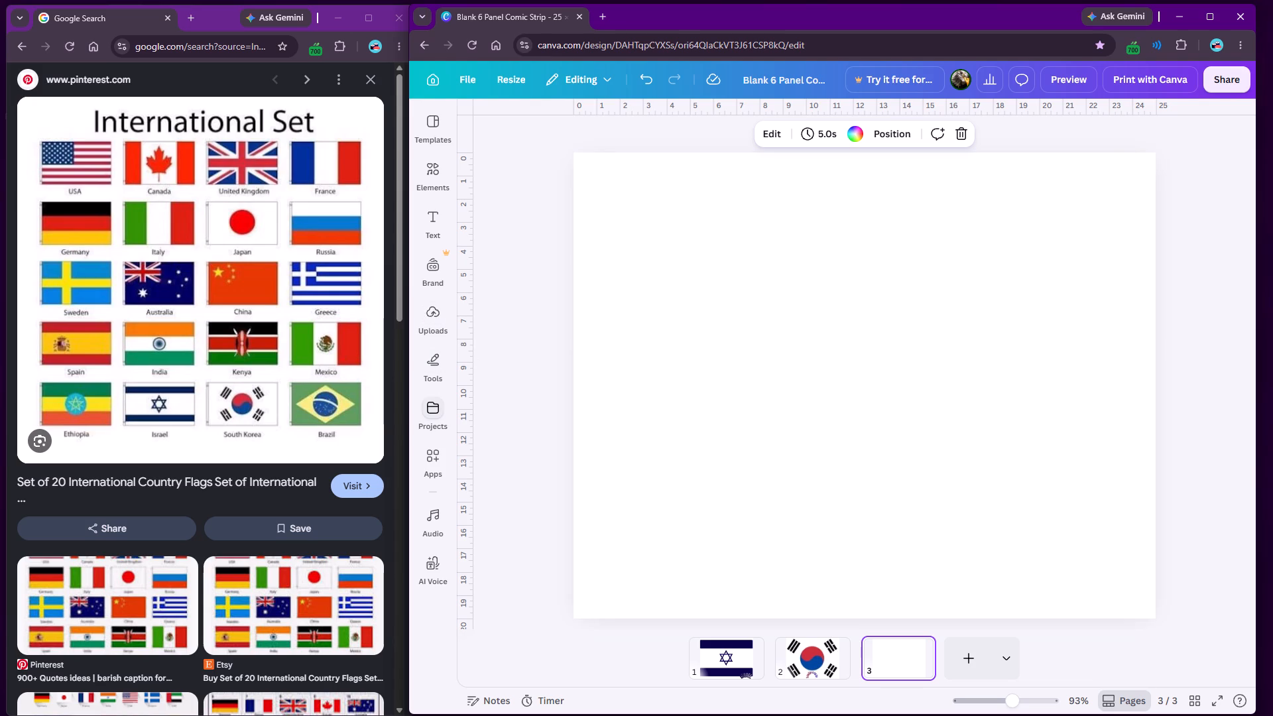
pyautogui.click(438, 367)
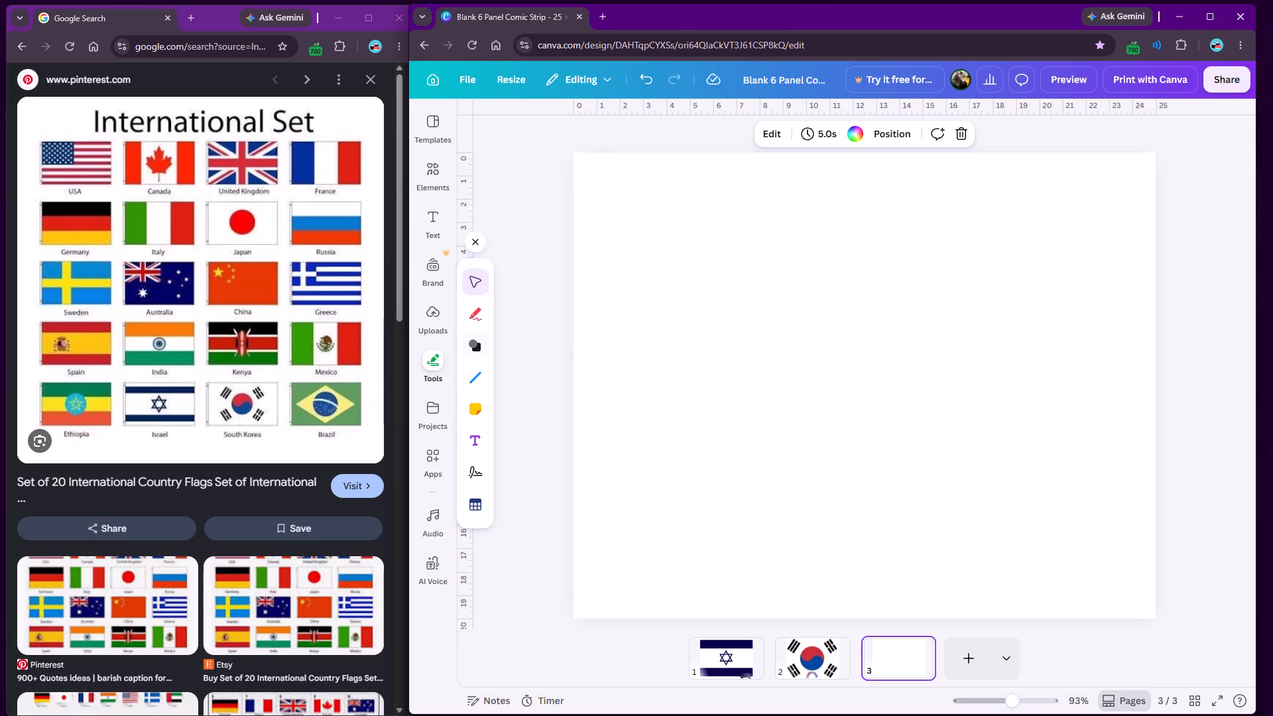
pyautogui.click(483, 348)
pyautogui.click(514, 300)
pyautogui.click(632, 231)
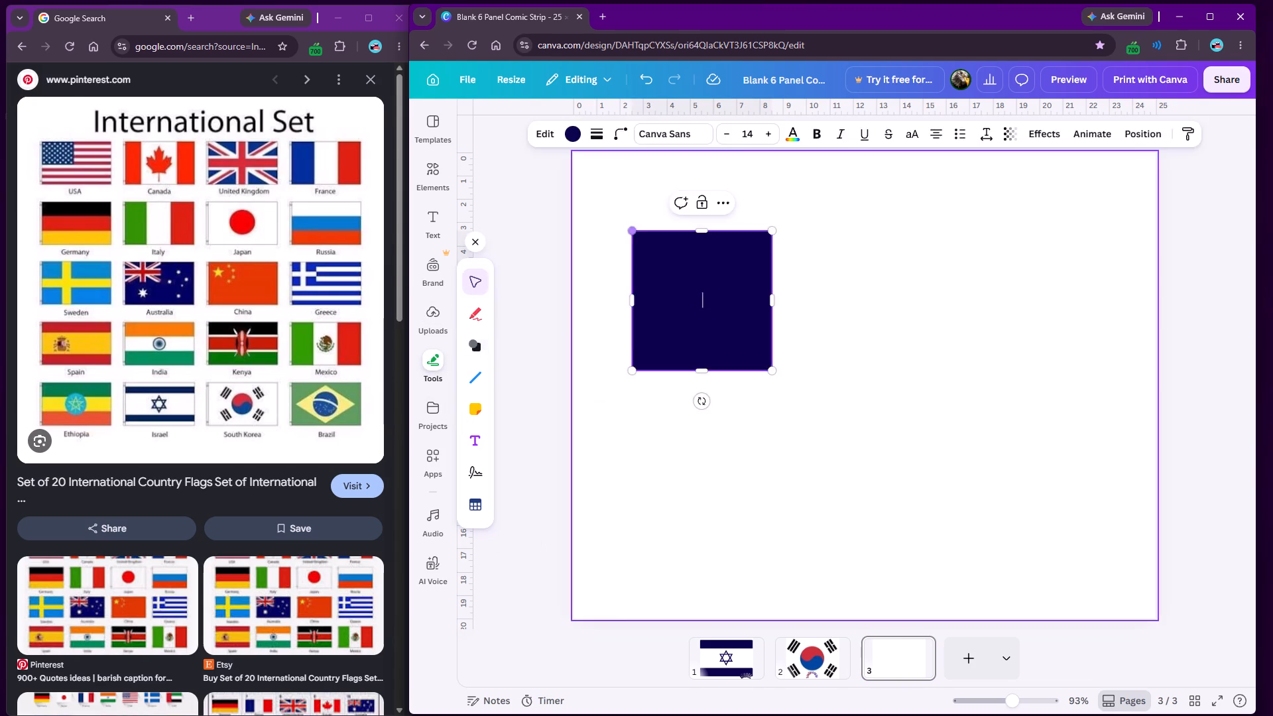
pyautogui.click(623, 226)
pyautogui.moveTo(672, 321); pyautogui.dragTo(612, 245)
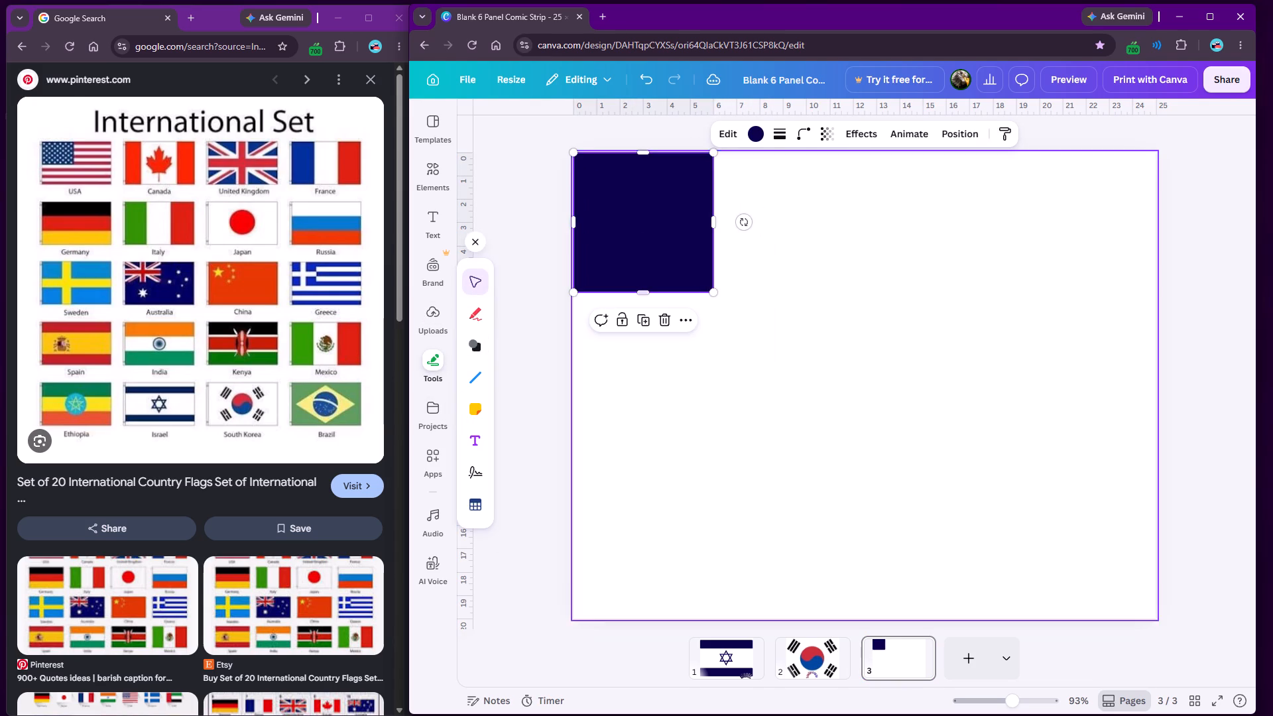
pyautogui.moveTo(714, 290); pyautogui.dragTo(1155, 618)
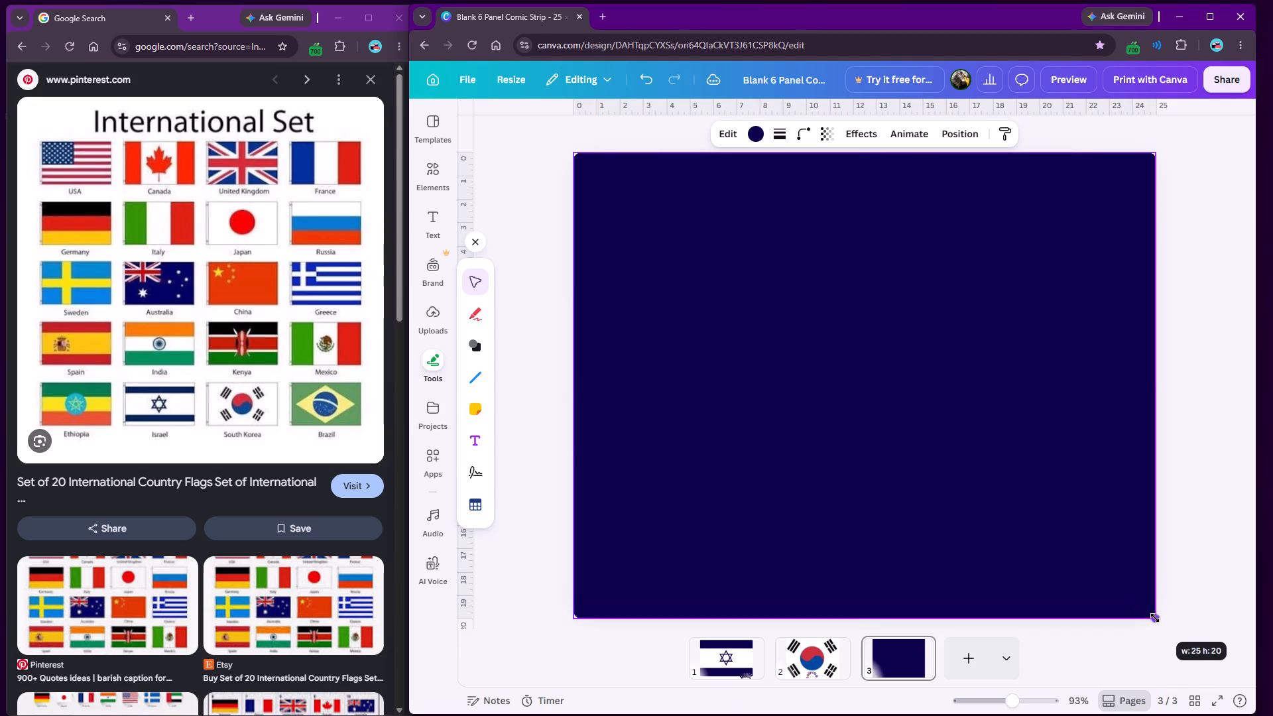
pyautogui.moveTo(1155, 618); pyautogui.dragTo(1156, 618)
# Recolour the full-page background shape on page 3 to green and darken the shade slightly.
pyautogui.click(756, 135)
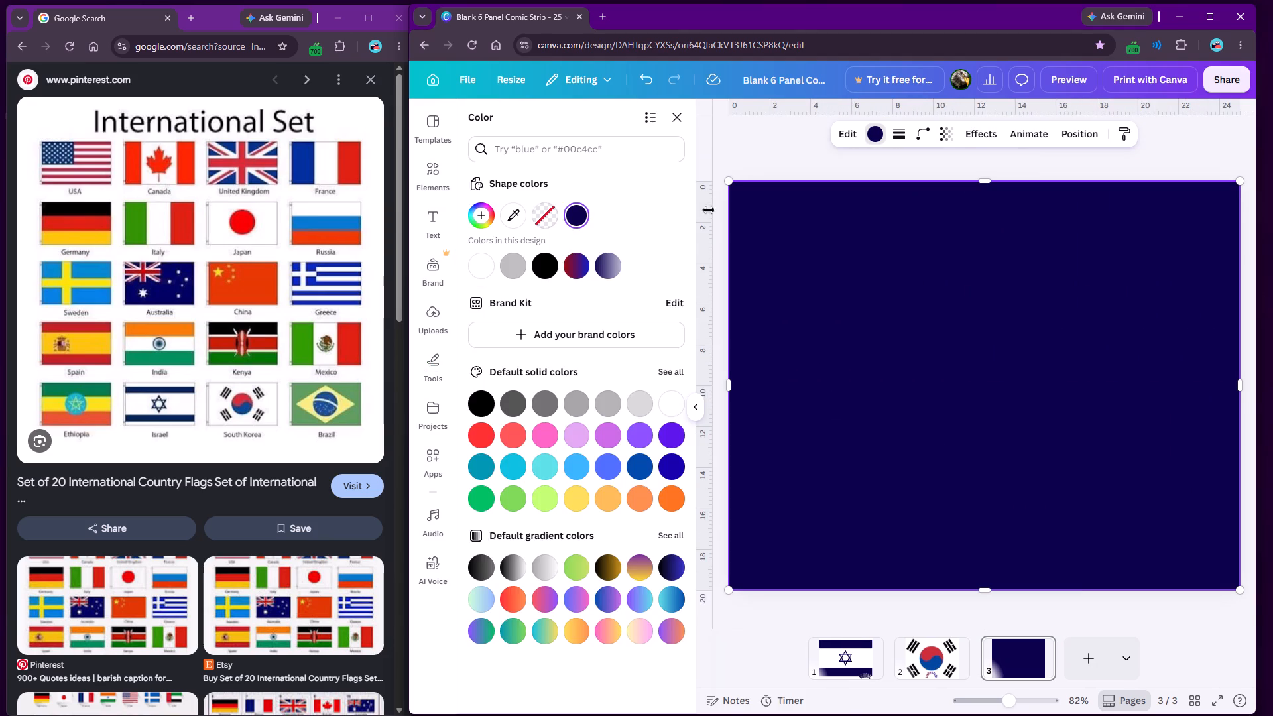
pyautogui.click(480, 499)
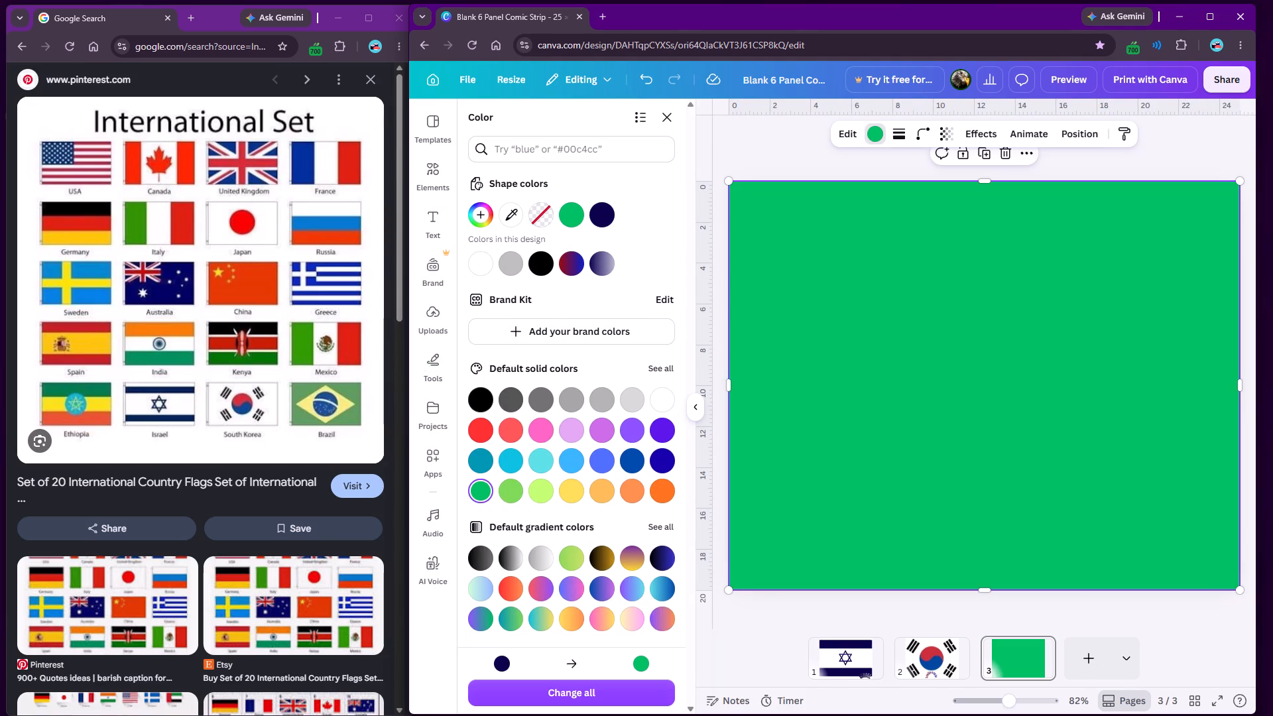
pyautogui.scroll(-1, 549, 433)
pyautogui.click(489, 218)
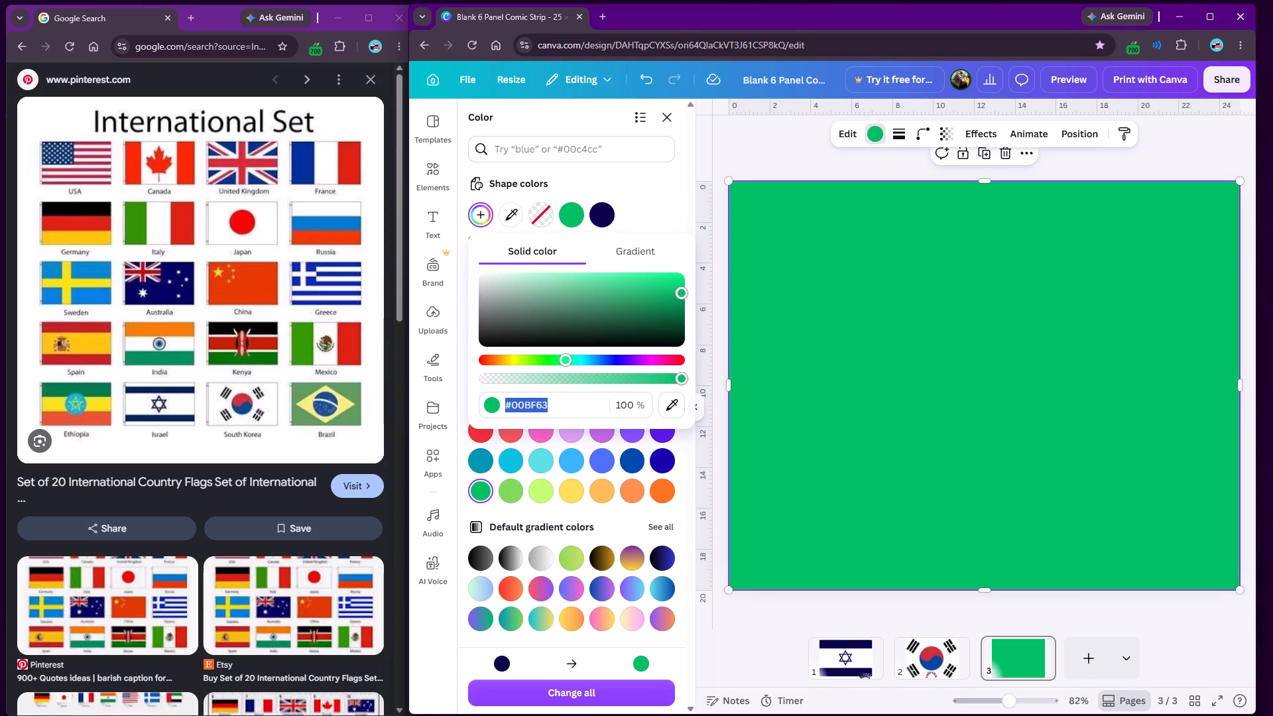
pyautogui.moveTo(676, 290); pyautogui.dragTo(676, 300)
pyautogui.click(662, 115)
pyautogui.click(513, 248)
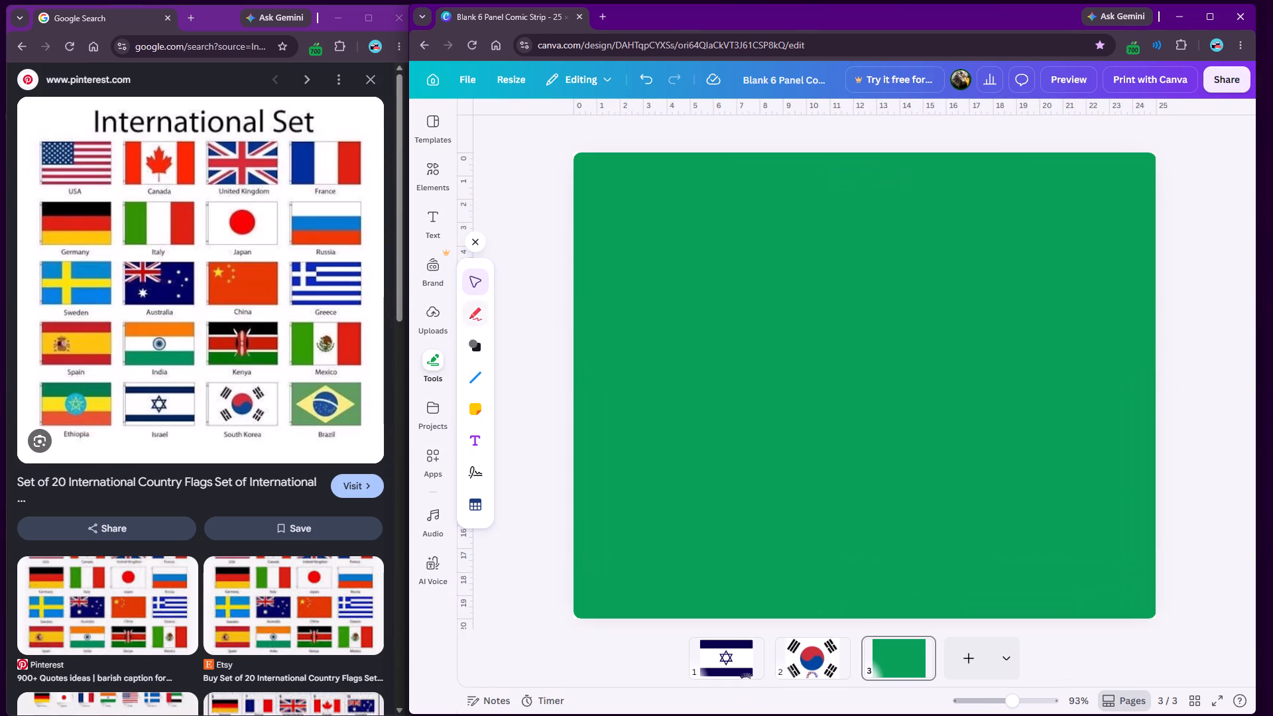
# Add a second rounded square on the green background and place it near the page centre.
pyautogui.click(475, 341)
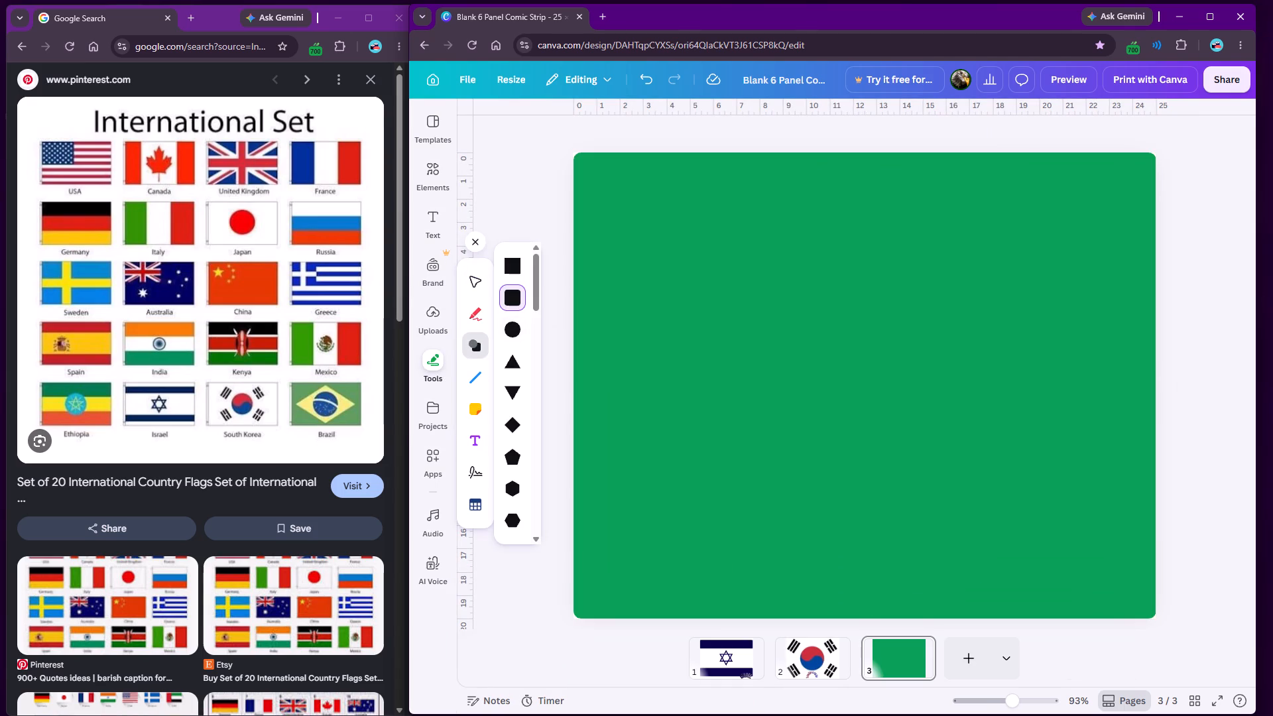
pyautogui.click(508, 296)
pyautogui.click(796, 322)
pyautogui.click(718, 319)
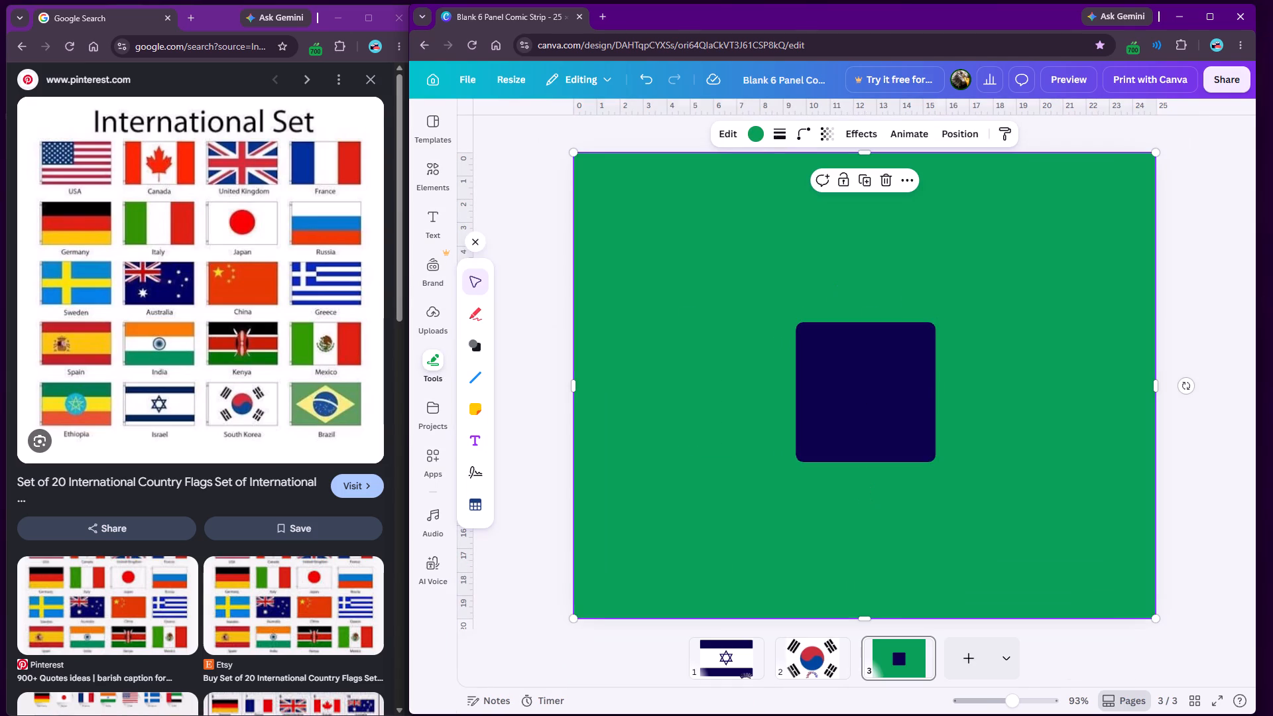
pyautogui.moveTo(869, 408); pyautogui.dragTo(851, 386)
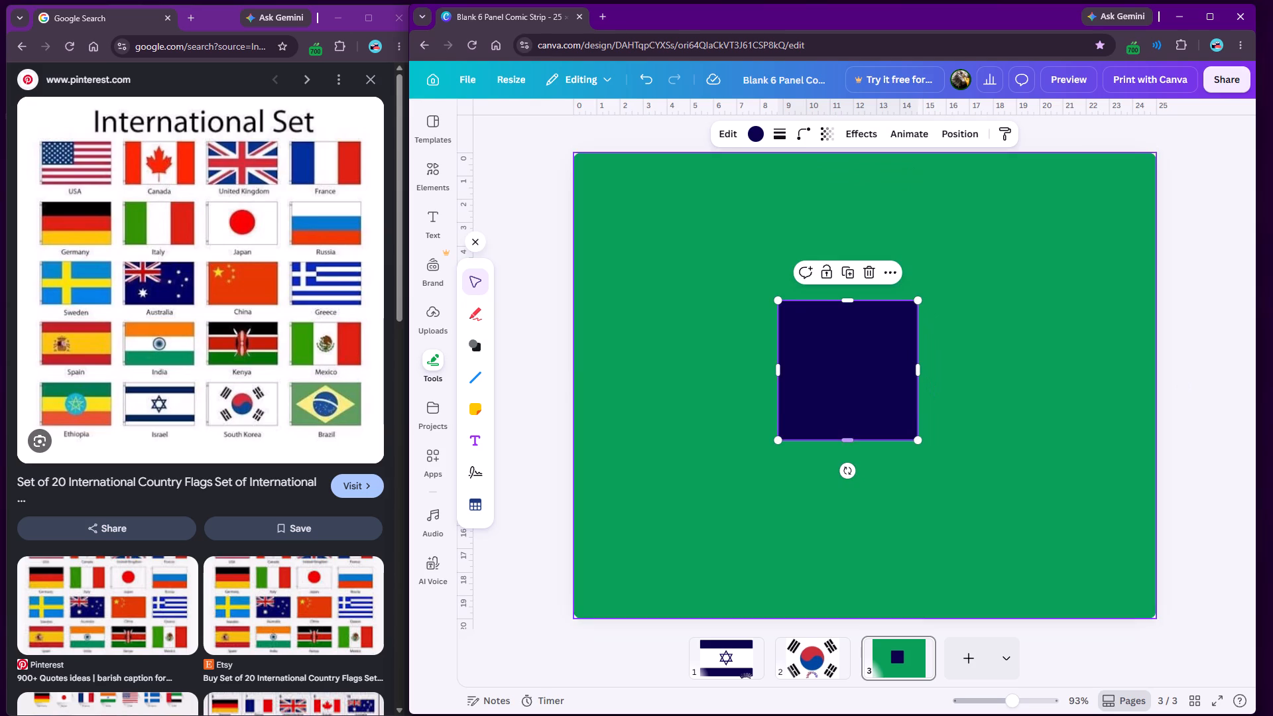
# Tilt the navy square on page 3 and enlarge it to about 11.1 by 11.2.
pyautogui.moveTo(848, 475); pyautogui.dragTo(932, 421)
pyautogui.moveTo(906, 399); pyautogui.dragTo(869, 400)
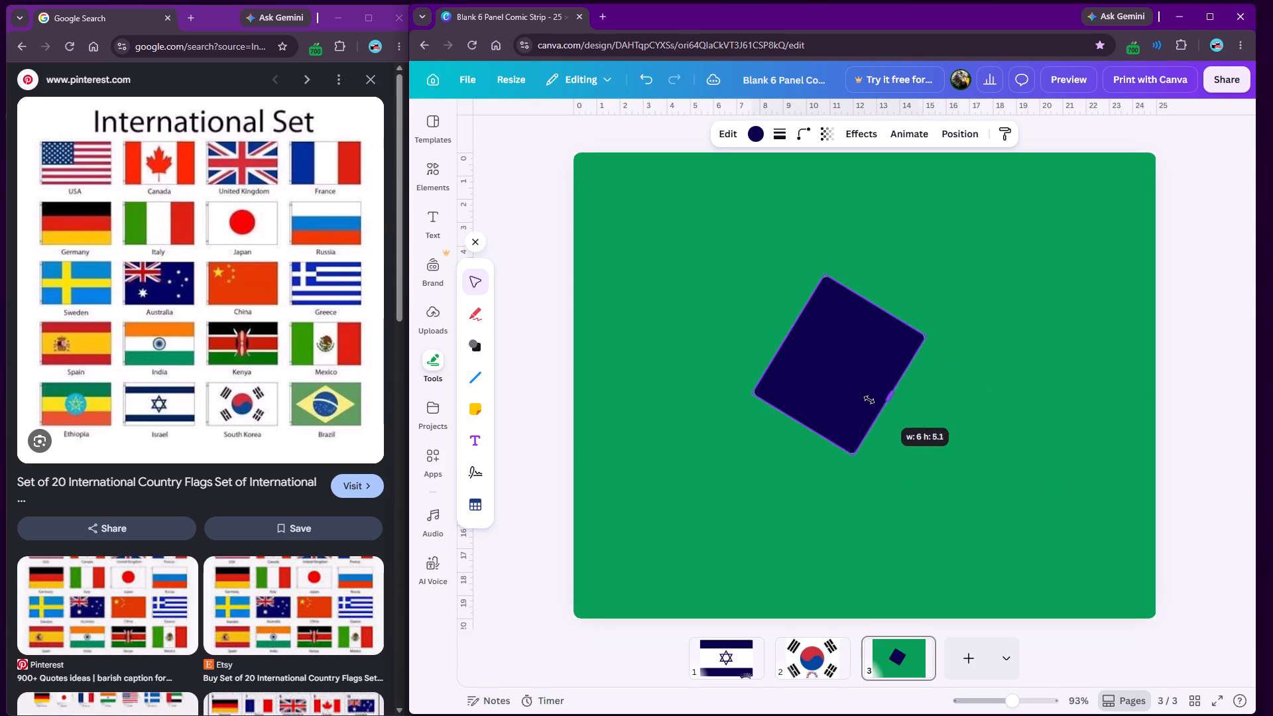
pyautogui.moveTo(869, 400); pyautogui.dragTo(883, 416)
pyautogui.moveTo(936, 339); pyautogui.dragTo(1064, 387)
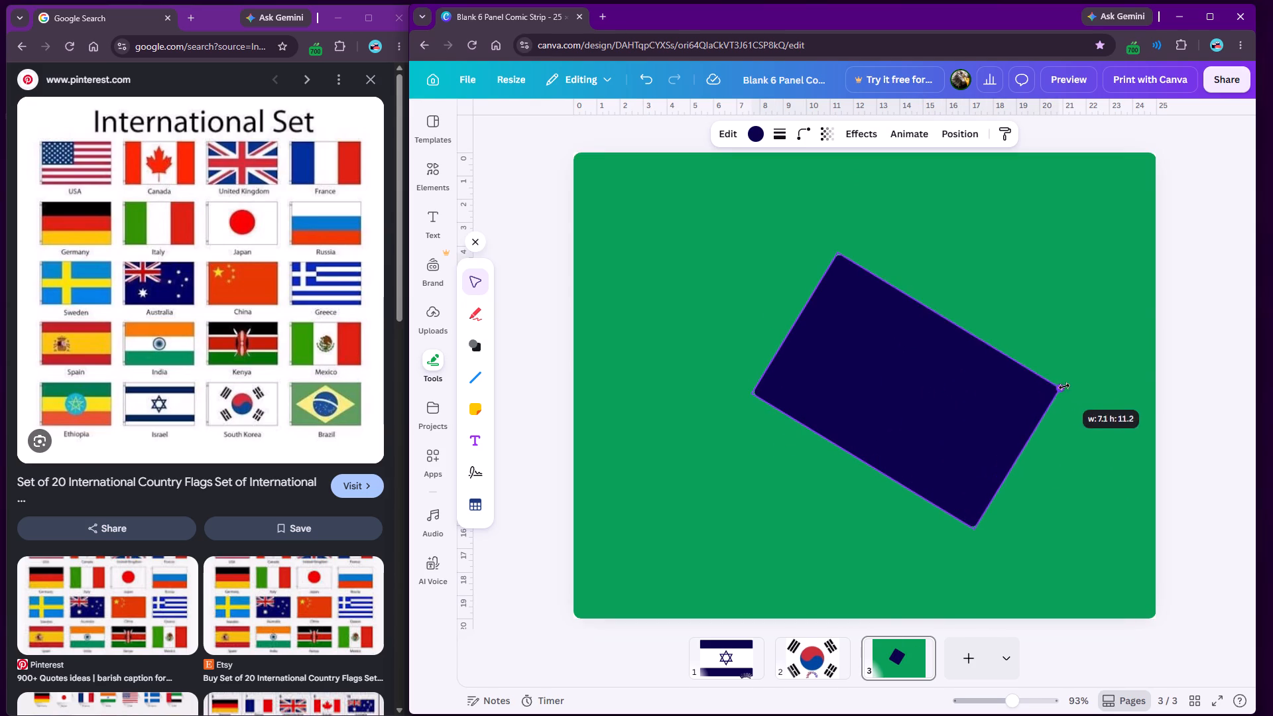
pyautogui.moveTo(1064, 387); pyautogui.dragTo(1110, 306)
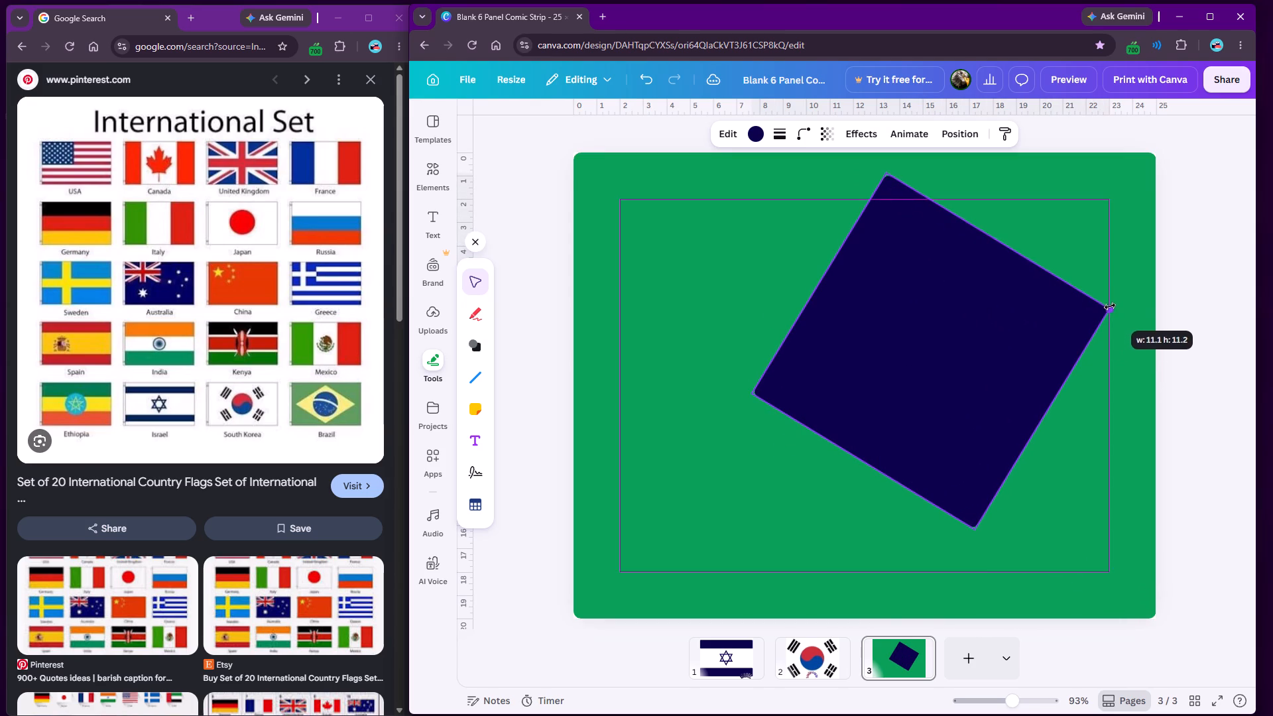
pyautogui.moveTo(1110, 306); pyautogui.dragTo(1107, 308)
# Rotate the navy square on page 3 into a rough diamond and enlarge it to span nearly the full page height.
pyautogui.moveTo(752, 394); pyautogui.dragTo(685, 391)
pyautogui.moveTo(853, 378); pyautogui.dragTo(838, 400)
pyautogui.moveTo(1044, 472); pyautogui.dragTo(1030, 522)
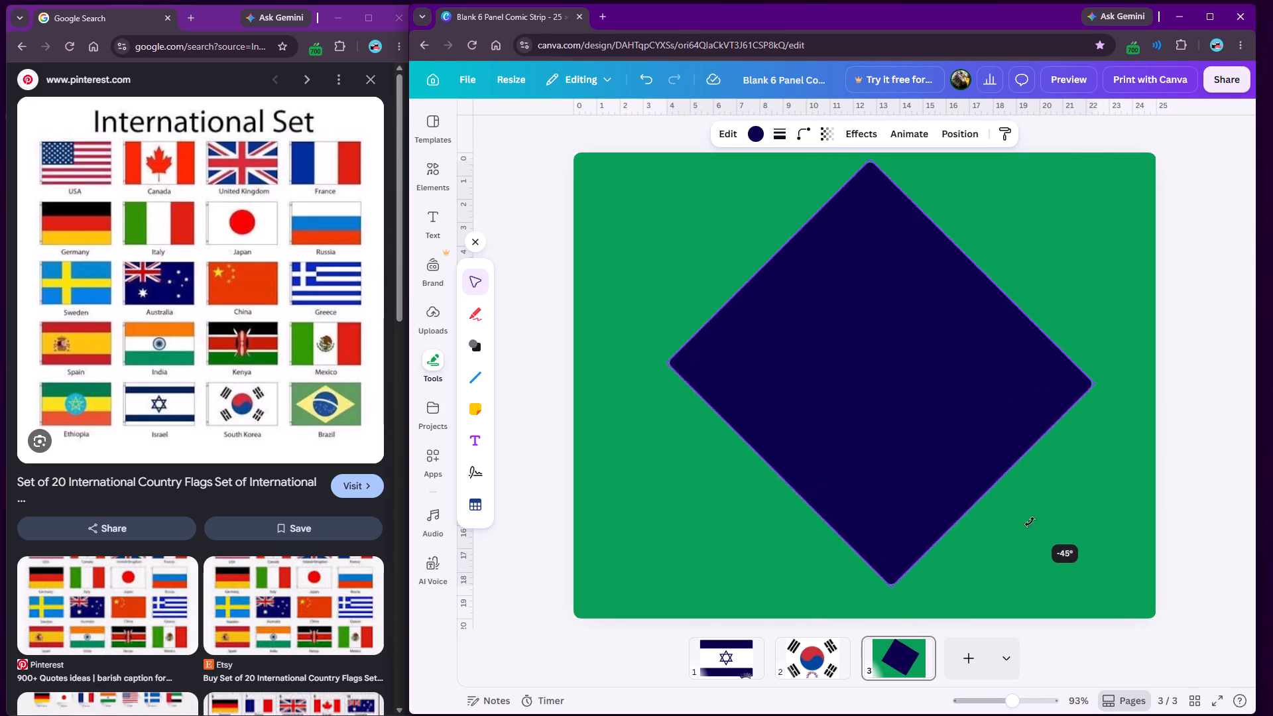
pyautogui.moveTo(1030, 522); pyautogui.dragTo(1020, 532)
pyautogui.moveTo(772, 467); pyautogui.dragTo(754, 481)
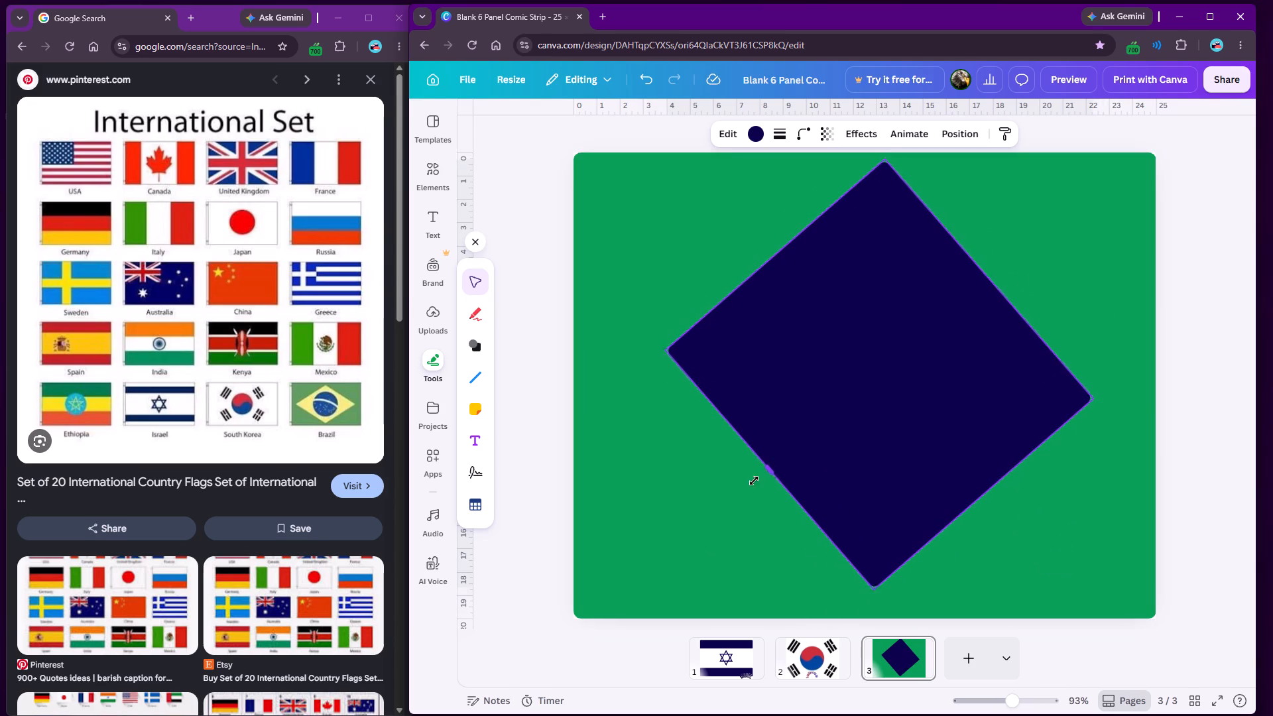
pyautogui.moveTo(754, 481); pyautogui.dragTo(727, 499)
pyautogui.moveTo(832, 414); pyautogui.dragTo(832, 404)
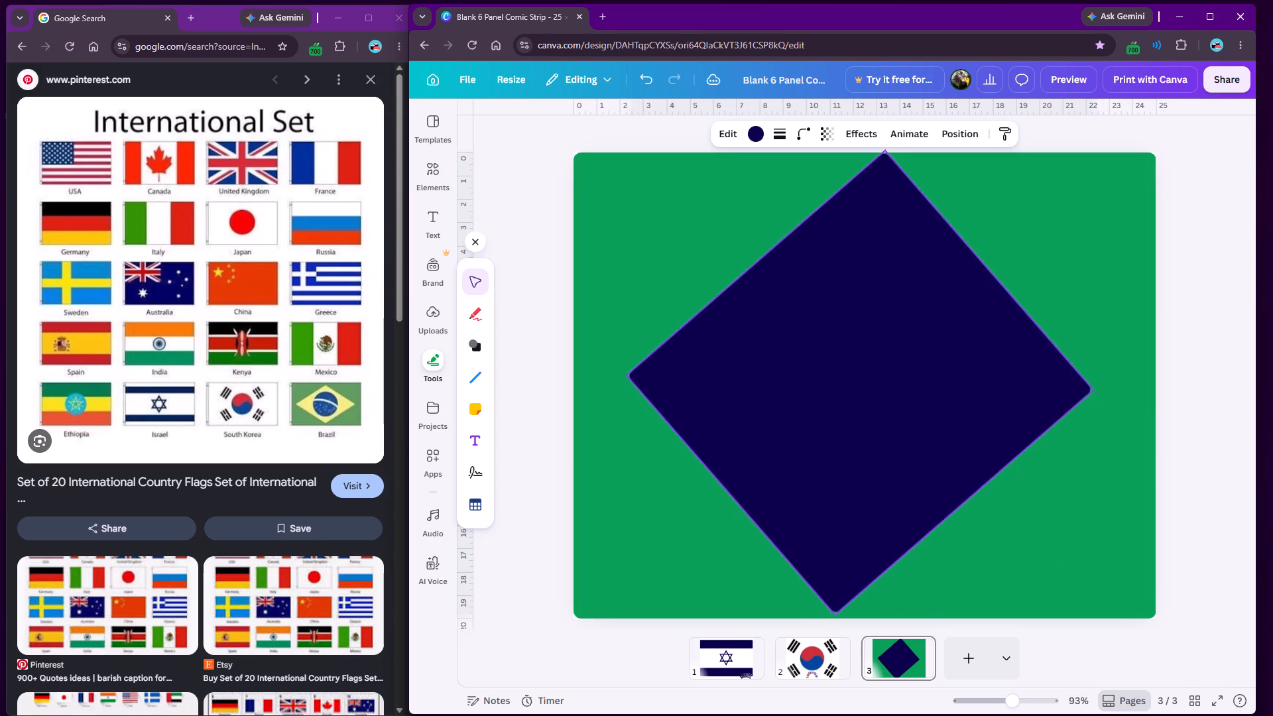
pyautogui.moveTo(832, 404); pyautogui.dragTo(810, 406)
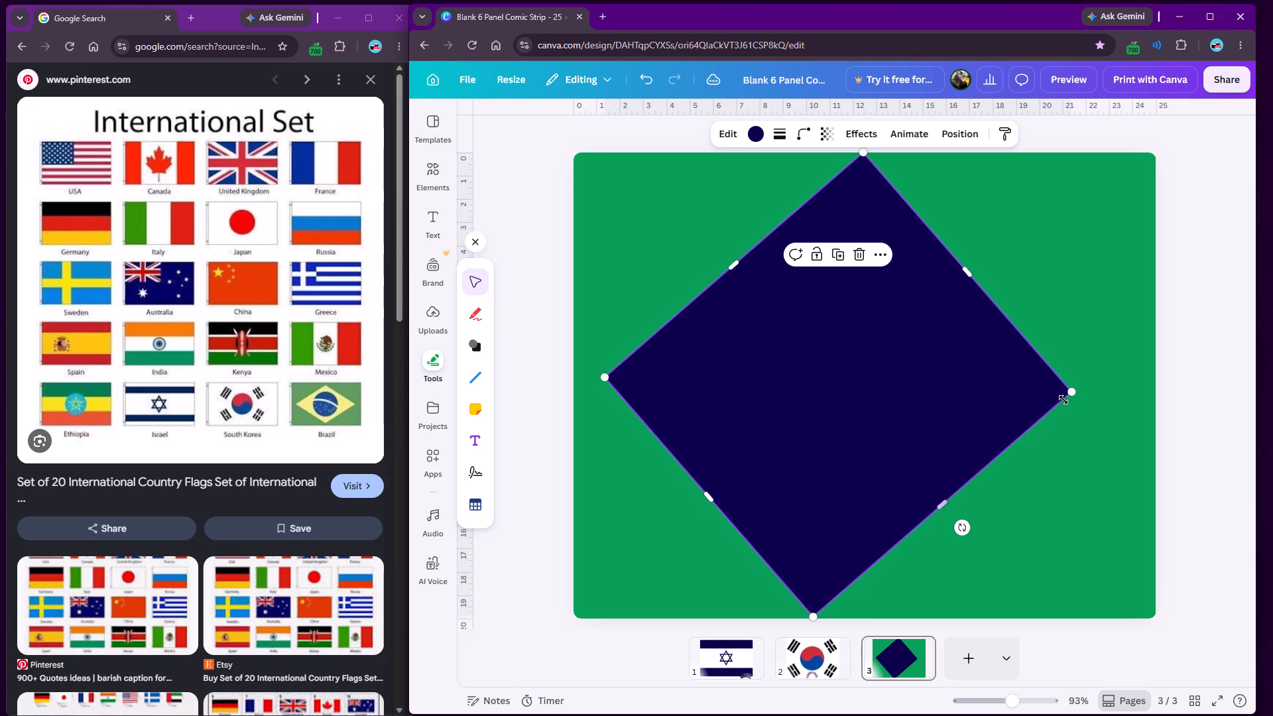
# Enlarge the navy diamond slightly from its side corner and shift it towards the centre of the green background.
pyautogui.click(1079, 392)
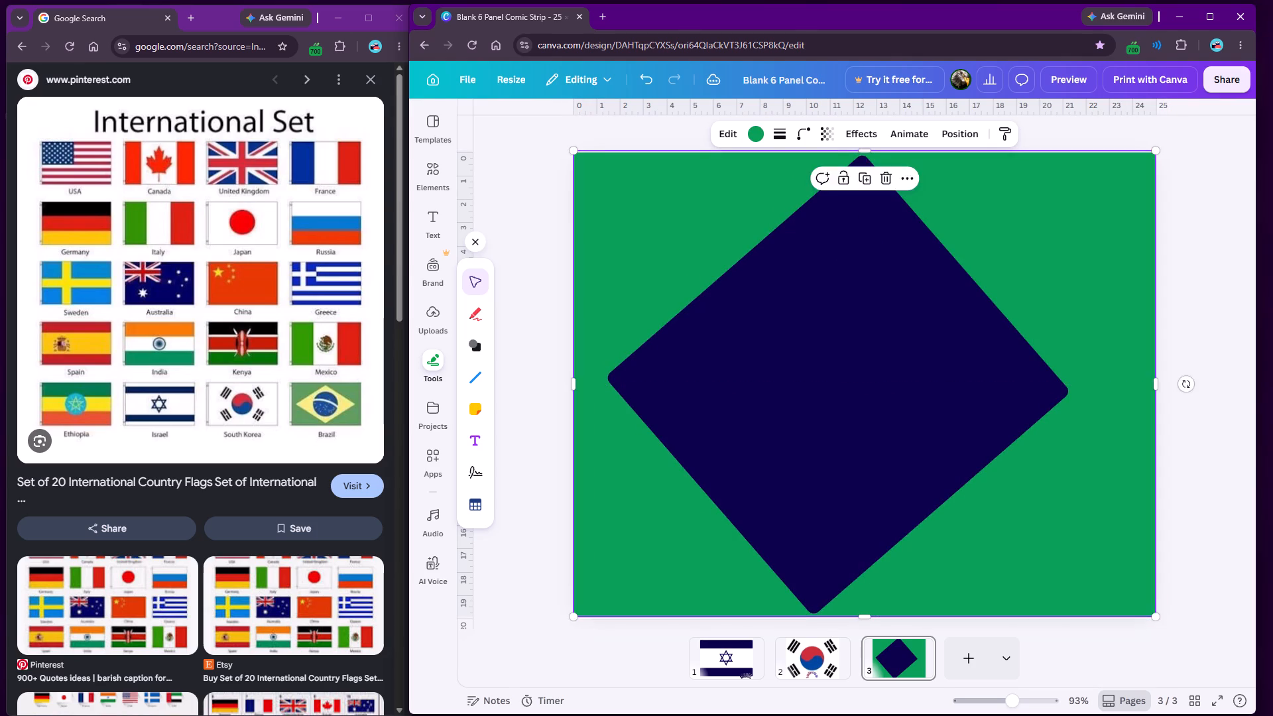
pyautogui.click(1036, 401)
pyautogui.click(1077, 396)
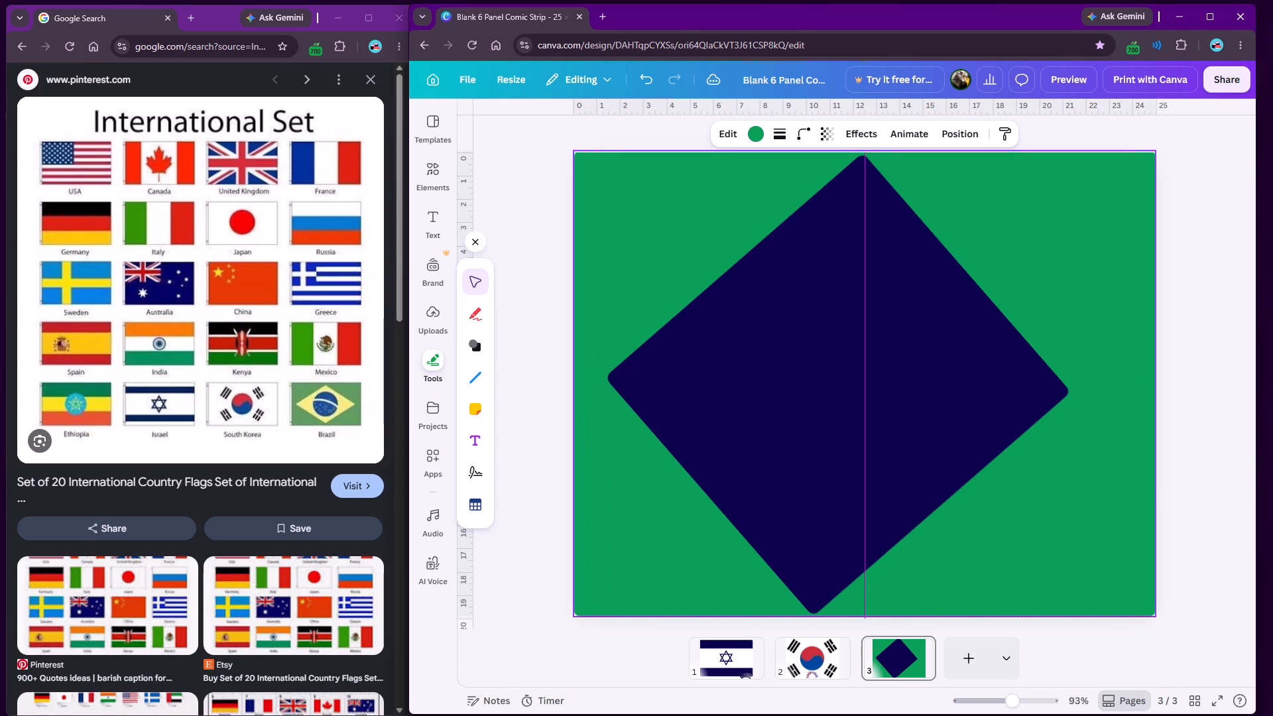
pyautogui.click(1009, 383)
pyautogui.click(1075, 394)
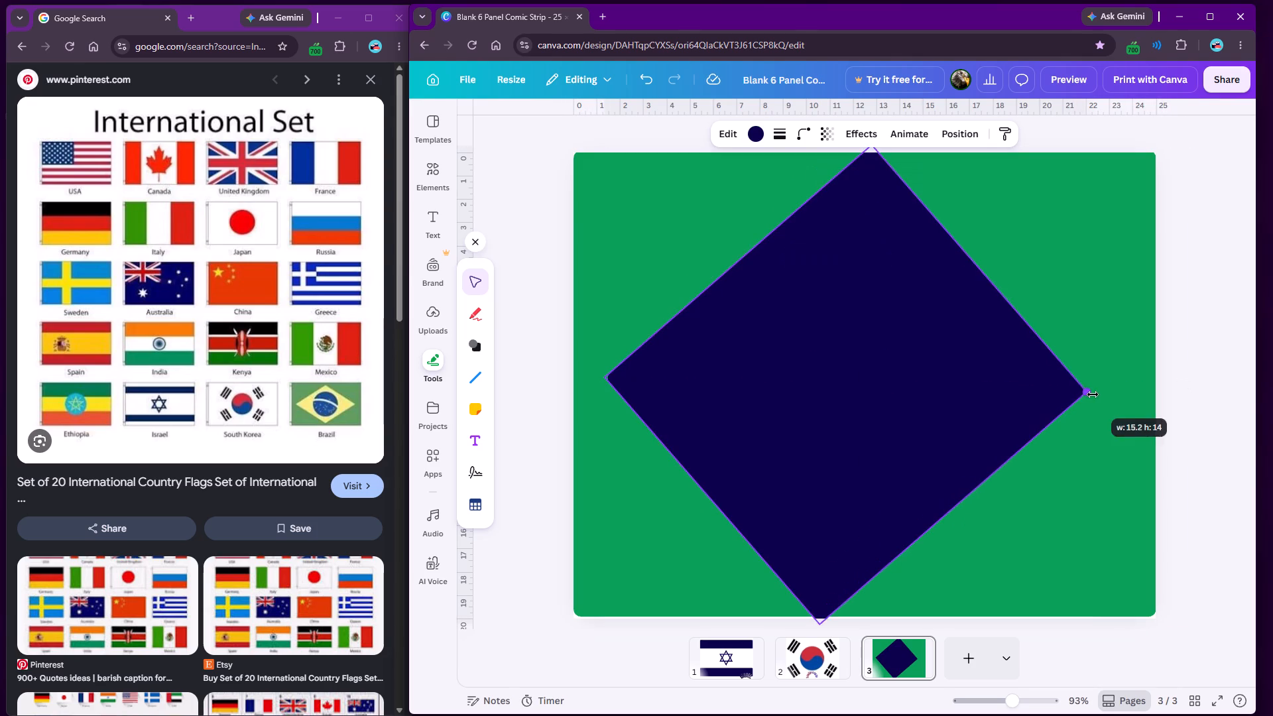
pyautogui.moveTo(965, 388); pyautogui.dragTo(967, 388)
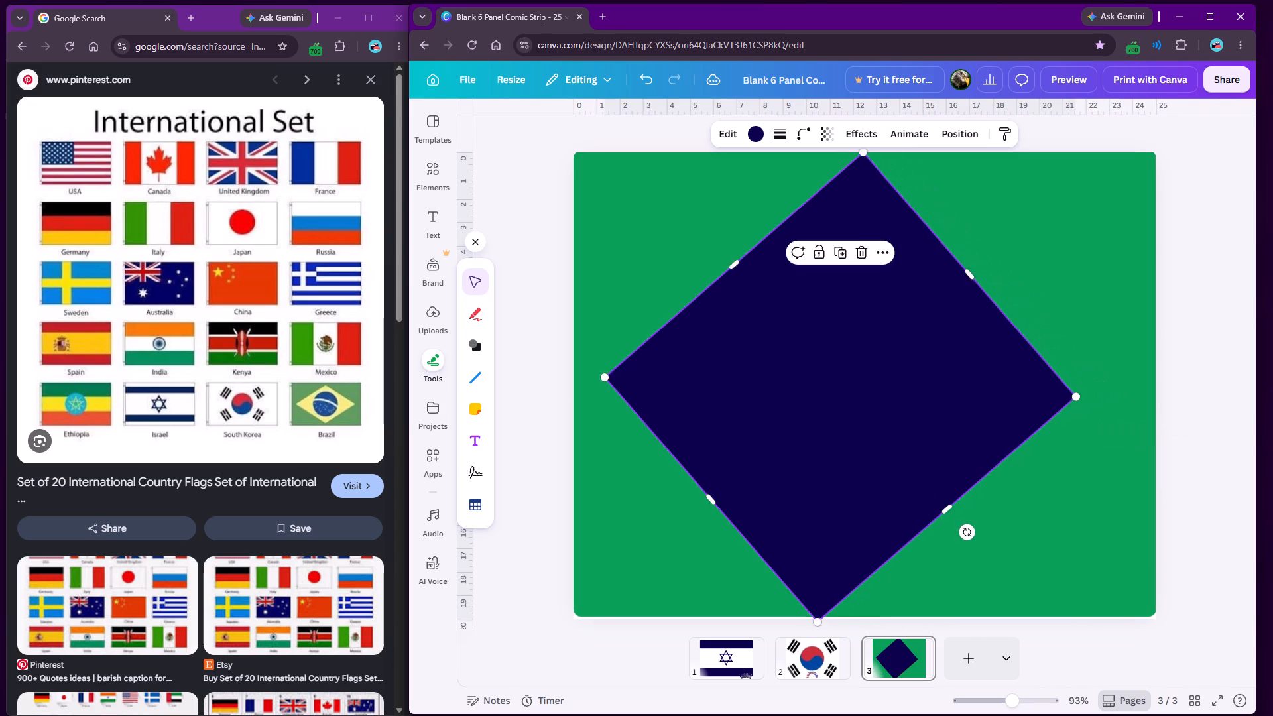
pyautogui.moveTo(967, 388); pyautogui.dragTo(972, 390)
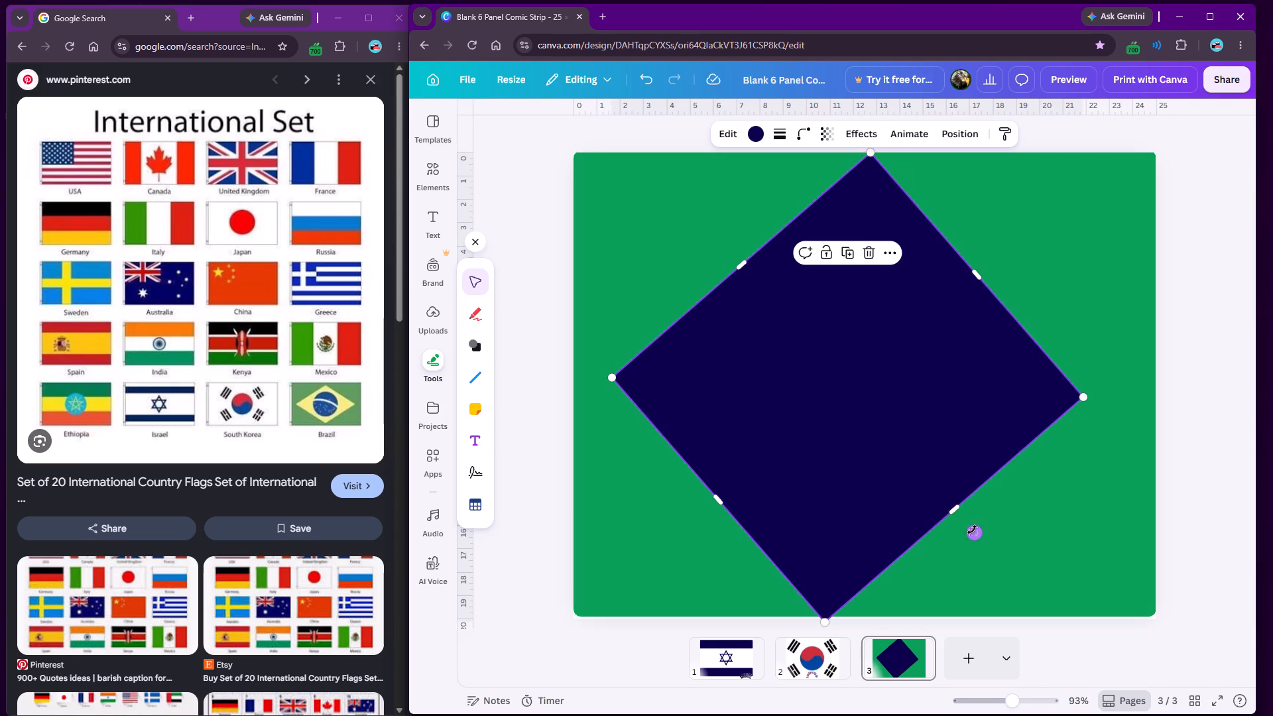
# Rotate the navy diamond to about -49°, resize it to about 14.4 by 13.8, and move it towards the page centre.
pyautogui.moveTo(973, 529); pyautogui.dragTo(997, 515)
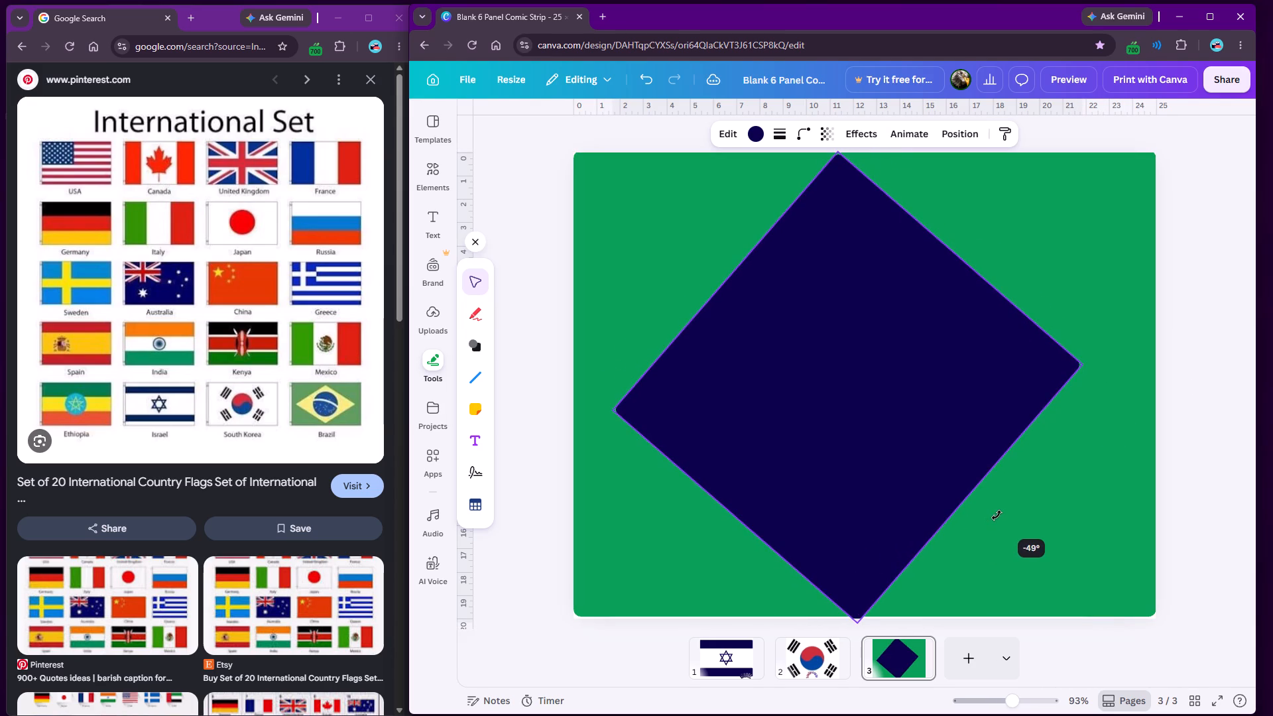
pyautogui.moveTo(997, 515); pyautogui.dragTo(997, 514)
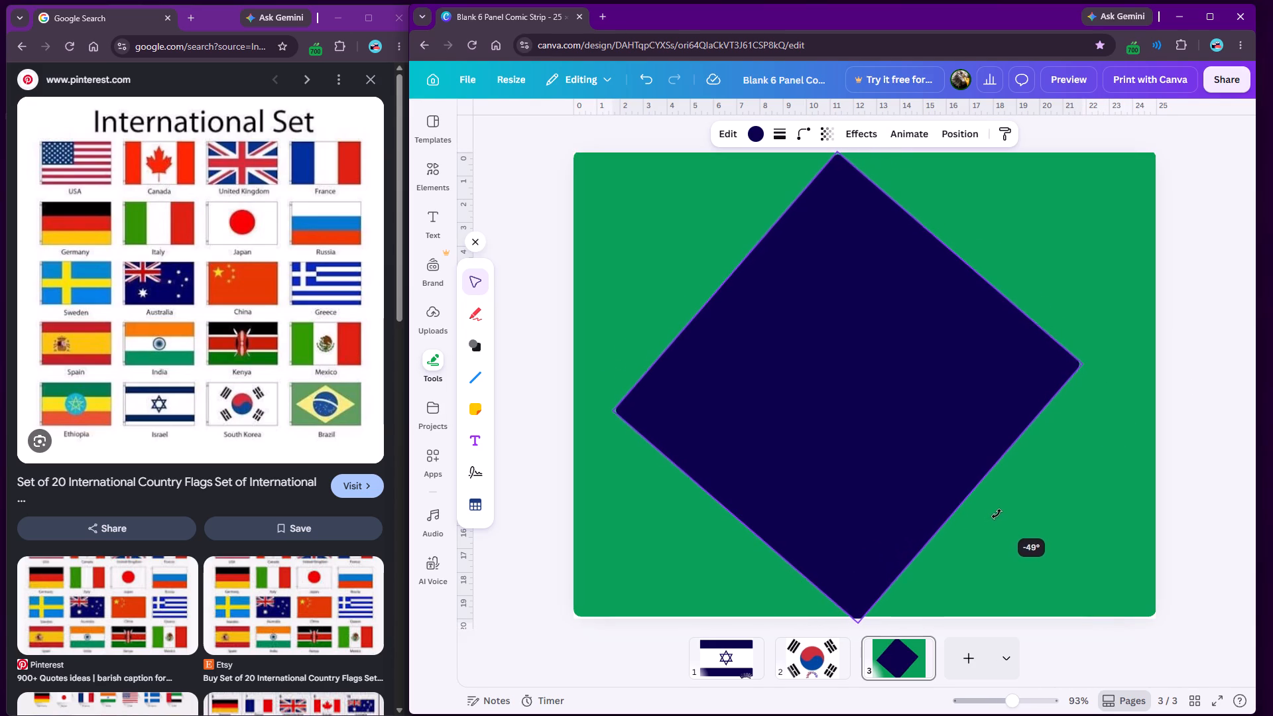
pyautogui.moveTo(997, 514); pyautogui.dragTo(998, 513)
pyautogui.moveTo(888, 459); pyautogui.dragTo(920, 461)
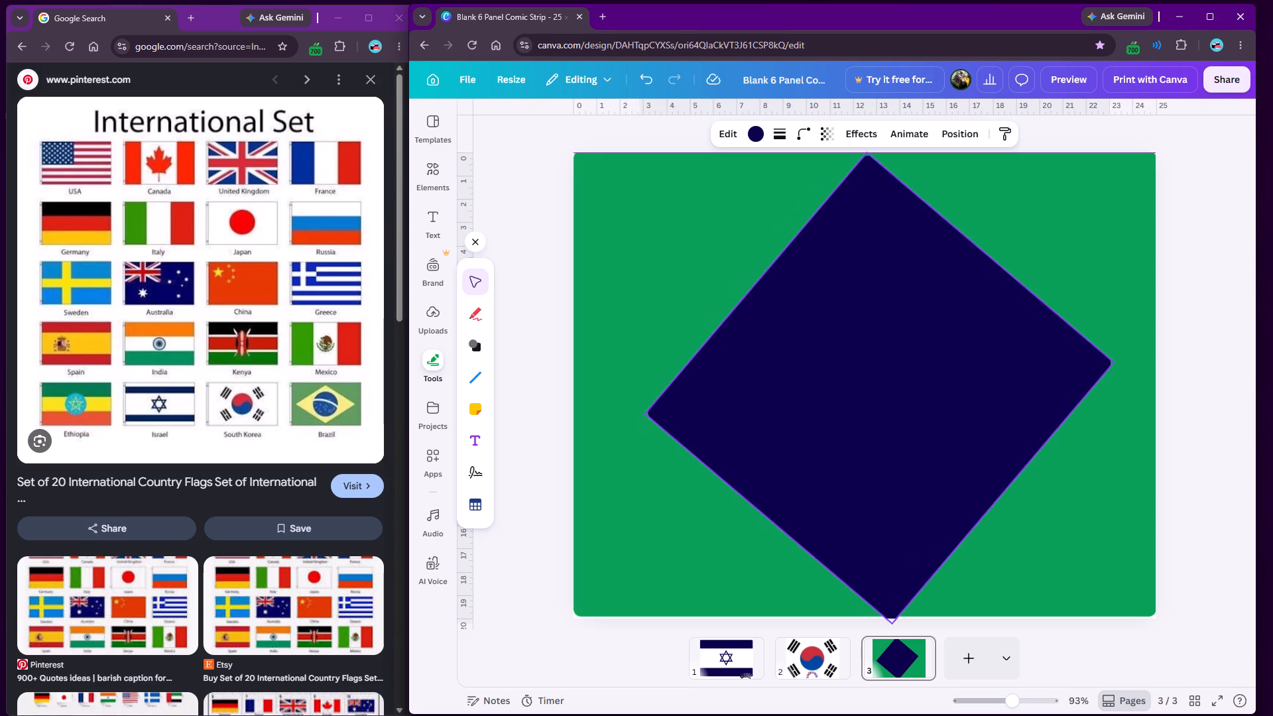
pyautogui.moveTo(920, 461); pyautogui.dragTo(918, 463)
pyautogui.moveTo(886, 625); pyautogui.dragTo(888, 616)
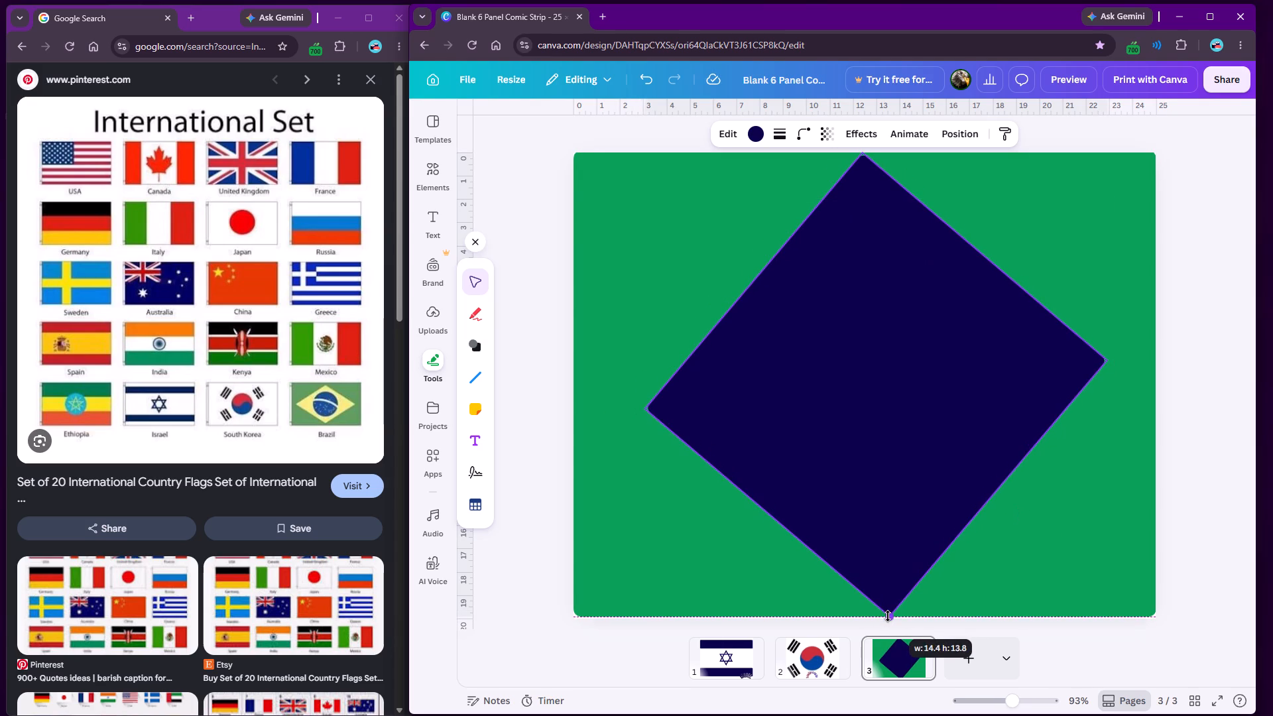
pyautogui.moveTo(888, 616); pyautogui.dragTo(888, 617)
pyautogui.click(644, 408)
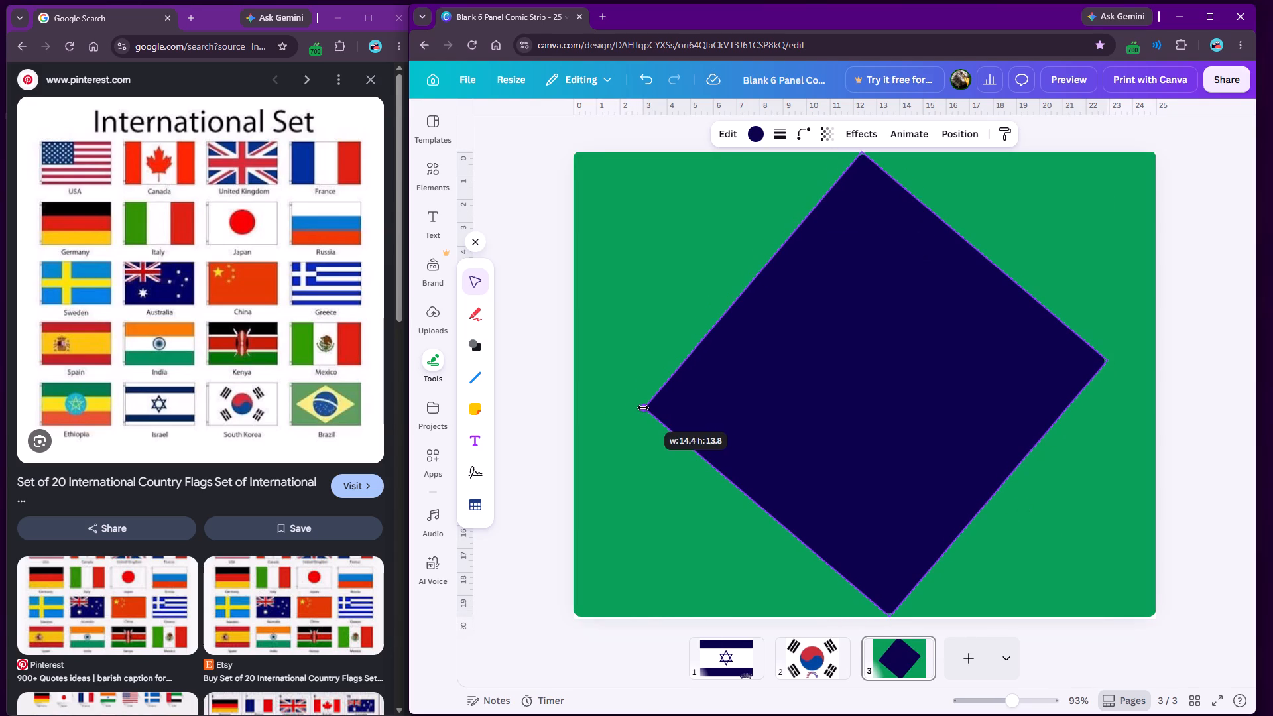
pyautogui.moveTo(798, 377); pyautogui.dragTo(791, 376)
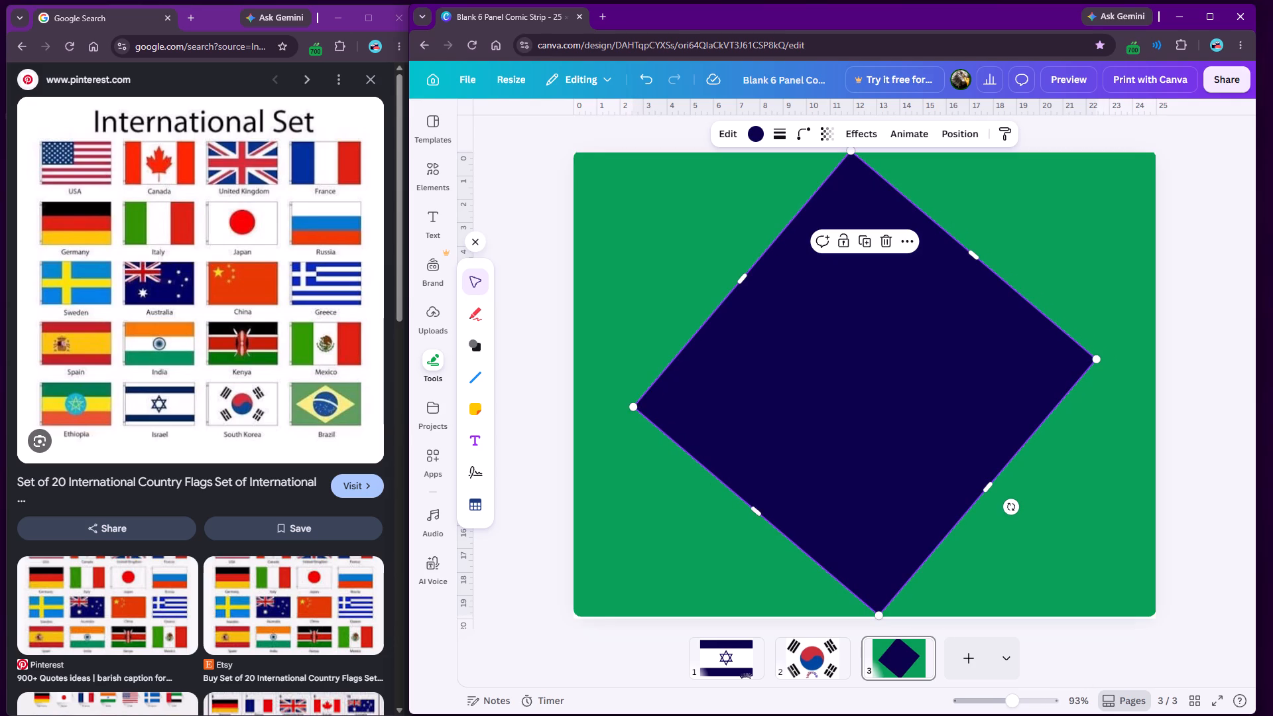
# Straighten the navy diamond to an upright -45°, size it to about 14 by 14, and centre it at full page height.
pyautogui.moveTo(850, 153); pyautogui.dragTo(850, 195)
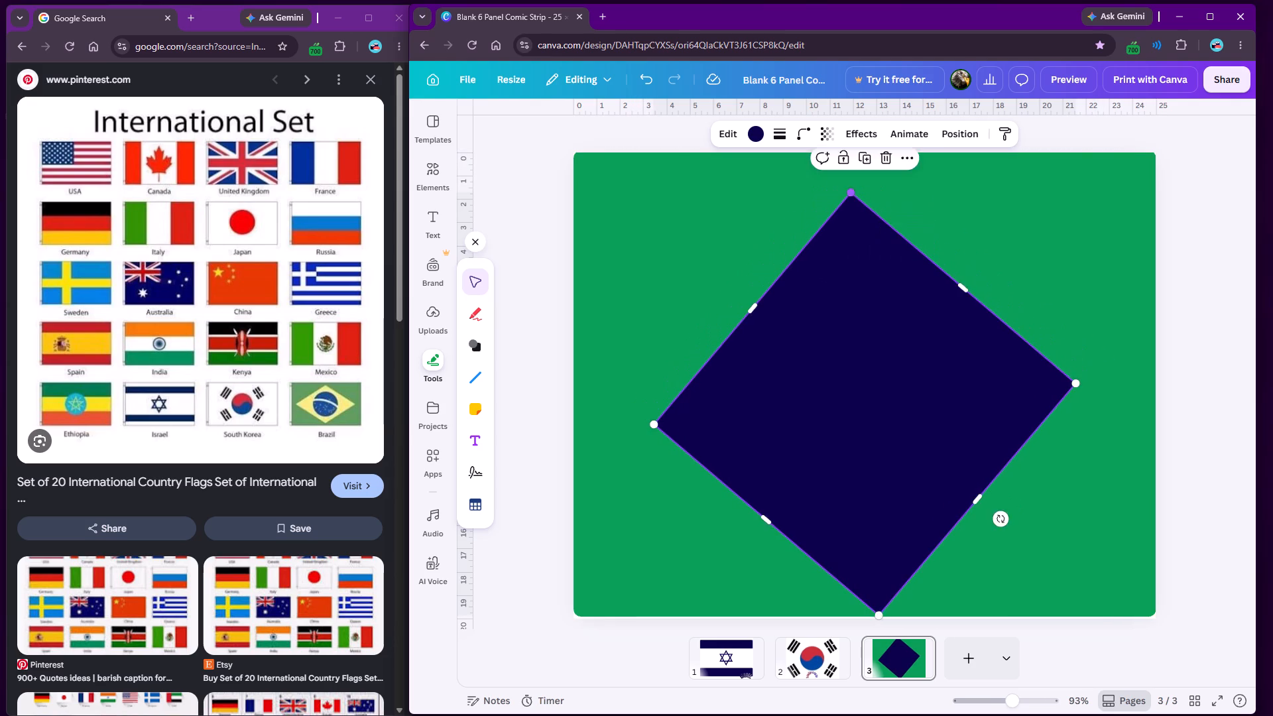
pyautogui.moveTo(855, 359); pyautogui.dragTo(852, 347)
pyautogui.moveTo(649, 414); pyautogui.dragTo(601, 414)
pyautogui.moveTo(774, 415); pyautogui.dragTo(790, 407)
pyautogui.moveTo(1010, 507); pyautogui.dragTo(1009, 517)
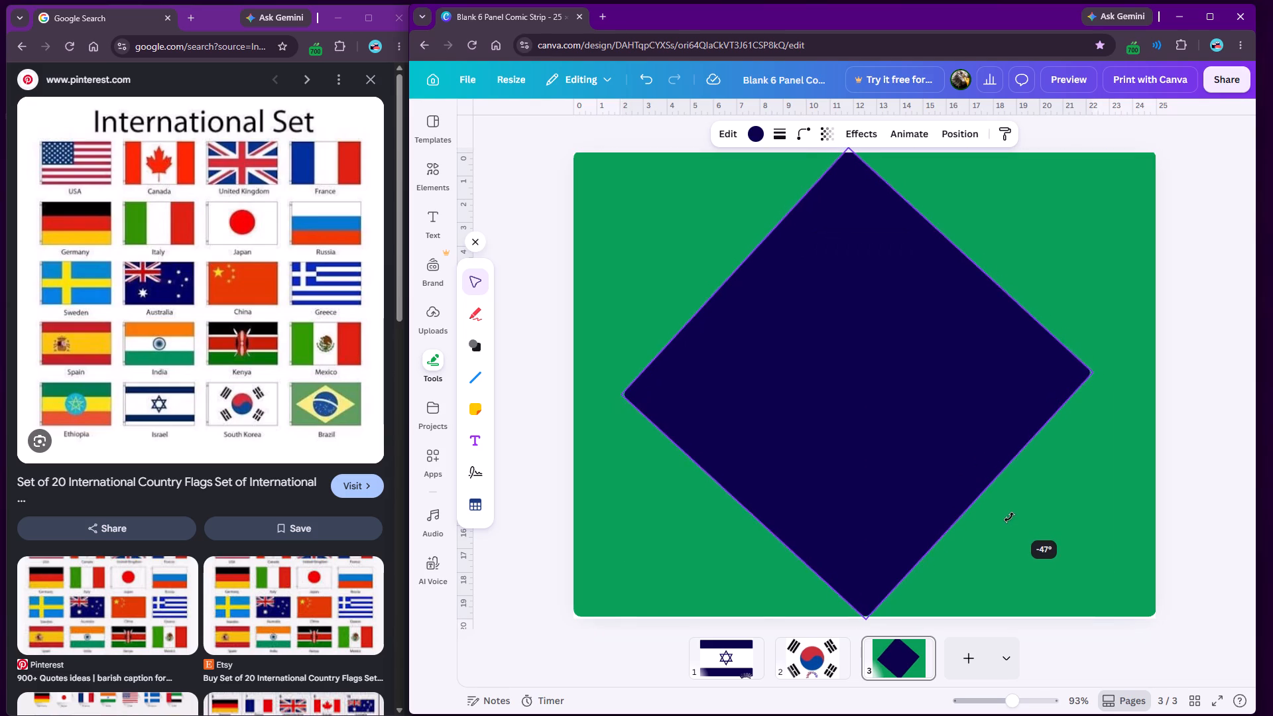
pyautogui.moveTo(1009, 517); pyautogui.dragTo(1008, 523)
pyautogui.moveTo(890, 444); pyautogui.dragTo(902, 451)
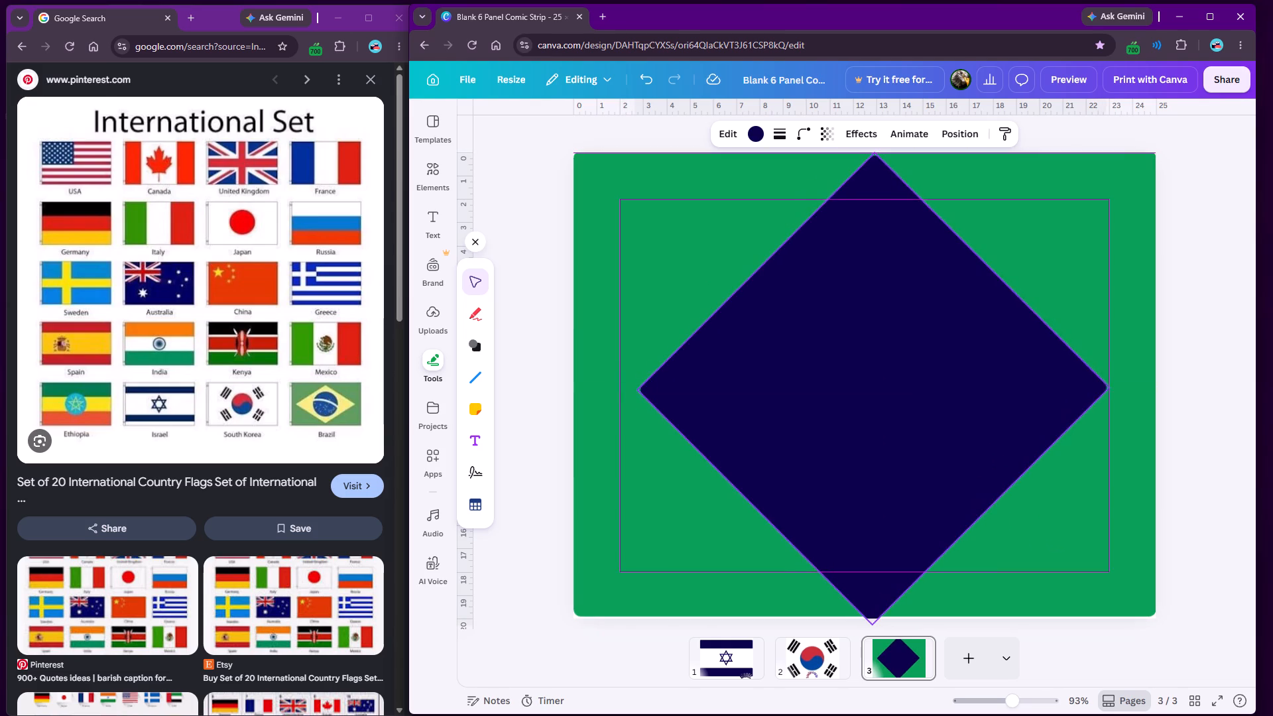
pyautogui.moveTo(902, 451); pyautogui.dragTo(900, 446)
pyautogui.moveTo(861, 623); pyautogui.dragTo(865, 615)
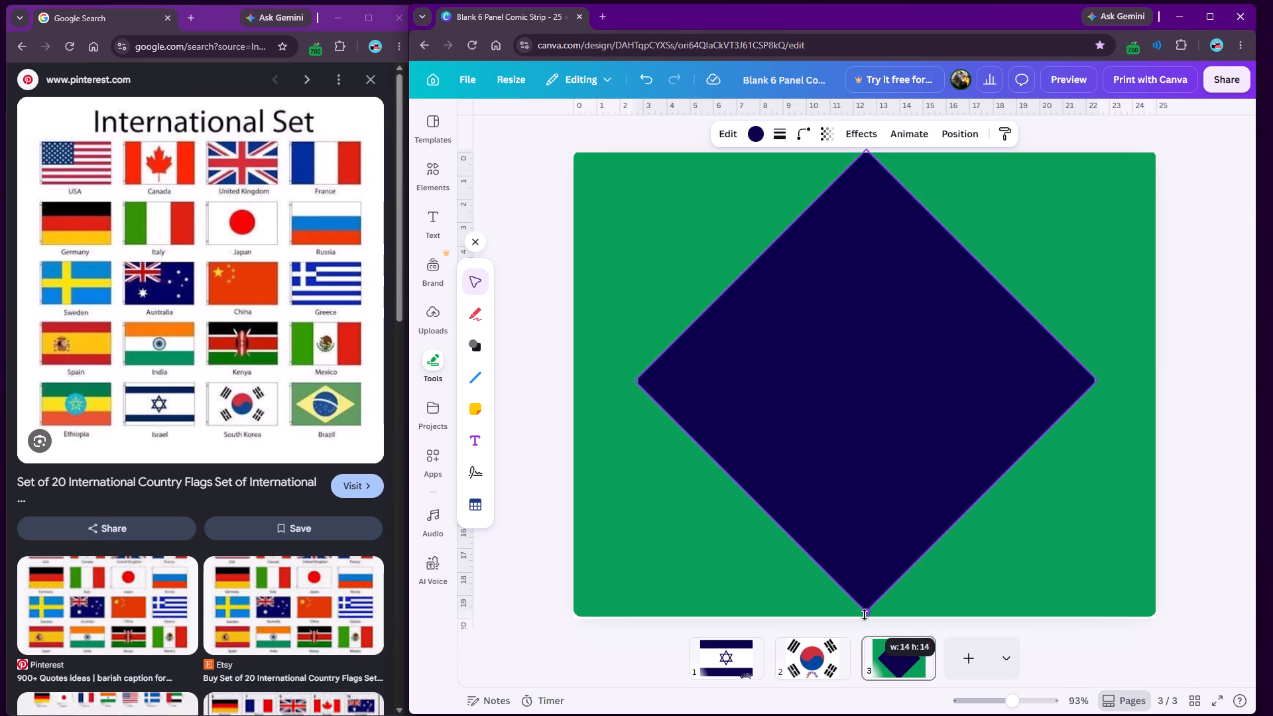
pyautogui.moveTo(865, 615); pyautogui.dragTo(865, 616)
pyautogui.click(846, 473)
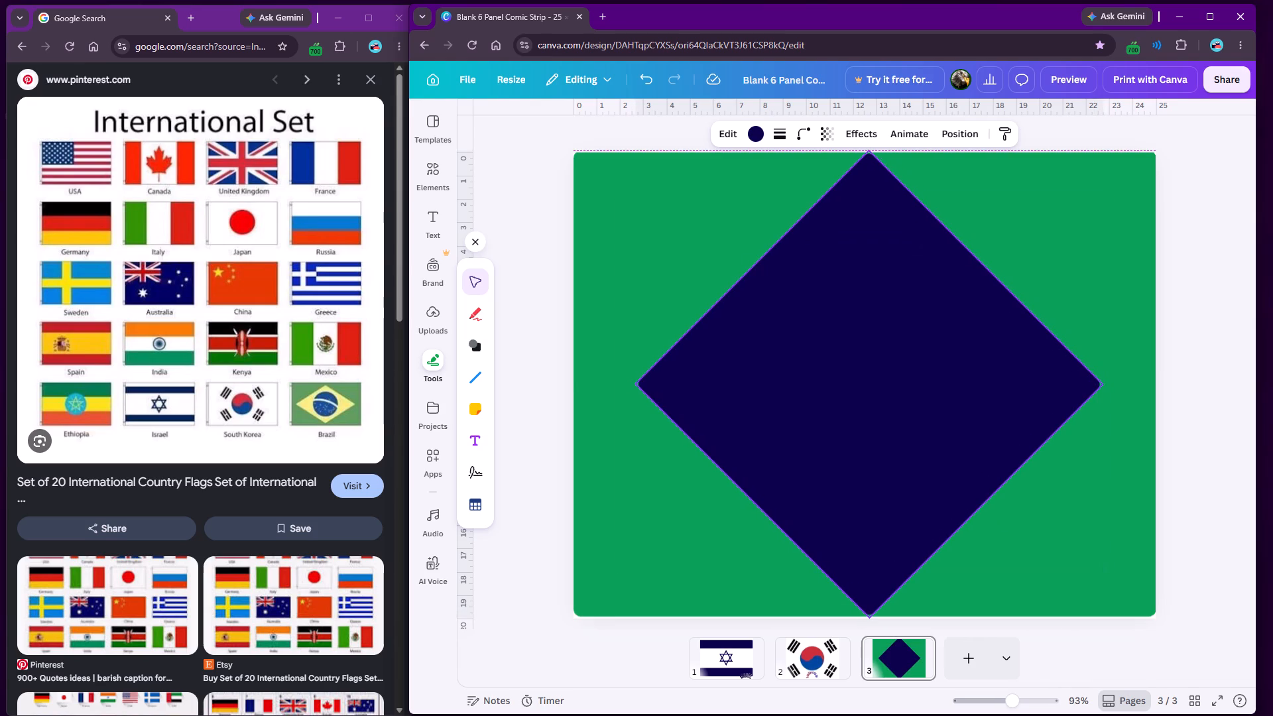
pyautogui.rightClick(849, 475)
pyautogui.click(1106, 475)
pyautogui.click(1234, 495)
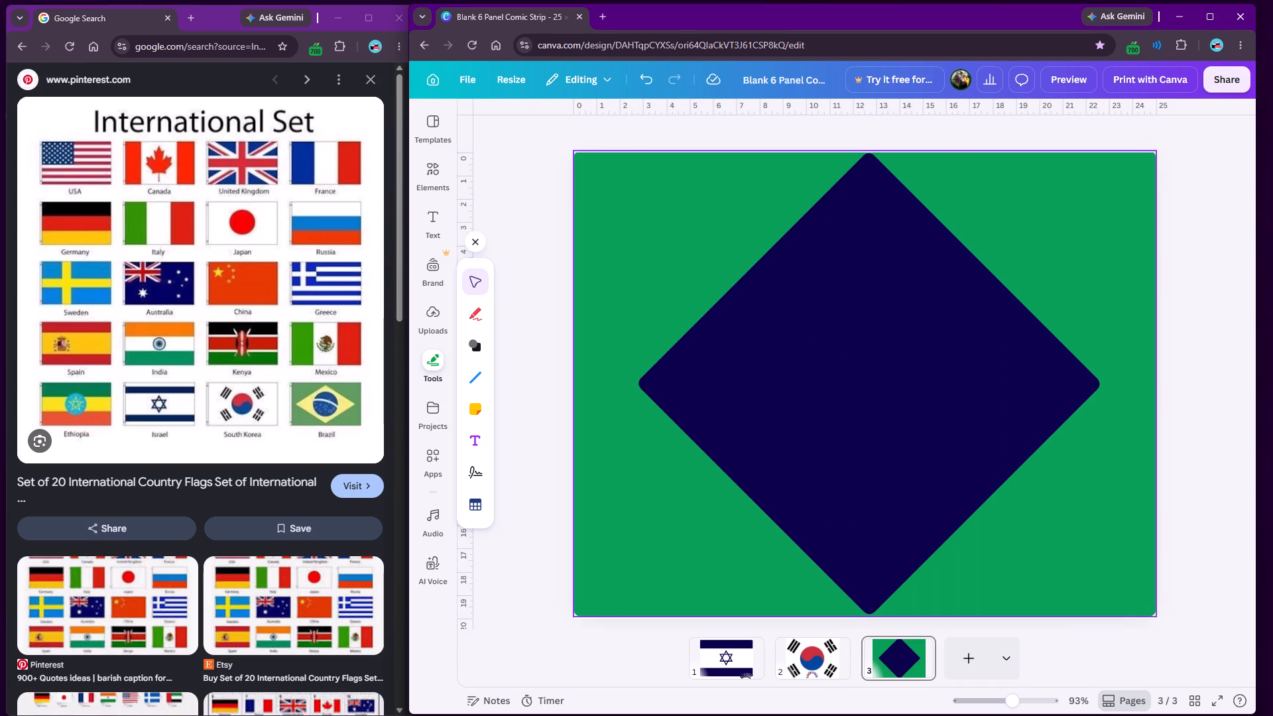
# Recolour the centred navy diamond on page 3 to yellow.
pyautogui.click(836, 365)
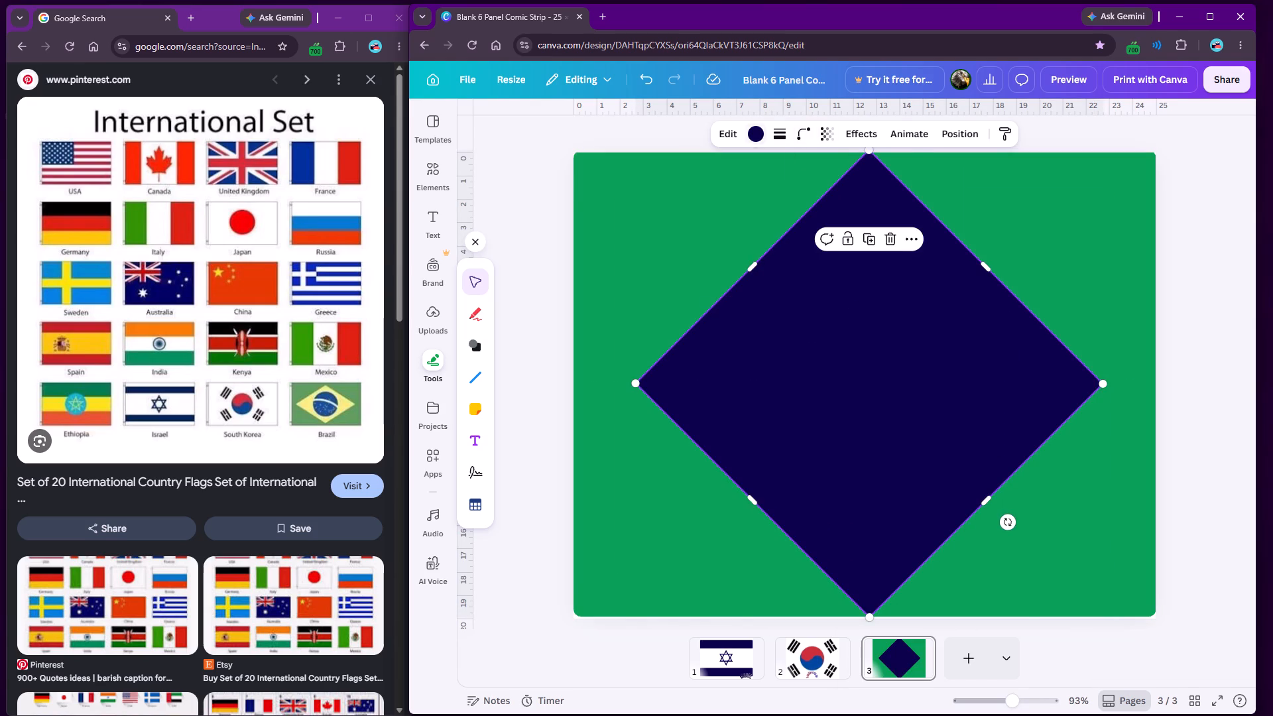
pyautogui.click(756, 131)
pyautogui.click(572, 502)
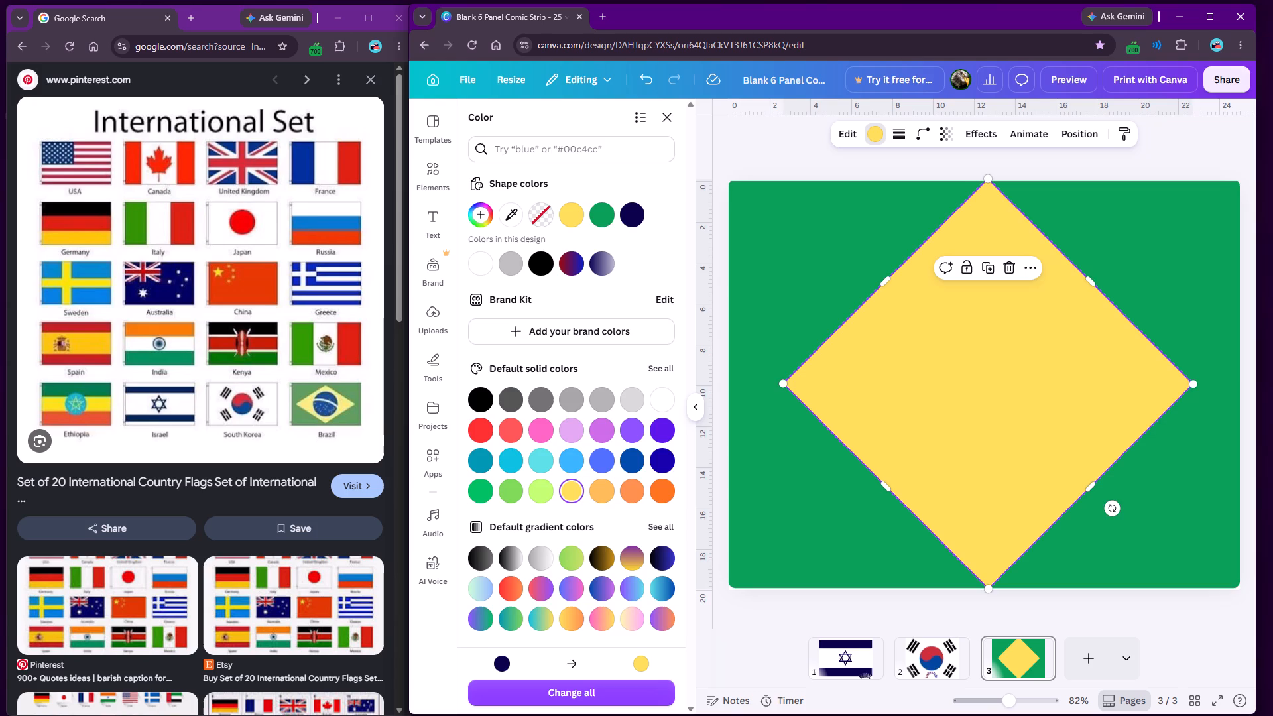
pyautogui.click(664, 117)
pyautogui.click(508, 277)
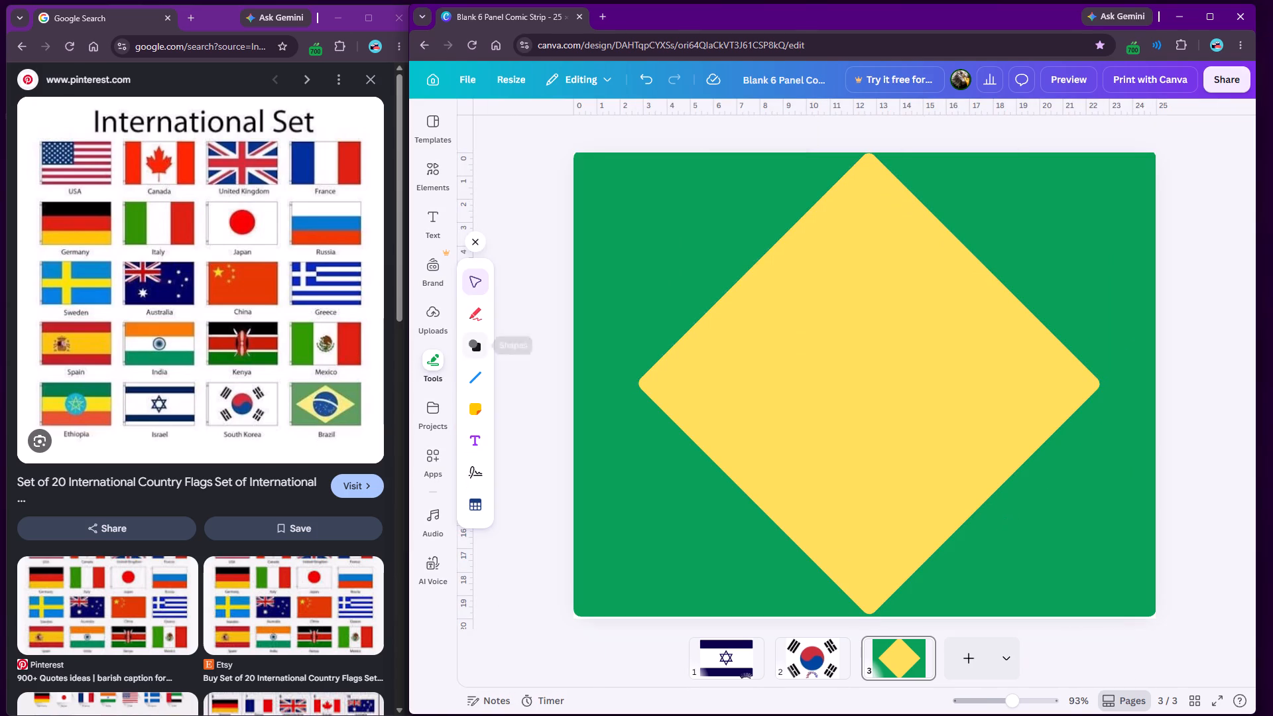
# Add a circle on the yellow diamond and colour it dark indigo after trying a brighter blue.
pyautogui.click(478, 353)
pyautogui.click(515, 325)
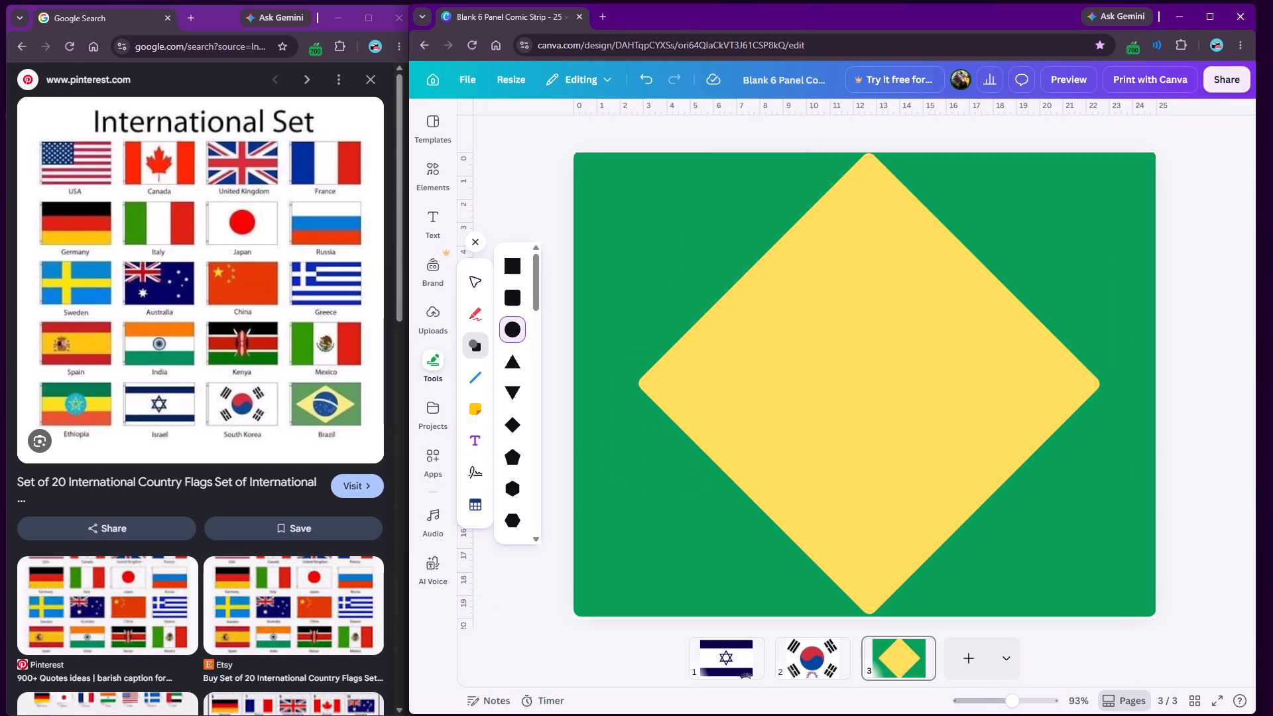
pyautogui.click(845, 341)
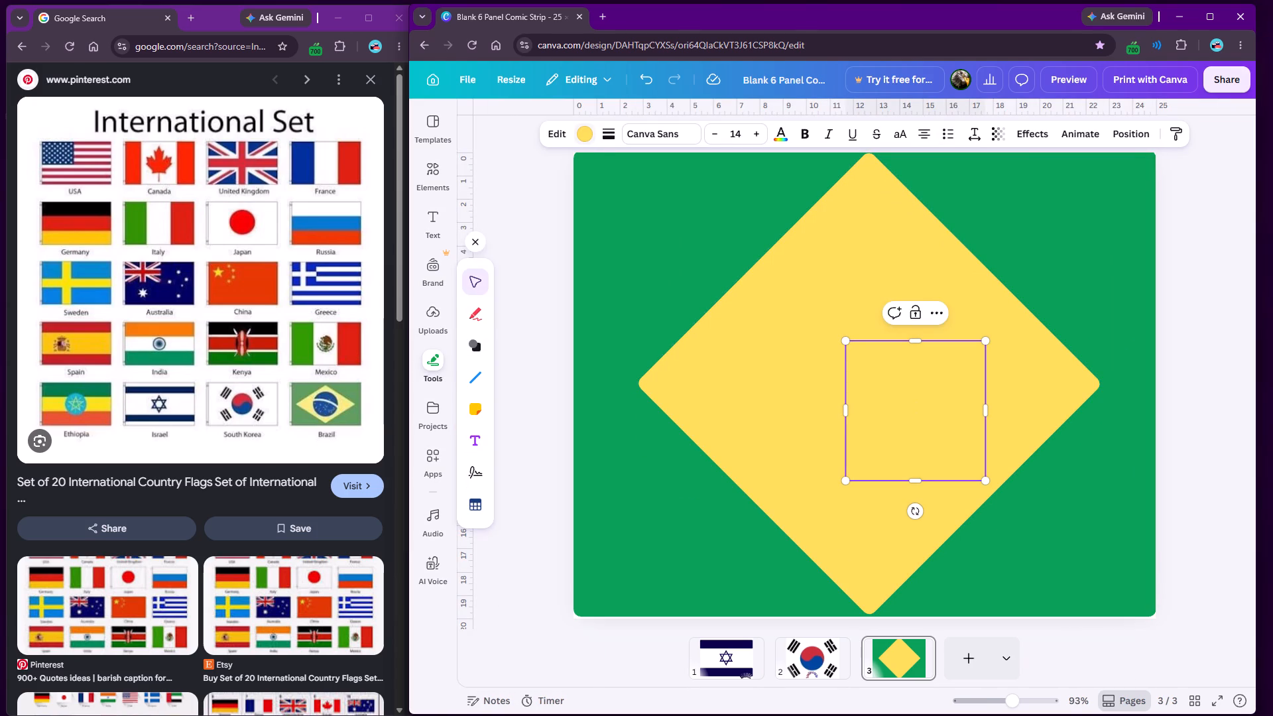
pyautogui.click(581, 133)
pyautogui.click(646, 210)
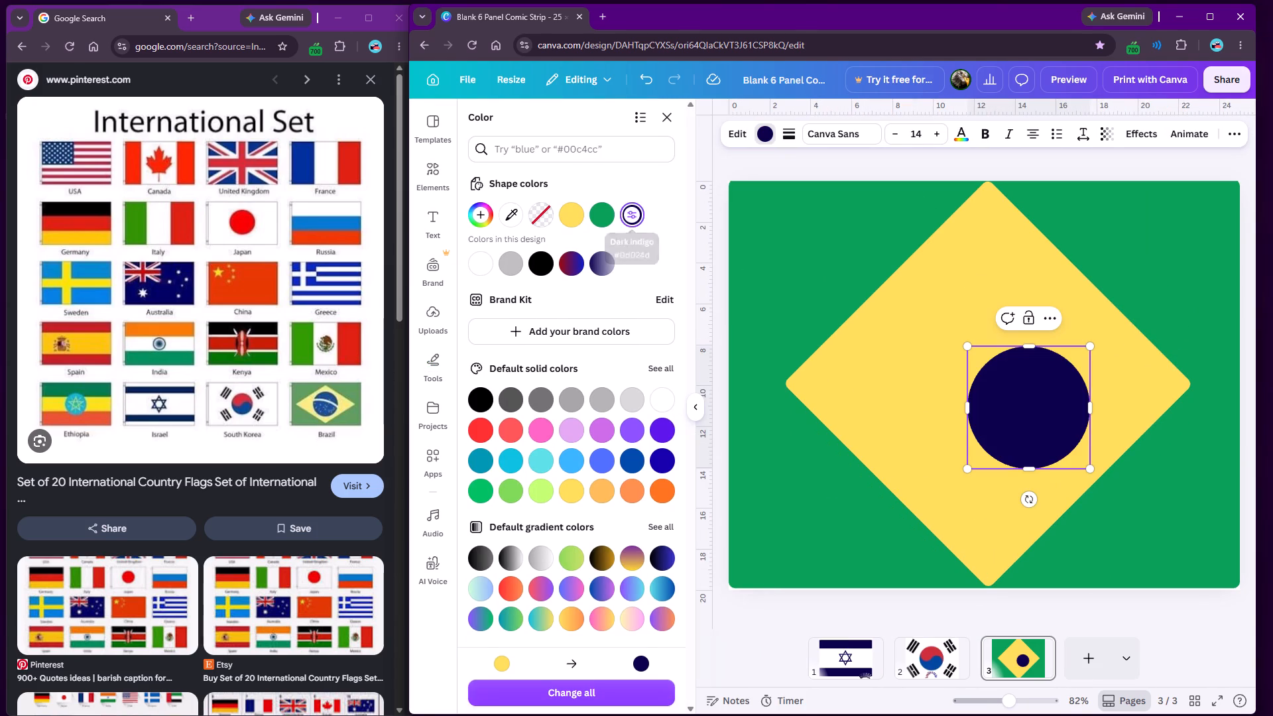
pyautogui.click(661, 456)
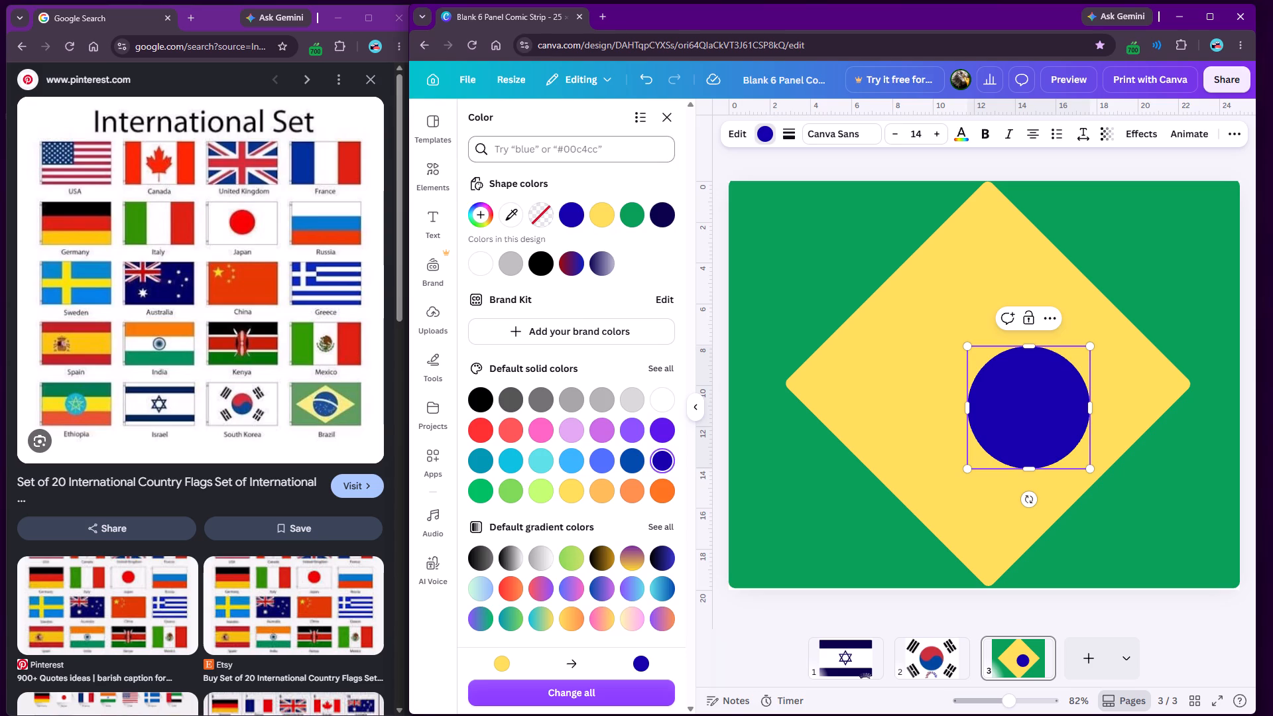
pyautogui.click(657, 215)
pyautogui.click(662, 117)
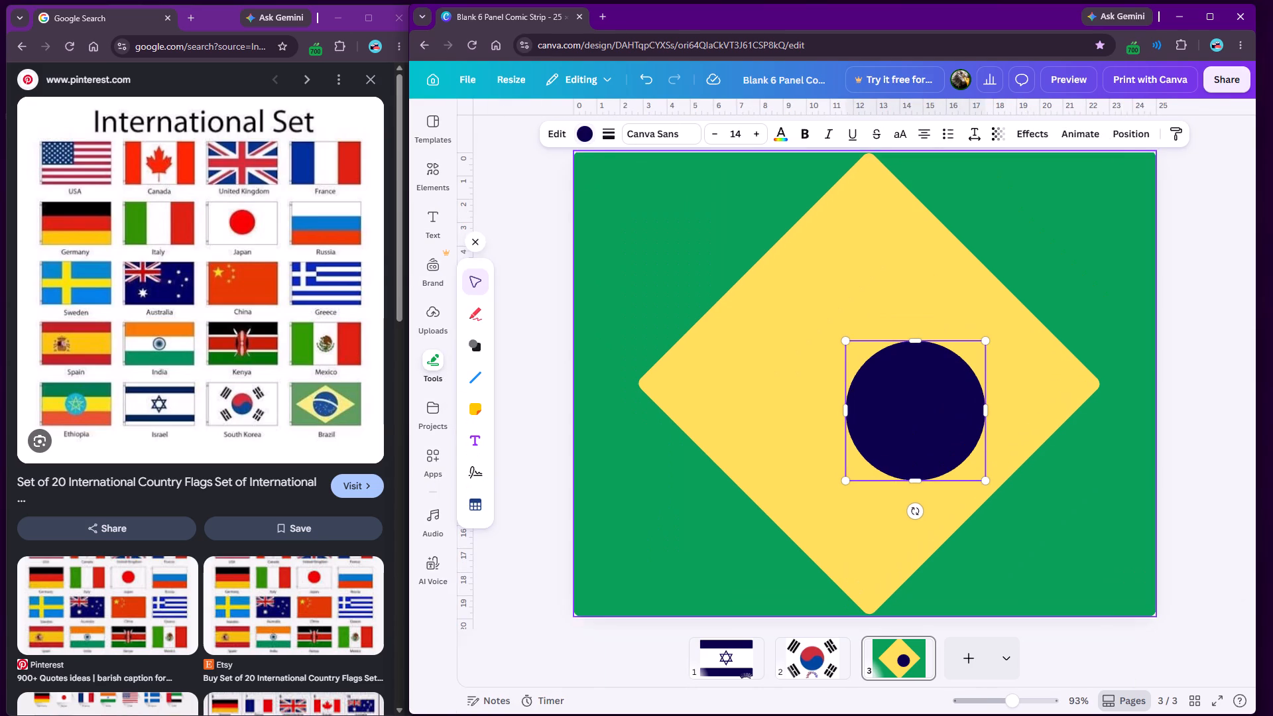
pyautogui.click(570, 281)
# Enlarge the dark indigo circle to about 10.2 by 10.2 and centre it on the yellow diamond.
pyautogui.moveTo(904, 426); pyautogui.dragTo(817, 366)
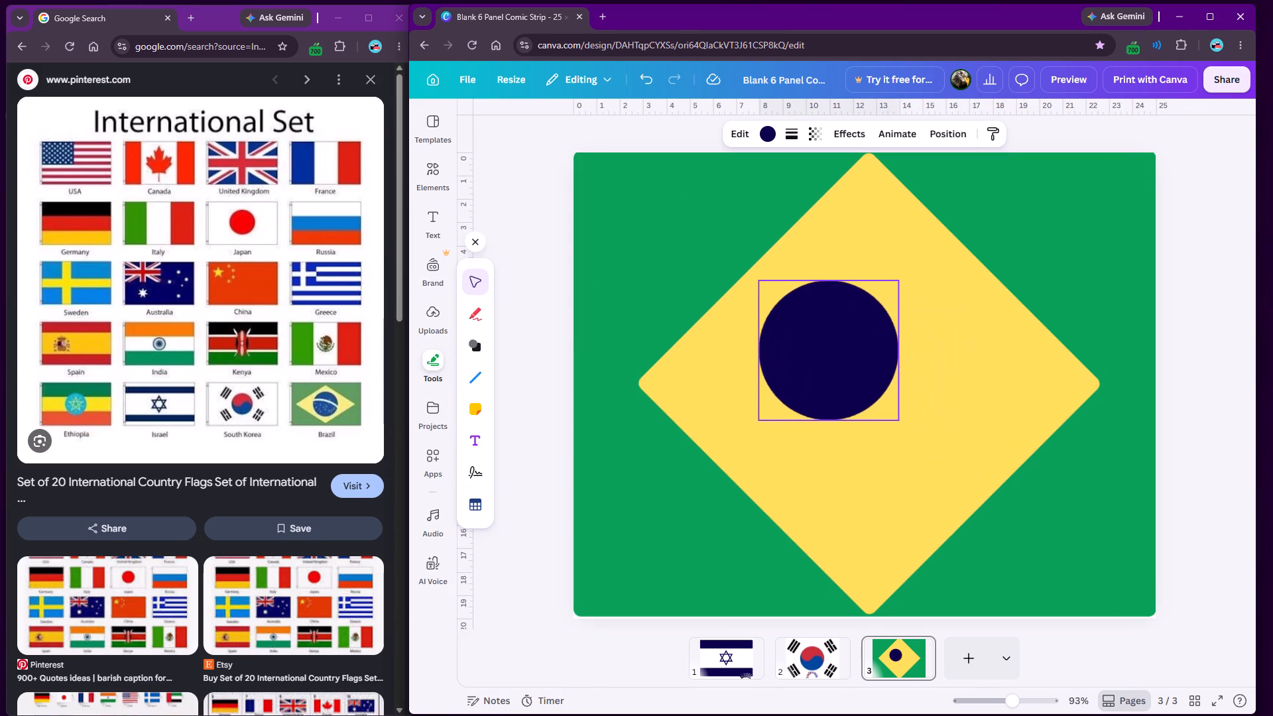
pyautogui.moveTo(817, 366); pyautogui.dragTo(810, 361)
pyautogui.moveTo(888, 414); pyautogui.dragTo(968, 488)
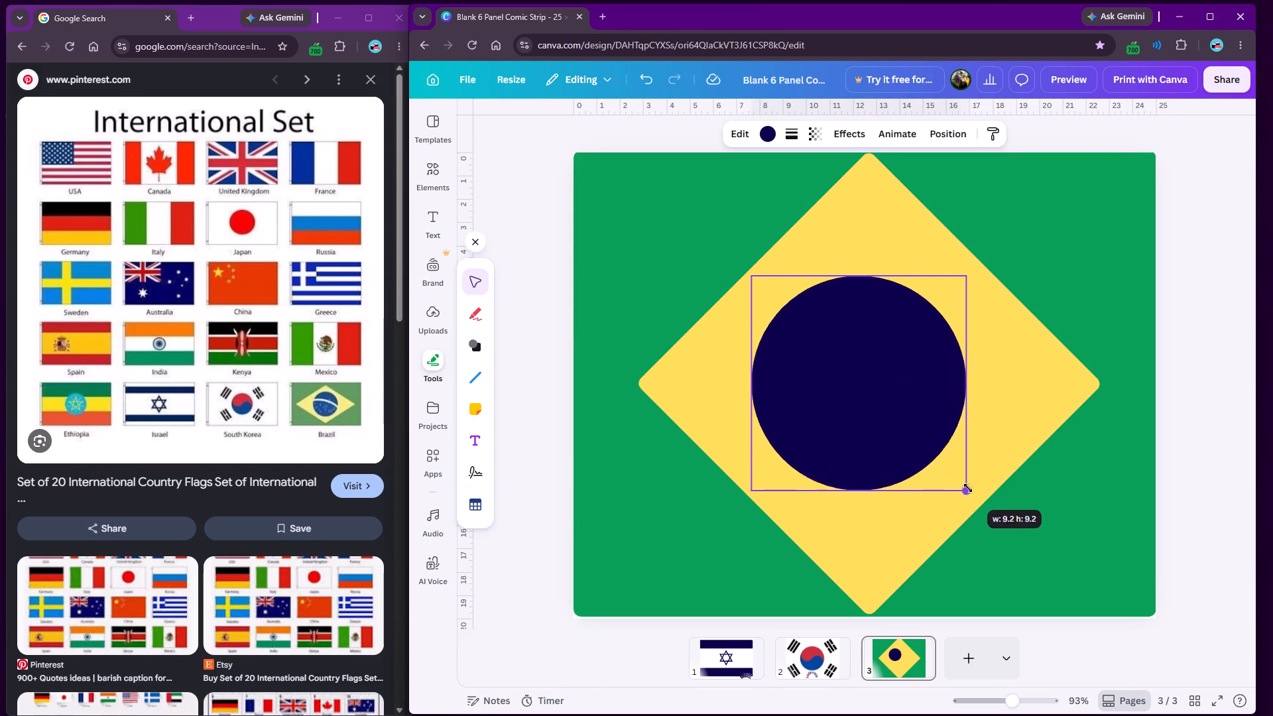
pyautogui.moveTo(968, 488); pyautogui.dragTo(977, 522)
pyautogui.moveTo(893, 423); pyautogui.dragTo(880, 405)
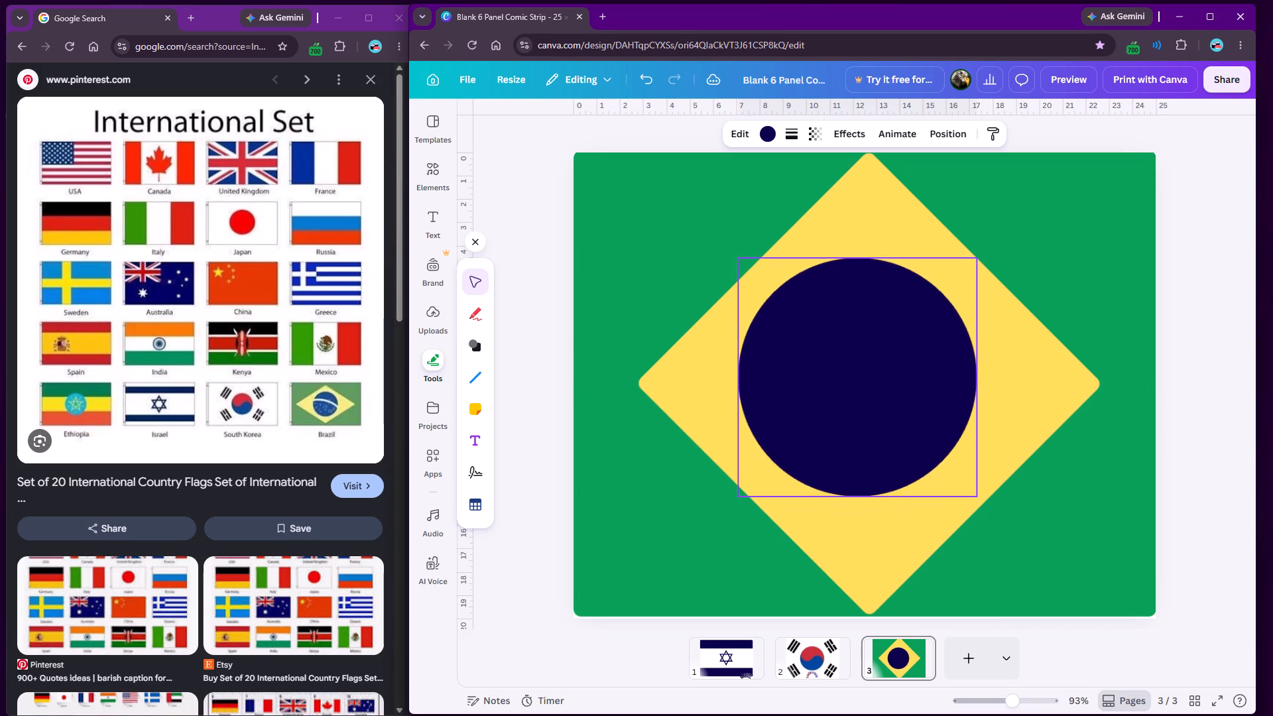
pyautogui.moveTo(880, 405); pyautogui.dragTo(884, 412)
pyautogui.click(514, 335)
pyautogui.click(536, 329)
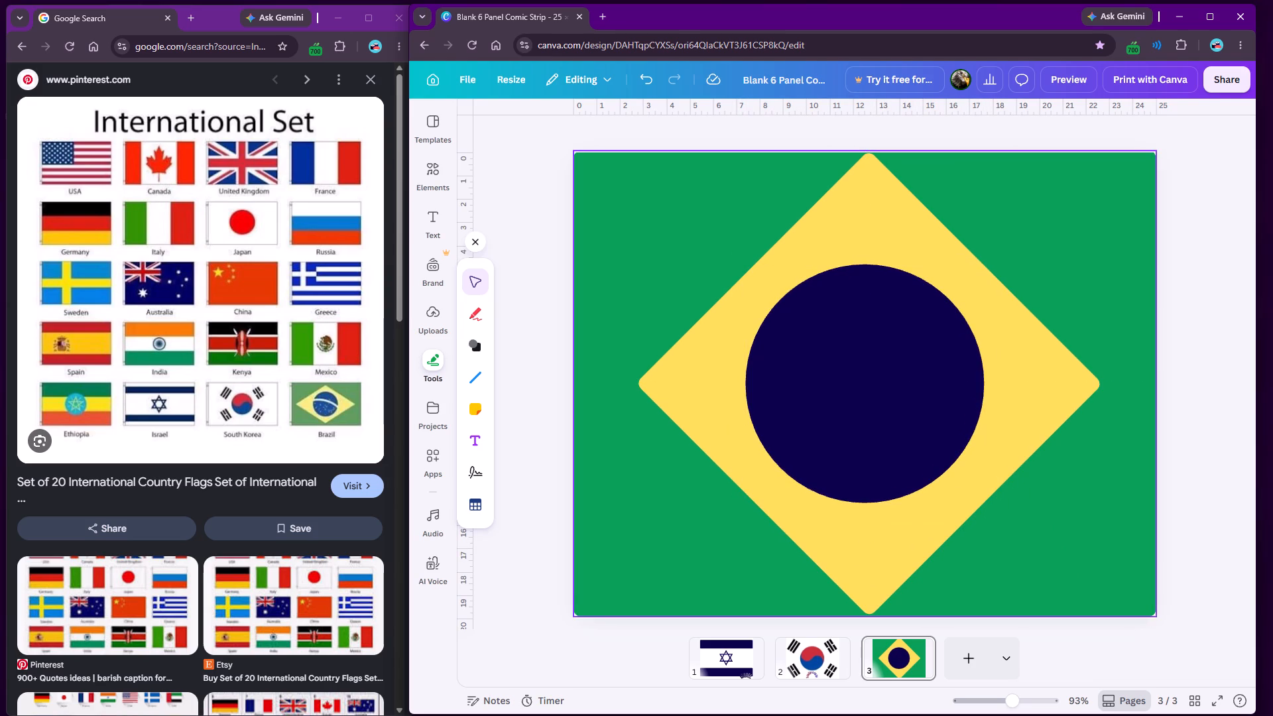
# Enlarge the dark indigo circle in both width and height, keeping it round, and recentre it on the yellow diamond.
pyautogui.click(868, 363)
pyautogui.moveTo(863, 267); pyautogui.dragTo(867, 240)
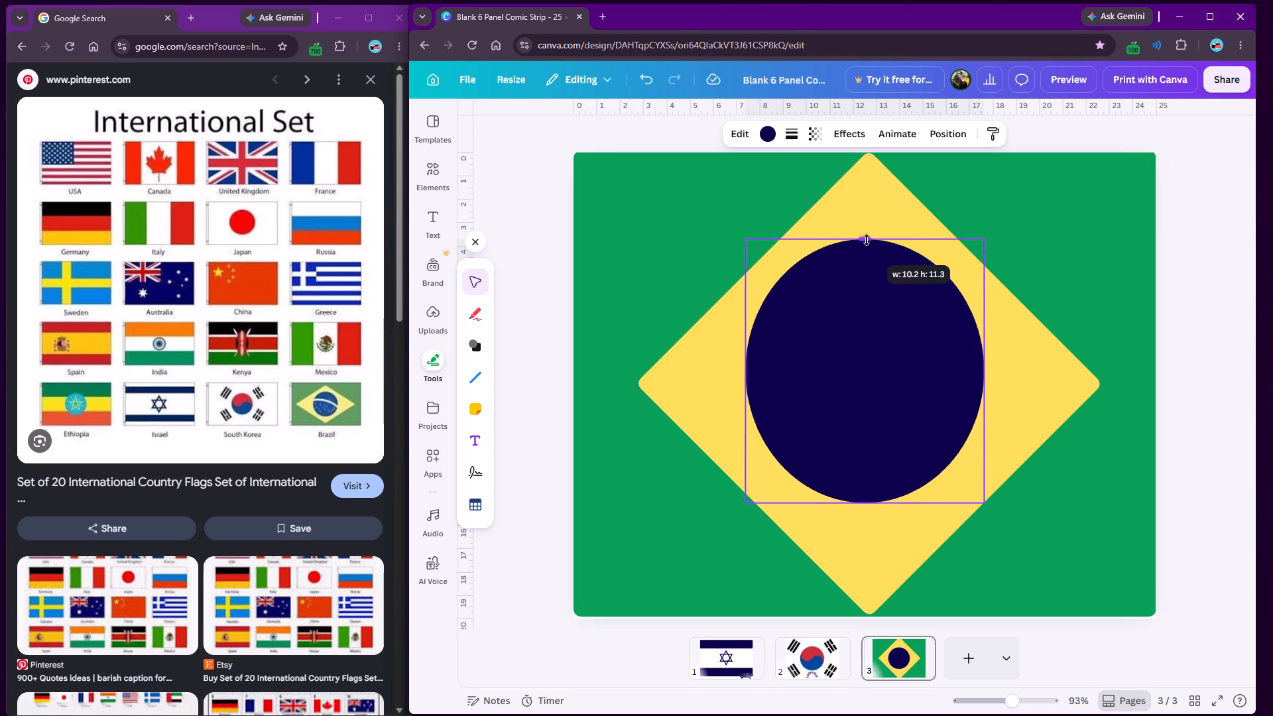
pyautogui.moveTo(867, 240); pyautogui.dragTo(867, 247)
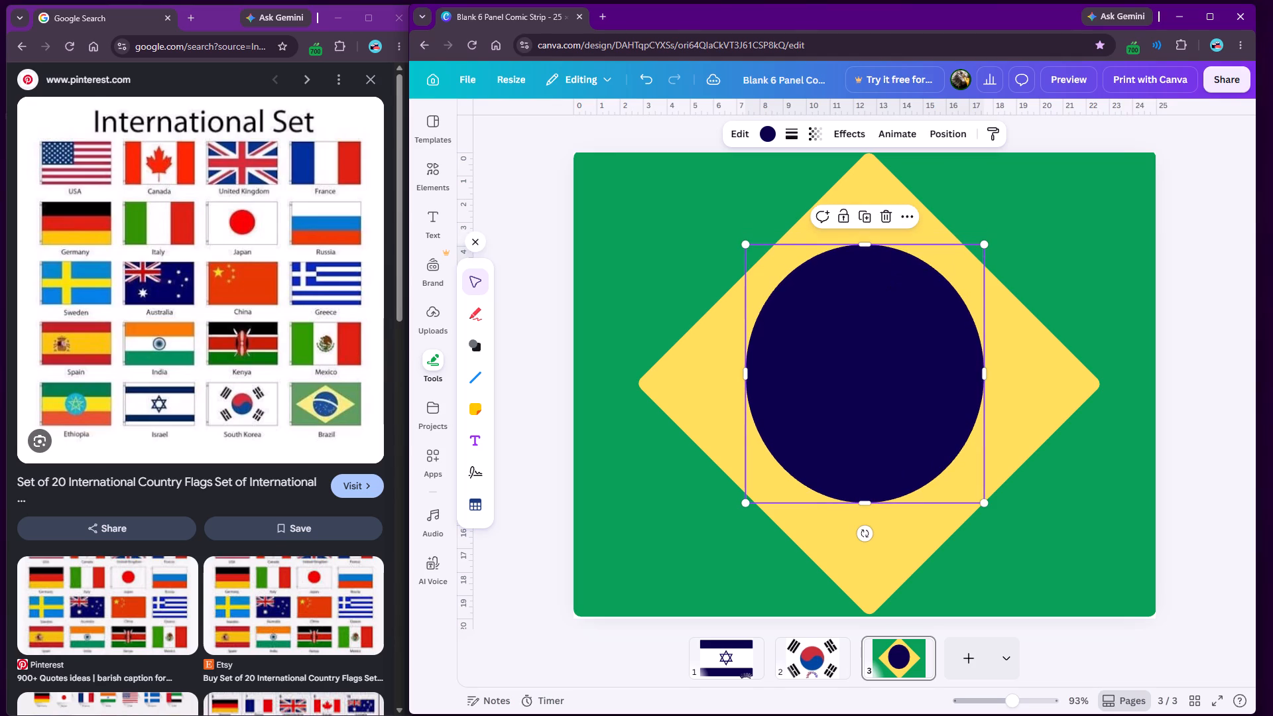
pyautogui.moveTo(983, 373); pyautogui.dragTo(1004, 373)
pyautogui.moveTo(907, 374); pyautogui.dragTo(897, 364)
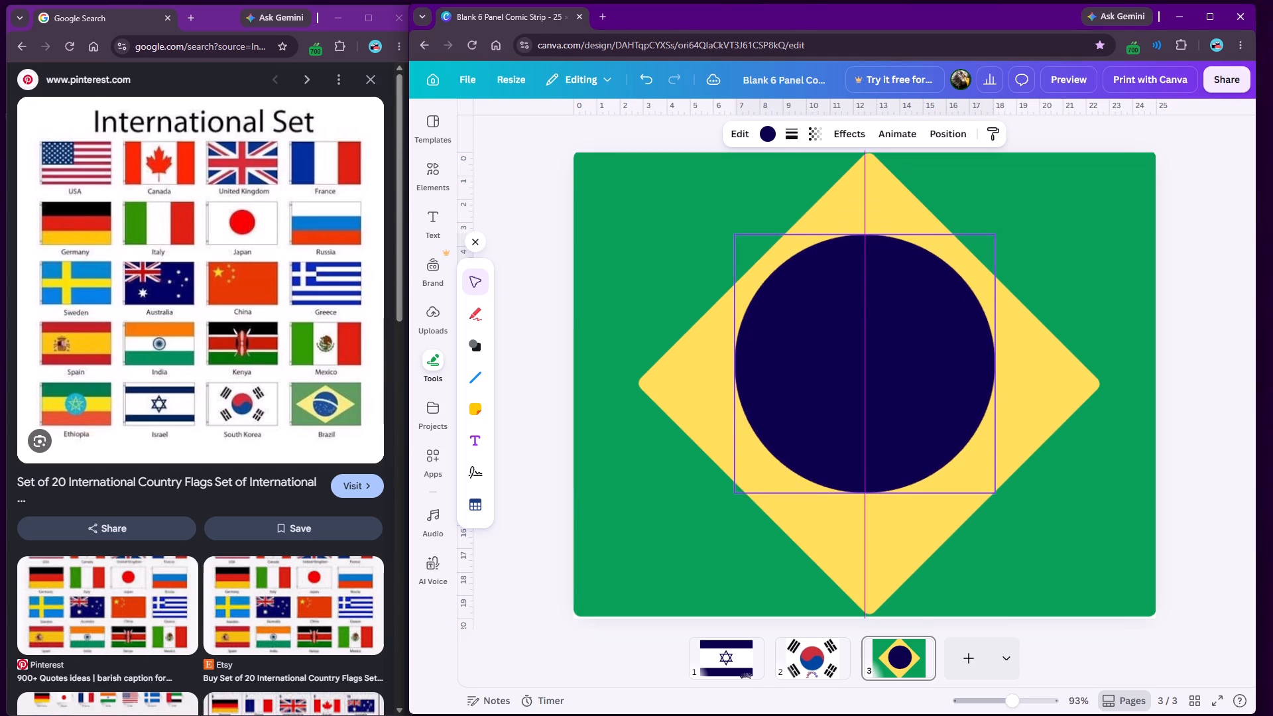
pyautogui.moveTo(897, 364); pyautogui.dragTo(897, 378)
pyautogui.moveTo(871, 249); pyautogui.dragTo(871, 225)
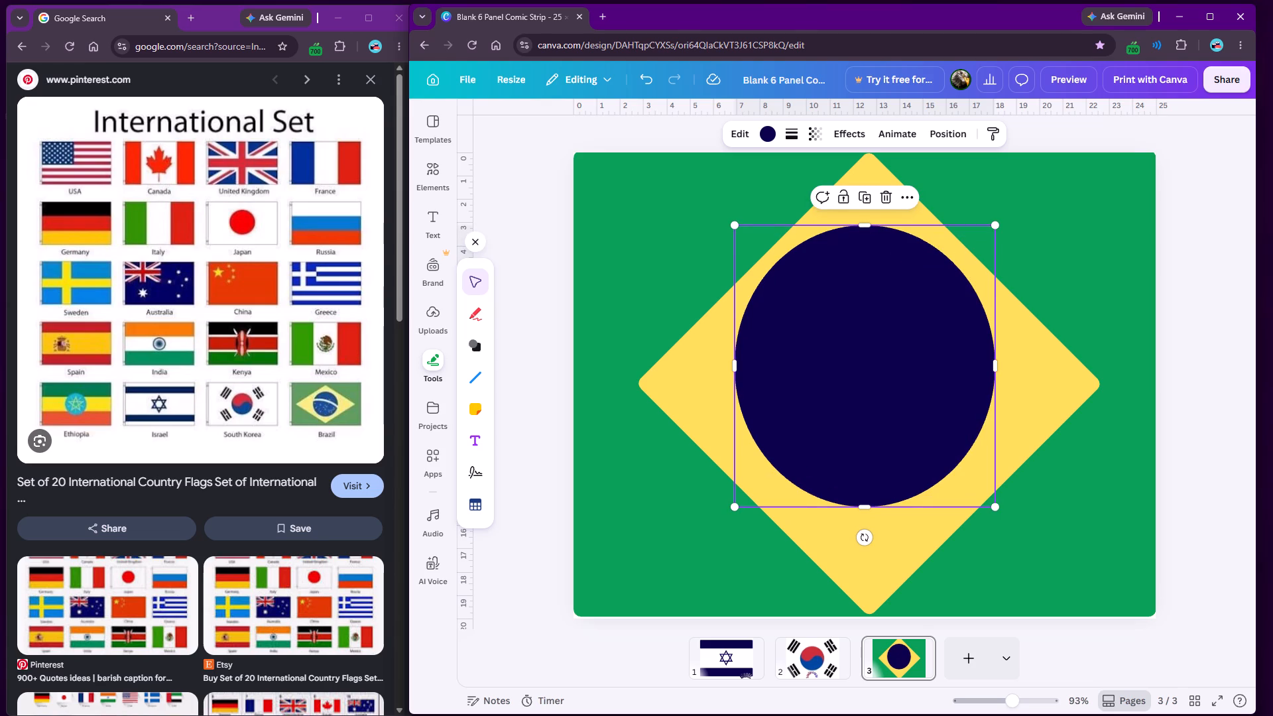
pyautogui.moveTo(732, 365); pyautogui.dragTo(716, 364)
pyautogui.moveTo(784, 367); pyautogui.dragTo(794, 368)
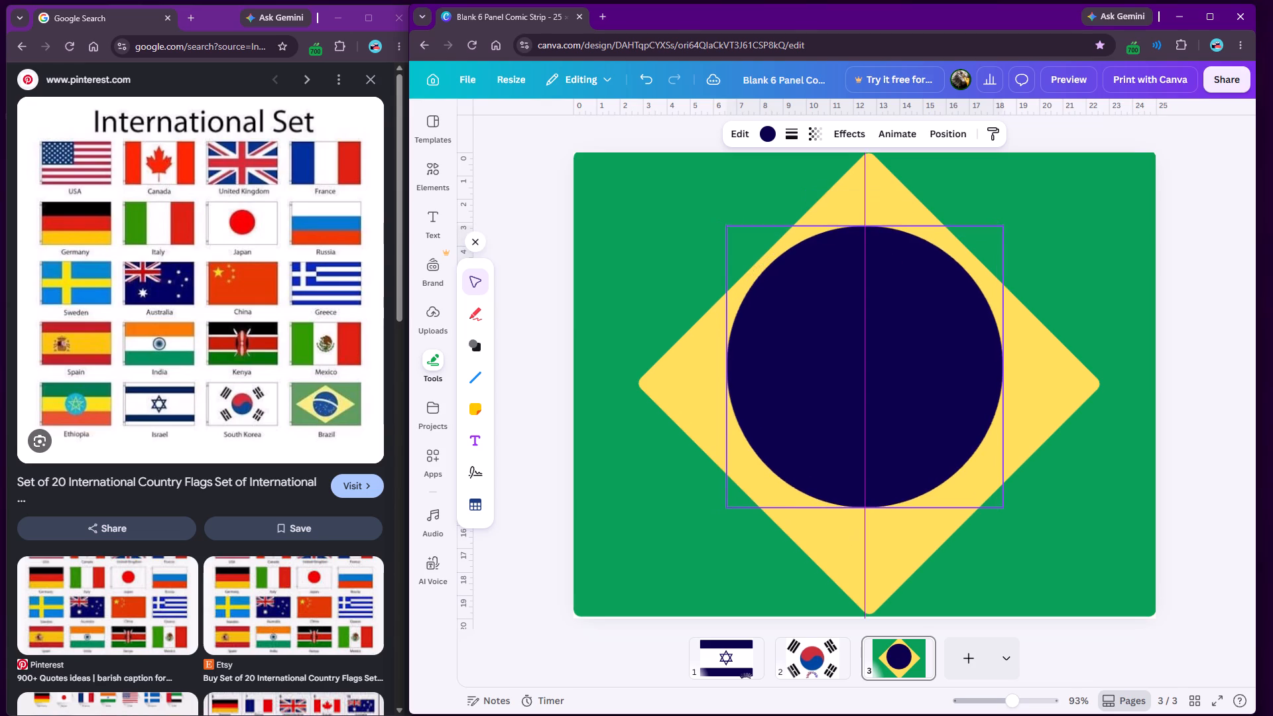
pyautogui.moveTo(794, 368); pyautogui.dragTo(792, 379)
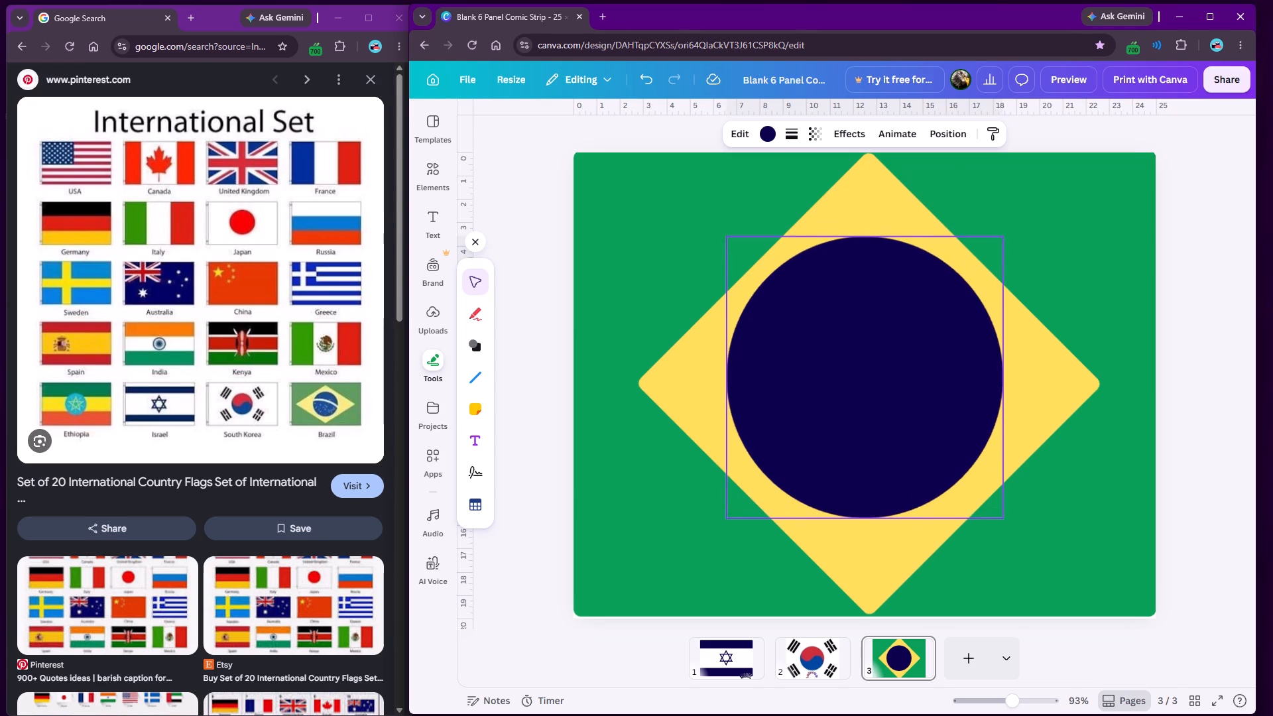
pyautogui.moveTo(792, 379); pyautogui.dragTo(792, 382)
pyautogui.click(538, 319)
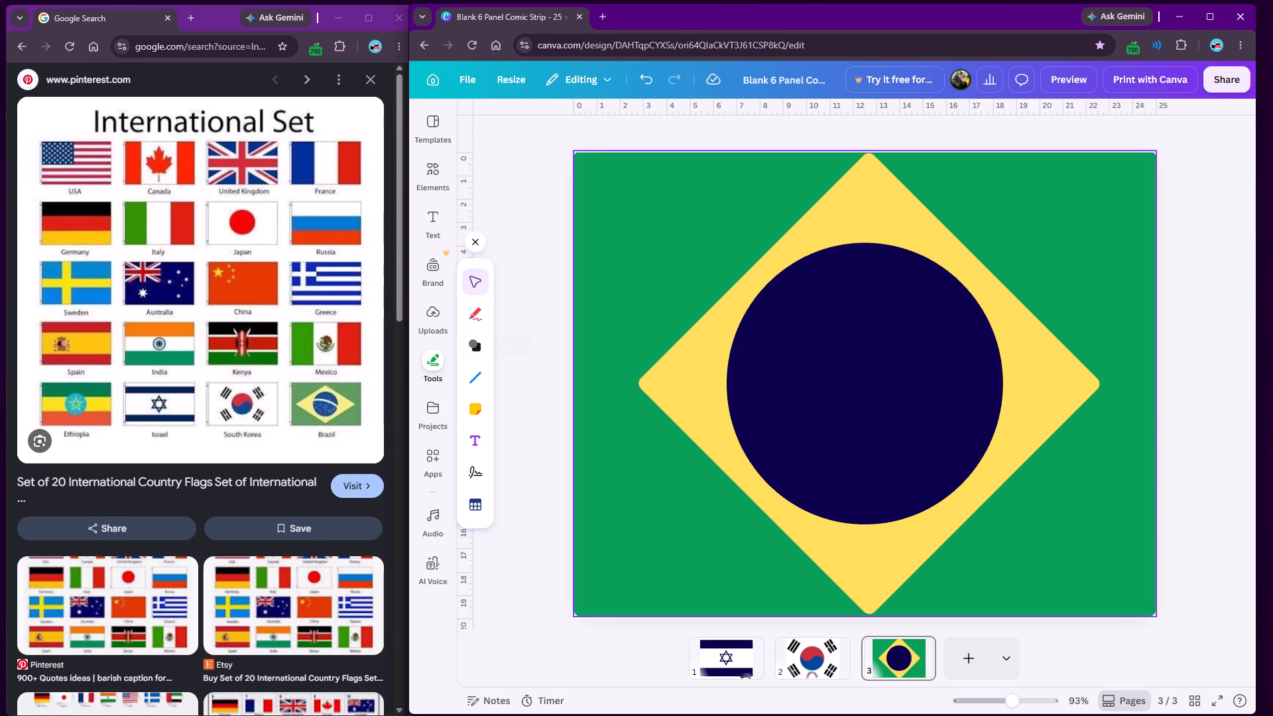
# Draw two roughly parallel, gently arched yellow marker lines across the dark circle, slightly above its middle.
pyautogui.click(476, 316)
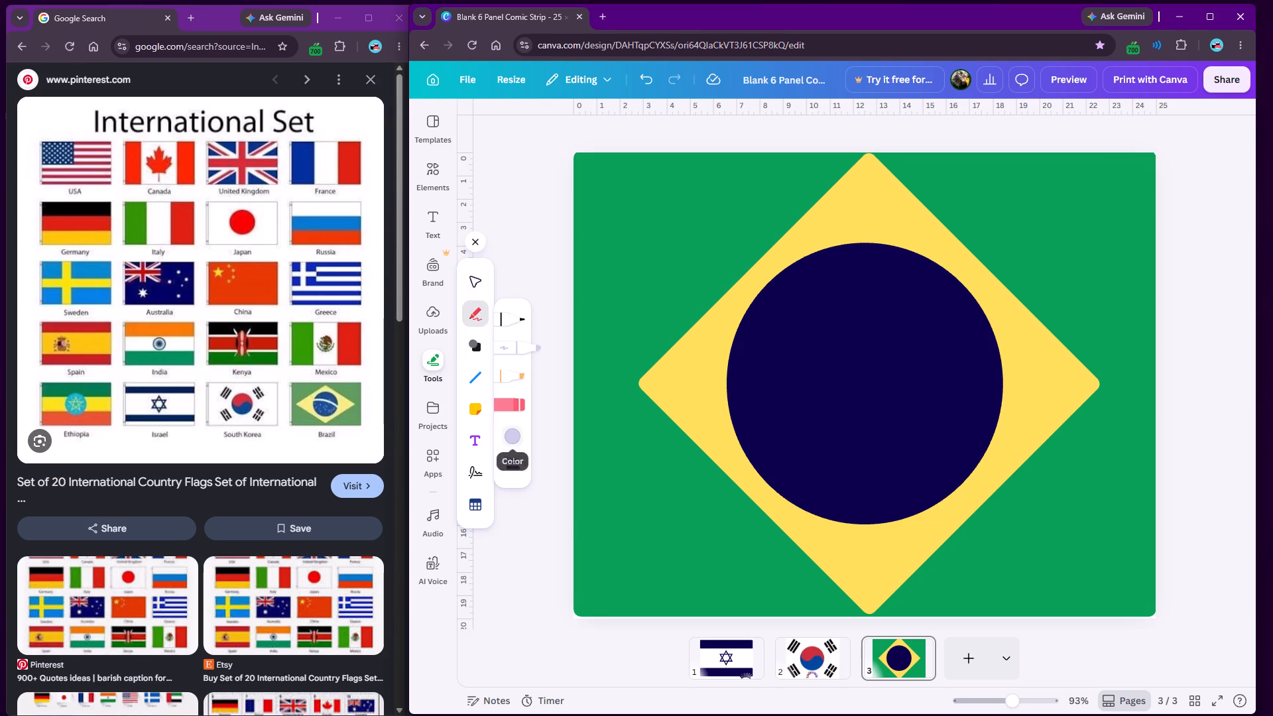
pyautogui.click(511, 432)
pyautogui.click(621, 505)
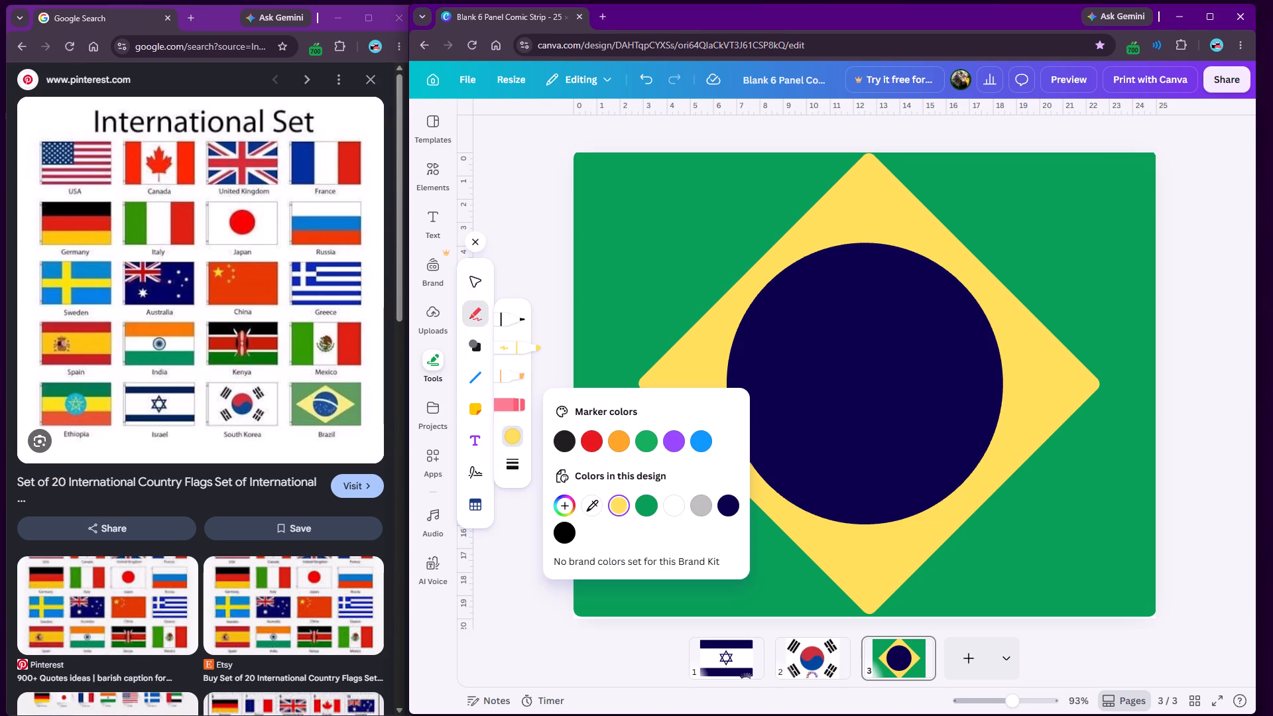
pyautogui.moveTo(727, 352); pyautogui.dragTo(875, 348)
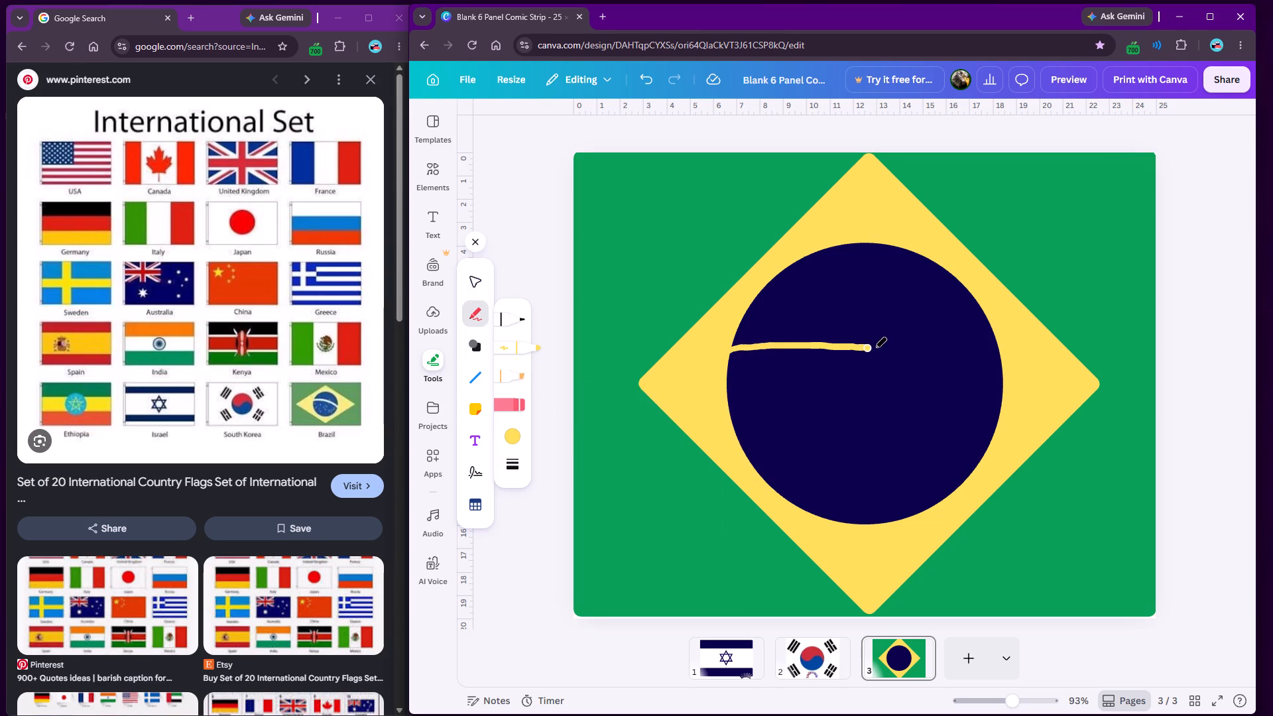
pyautogui.moveTo(875, 348); pyautogui.dragTo(1022, 374)
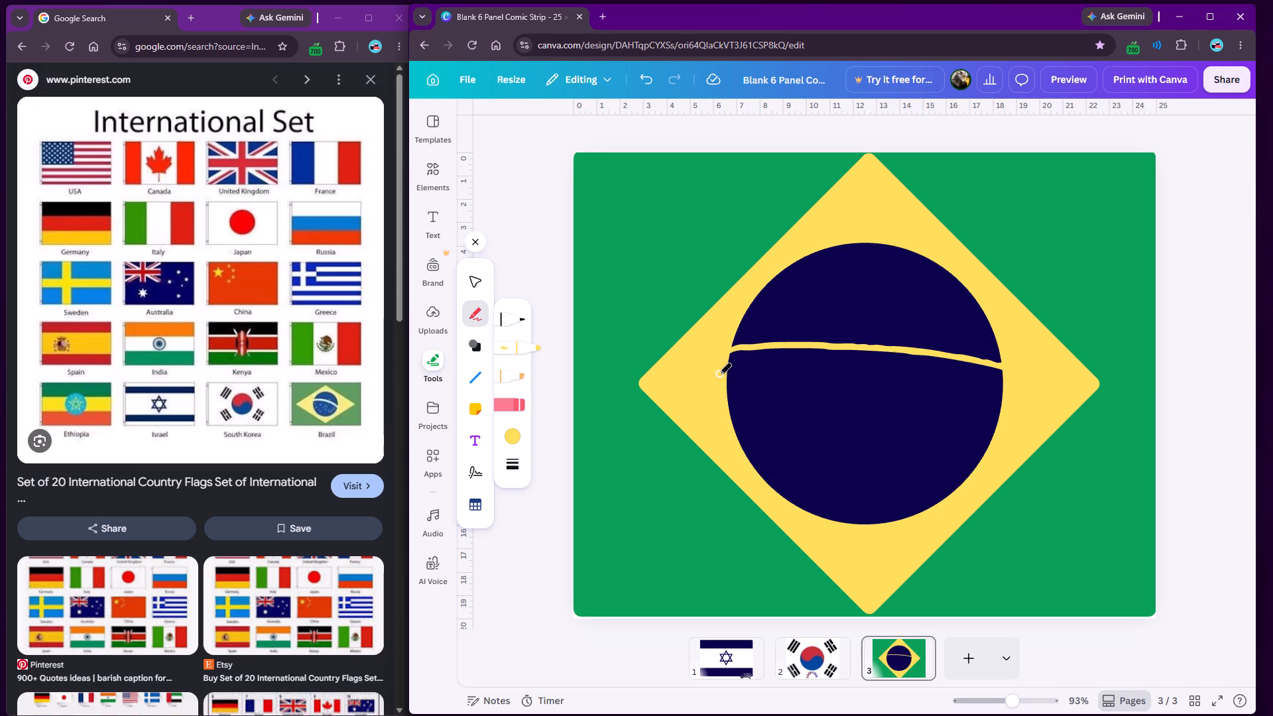
pyautogui.moveTo(719, 374); pyautogui.dragTo(996, 385)
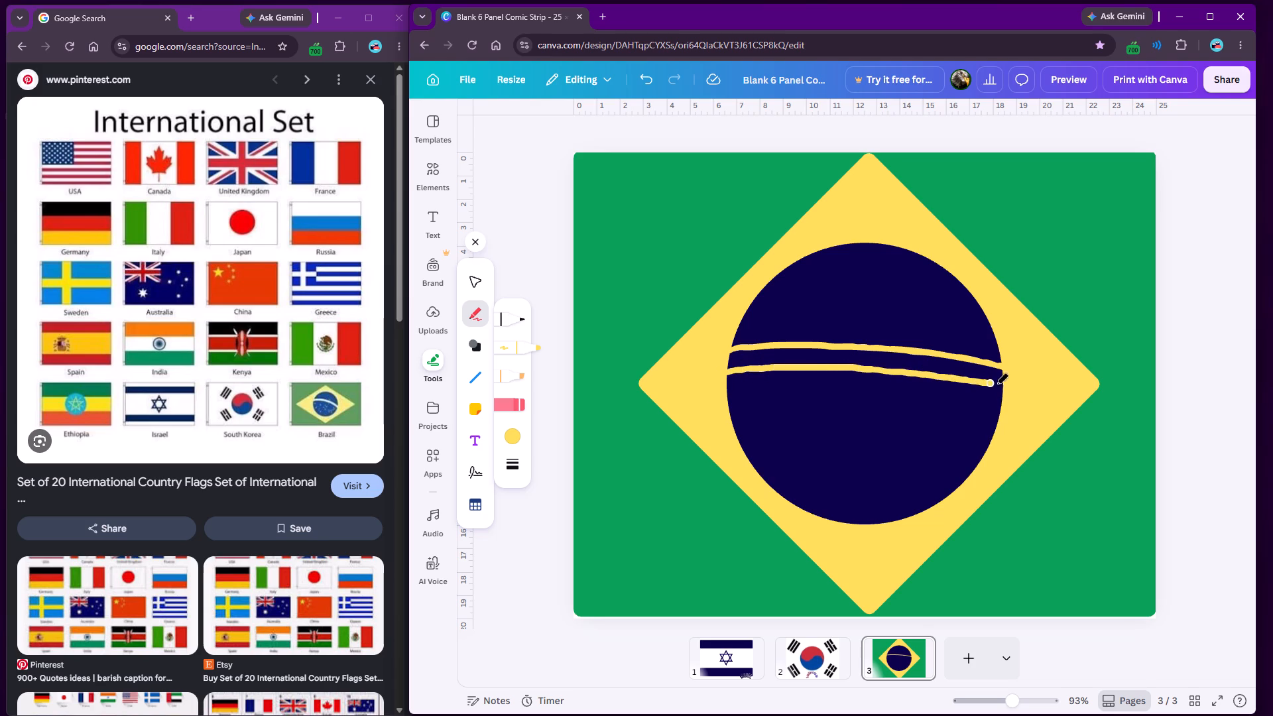
pyautogui.moveTo(996, 385); pyautogui.dragTo(1022, 390)
# Fill the gap between the two arched lines with yellow marker strokes to form a solid band, and smooth its upper edge.
pyautogui.moveTo(719, 354); pyautogui.dragTo(745, 355)
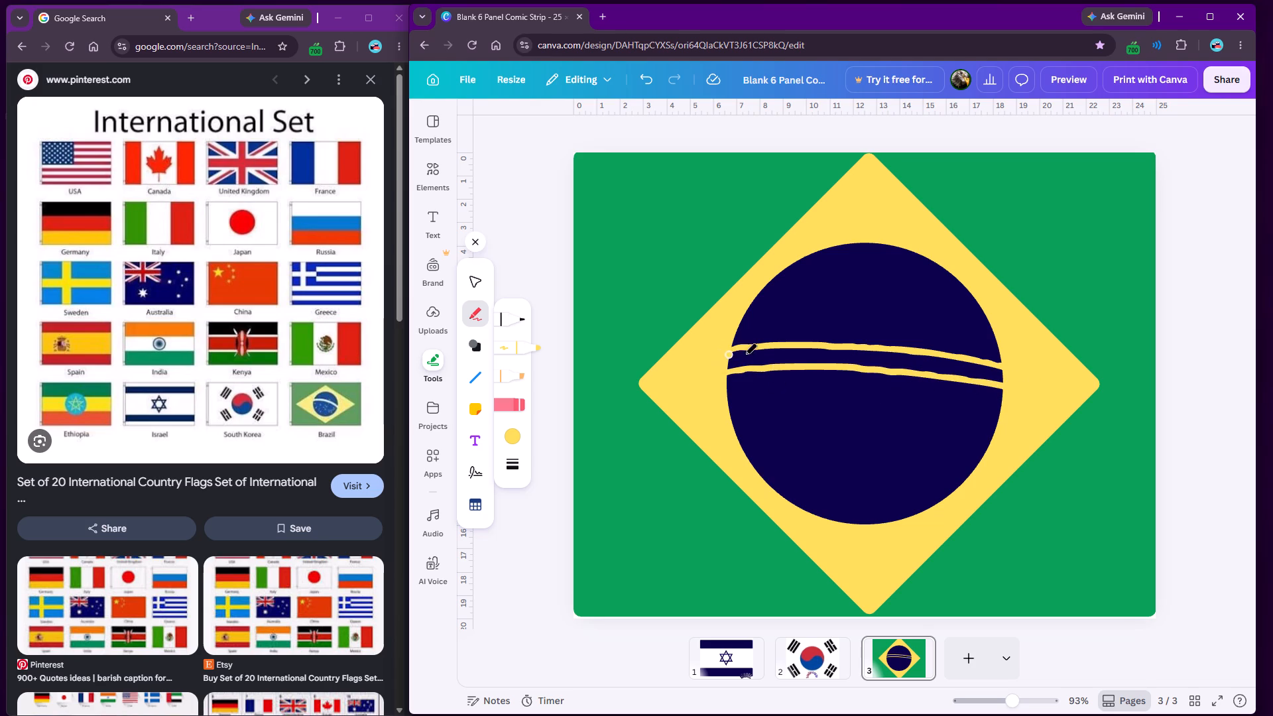
pyautogui.moveTo(745, 355); pyautogui.dragTo(768, 361)
pyautogui.moveTo(768, 361); pyautogui.dragTo(762, 351)
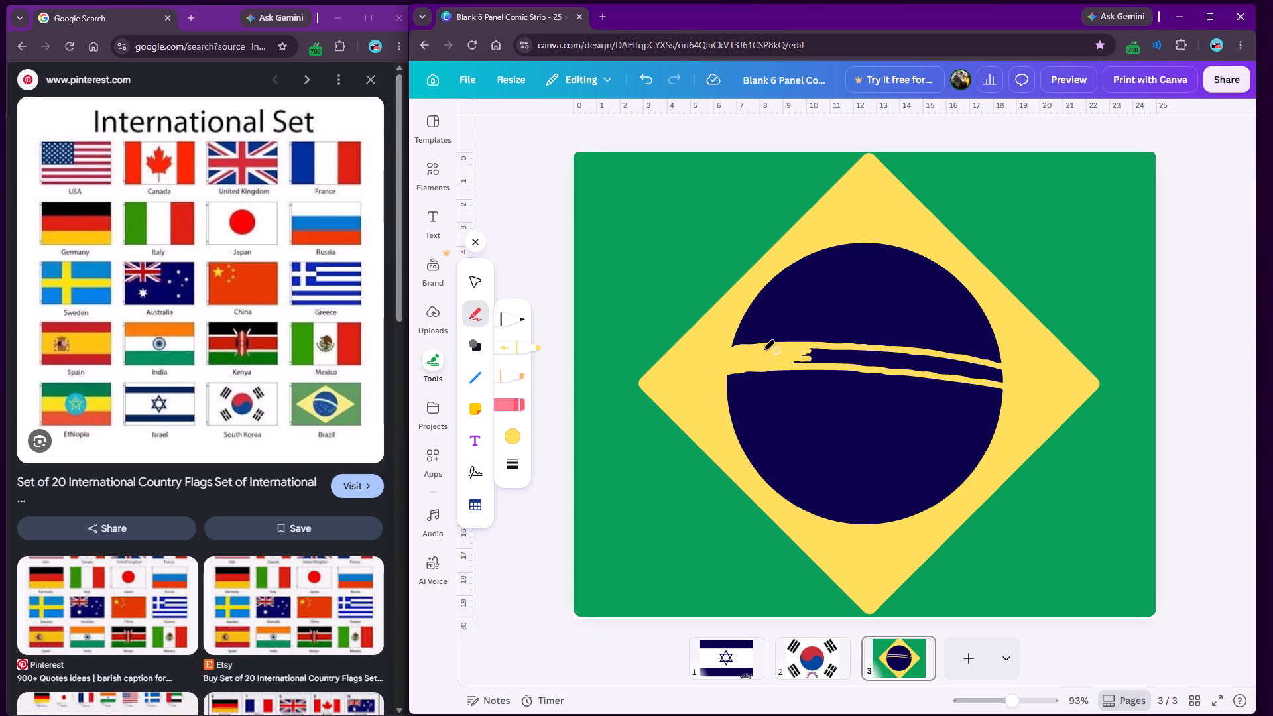
pyautogui.moveTo(762, 351); pyautogui.dragTo(794, 350)
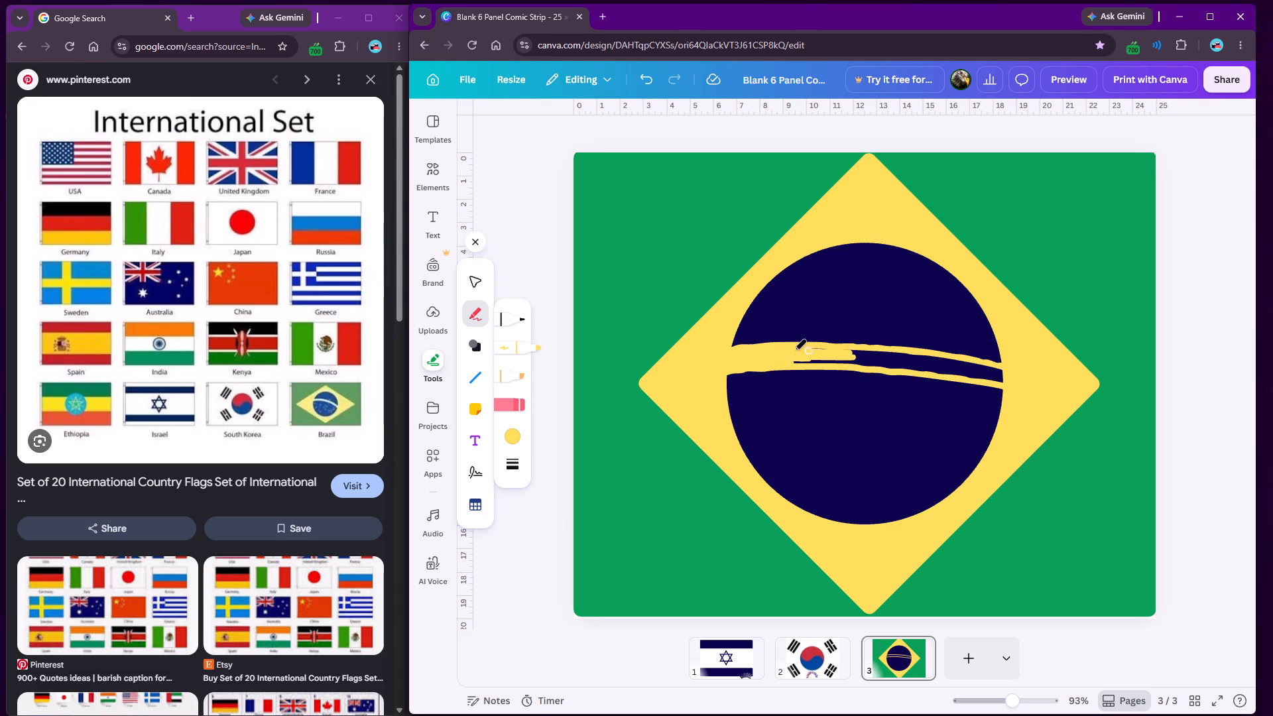
pyautogui.moveTo(794, 350); pyautogui.dragTo(843, 361)
pyautogui.moveTo(843, 361); pyautogui.dragTo(860, 353)
pyautogui.moveTo(860, 353); pyautogui.dragTo(868, 366)
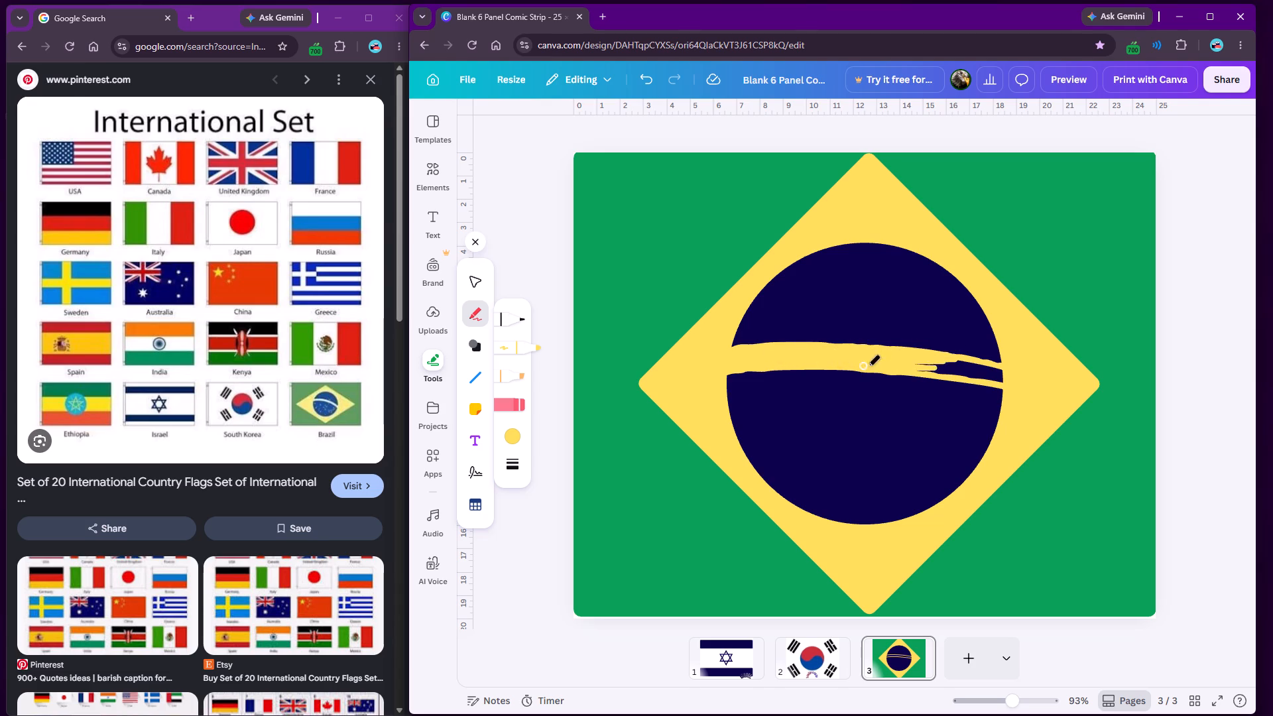
pyautogui.moveTo(868, 366); pyautogui.dragTo(983, 371)
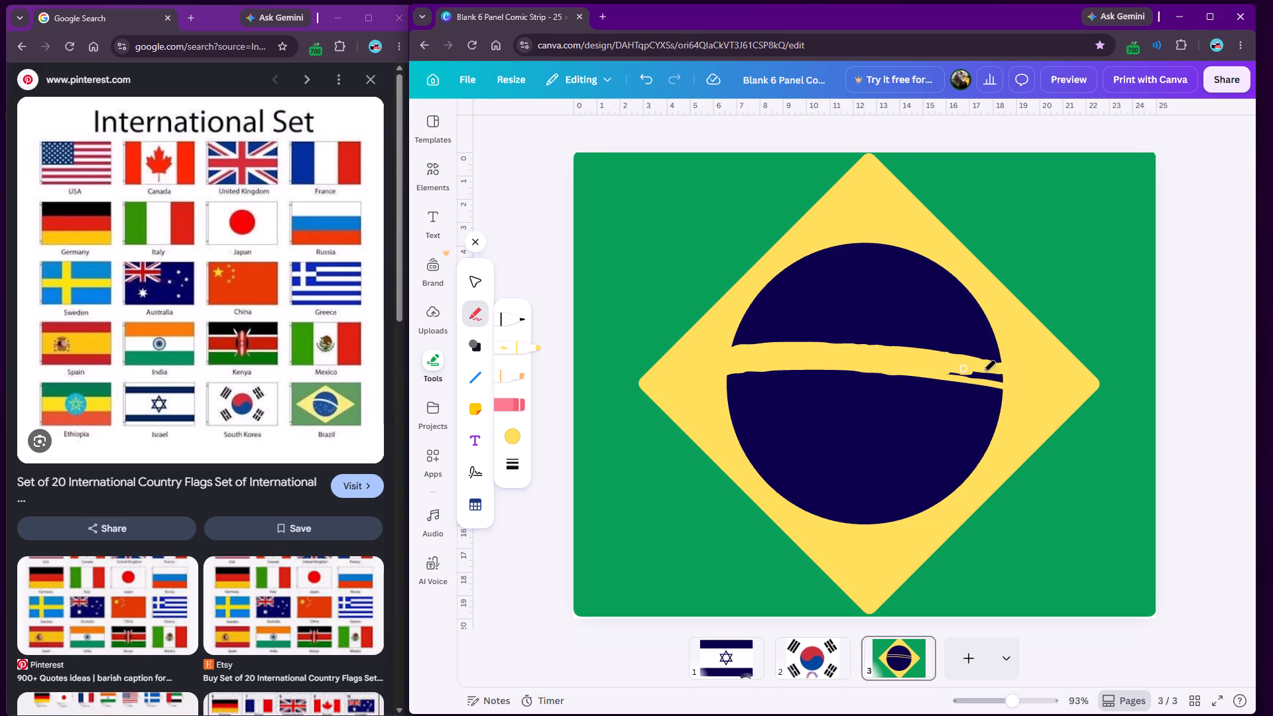
pyautogui.moveTo(983, 371); pyautogui.dragTo(999, 379)
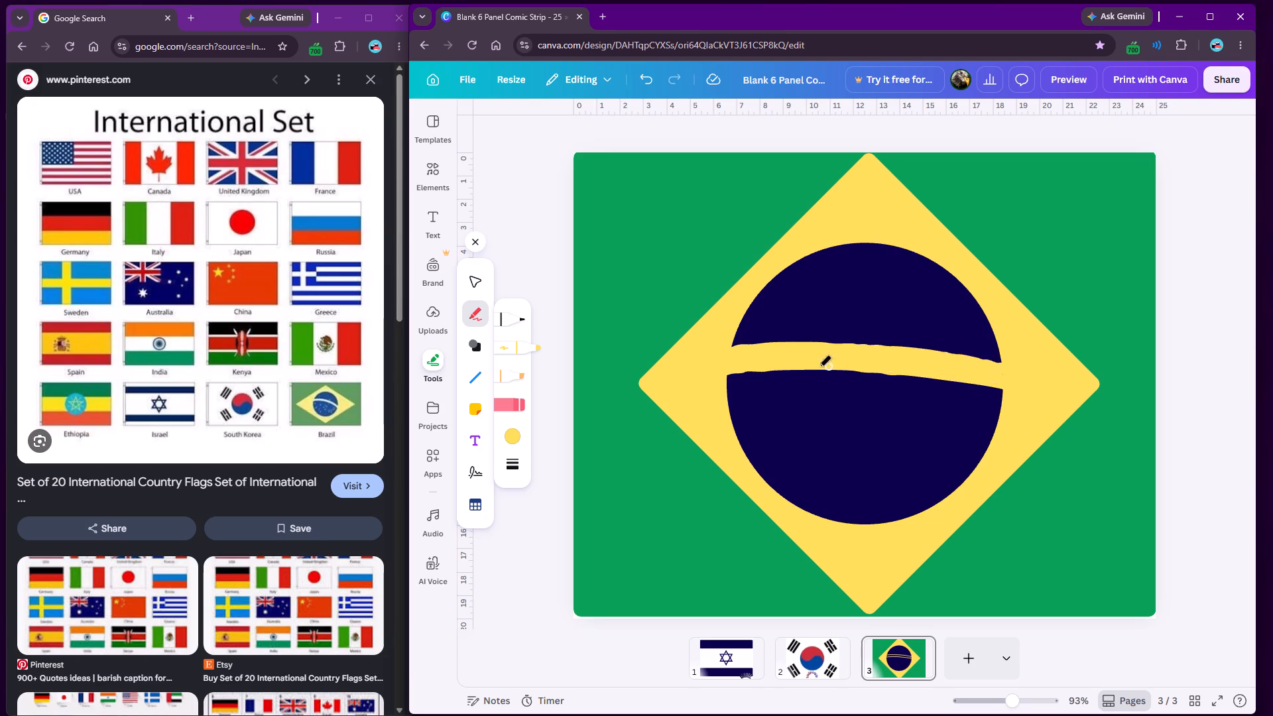
pyautogui.moveTo(823, 348); pyautogui.dragTo(866, 348)
pyautogui.moveTo(866, 348); pyautogui.dragTo(975, 360)
pyautogui.moveTo(975, 360); pyautogui.dragTo(1008, 367)
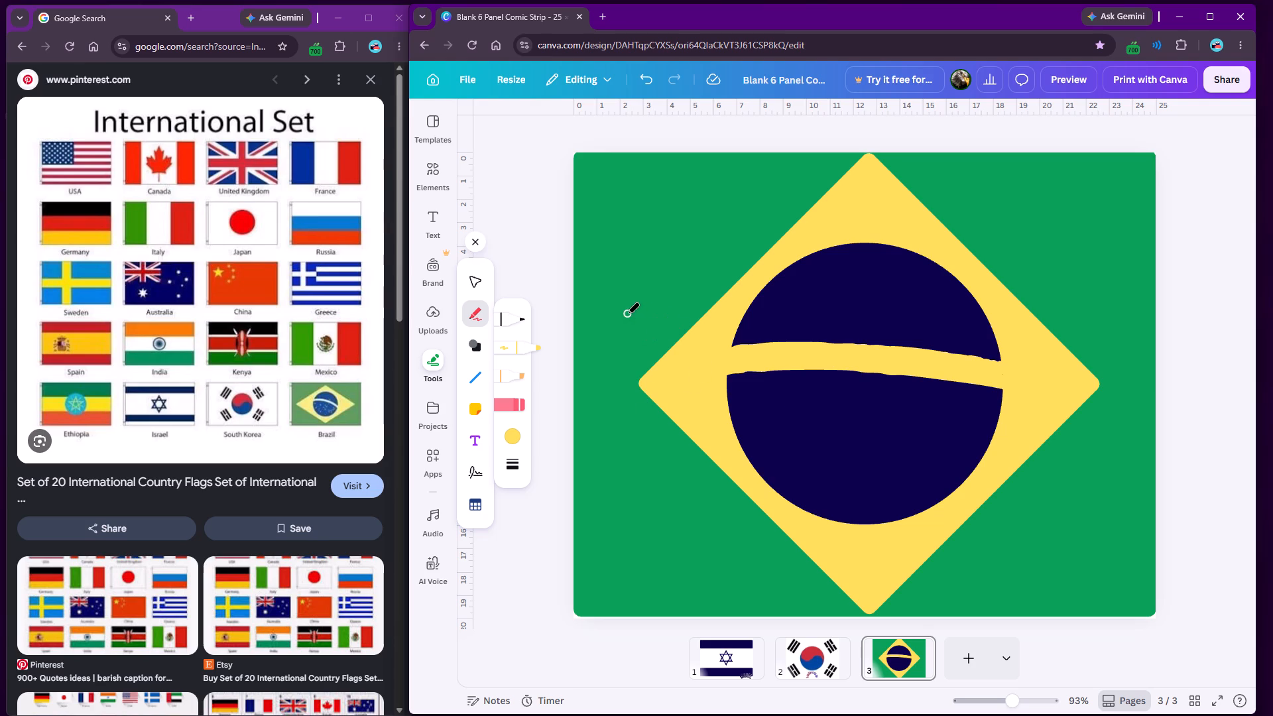
pyautogui.click(479, 241)
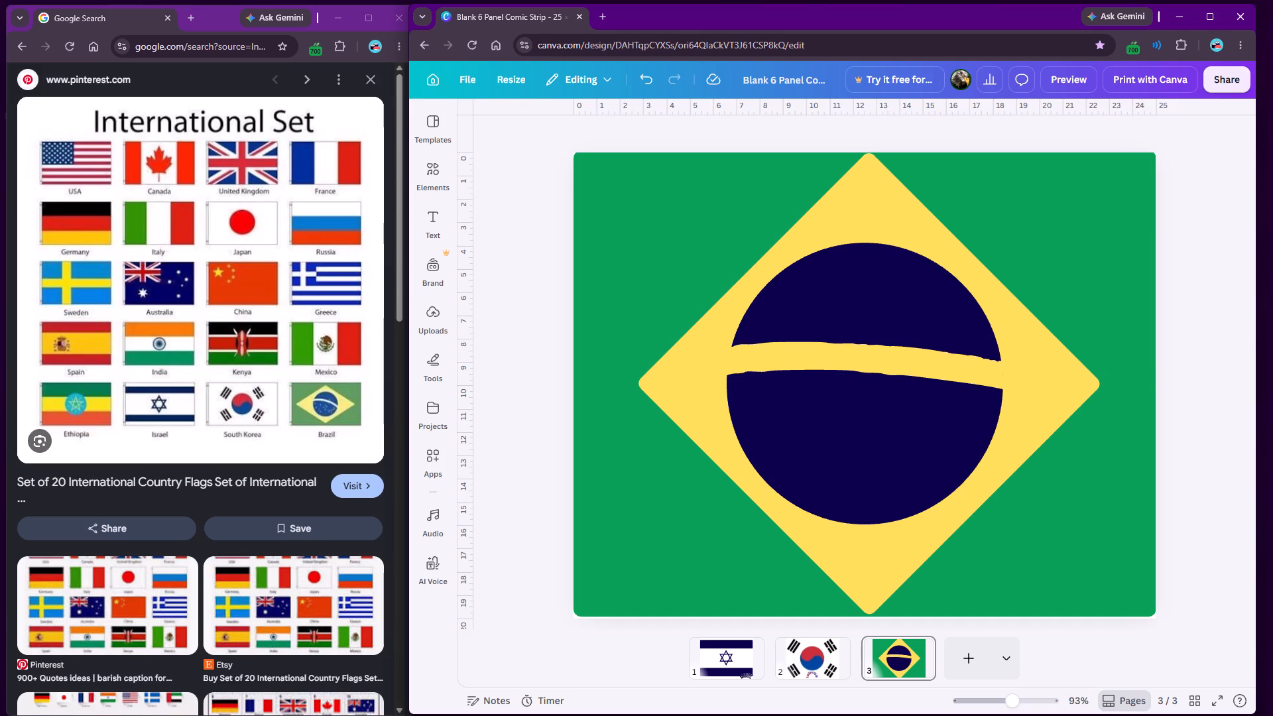
# Draw five short slanted grey marker strokes and one long arc above them in the circle's upper-right area, over the yellow band.
pyautogui.click(436, 352)
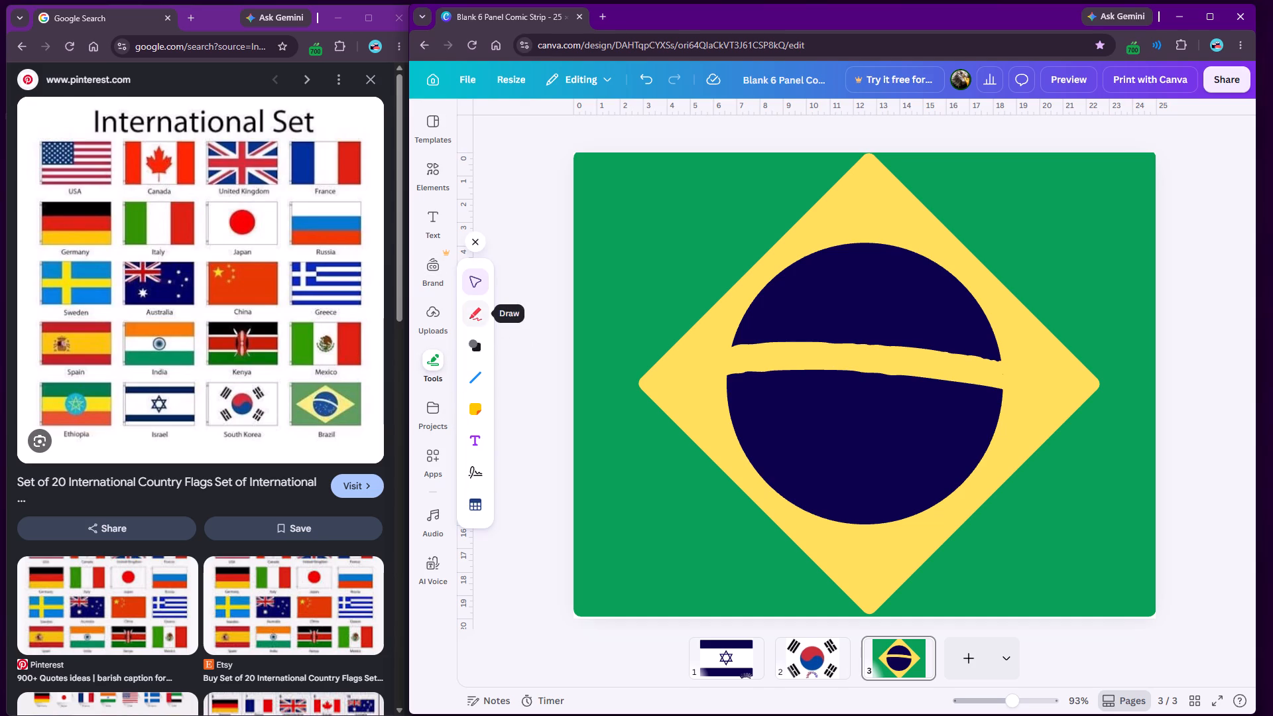
pyautogui.click(476, 315)
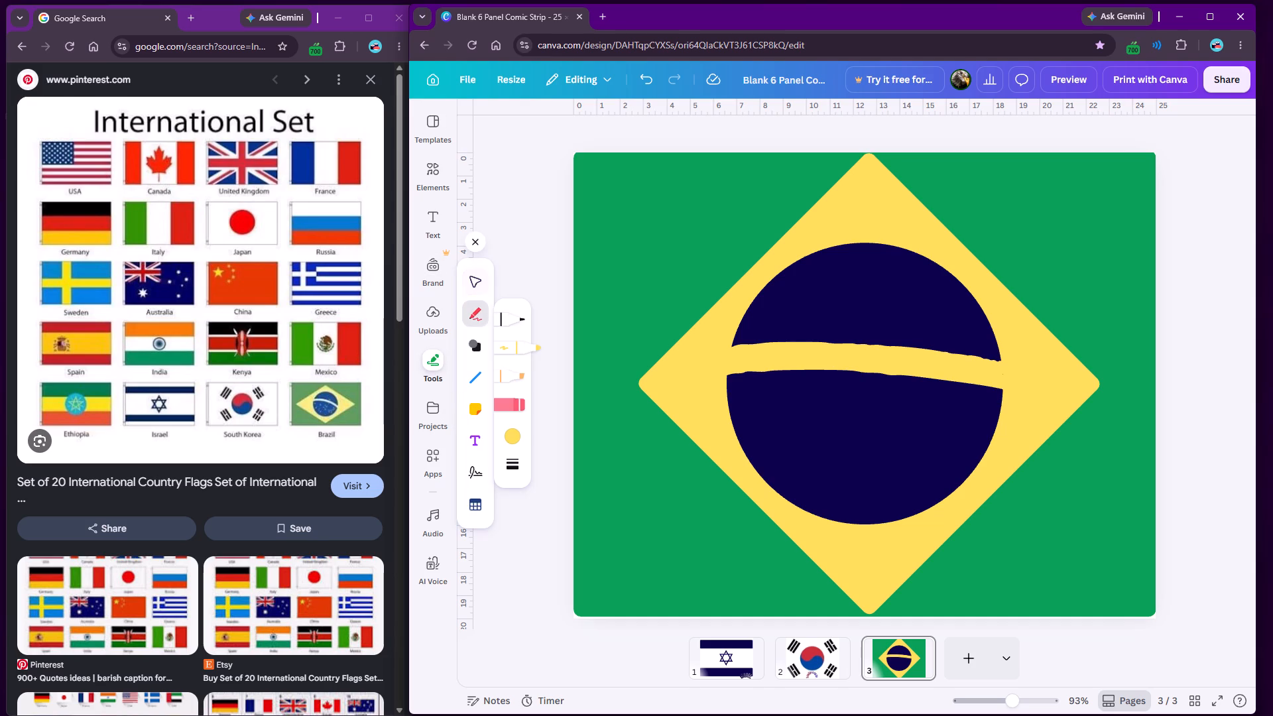
pyautogui.click(511, 432)
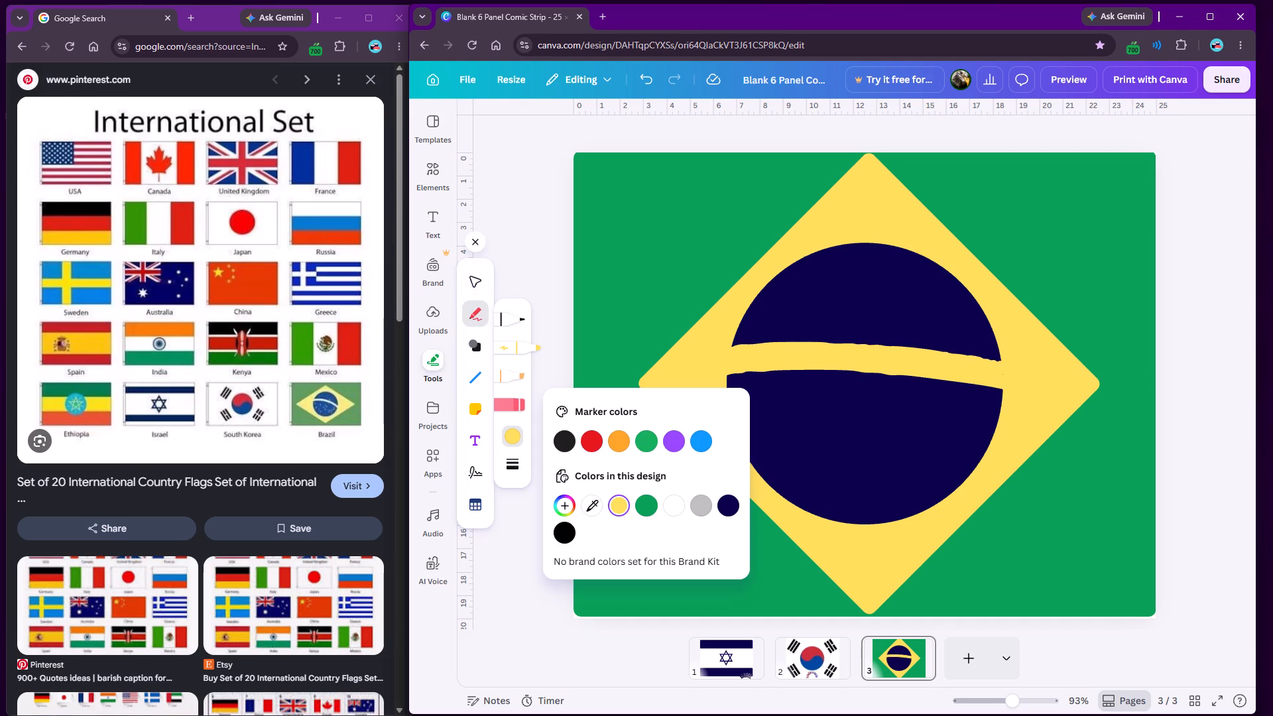
pyautogui.click(699, 499)
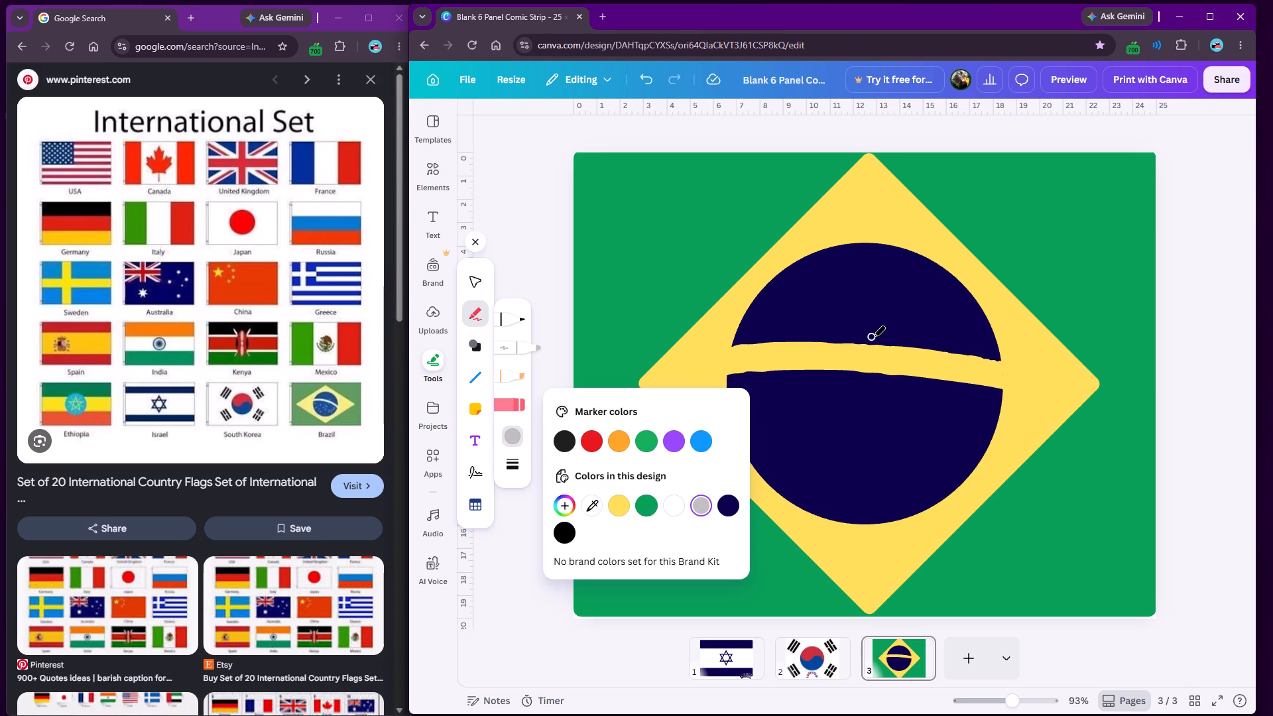
pyautogui.moveTo(875, 328); pyautogui.dragTo(885, 332)
pyautogui.moveTo(875, 312); pyautogui.dragTo(913, 337)
pyautogui.moveTo(920, 319); pyautogui.dragTo(928, 333)
pyautogui.moveTo(916, 294); pyautogui.dragTo(941, 329)
pyautogui.moveTo(949, 312); pyautogui.dragTo(961, 337)
pyautogui.moveTo(861, 286); pyautogui.dragTo(963, 308)
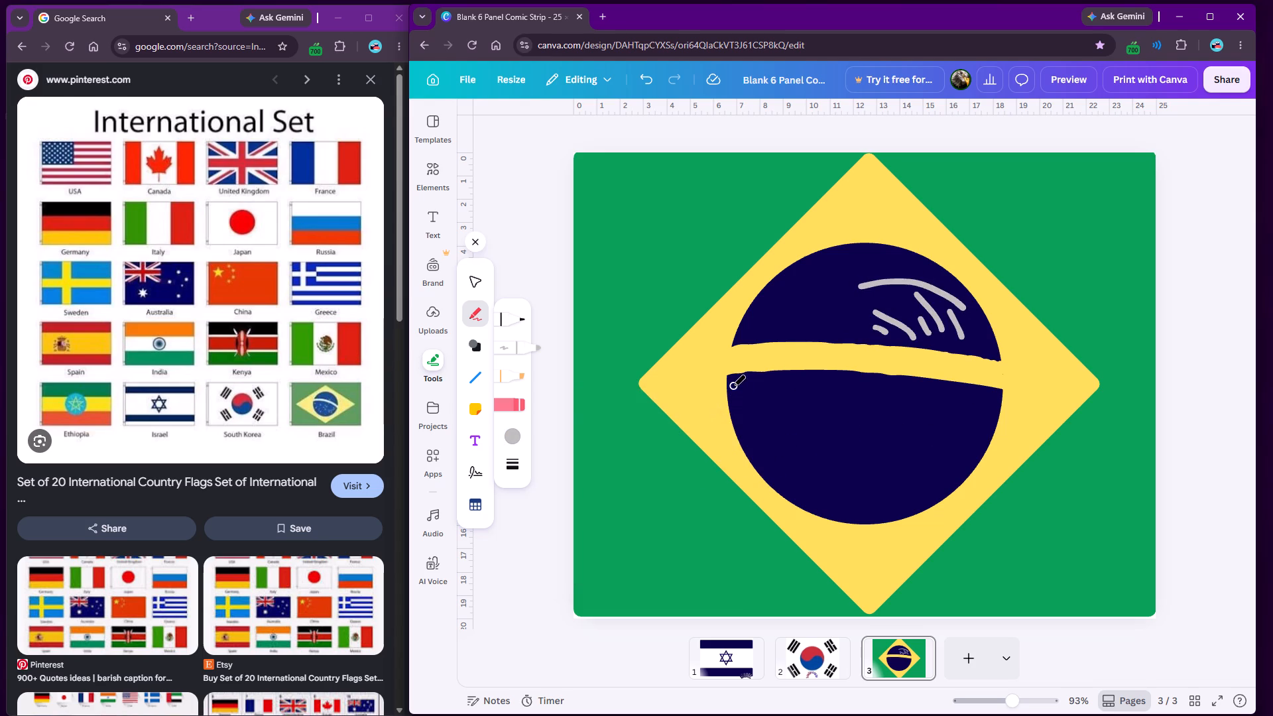
# Draw short curved grey marker strokes in the left part of the circle, just below the yellow band.
pyautogui.moveTo(735, 386); pyautogui.dragTo(743, 394)
pyautogui.moveTo(753, 390); pyautogui.dragTo(742, 419)
pyautogui.moveTo(767, 391); pyautogui.dragTo(770, 414)
pyautogui.moveTo(764, 420); pyautogui.dragTo(770, 447)
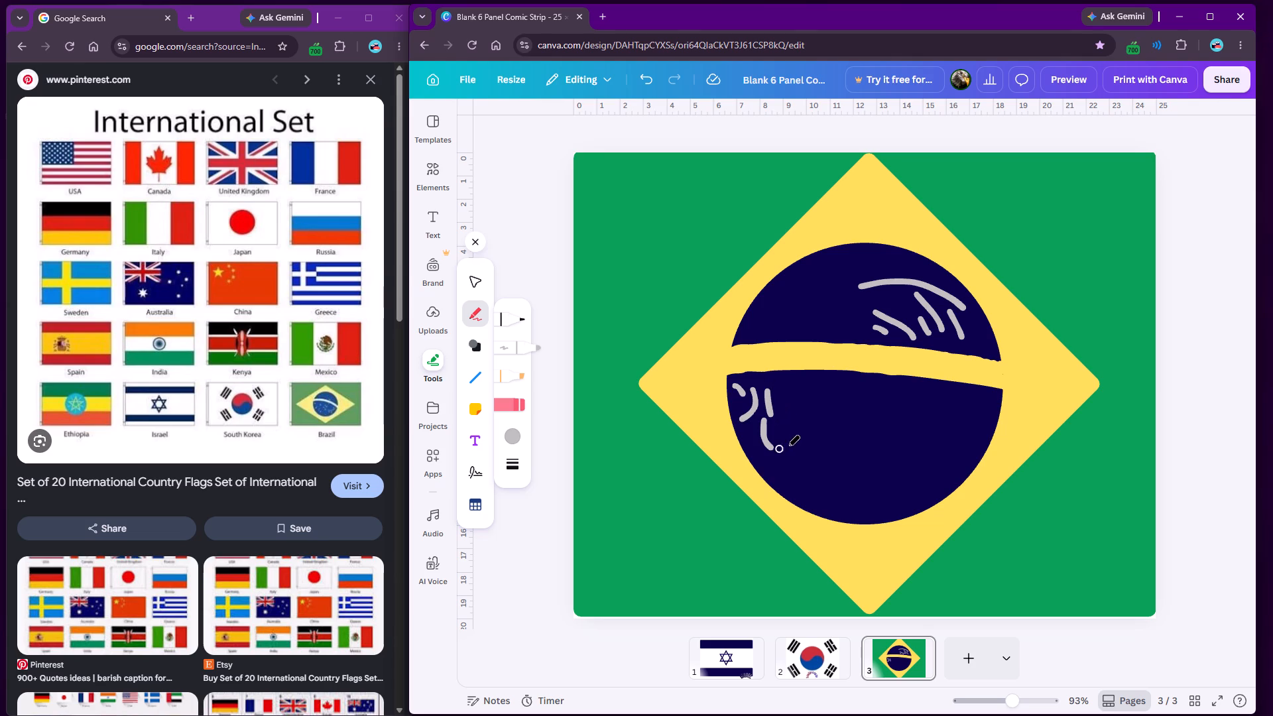
pyautogui.moveTo(786, 415); pyautogui.dragTo(786, 442)
pyautogui.moveTo(790, 389); pyautogui.dragTo(806, 414)
pyautogui.moveTo(809, 388); pyautogui.dragTo(824, 409)
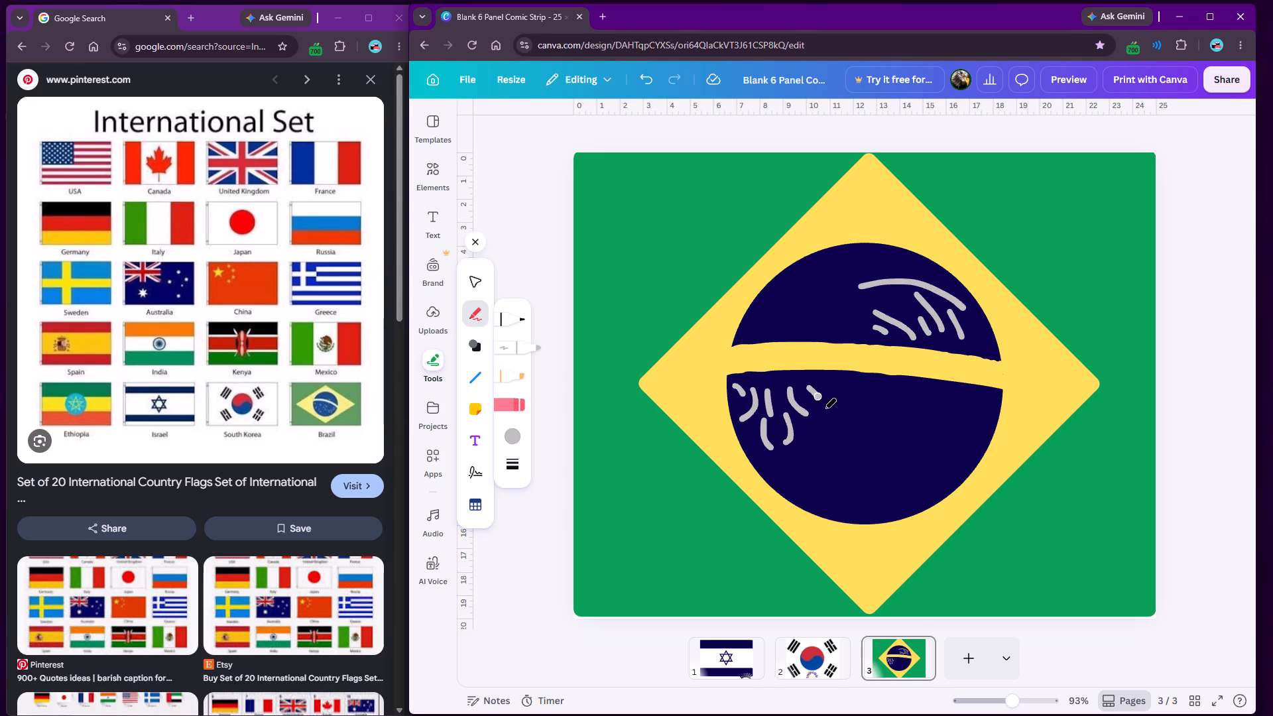
pyautogui.moveTo(824, 409); pyautogui.dragTo(800, 434)
pyautogui.moveTo(825, 385); pyautogui.dragTo(844, 426)
pyautogui.moveTo(794, 453); pyautogui.dragTo(826, 435)
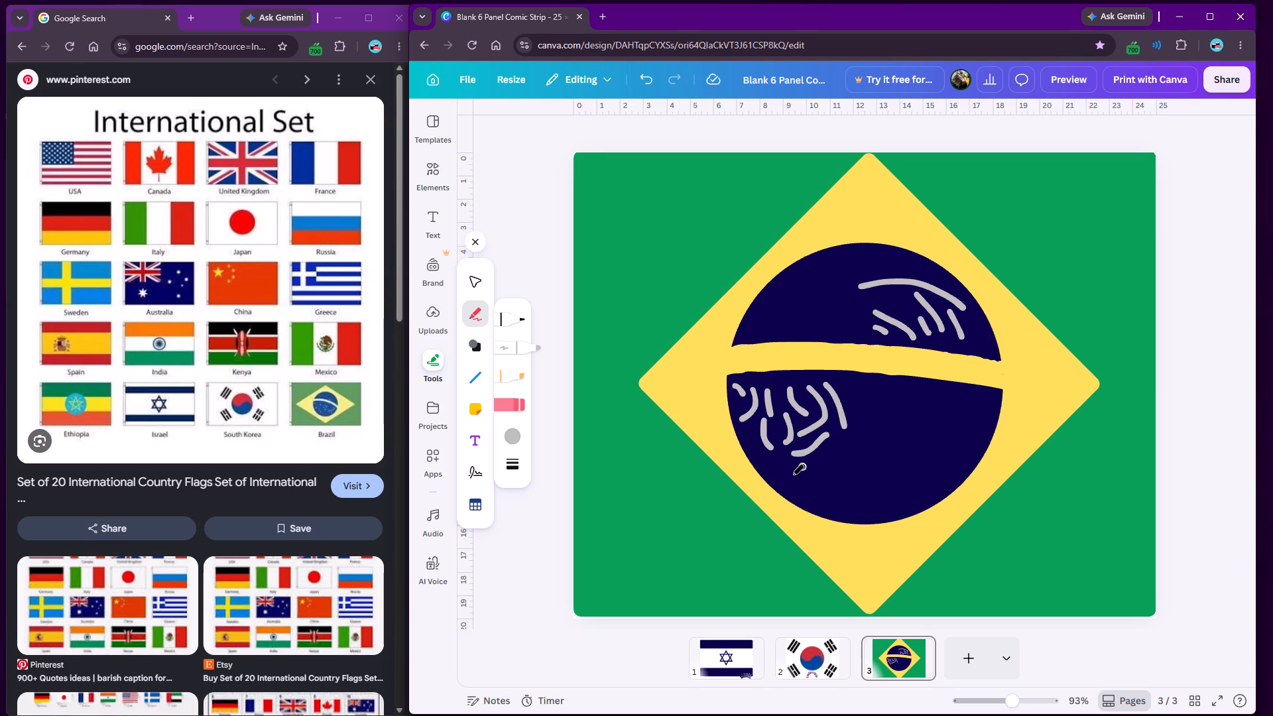
# Draw five slanted and curved grey marker strokes in the circle's lower-left part and along its bottom edge.
pyautogui.moveTo(777, 466); pyautogui.dragTo(820, 491)
pyautogui.moveTo(819, 461); pyautogui.dragTo(841, 493)
pyautogui.moveTo(837, 456); pyautogui.dragTo(845, 498)
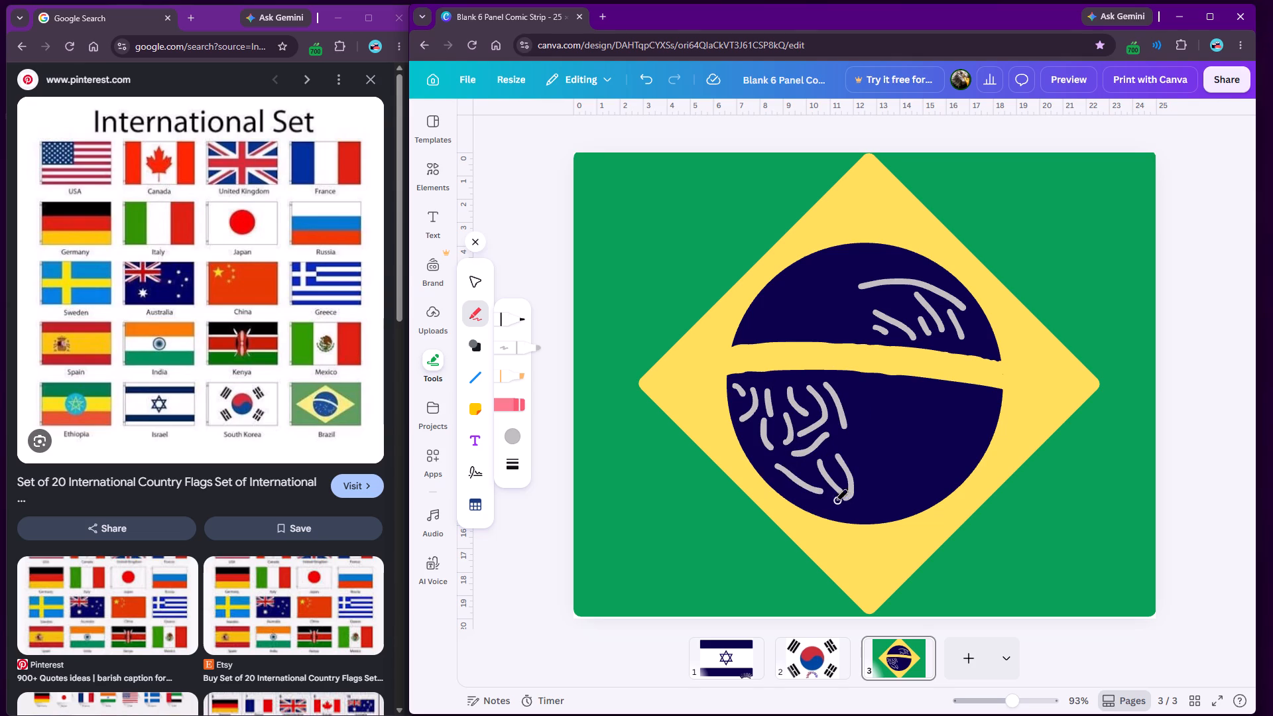
pyautogui.moveTo(827, 497); pyautogui.dragTo(863, 511)
pyautogui.moveTo(851, 442); pyautogui.dragTo(869, 487)
# Draw eight short curved grey marker strokes below the yellow band, from the circle's centre to its right edge.
pyautogui.moveTo(854, 387); pyautogui.dragTo(866, 420)
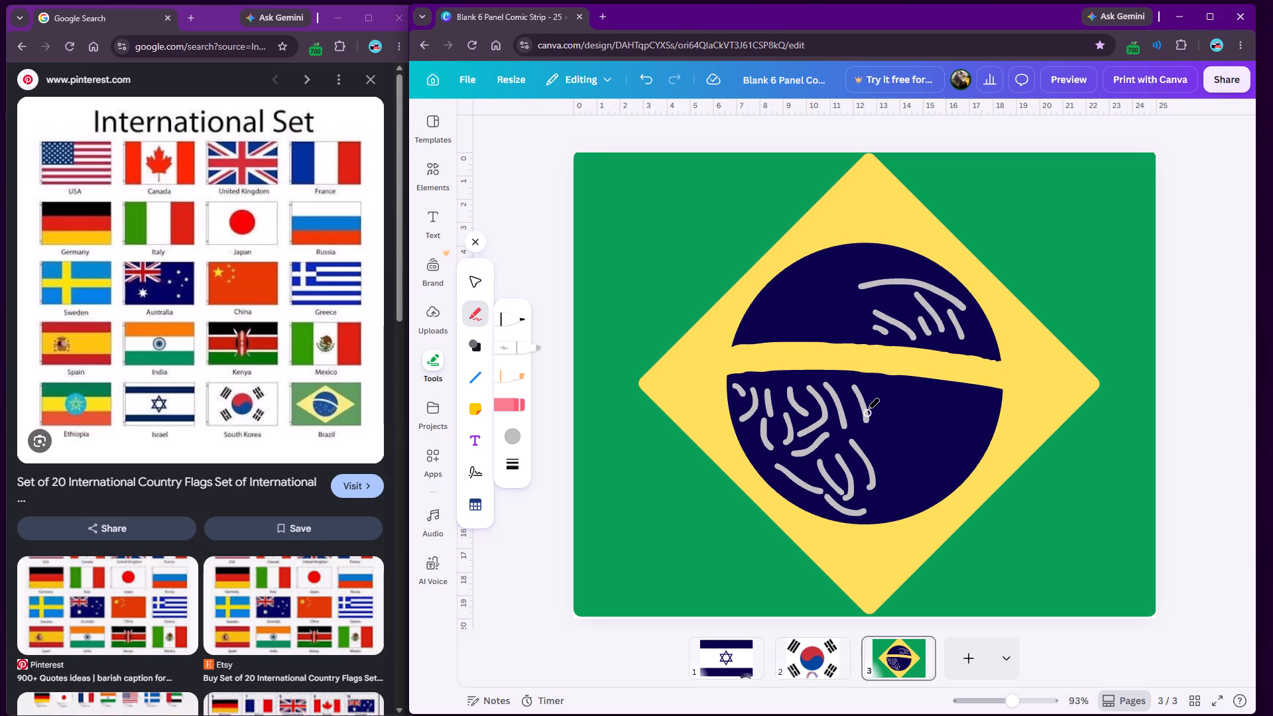
pyautogui.moveTo(850, 394); pyautogui.dragTo(885, 439)
pyautogui.moveTo(875, 388); pyautogui.dragTo(882, 426)
pyautogui.moveTo(898, 385); pyautogui.dragTo(924, 426)
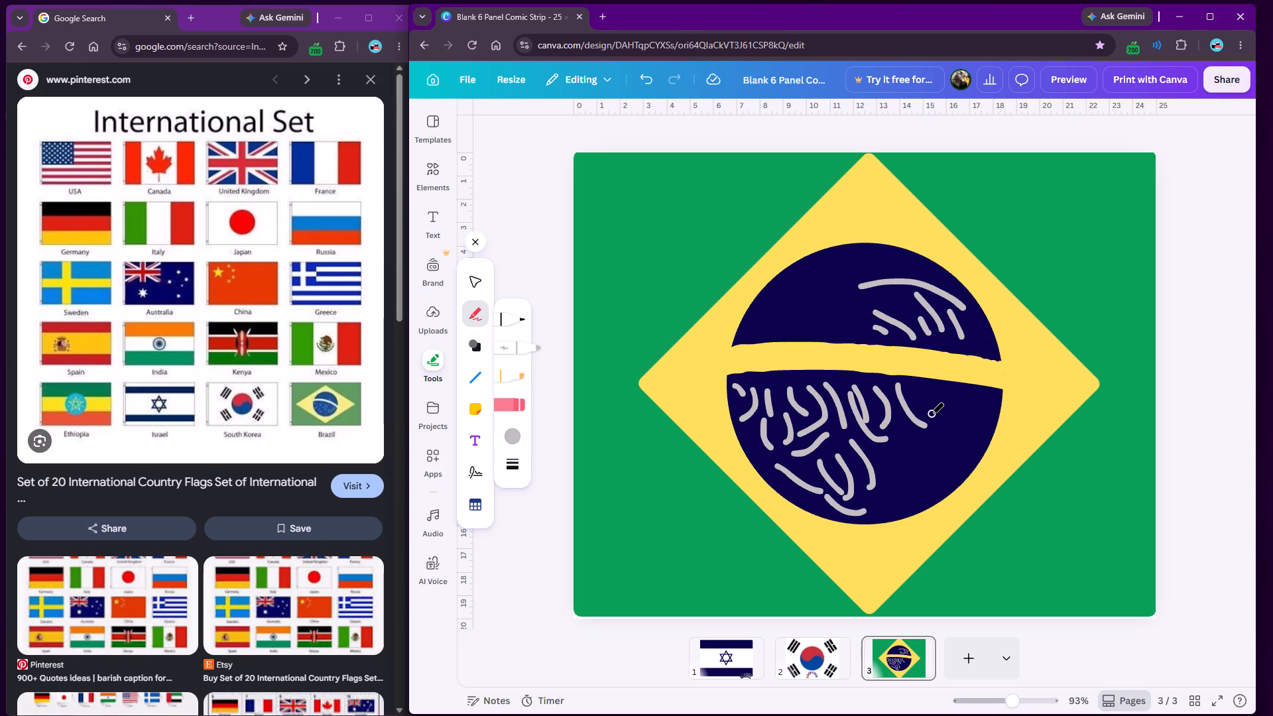
pyautogui.moveTo(916, 387); pyautogui.dragTo(928, 401)
pyautogui.moveTo(938, 402); pyautogui.dragTo(950, 421)
pyautogui.moveTo(952, 398); pyautogui.dragTo(965, 416)
pyautogui.moveTo(981, 400); pyautogui.dragTo(988, 422)
# Draw seven short slanted grey marker strokes in the circle's lower-right part.
pyautogui.moveTo(895, 447); pyautogui.dragTo(933, 446)
pyautogui.moveTo(892, 465); pyautogui.dragTo(918, 474)
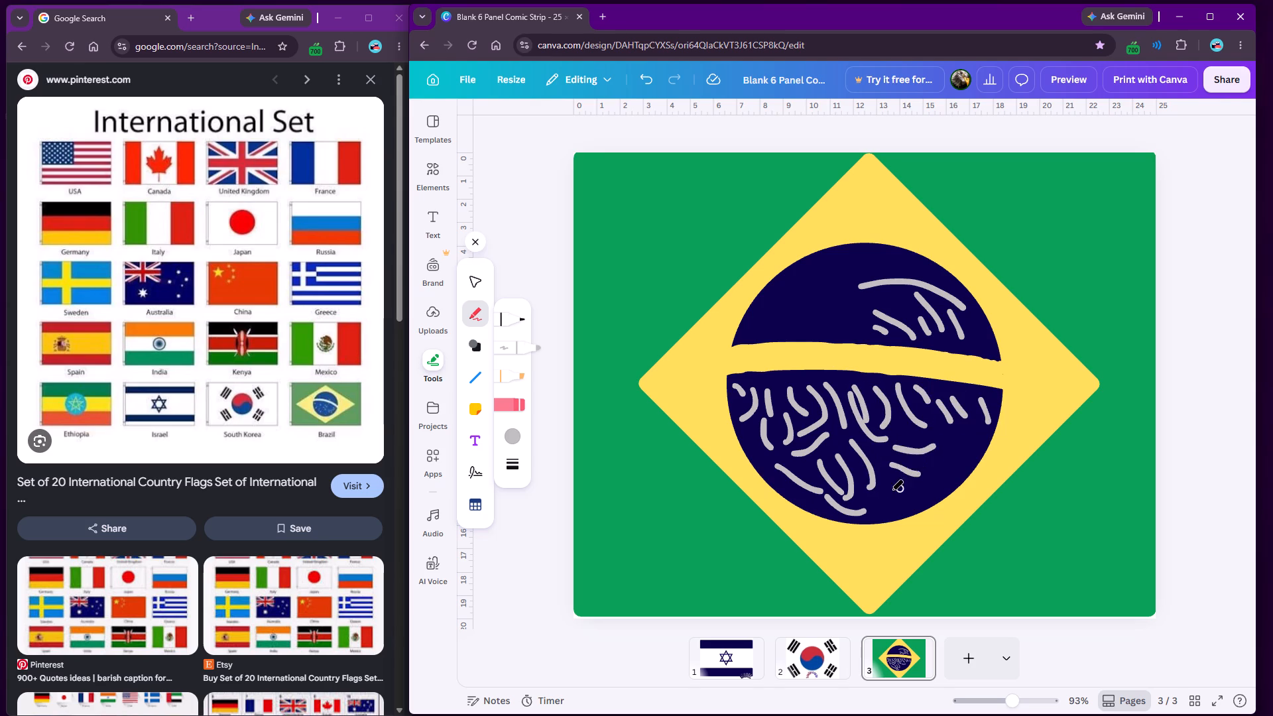
pyautogui.moveTo(885, 494); pyautogui.dragTo(902, 499)
pyautogui.moveTo(898, 485); pyautogui.dragTo(920, 494)
pyautogui.moveTo(933, 443); pyautogui.dragTo(949, 457)
pyautogui.moveTo(959, 440); pyautogui.dragTo(965, 458)
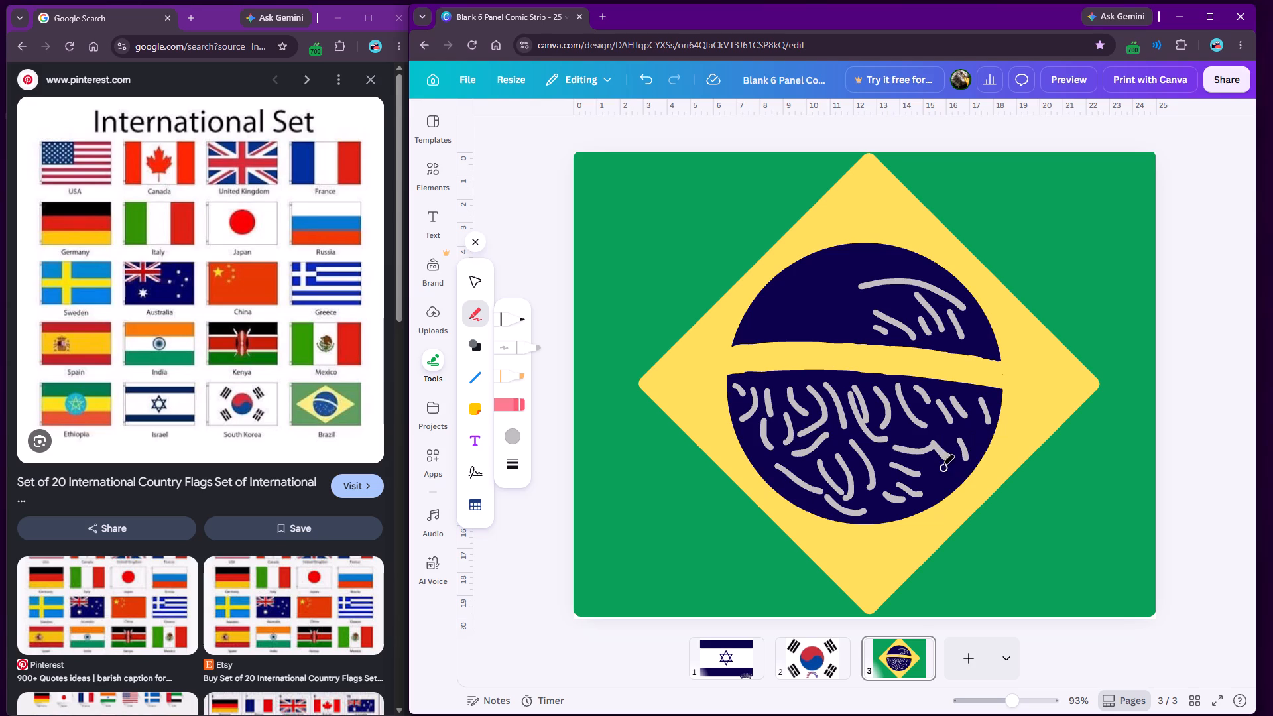
pyautogui.moveTo(942, 465); pyautogui.dragTo(933, 487)
# Draw five tiny grey marker dashes in the circle's upper-left area above the yellow band, and leave the drawing tools.
pyautogui.moveTo(767, 333); pyautogui.dragTo(776, 339)
pyautogui.moveTo(772, 310); pyautogui.dragTo(778, 312)
pyautogui.click(791, 292)
pyautogui.moveTo(813, 272); pyautogui.dragTo(819, 275)
pyautogui.moveTo(830, 318); pyautogui.dragTo(835, 320)
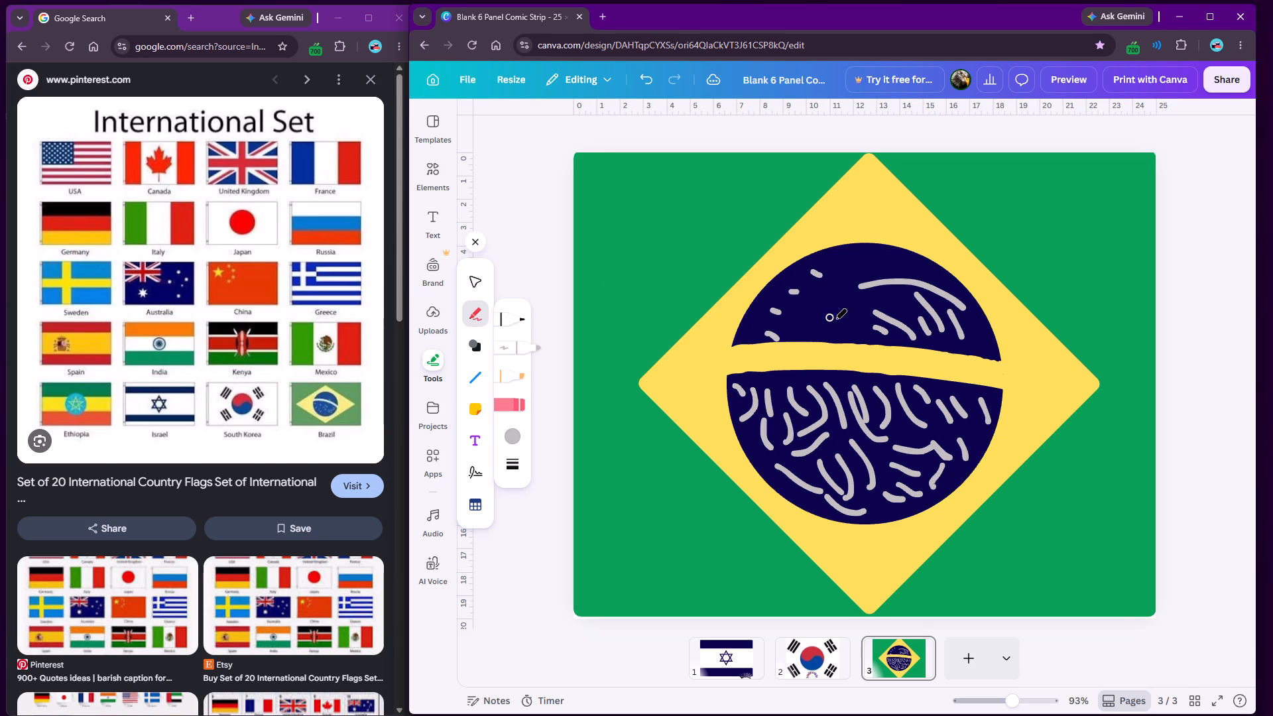
pyautogui.moveTo(835, 320); pyautogui.dragTo(844, 325)
pyautogui.click(469, 240)
pyautogui.click(513, 260)
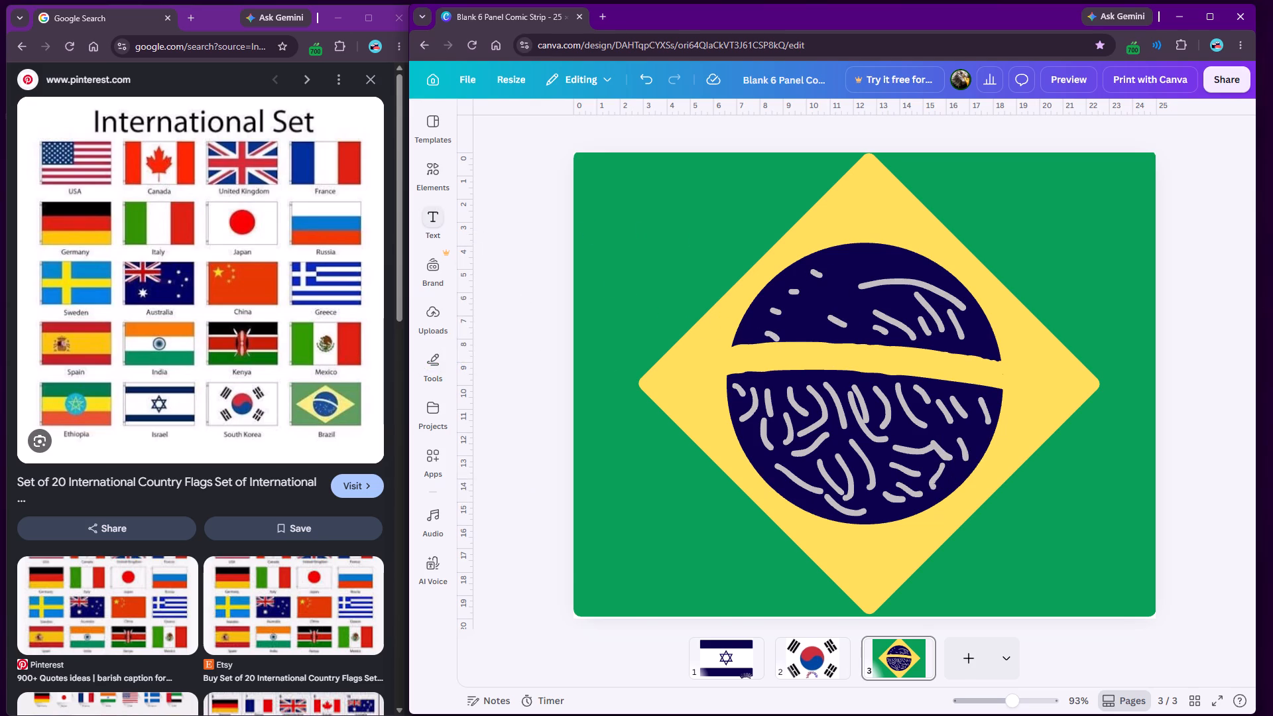
# Add a text box to the Brazil page, scale it up to size 33.6, and enter BRAZIL.
pyautogui.click(438, 206)
pyautogui.click(560, 167)
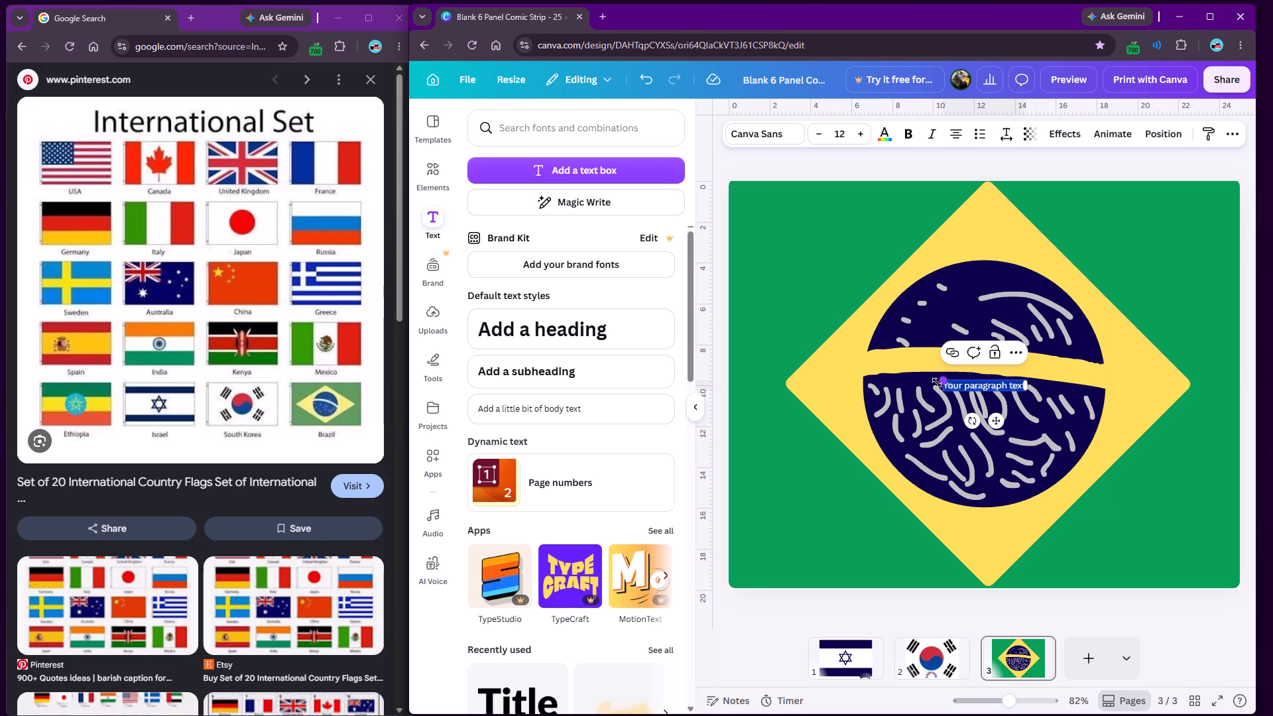
pyautogui.moveTo(939, 382); pyautogui.dragTo(797, 316)
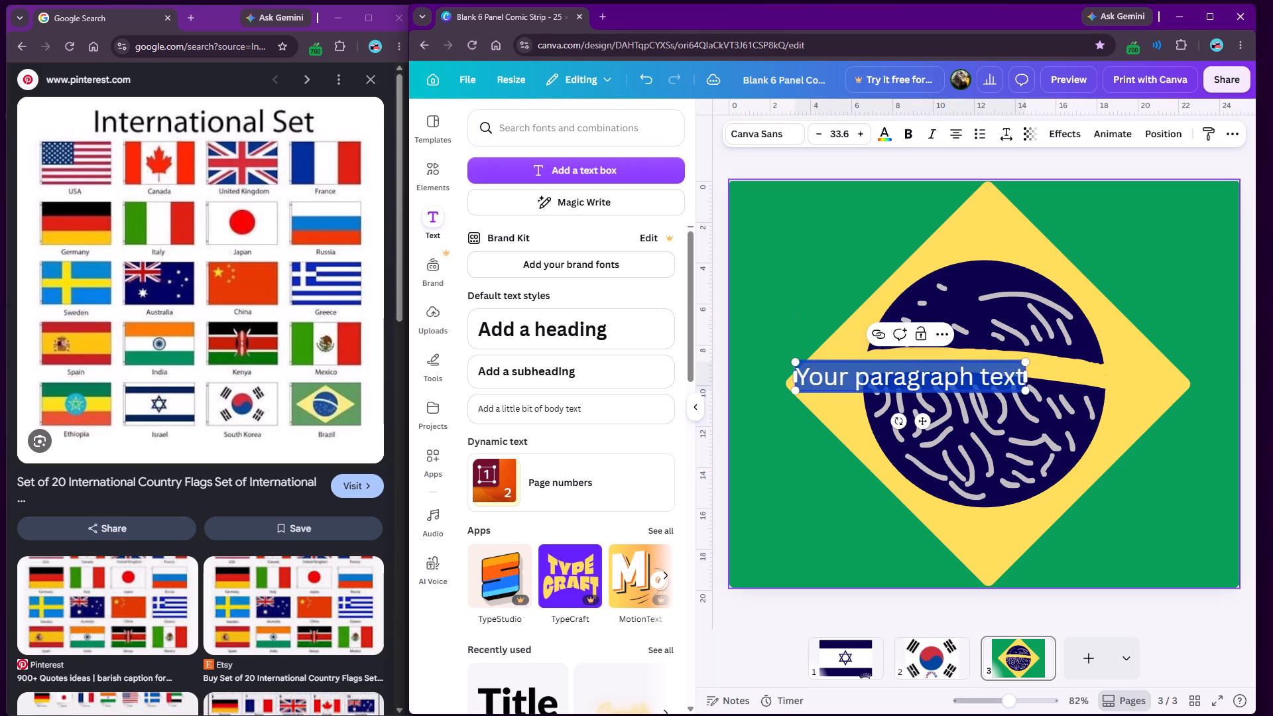
pyautogui.write('BRAZIL')
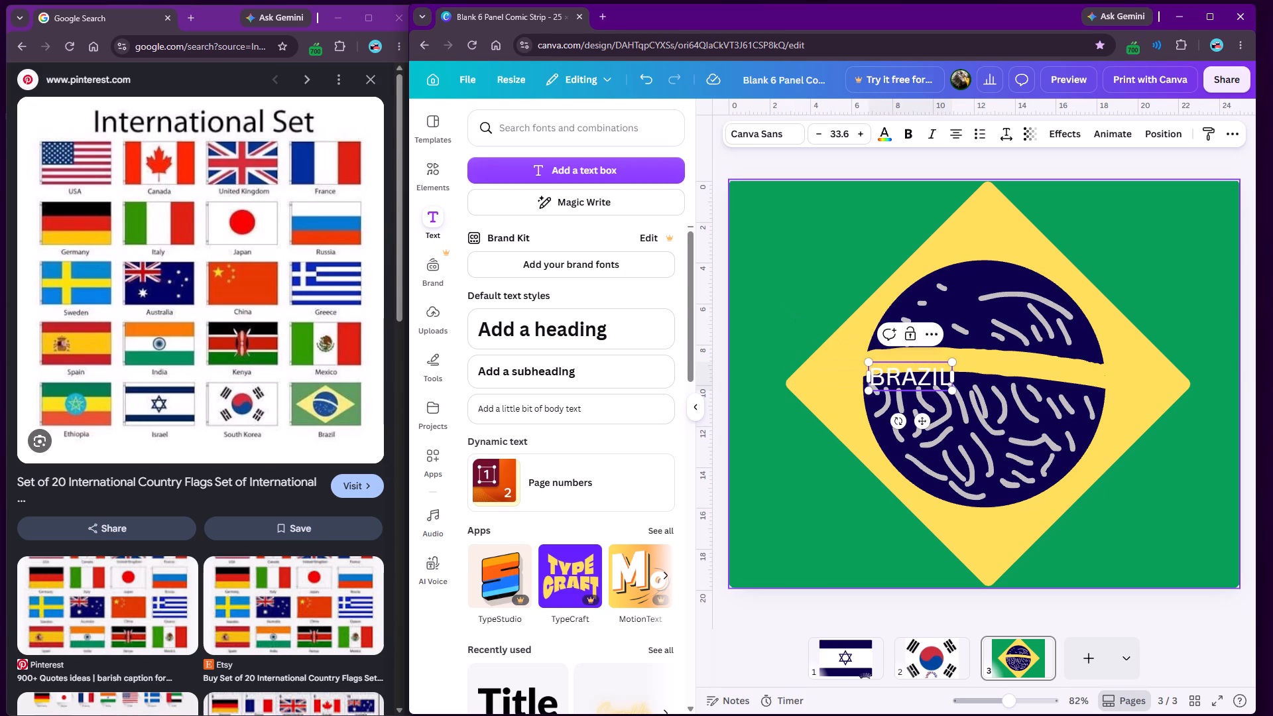
pyautogui.click(818, 454)
# Move the BRAZIL label to the page's lower-right corner and enlarge it to size 65.9.
pyautogui.click(918, 383)
pyautogui.moveTo(915, 375); pyautogui.dragTo(981, 416)
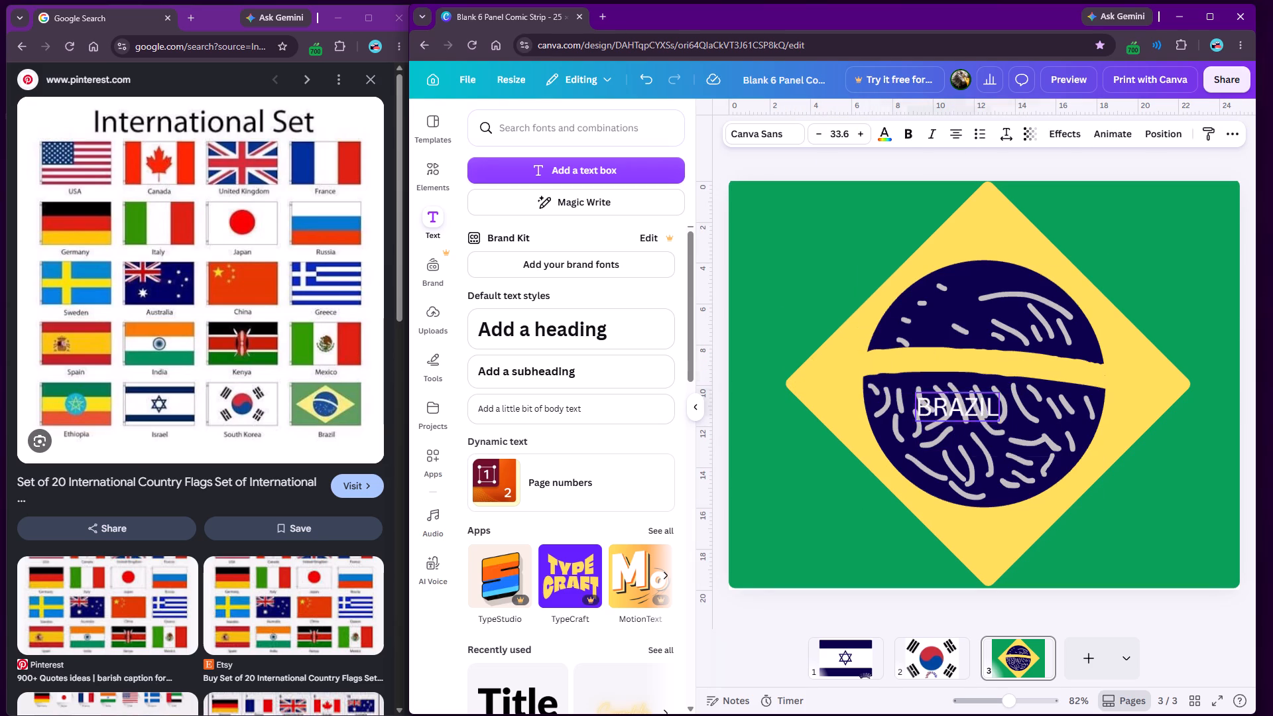
pyautogui.moveTo(981, 416); pyautogui.dragTo(1189, 565)
pyautogui.moveTo(1143, 550); pyautogui.dragTo(1069, 505)
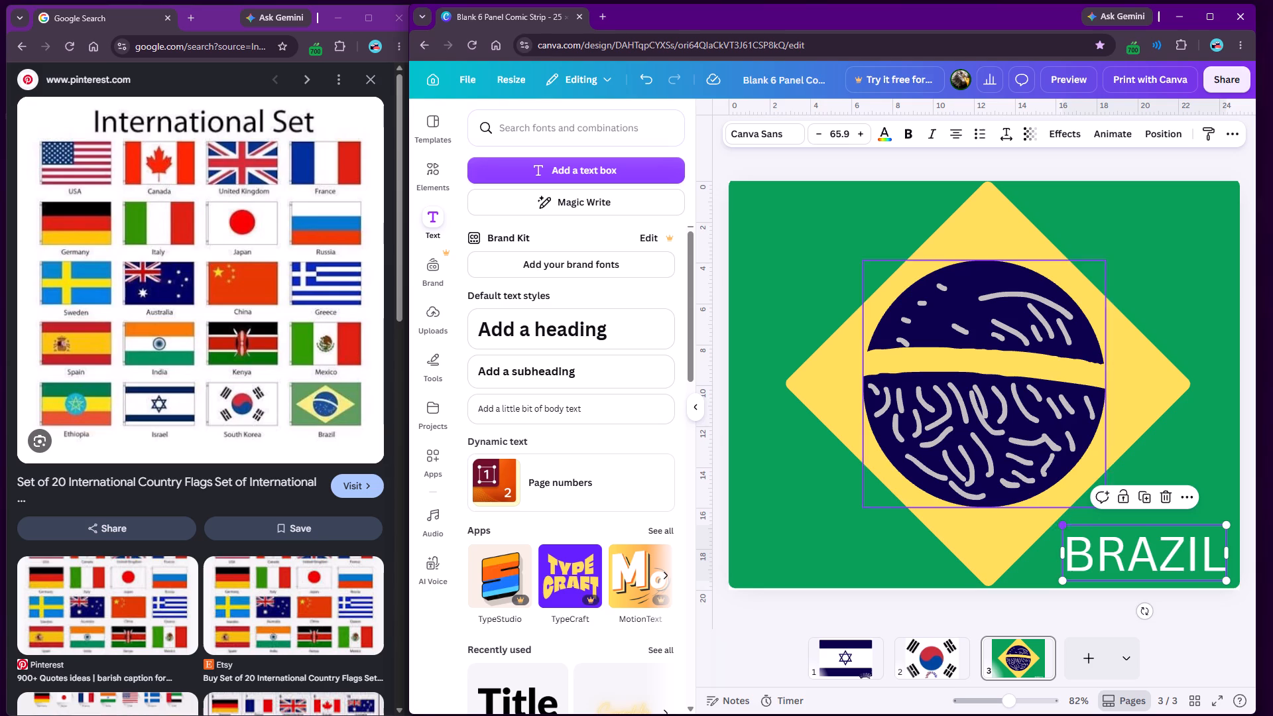
pyautogui.moveTo(1152, 550); pyautogui.dragTo(1162, 556)
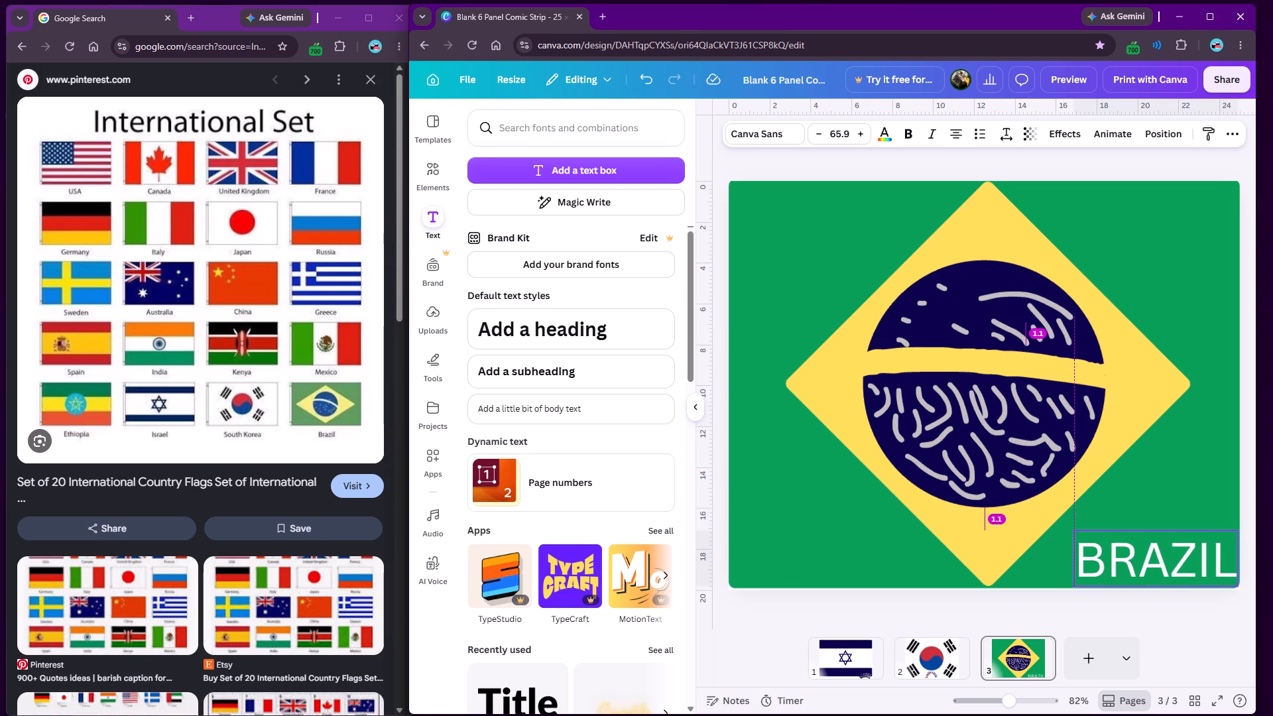
pyautogui.moveTo(1162, 556); pyautogui.dragTo(1146, 534)
# Apply the Curve shape to the BRAZIL label with a curve value of 100.
pyautogui.click(1060, 127)
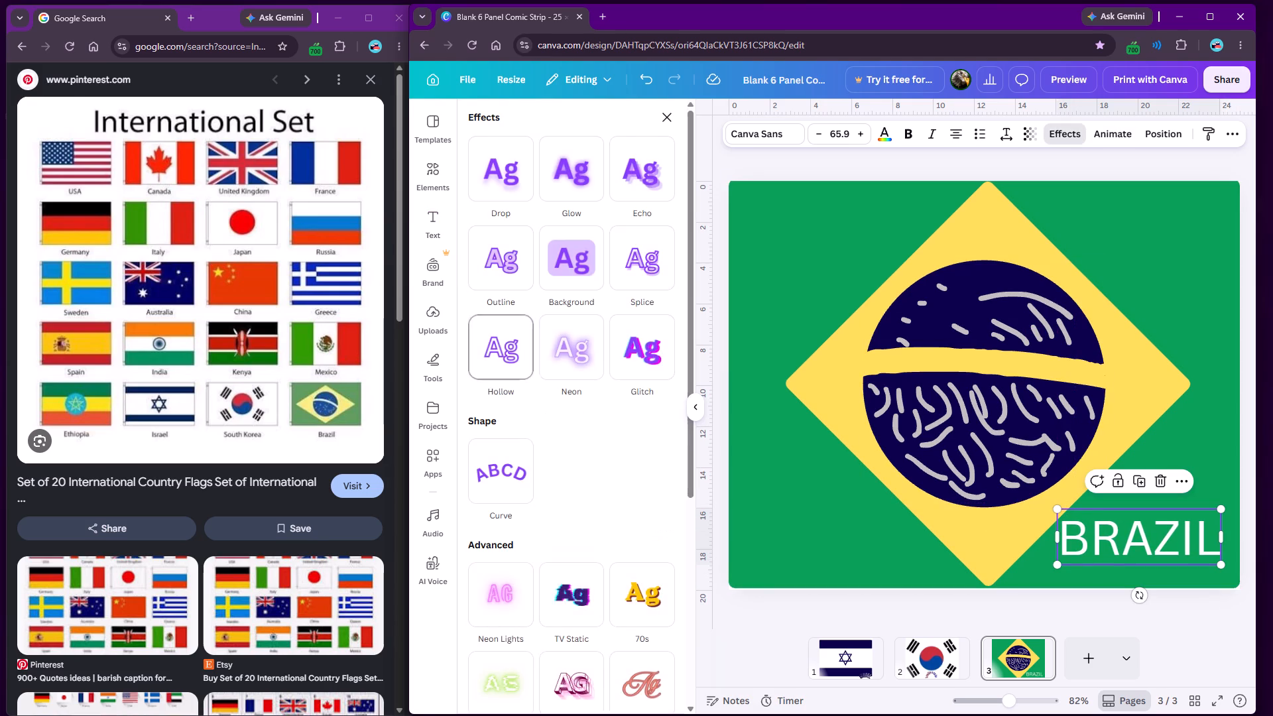
pyautogui.click(516, 464)
pyautogui.moveTo(579, 567); pyautogui.dragTo(611, 566)
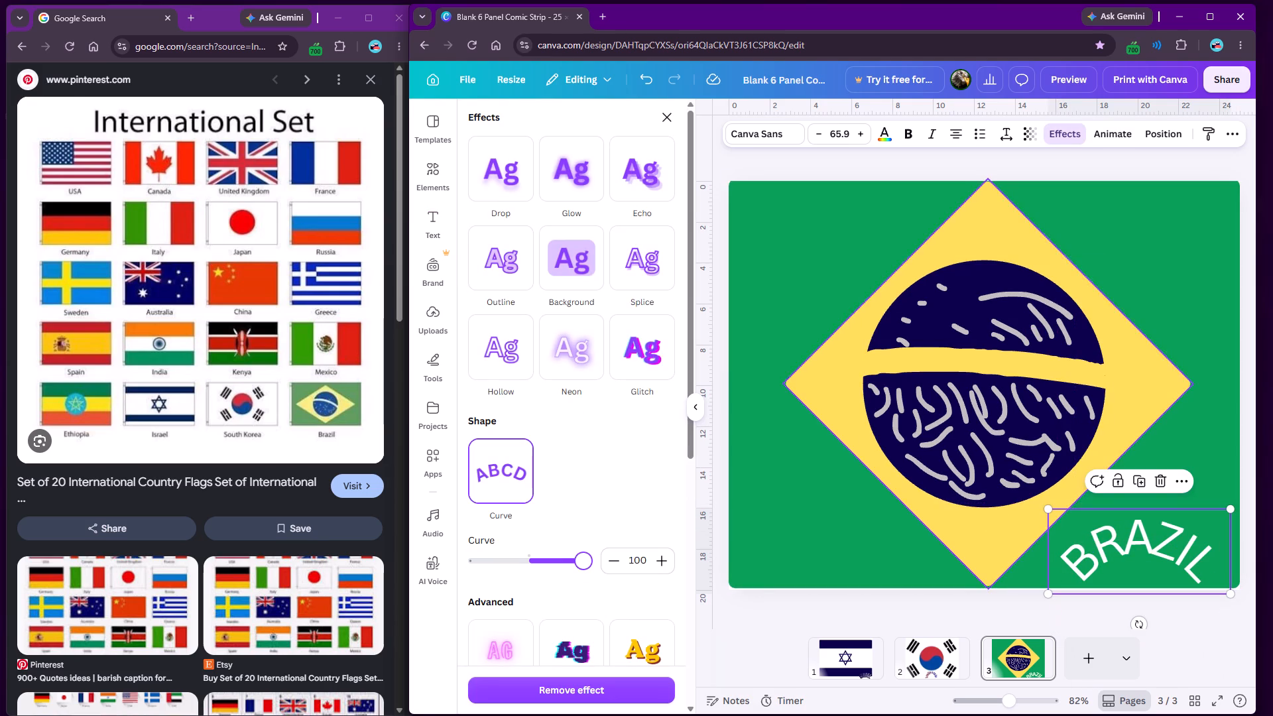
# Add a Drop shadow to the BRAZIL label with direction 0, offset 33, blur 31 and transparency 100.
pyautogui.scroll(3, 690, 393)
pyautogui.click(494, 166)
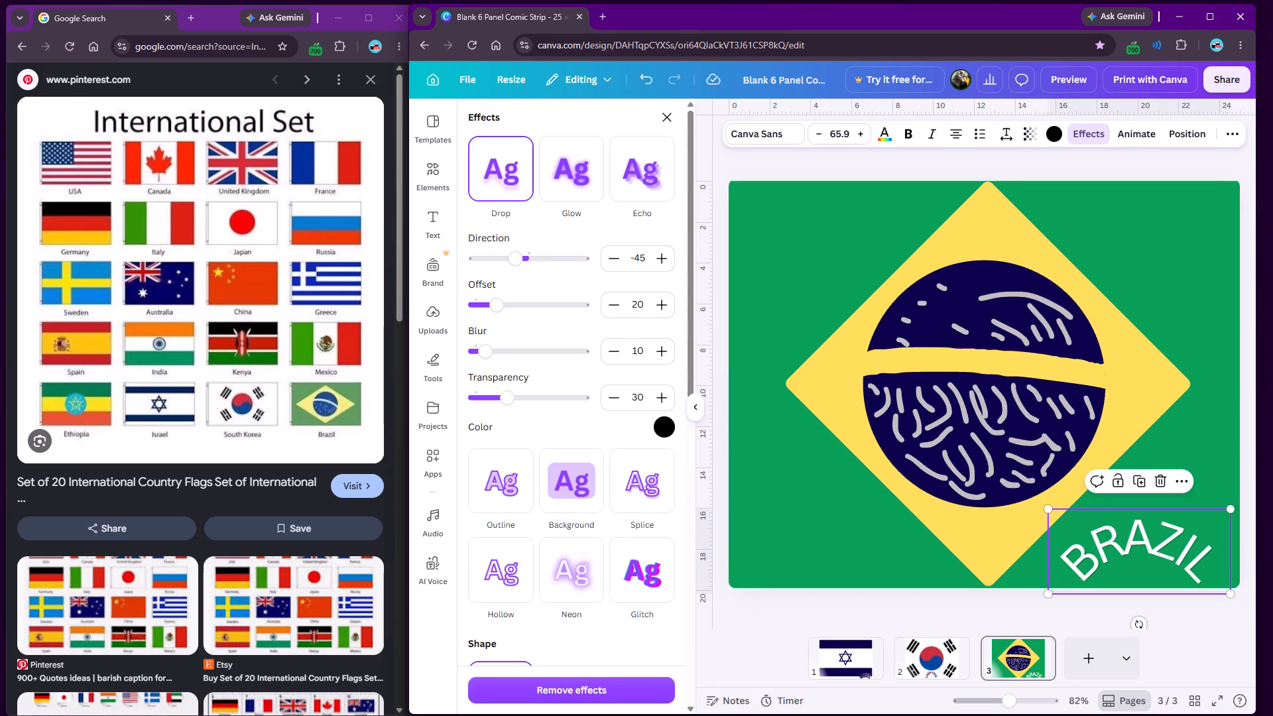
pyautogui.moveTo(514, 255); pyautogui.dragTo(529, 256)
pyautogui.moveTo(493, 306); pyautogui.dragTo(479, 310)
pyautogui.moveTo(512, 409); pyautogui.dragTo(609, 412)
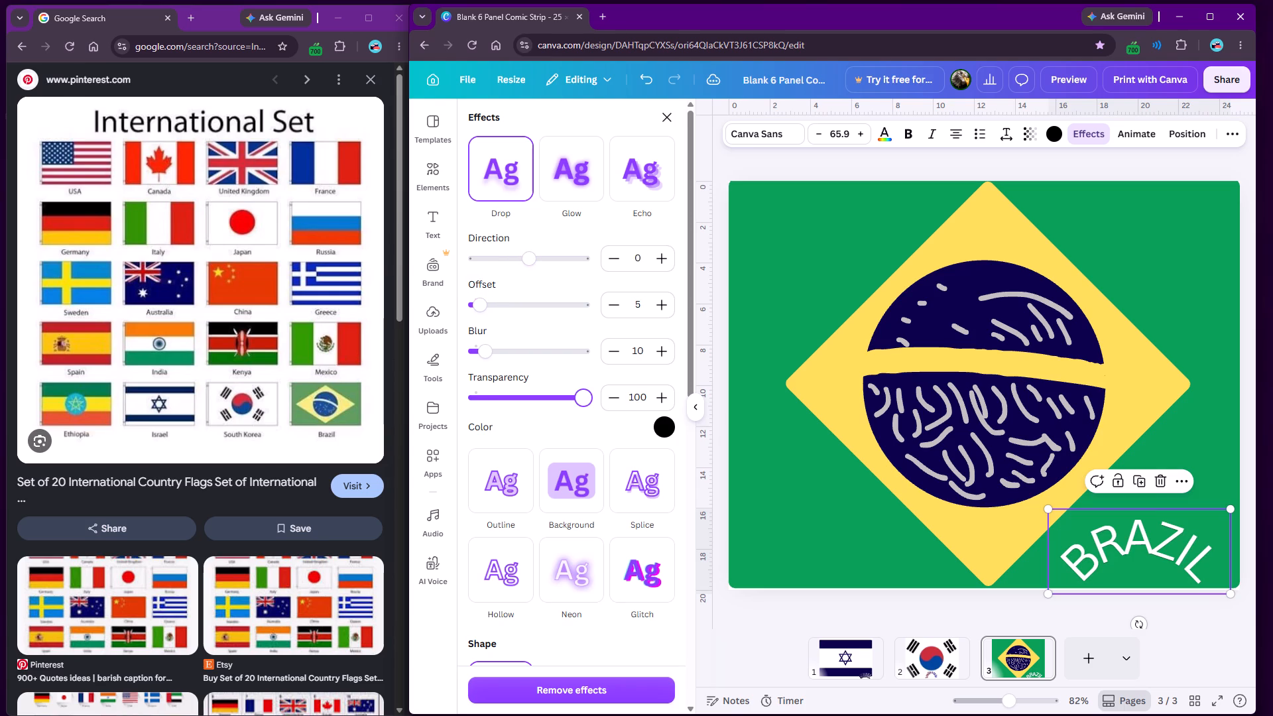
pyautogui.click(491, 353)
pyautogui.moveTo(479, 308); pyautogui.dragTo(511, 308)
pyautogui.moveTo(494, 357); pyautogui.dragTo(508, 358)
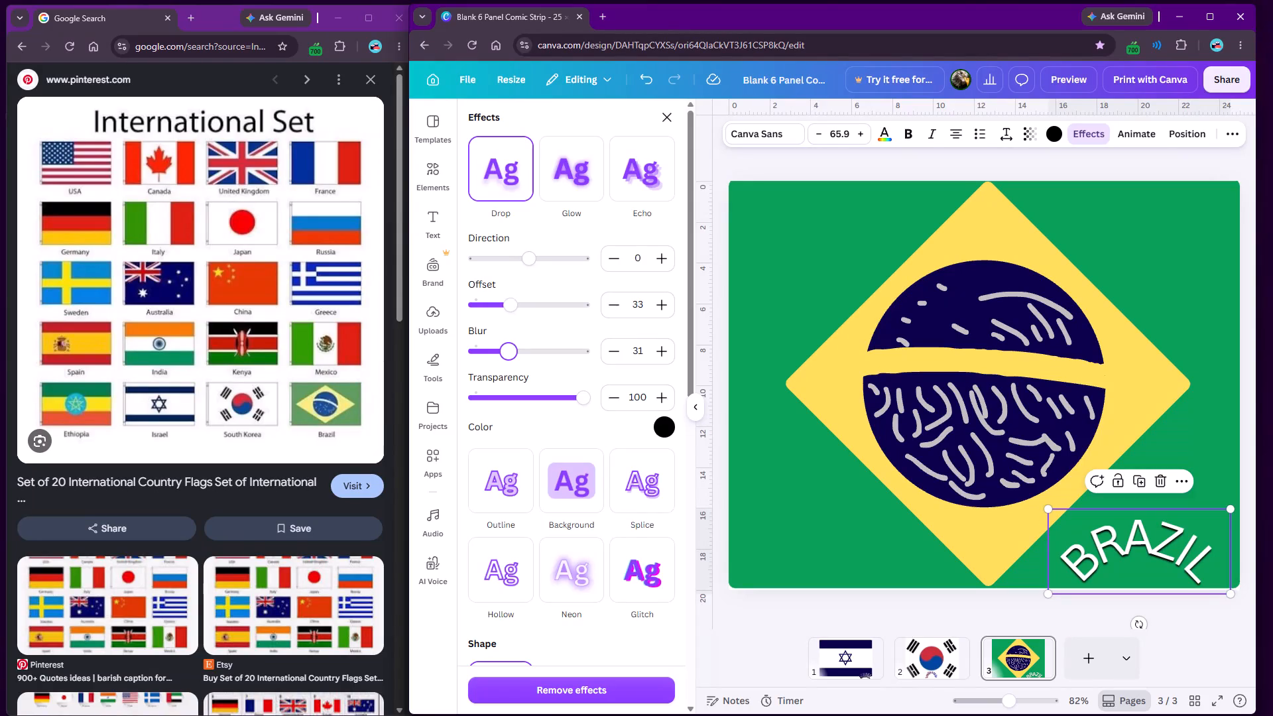
# Apply the TV Static text effect to the BRAZIL label.
pyautogui.scroll(-5, 542, 318)
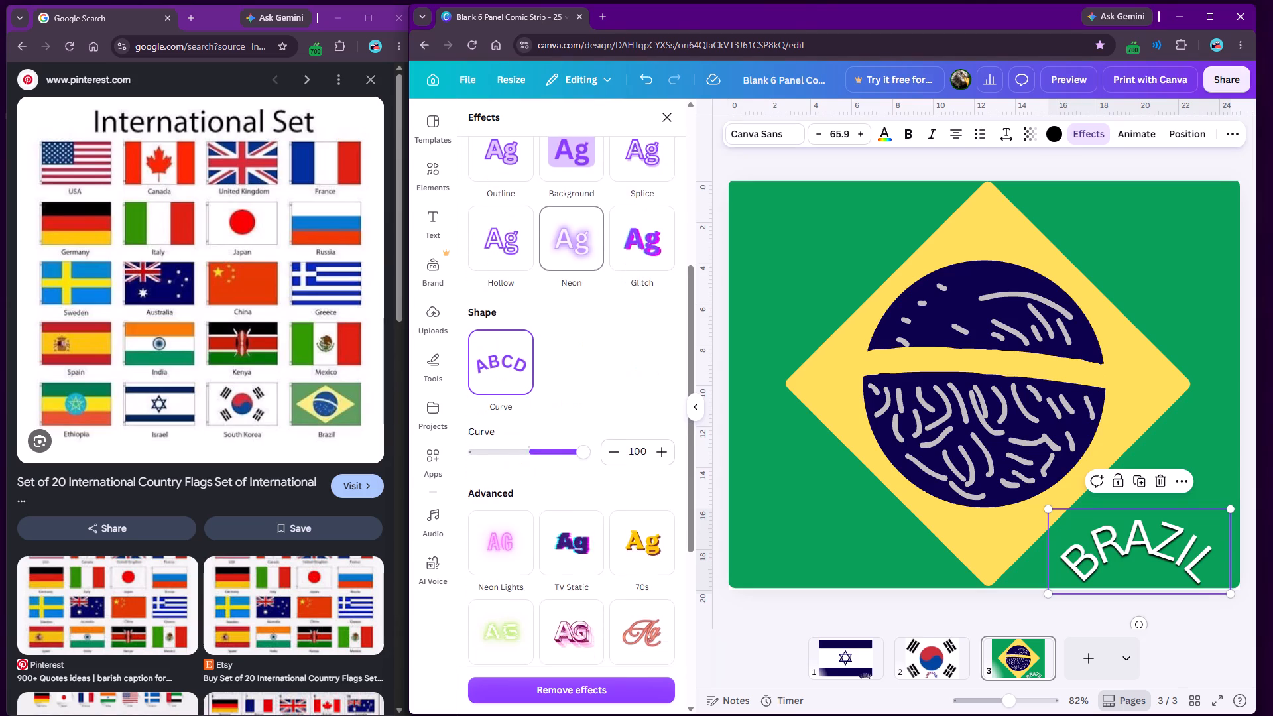
pyautogui.scroll(-4, 551, 311)
pyautogui.click(552, 270)
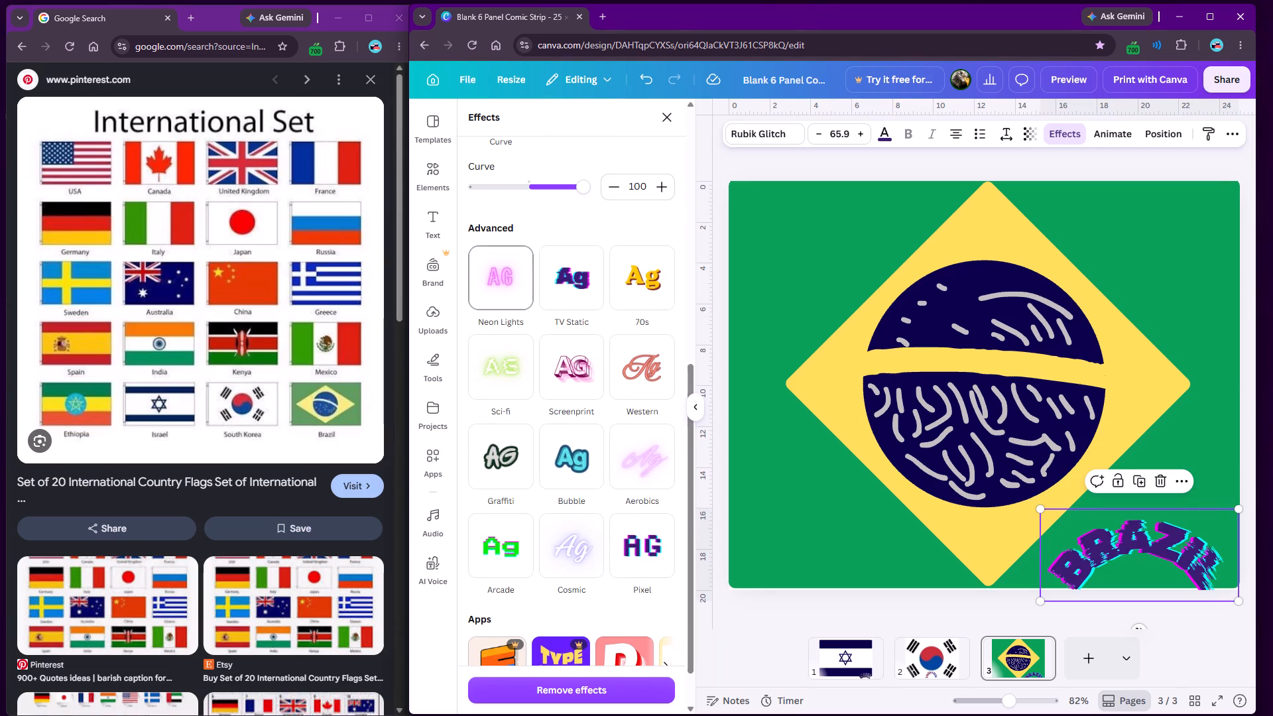
pyautogui.click(507, 279)
pyautogui.click(561, 281)
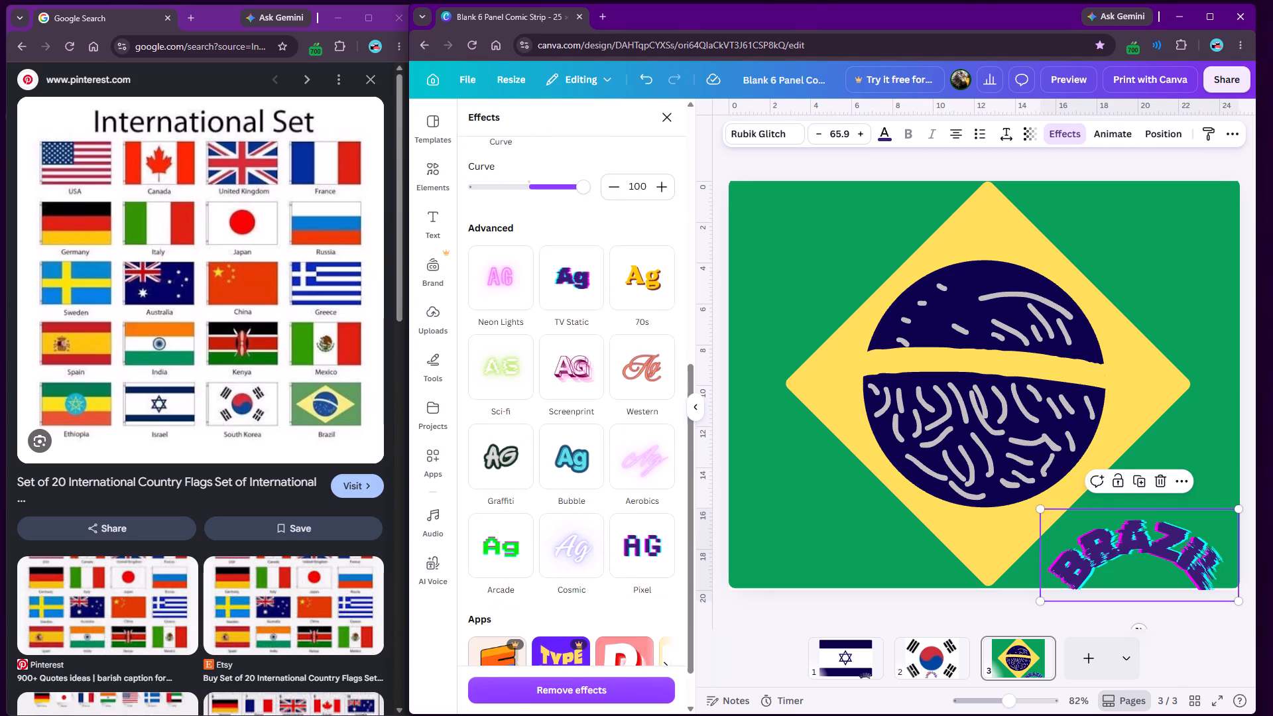
pyautogui.click(672, 131)
pyautogui.click(669, 124)
pyautogui.click(692, 413)
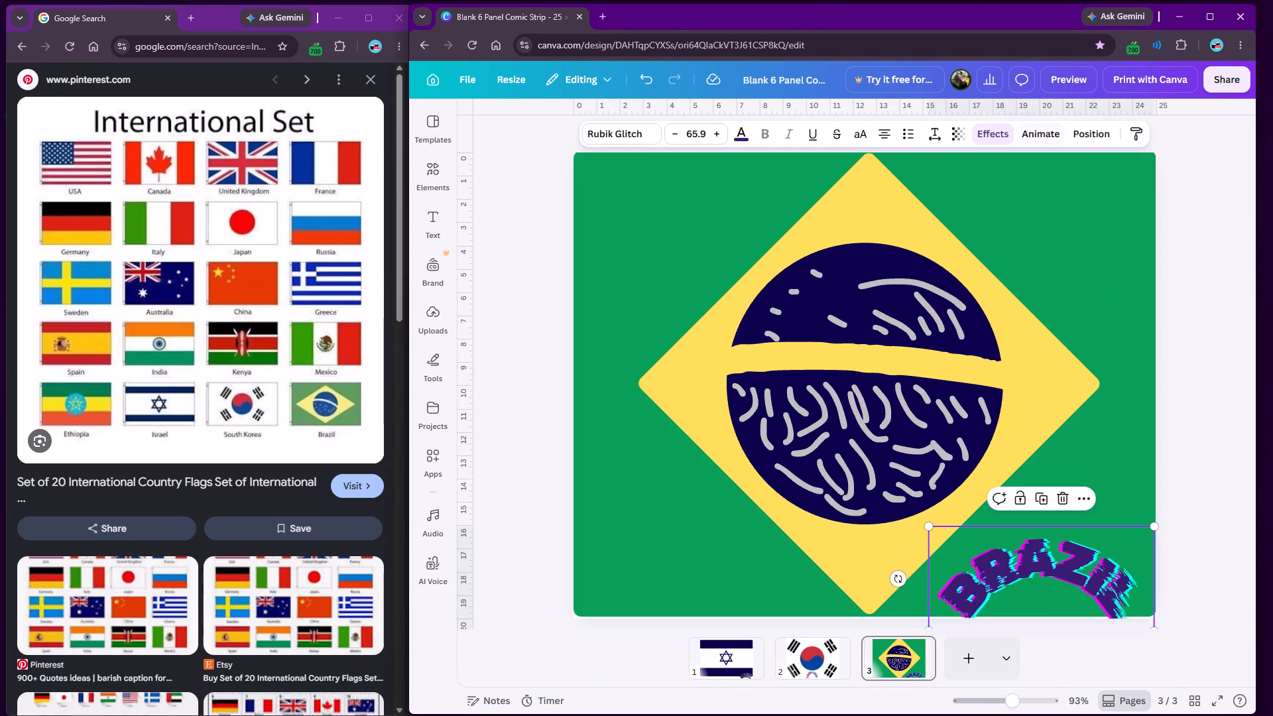
# Apply the Merge text animation to the BRAZIL label.
pyautogui.click(1032, 126)
pyautogui.scroll(-2, 611, 360)
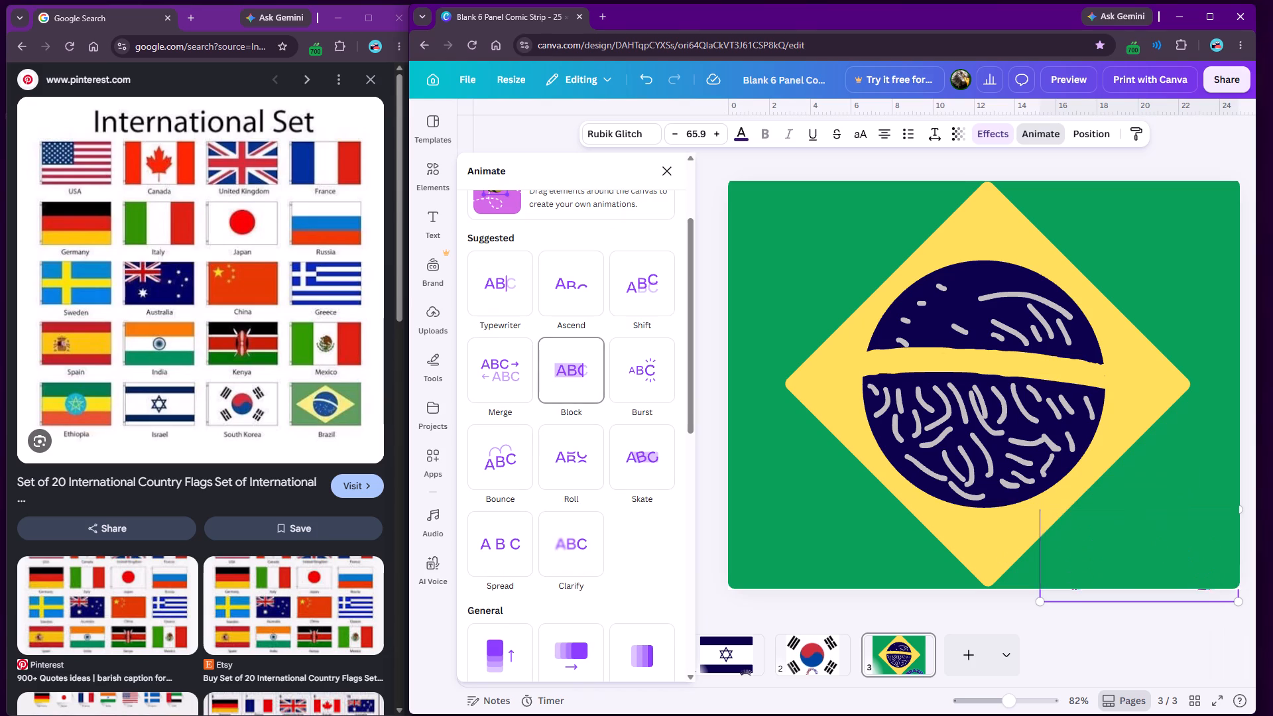
pyautogui.click(502, 375)
pyautogui.click(660, 173)
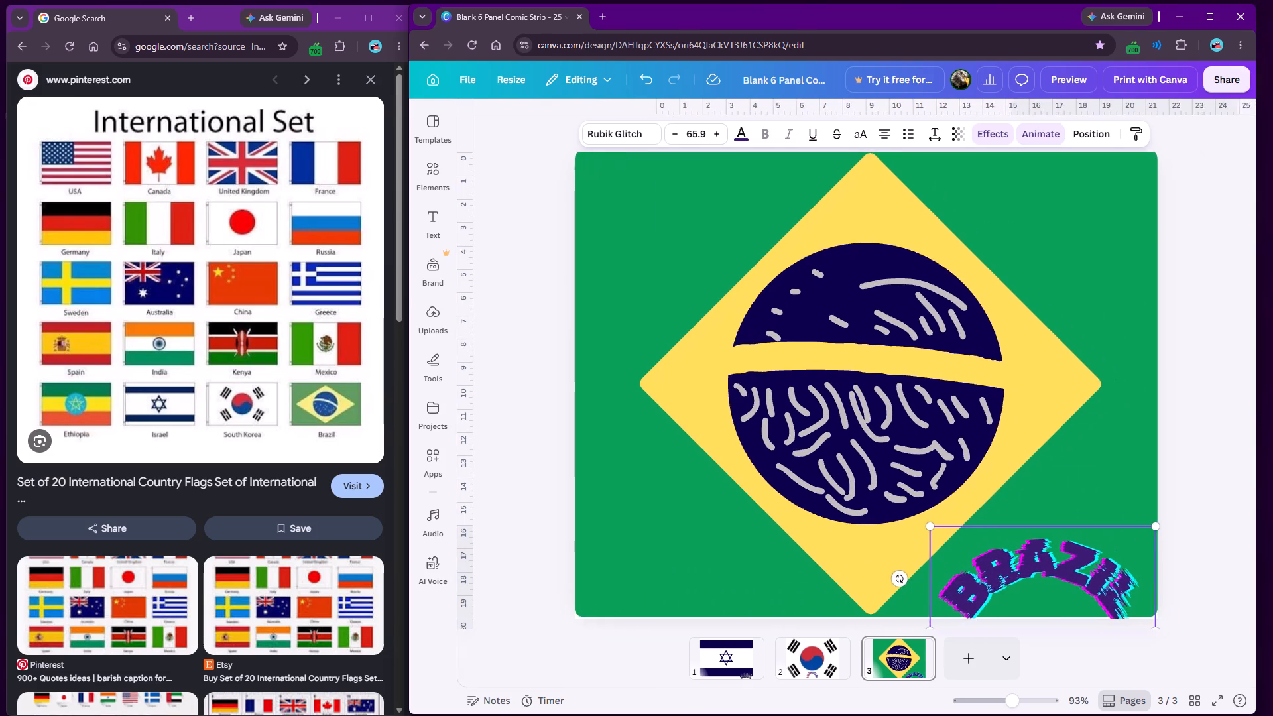
# Apply a Drop shadow to all of the flag's shapes and strokes, with direction 0, offset 6, blur 10 and transparency 100.
pyautogui.moveTo(524, 193); pyautogui.dragTo(969, 506)
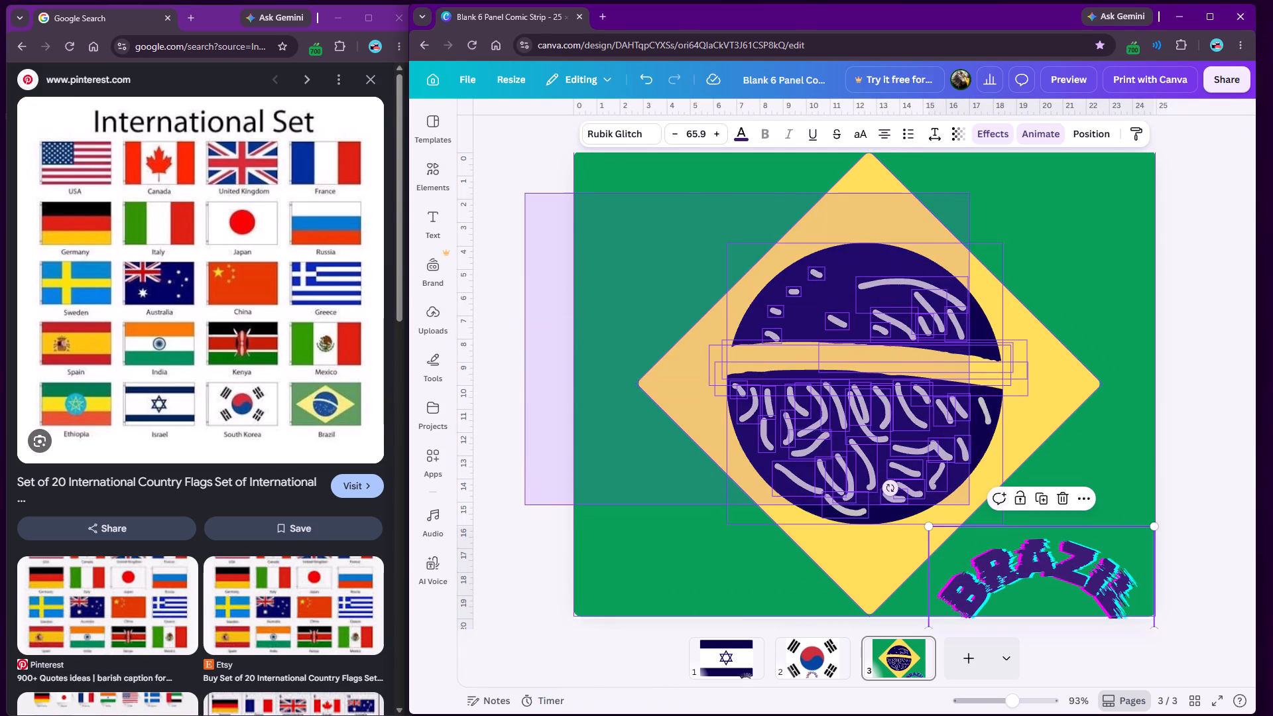
pyautogui.moveTo(969, 506); pyautogui.dragTo(969, 507)
pyautogui.click(871, 129)
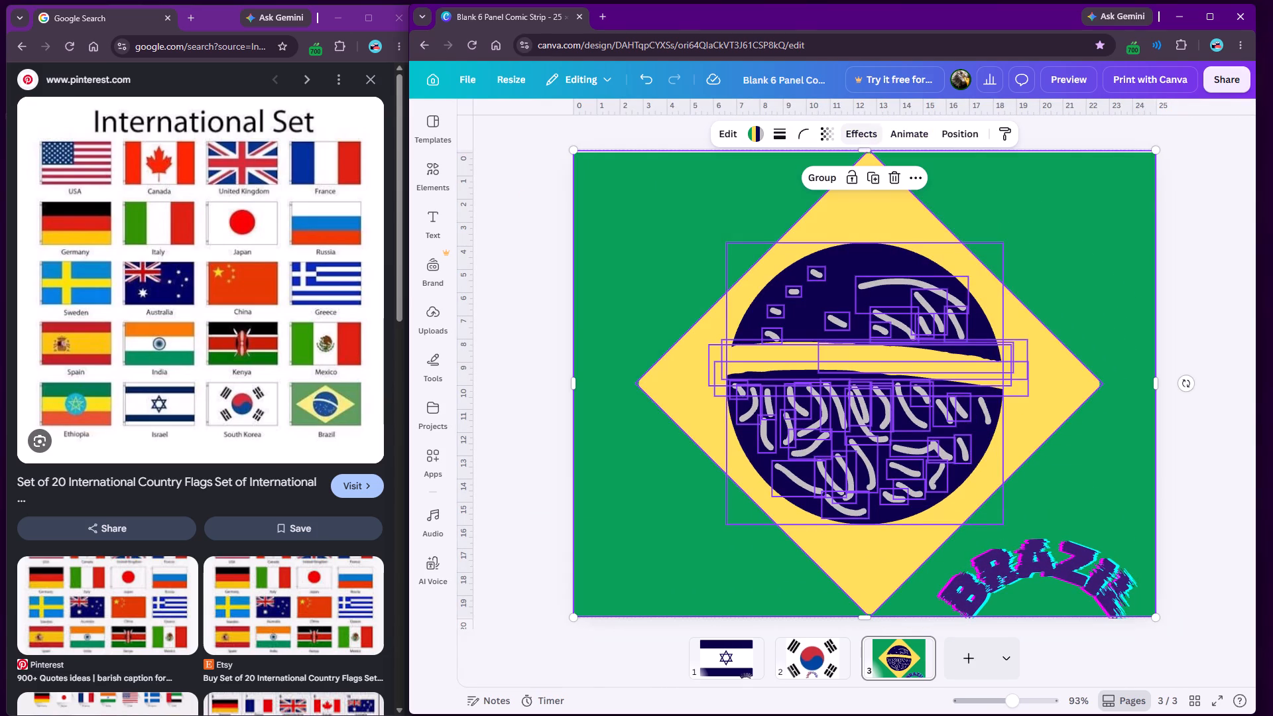
pyautogui.click(518, 187)
pyautogui.moveTo(530, 316); pyautogui.dragTo(536, 317)
pyautogui.moveTo(494, 368); pyautogui.dragTo(482, 369)
pyautogui.moveTo(515, 460); pyautogui.dragTo(644, 467)
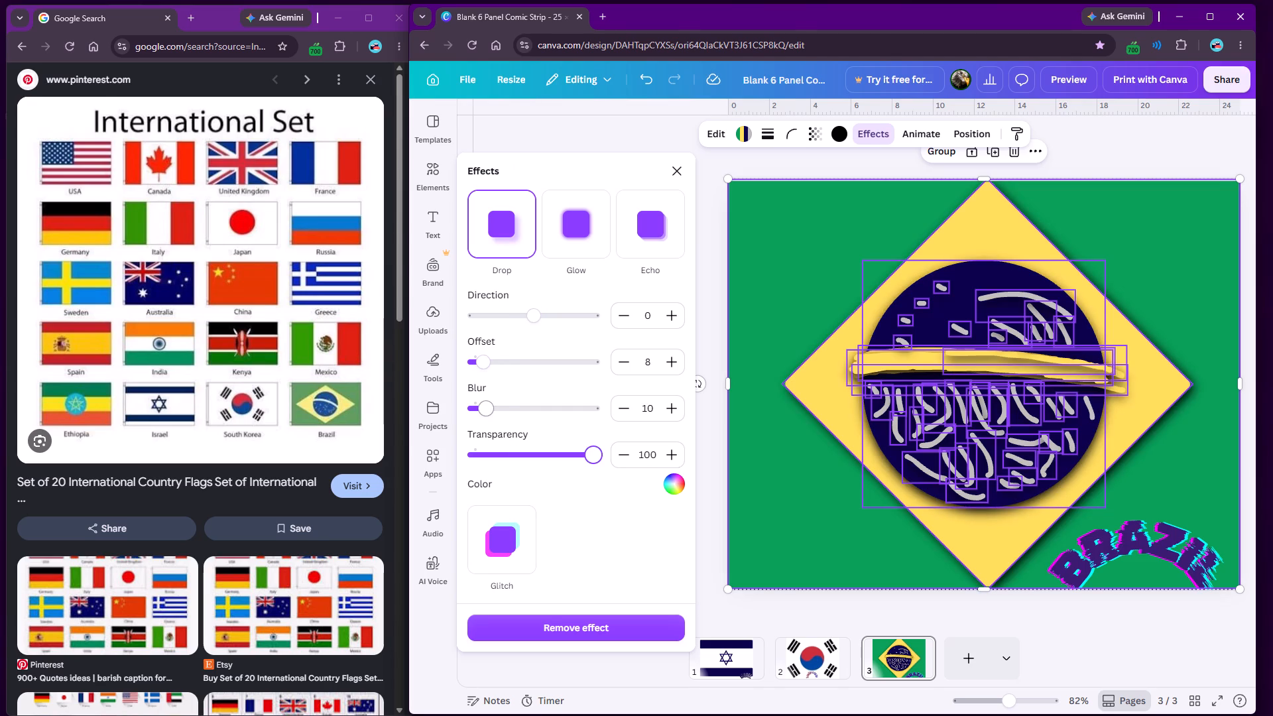
pyautogui.moveTo(485, 411); pyautogui.dragTo(485, 420)
pyautogui.moveTo(482, 362); pyautogui.dragTo(510, 365)
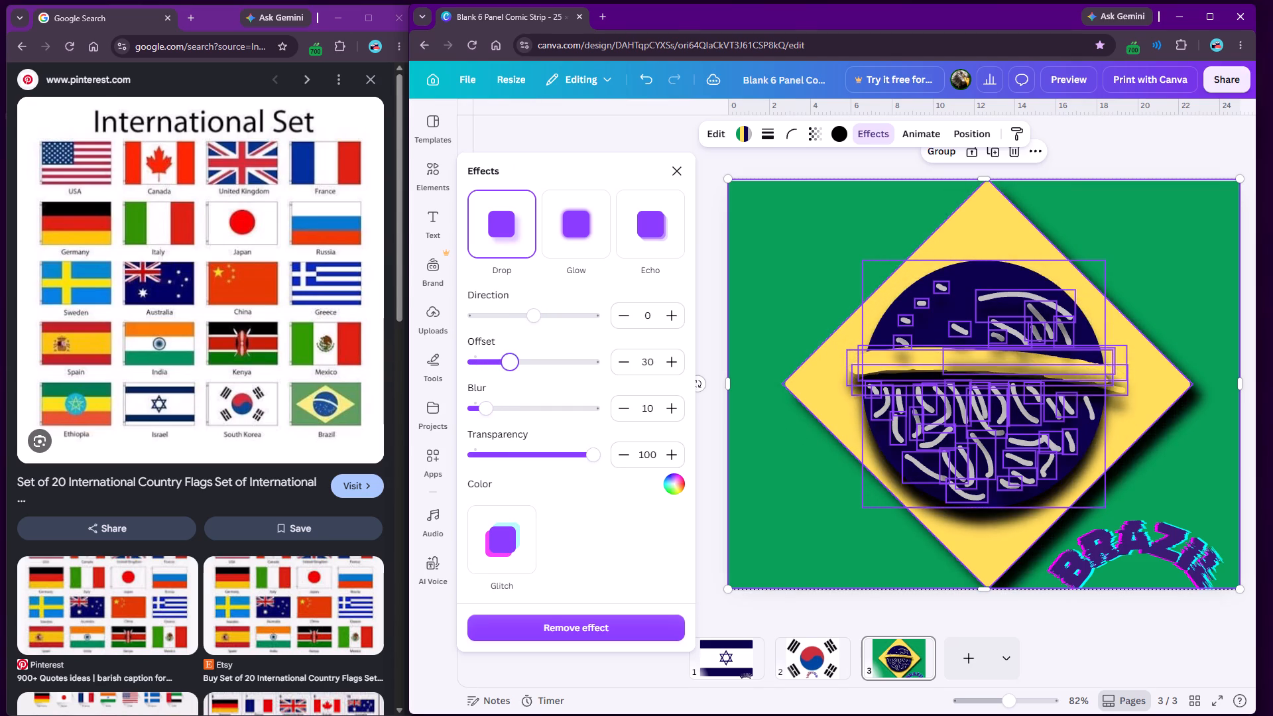
pyautogui.moveTo(510, 365); pyautogui.dragTo(480, 370)
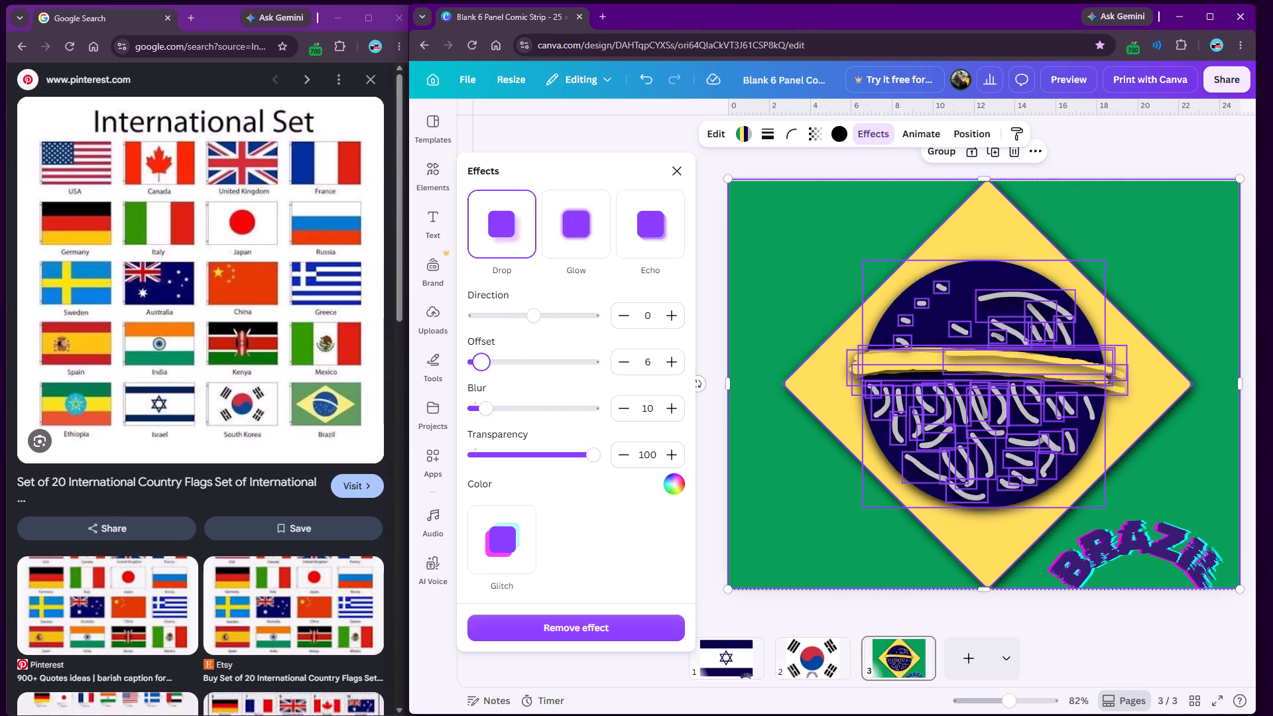
pyautogui.click(672, 168)
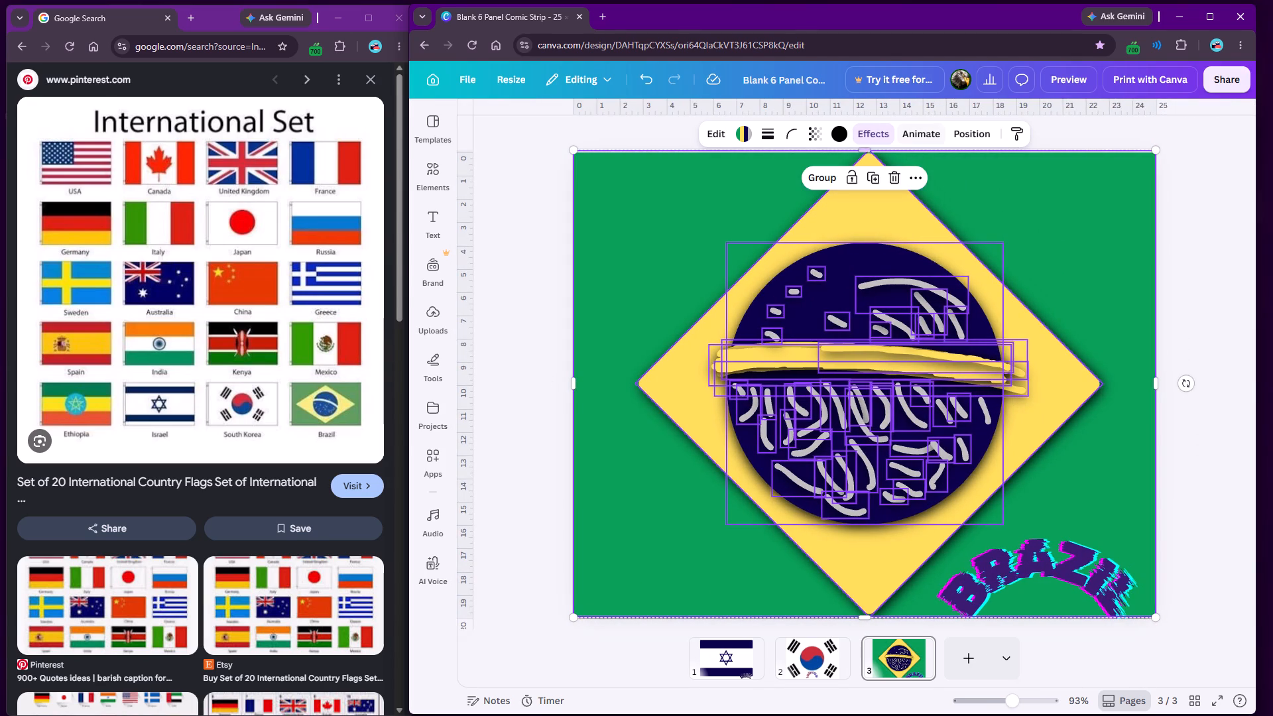
# Apply the Blur animation to the selected flag shapes and strokes.
pyautogui.click(931, 139)
pyautogui.scroll(-1, 579, 379)
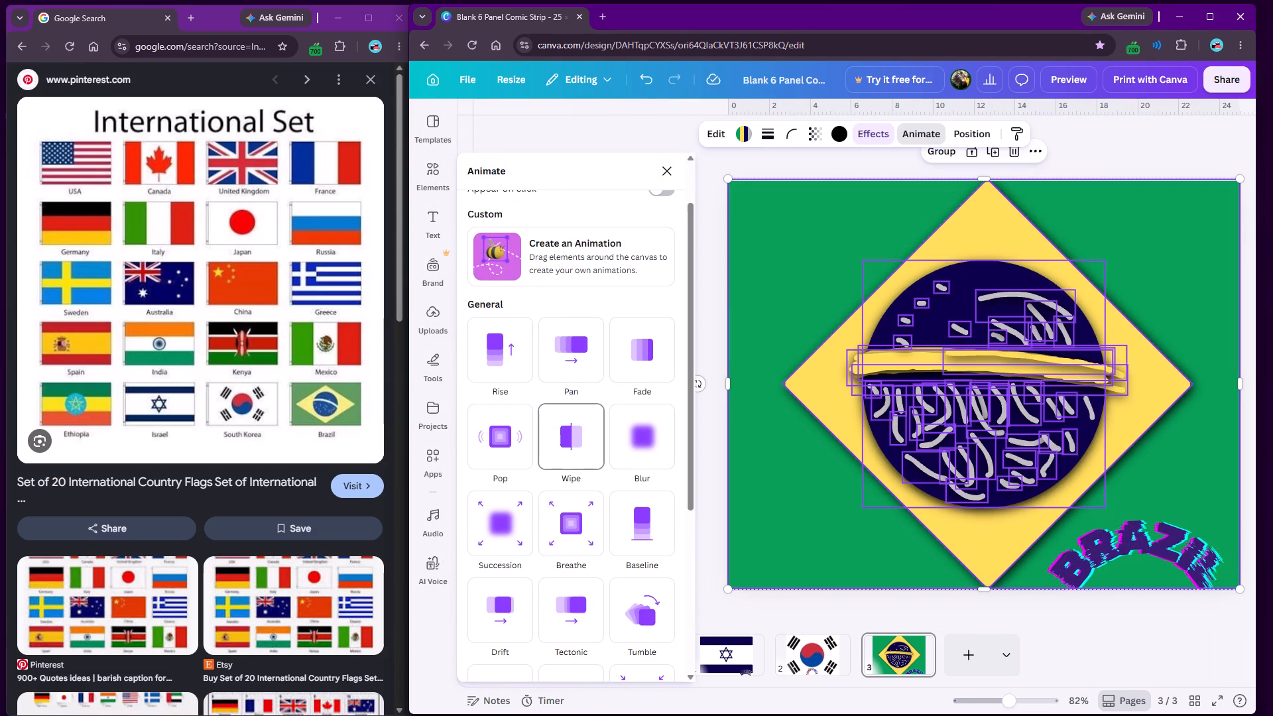
pyautogui.click(661, 449)
pyautogui.click(664, 168)
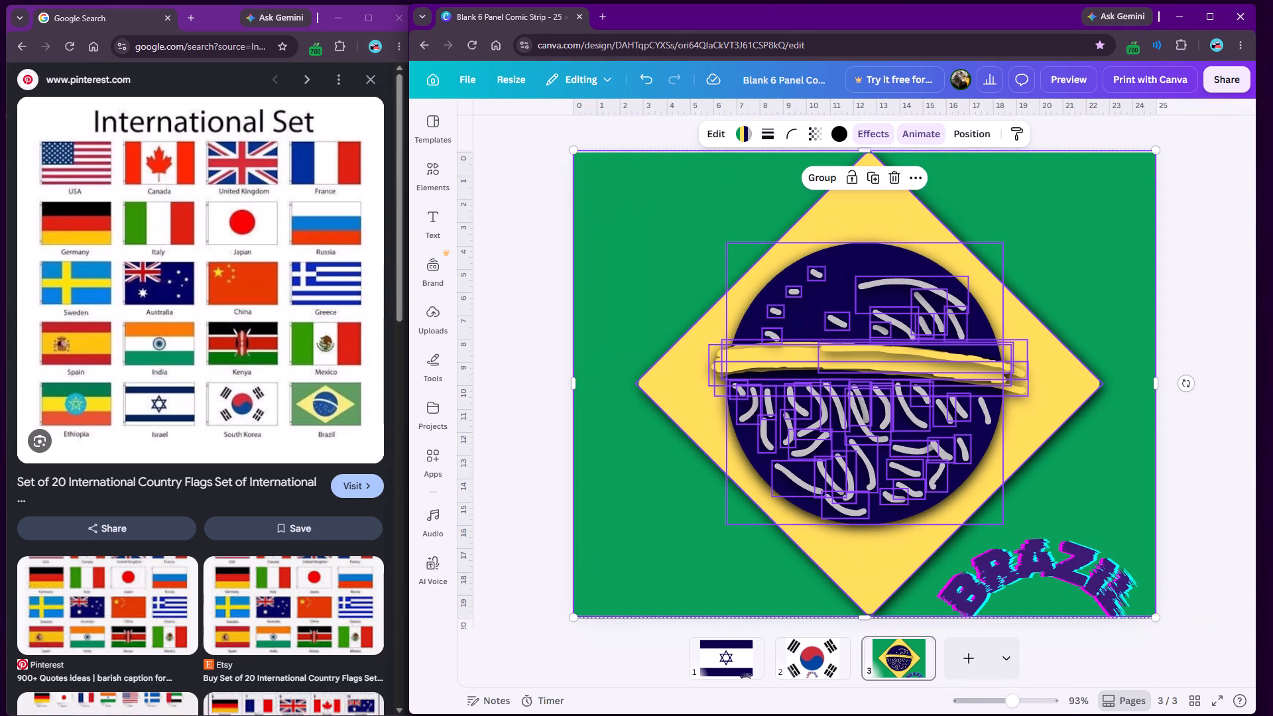
# Close the browser window with the flag reference image and the one with the flag design.
pyautogui.click(391, 17)
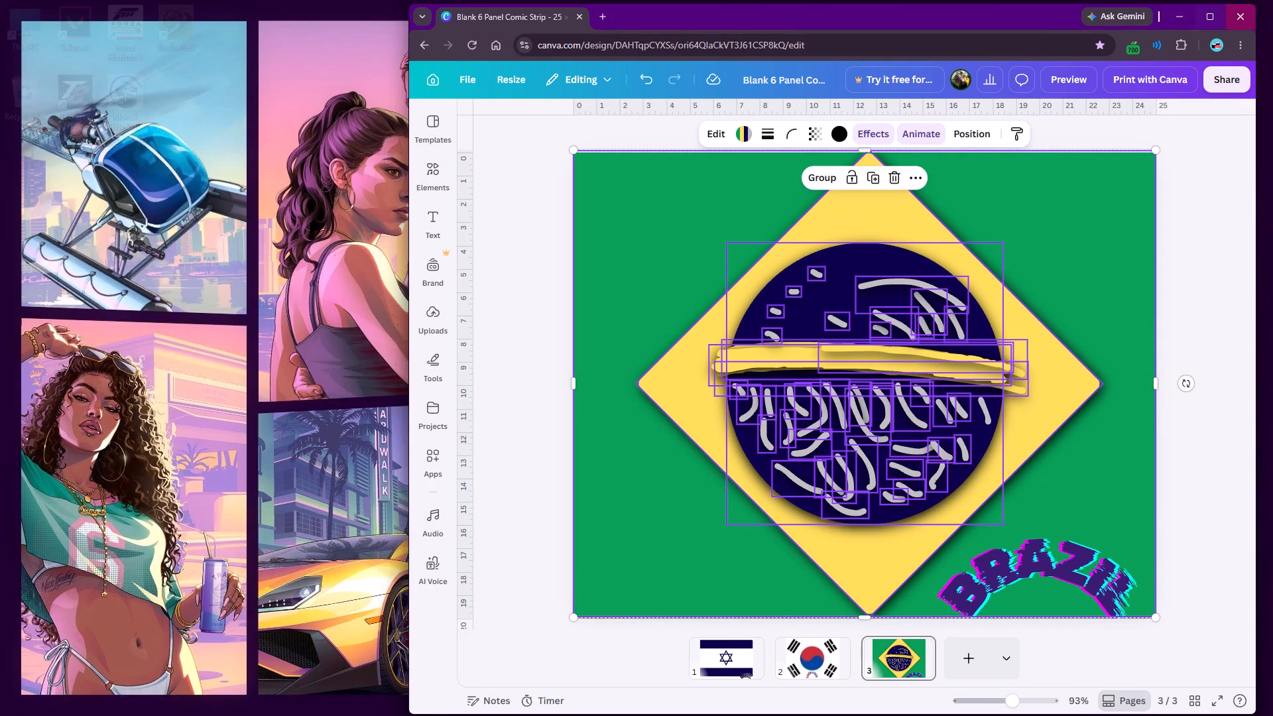
pyautogui.click(1241, 11)
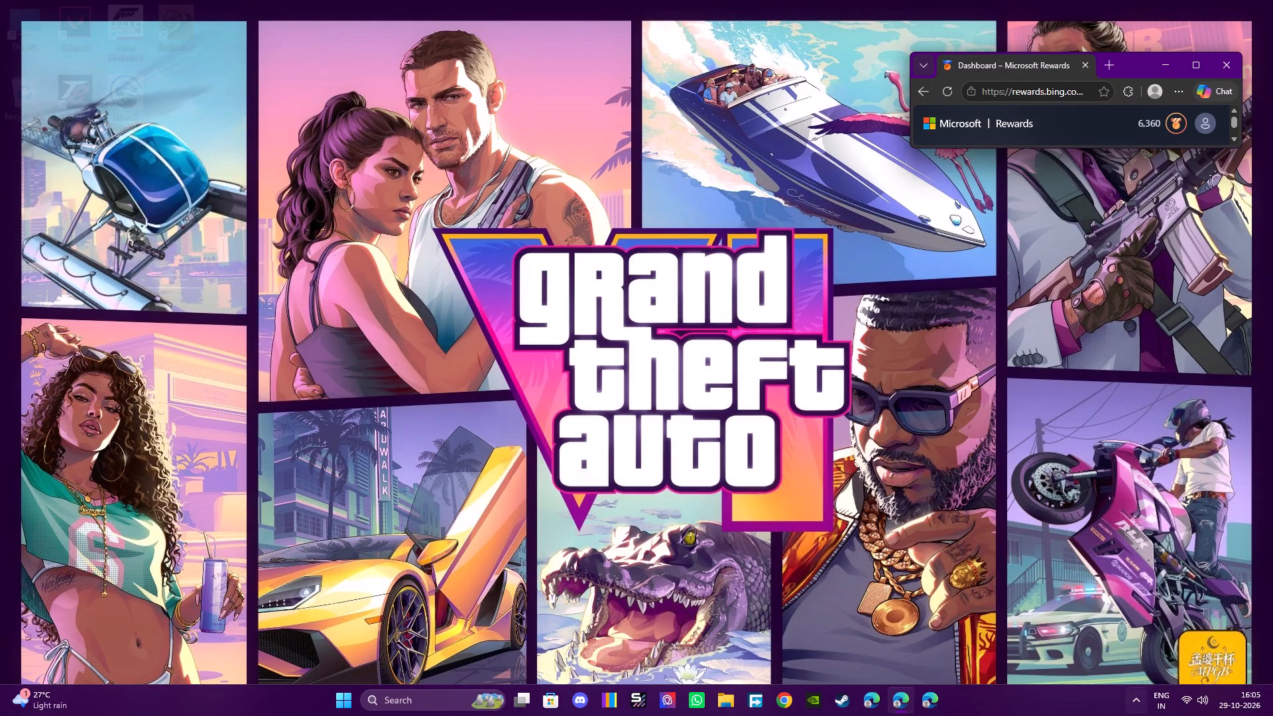
# Show the hidden system tray icons.
pyautogui.click(1136, 701)
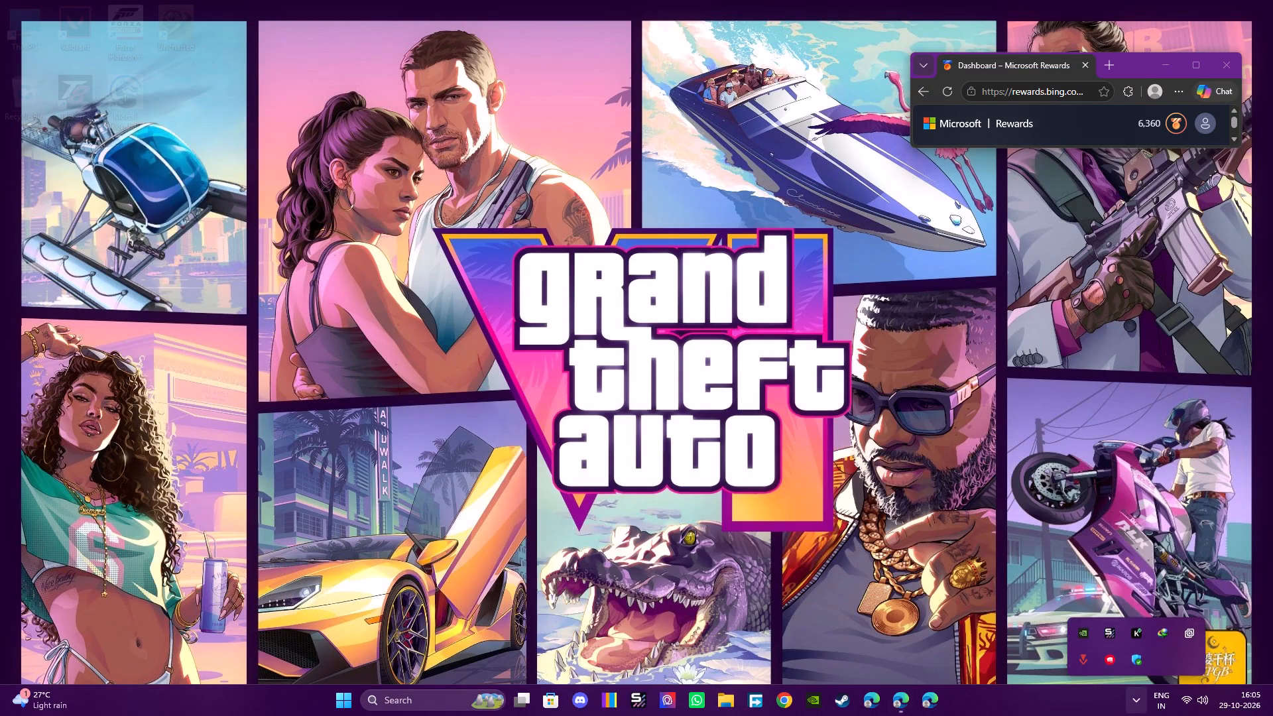